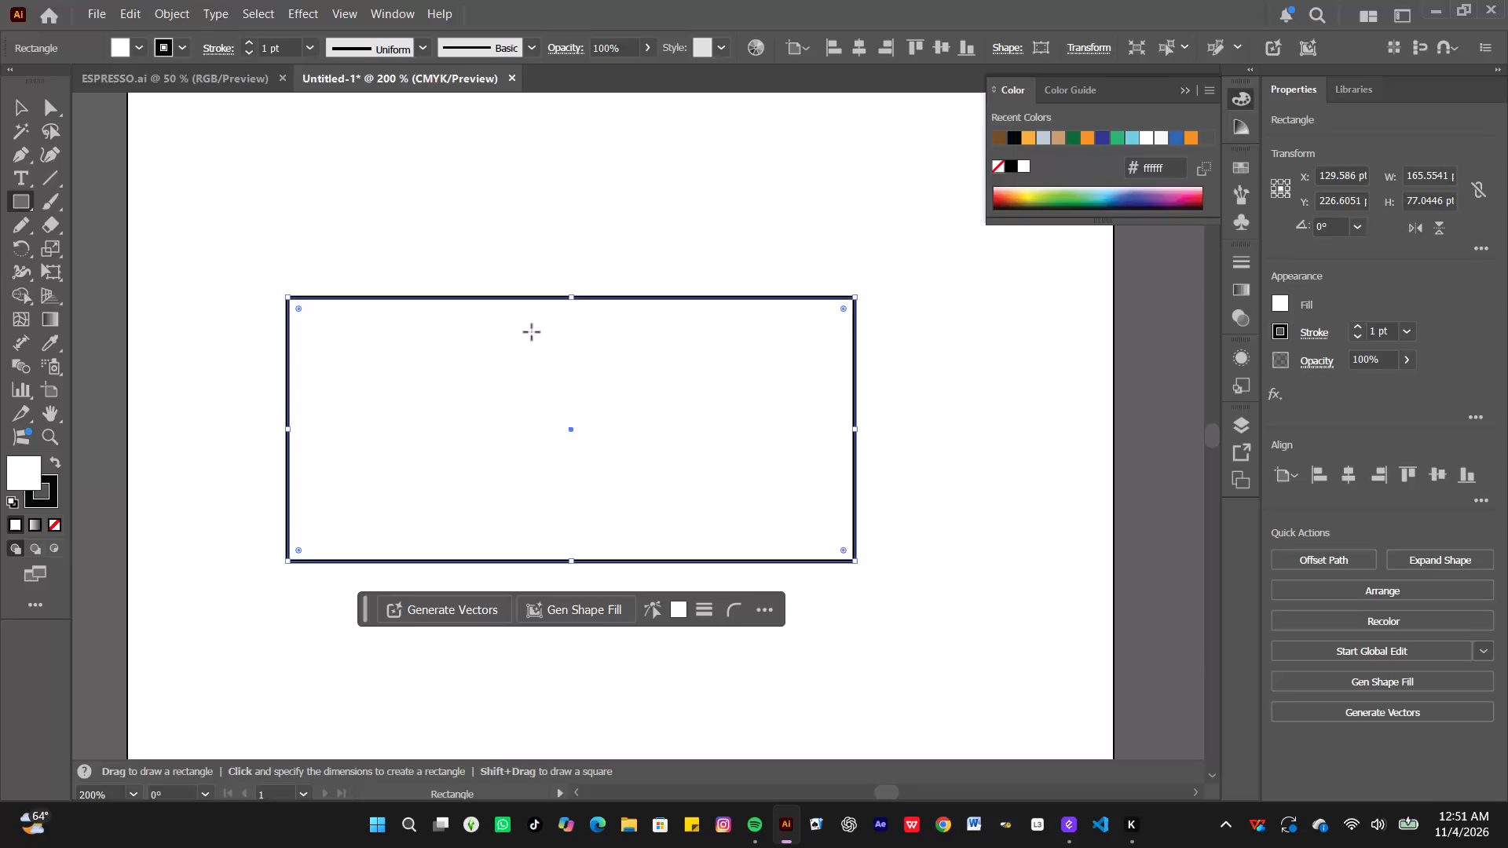
Fill the rectangle with light blue-grey bdccd4 and move it to about X 135 pt, Y 229 pt.
click(532, 332)
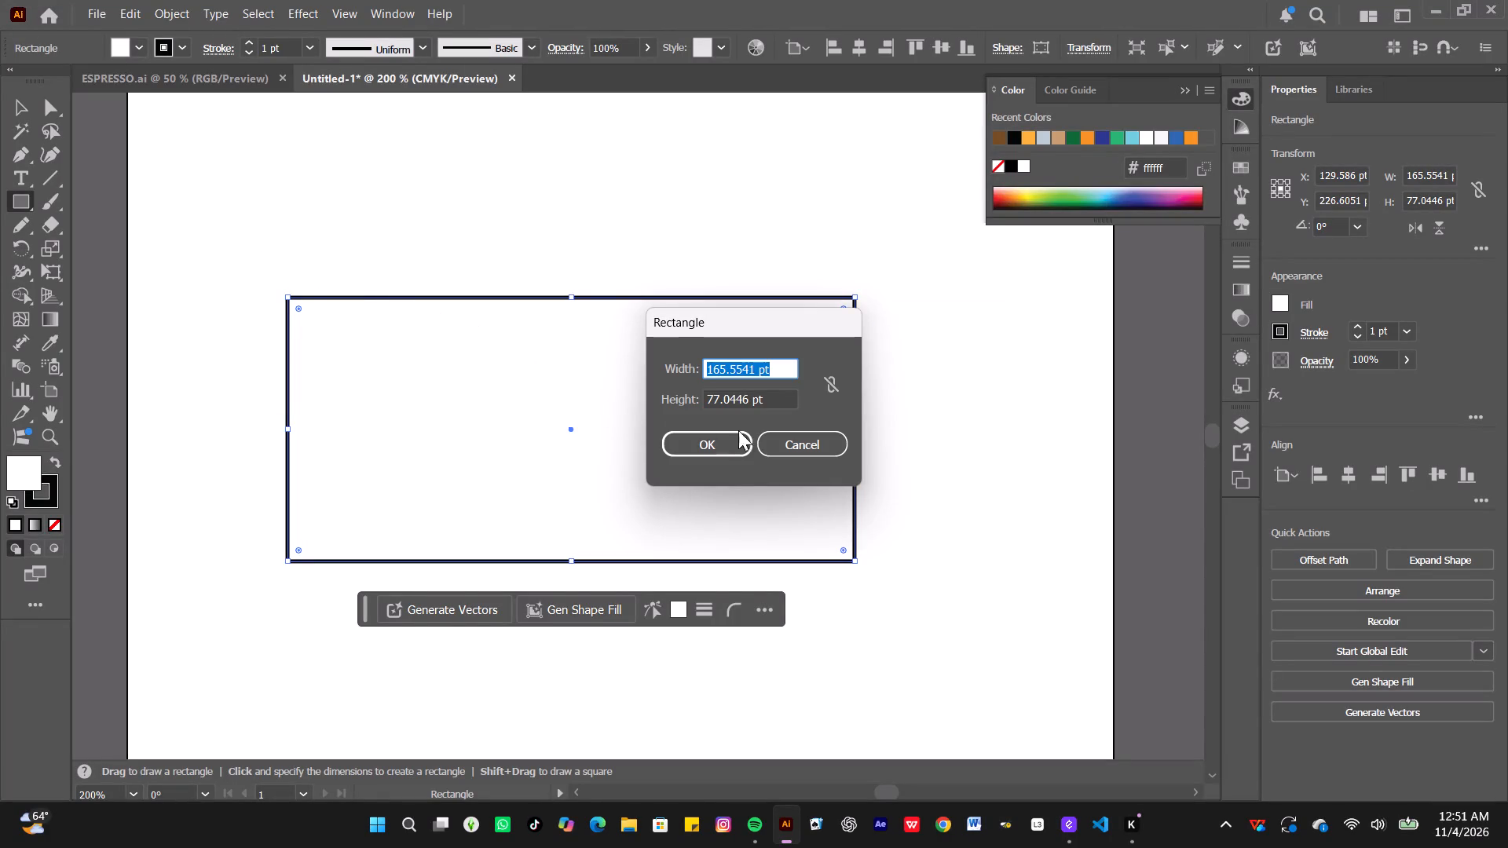
click(790, 437)
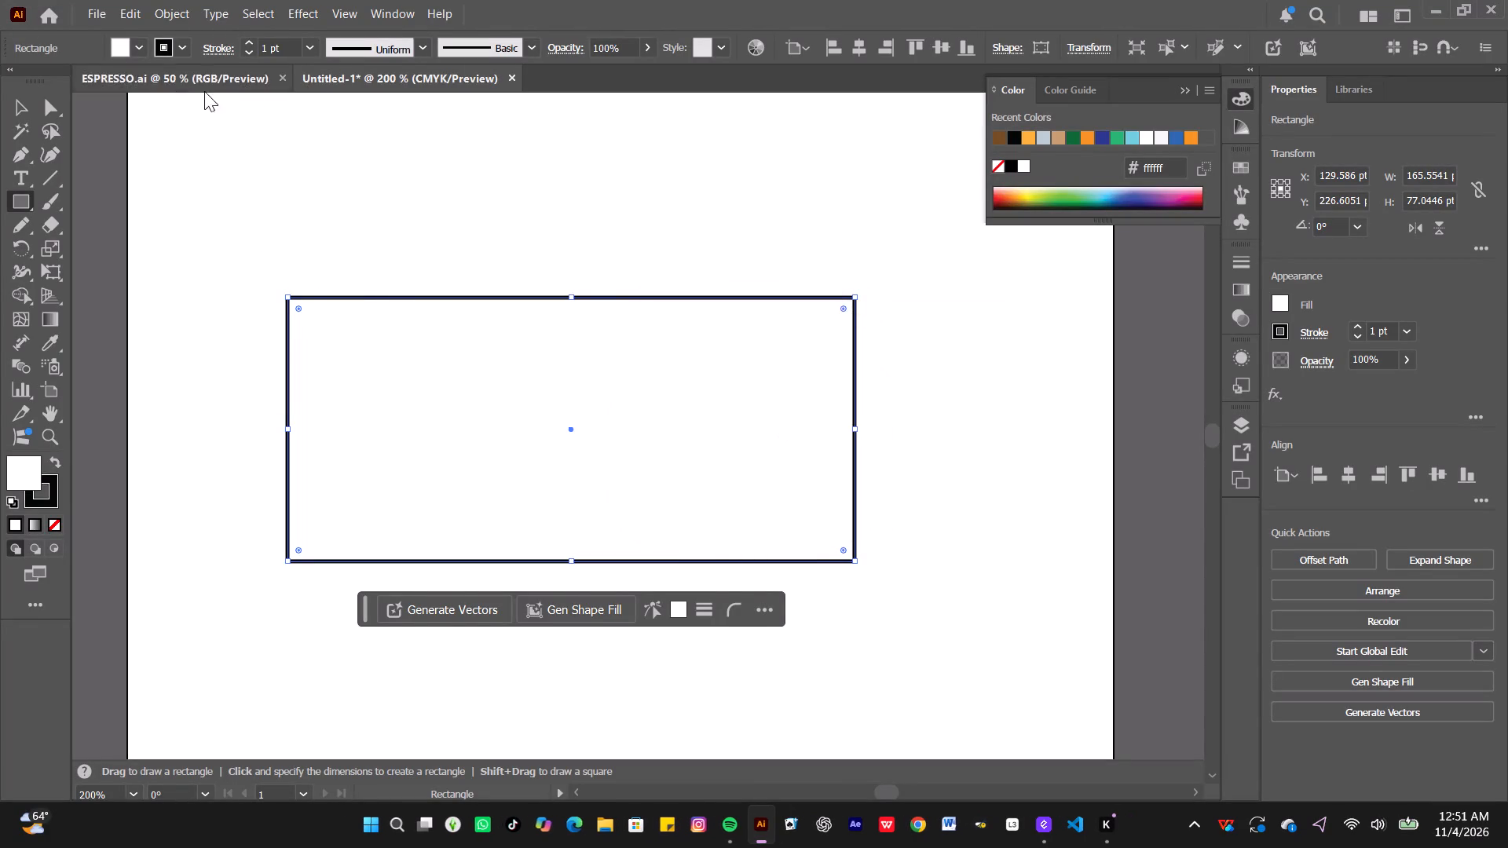
click(46, 104)
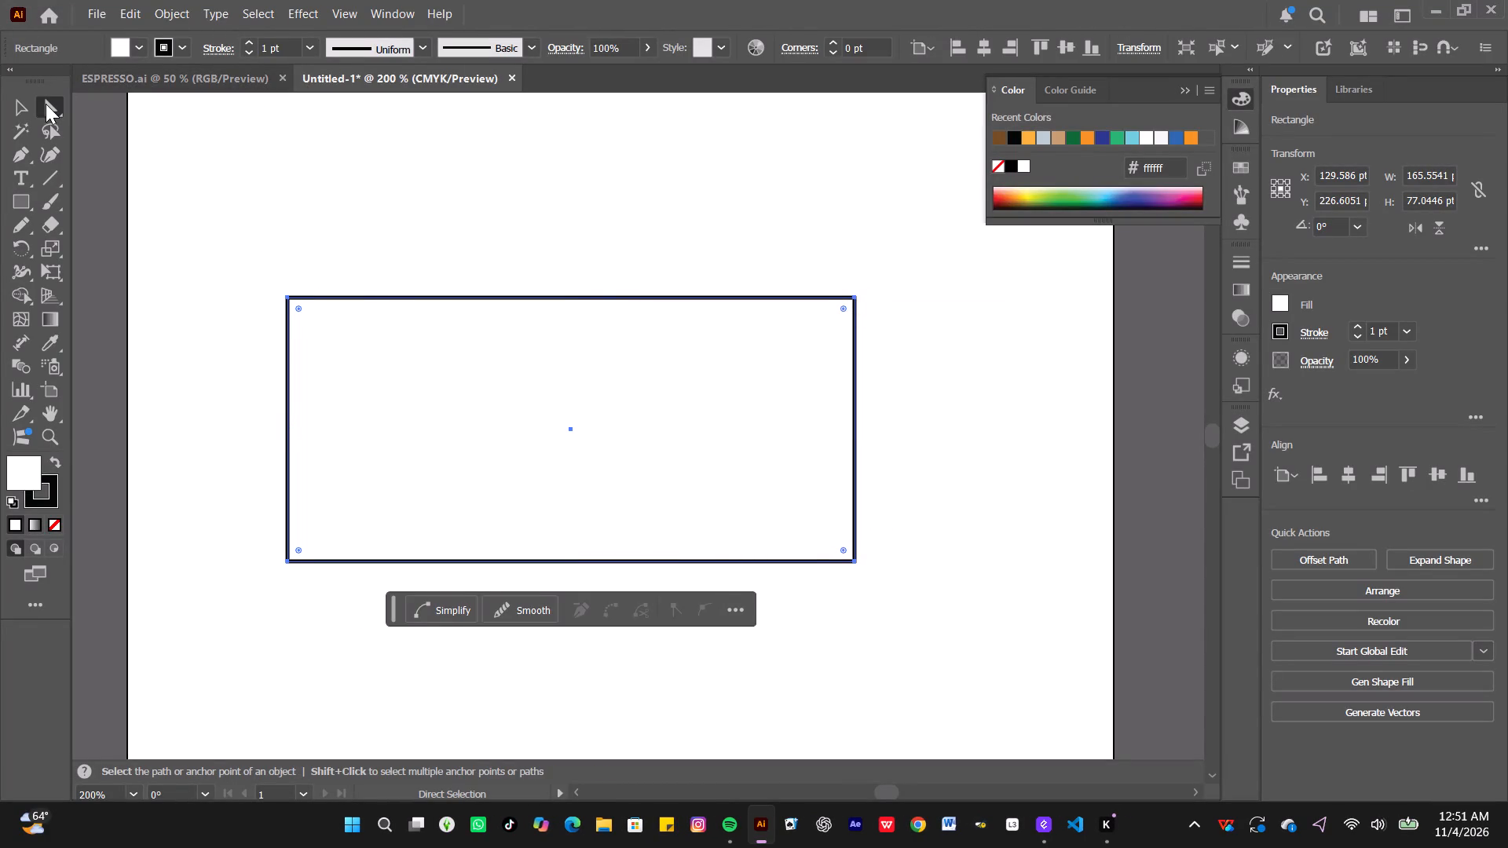
click(434, 358)
drag(434, 358, 479, 356)
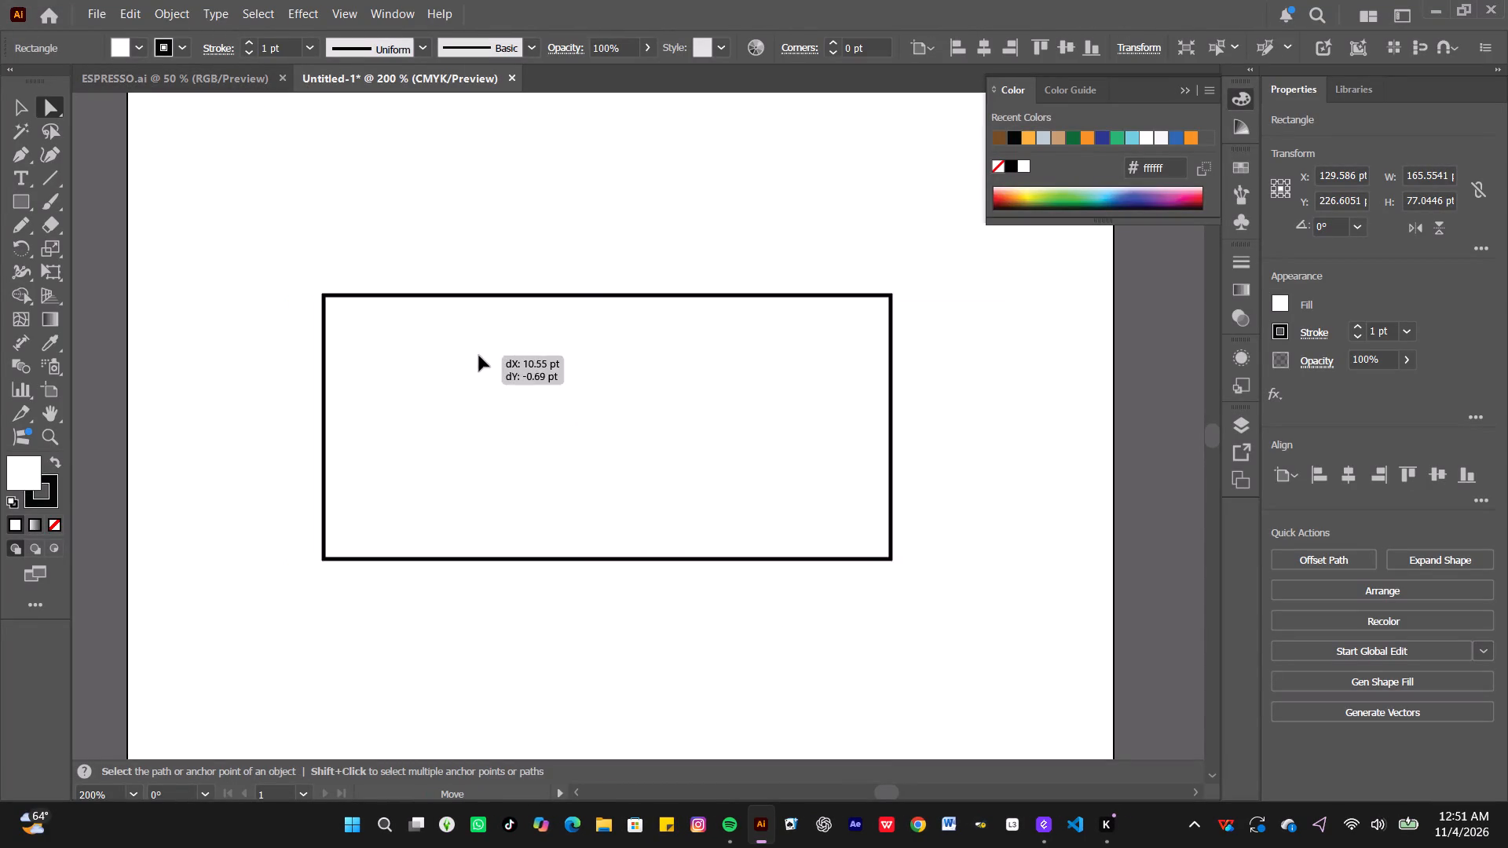
drag(479, 356, 449, 319)
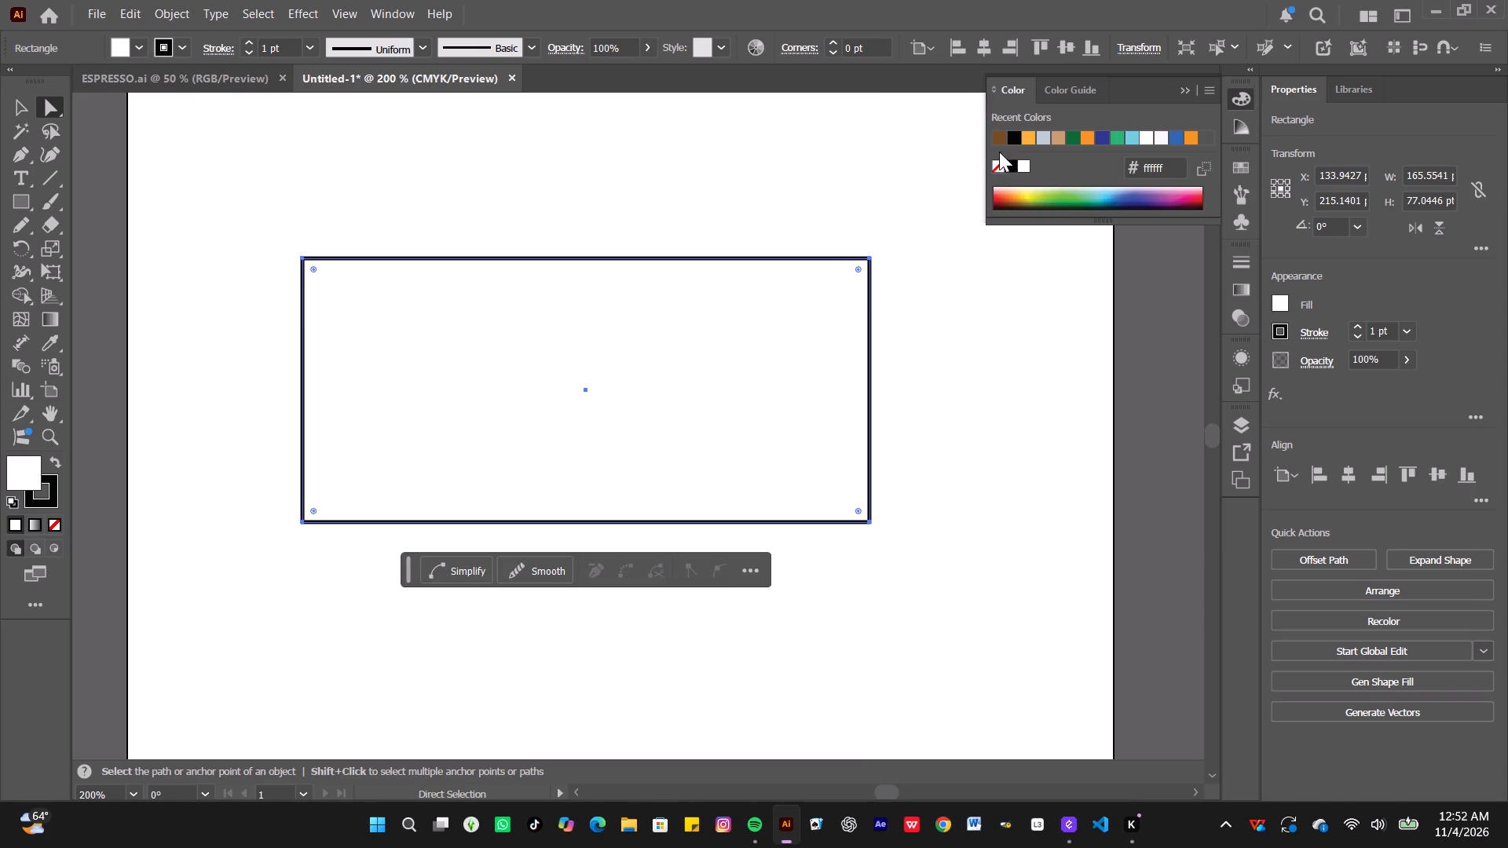
click(1041, 138)
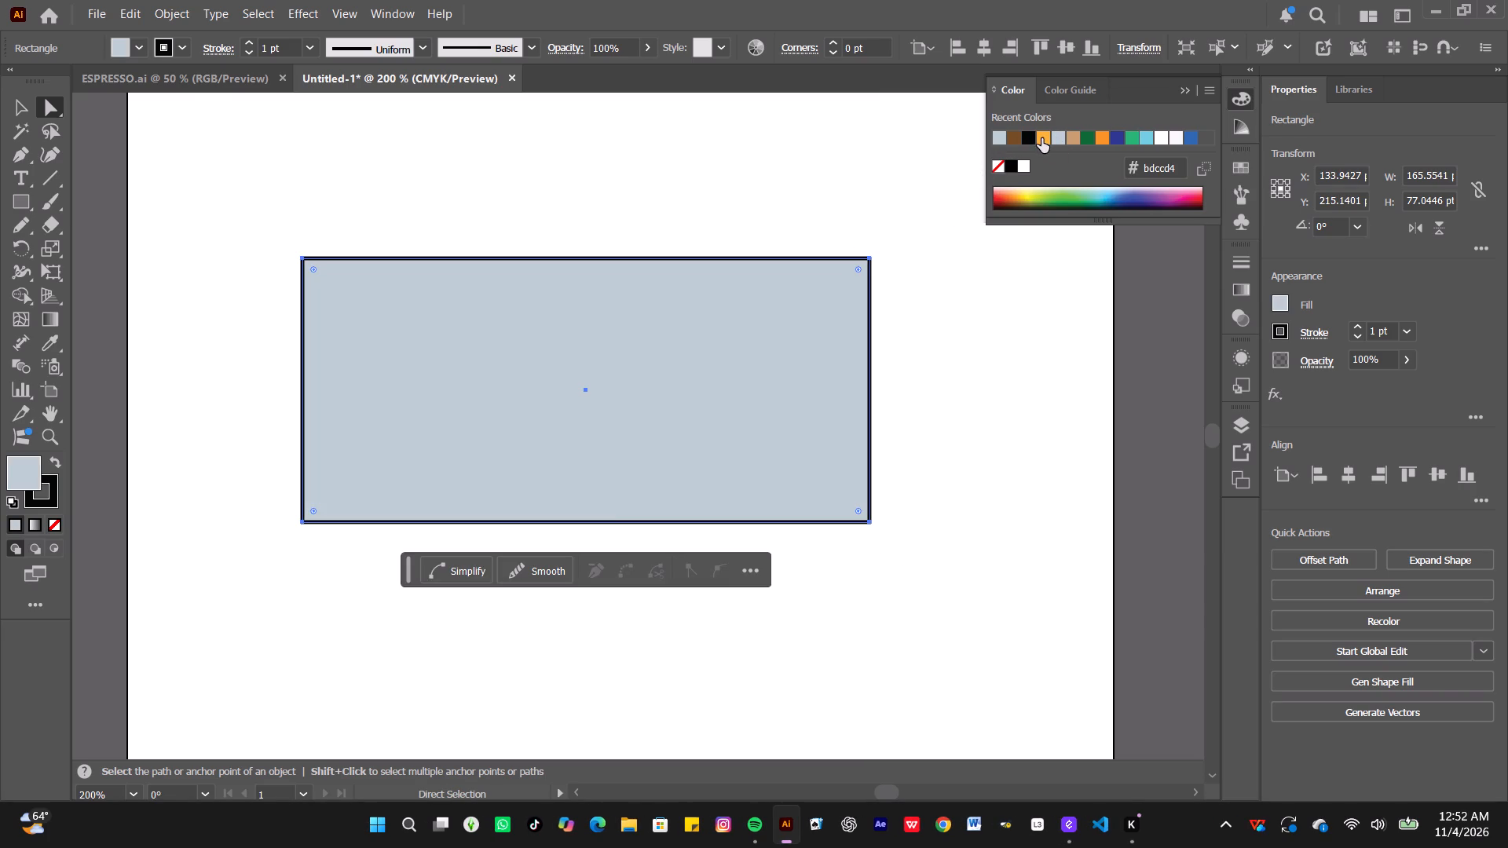
drag(697, 356, 701, 400)
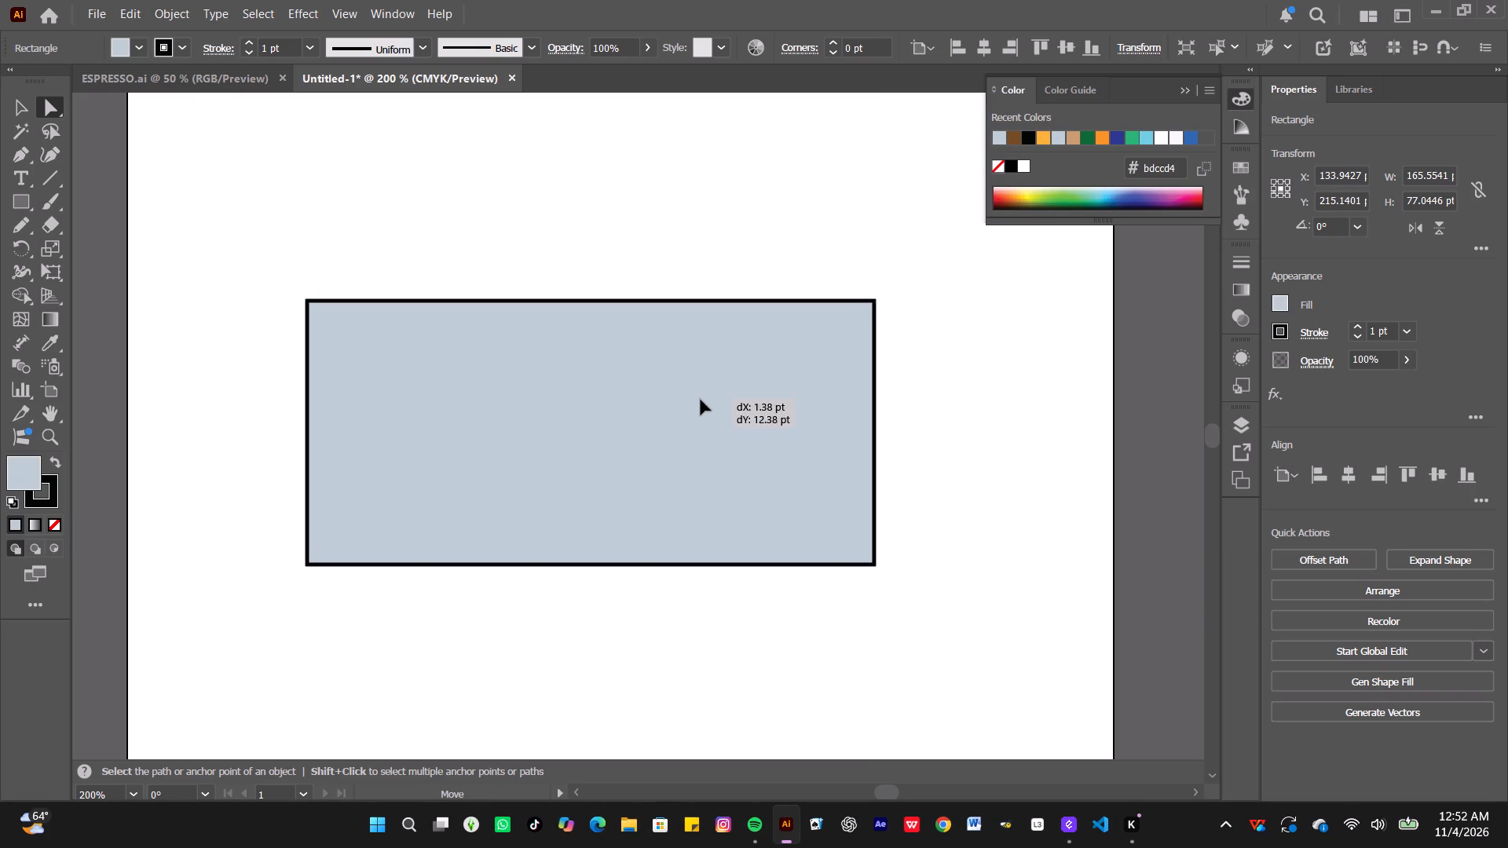
drag(701, 400, 701, 404)
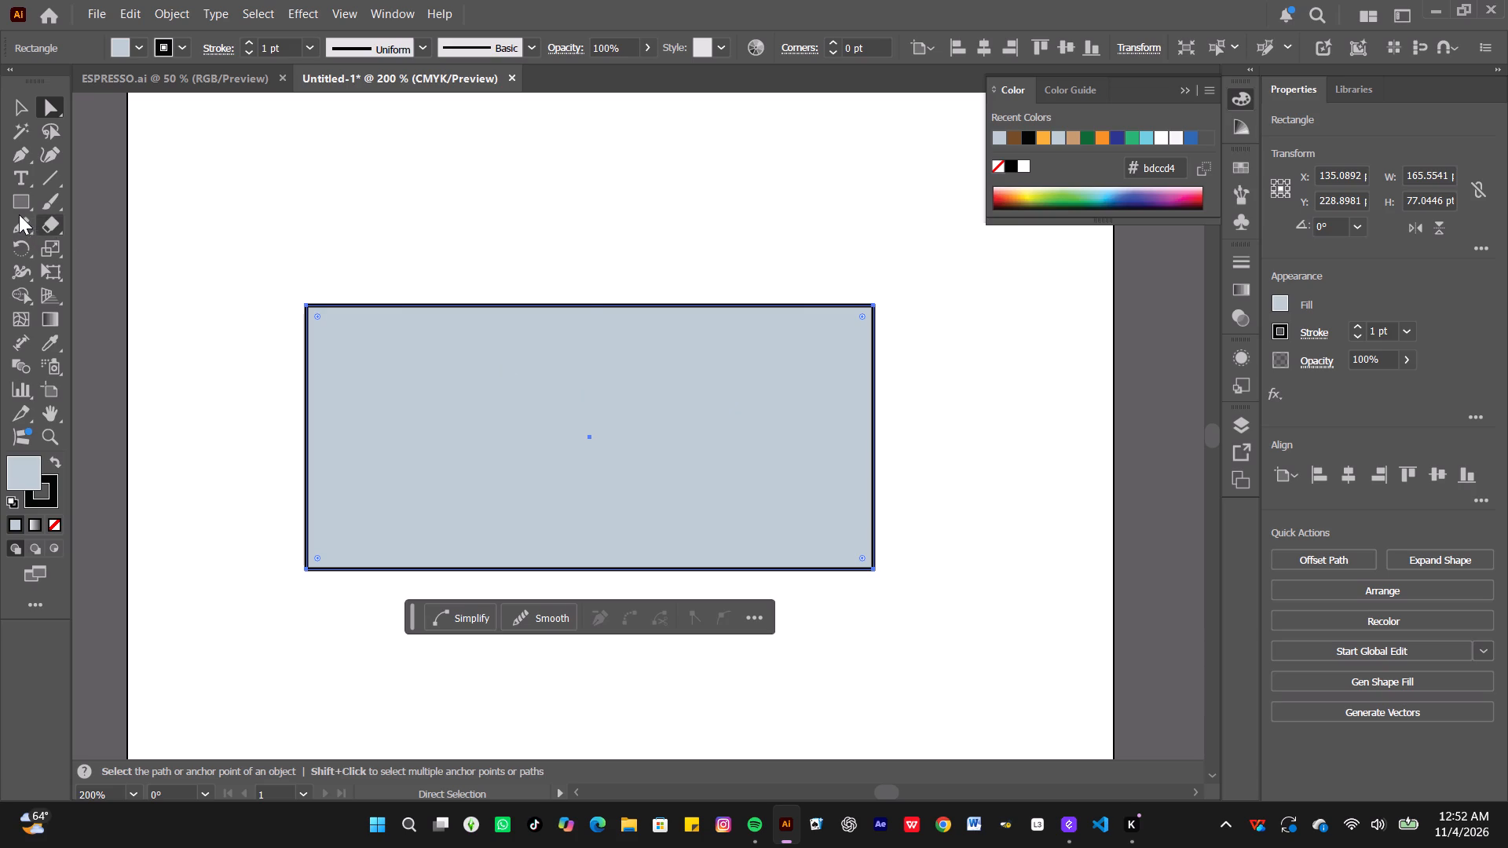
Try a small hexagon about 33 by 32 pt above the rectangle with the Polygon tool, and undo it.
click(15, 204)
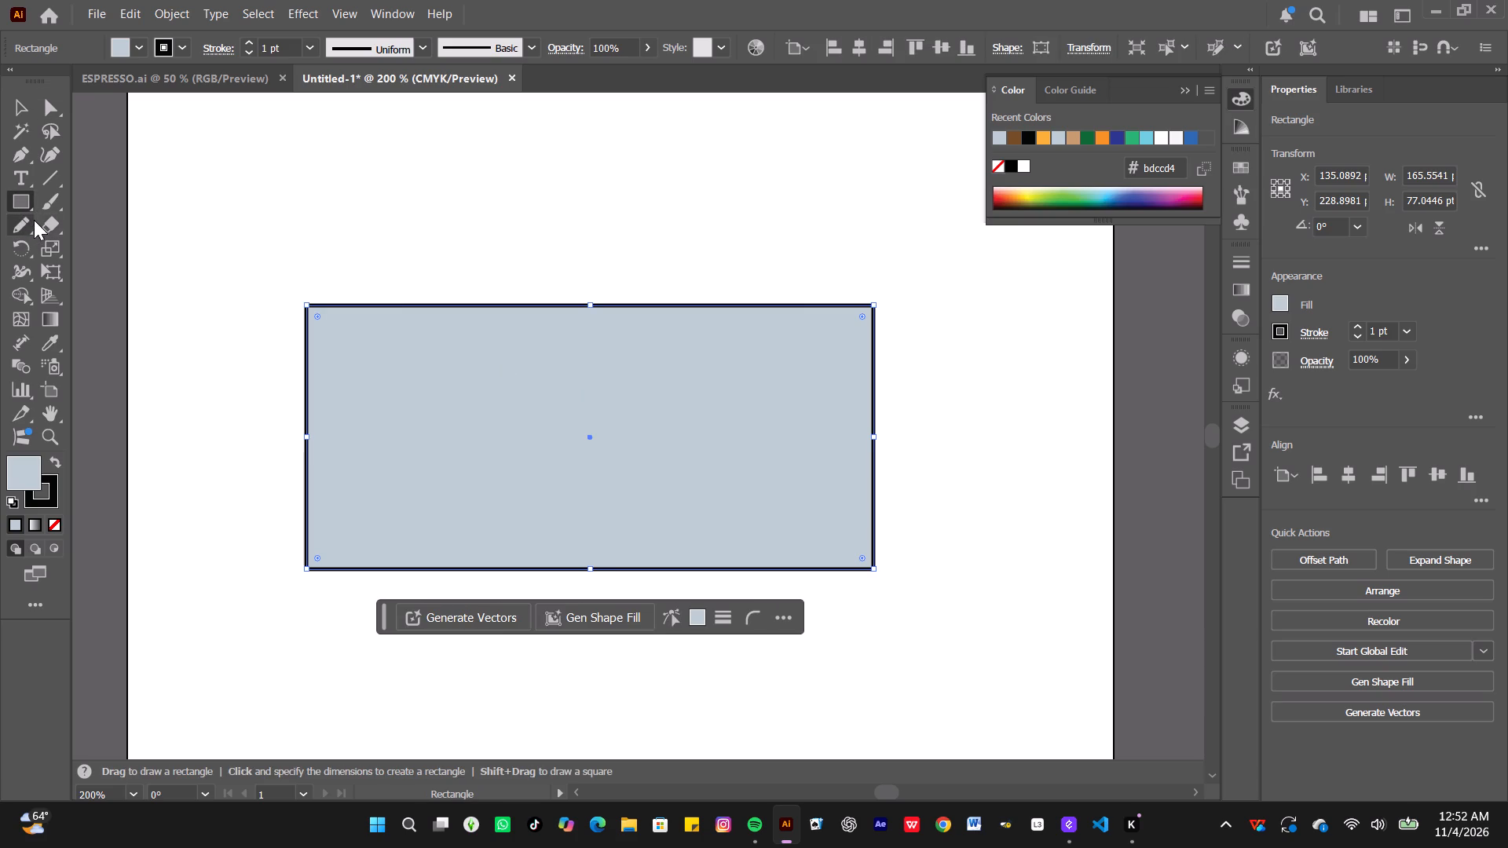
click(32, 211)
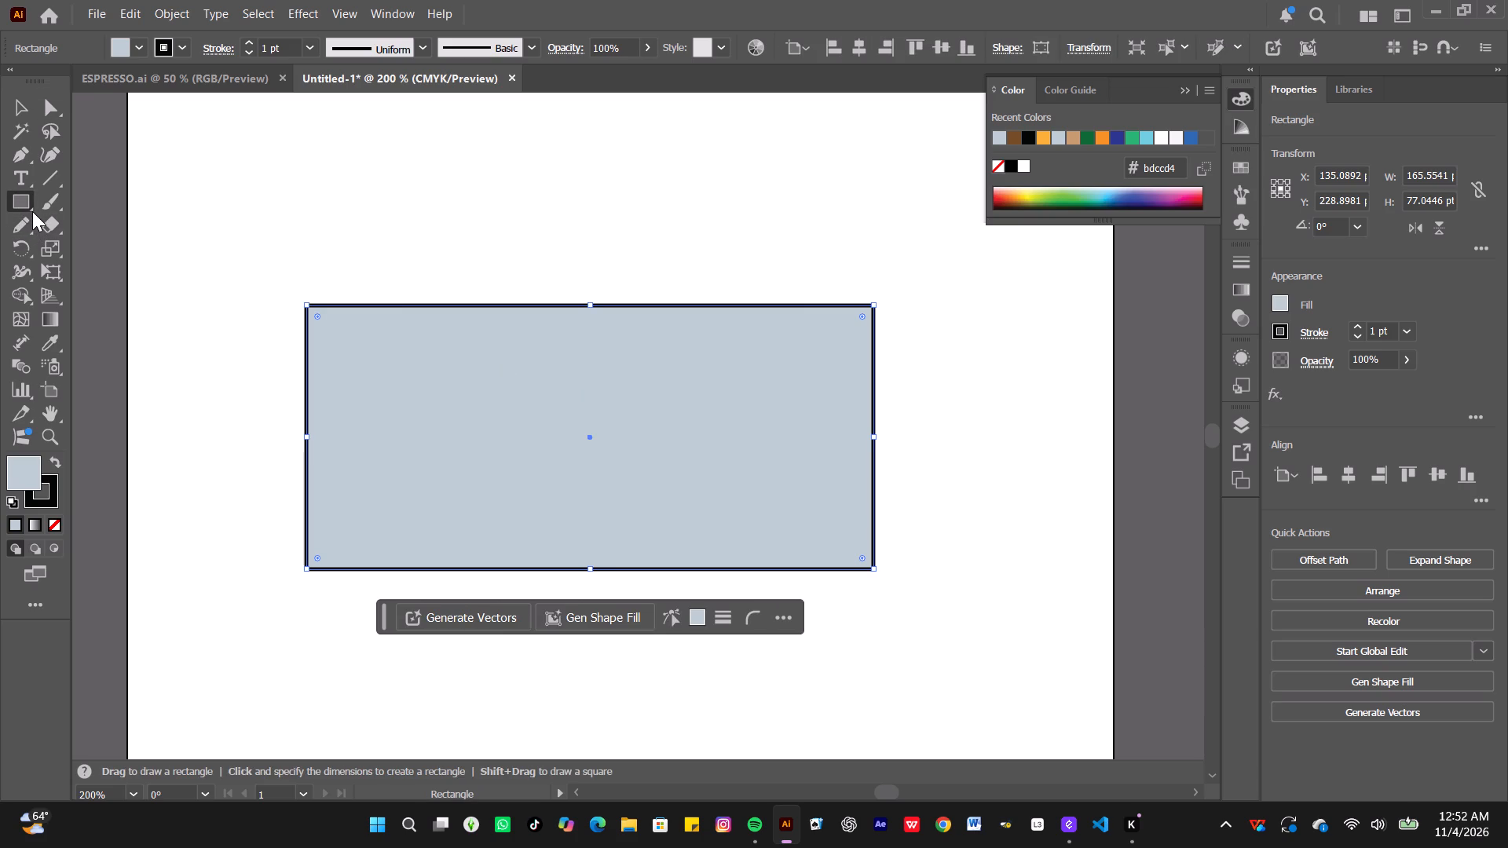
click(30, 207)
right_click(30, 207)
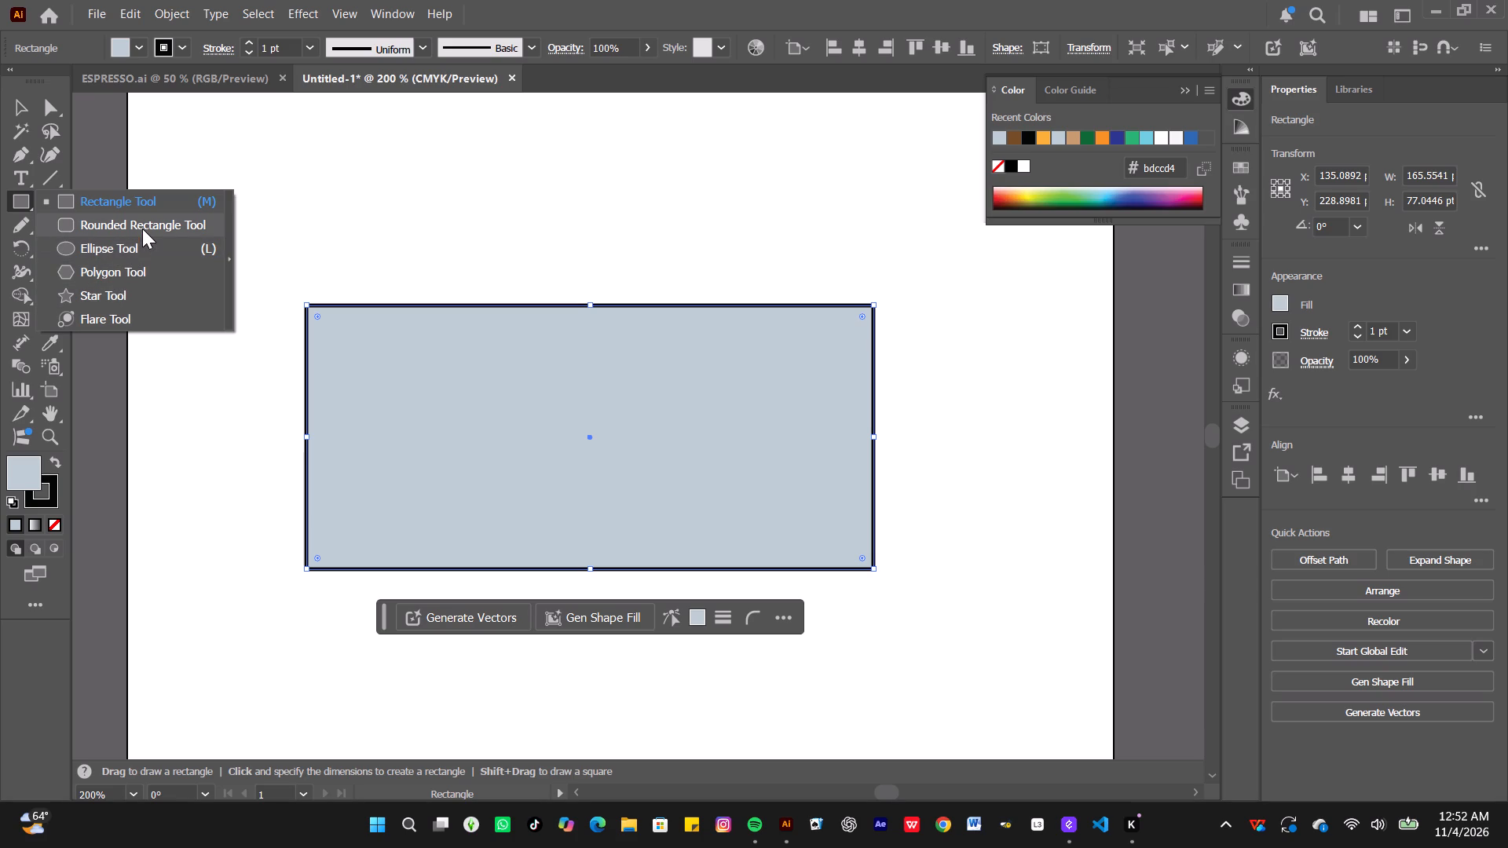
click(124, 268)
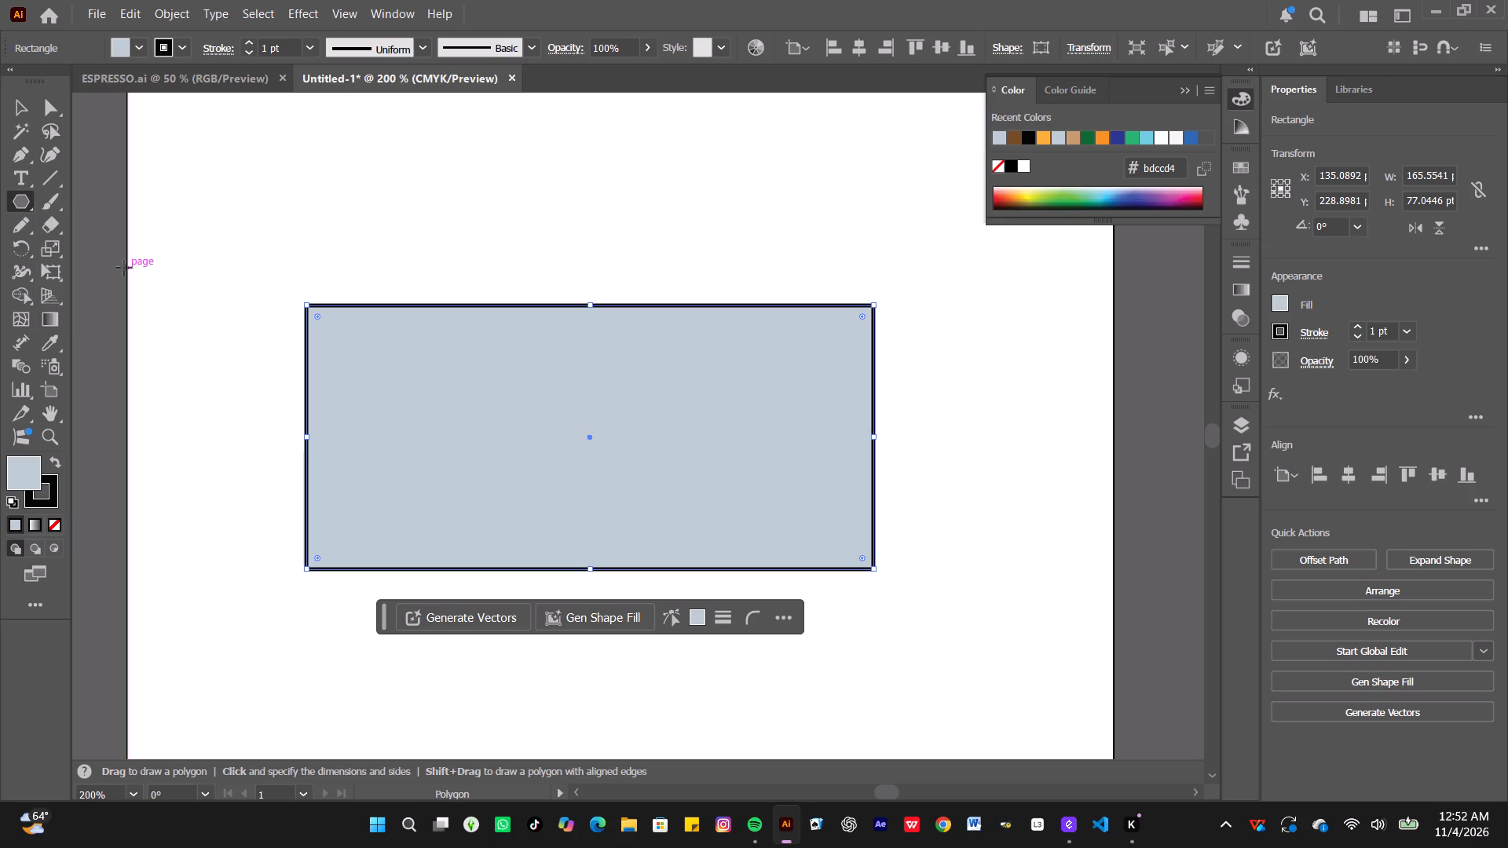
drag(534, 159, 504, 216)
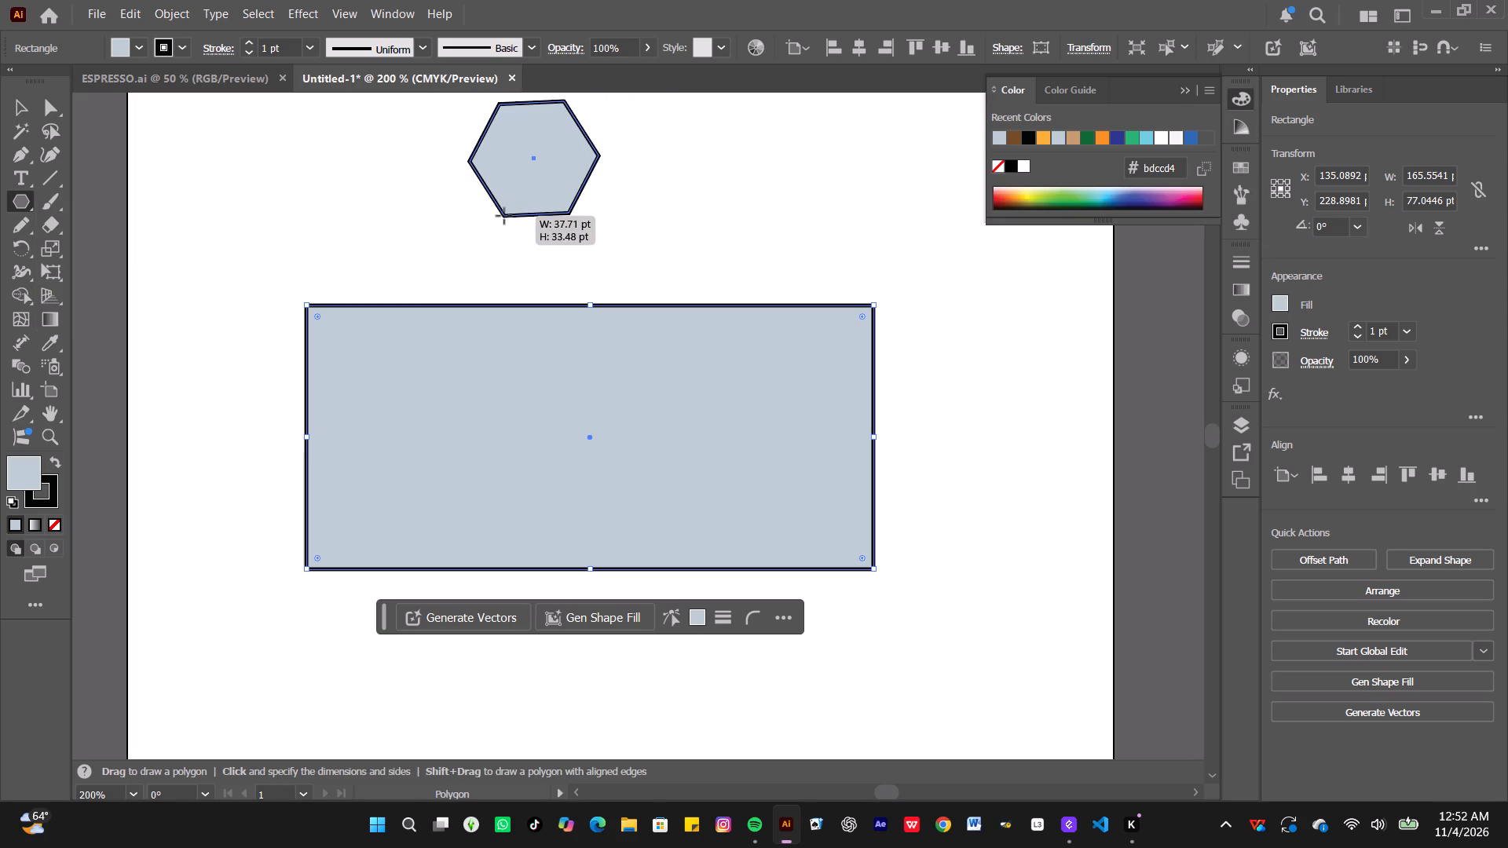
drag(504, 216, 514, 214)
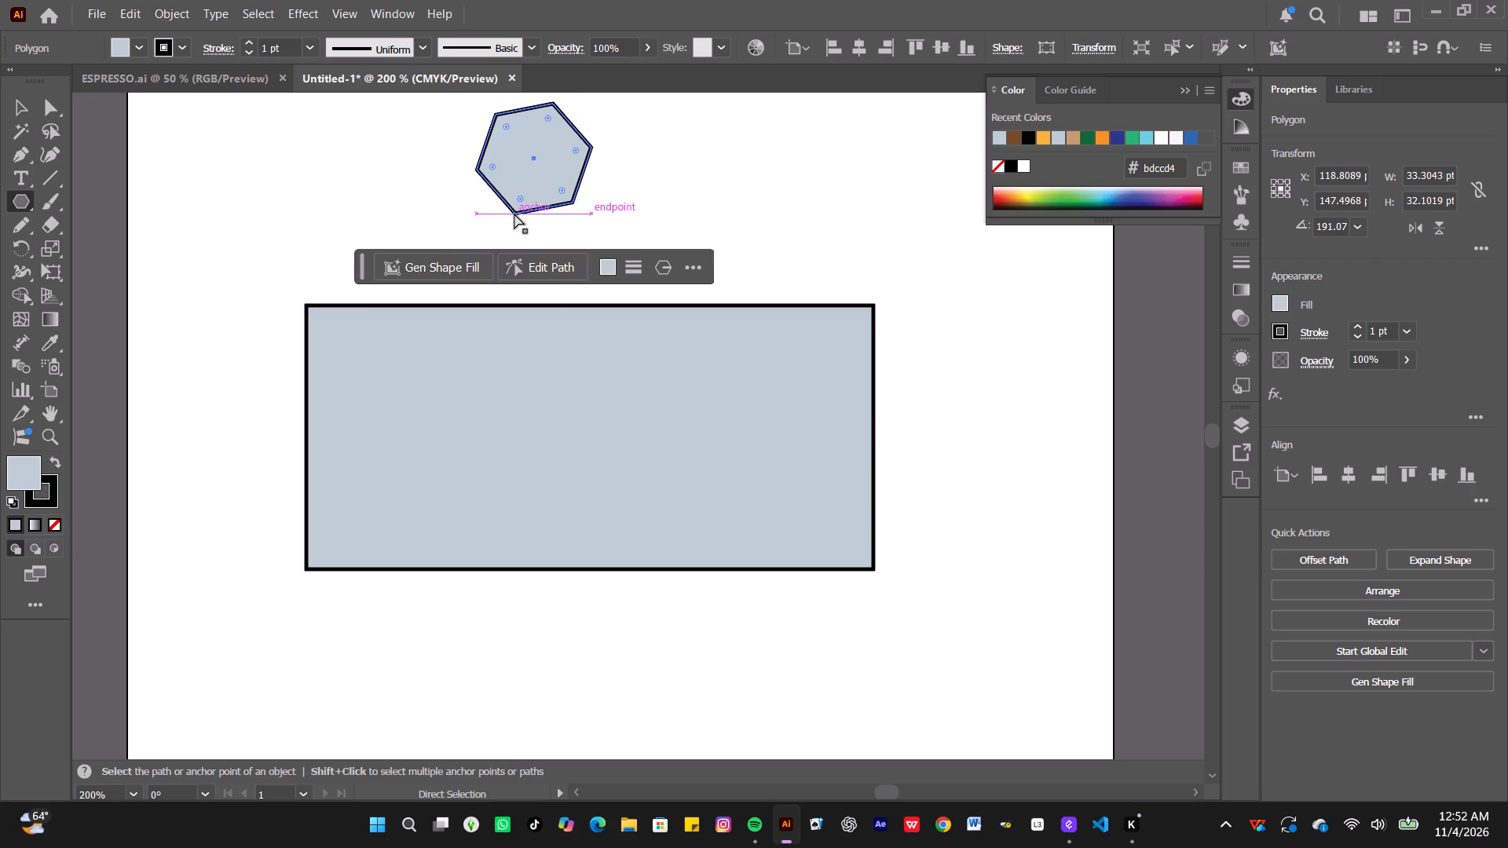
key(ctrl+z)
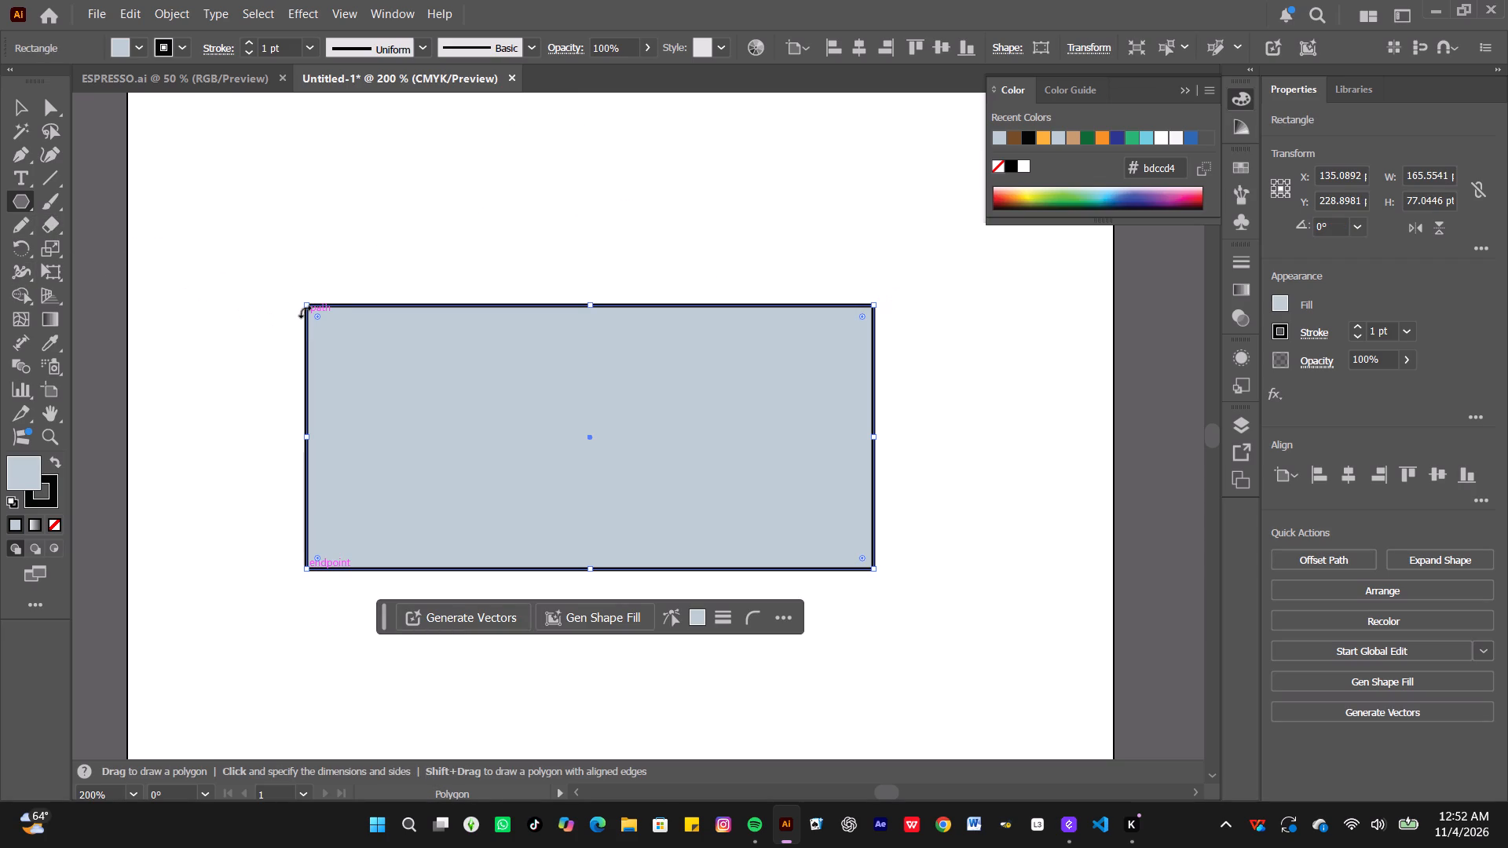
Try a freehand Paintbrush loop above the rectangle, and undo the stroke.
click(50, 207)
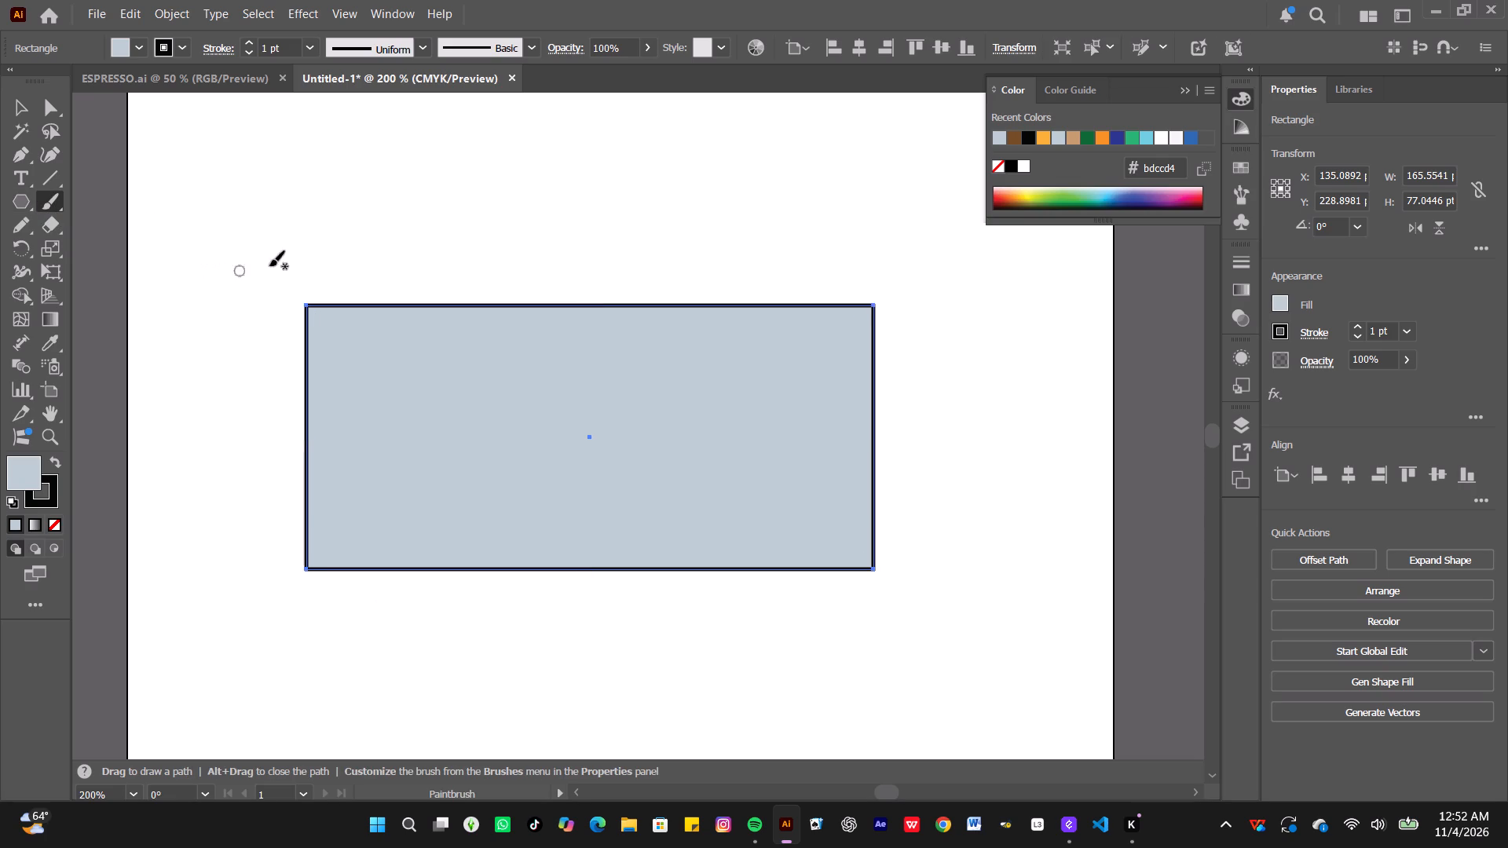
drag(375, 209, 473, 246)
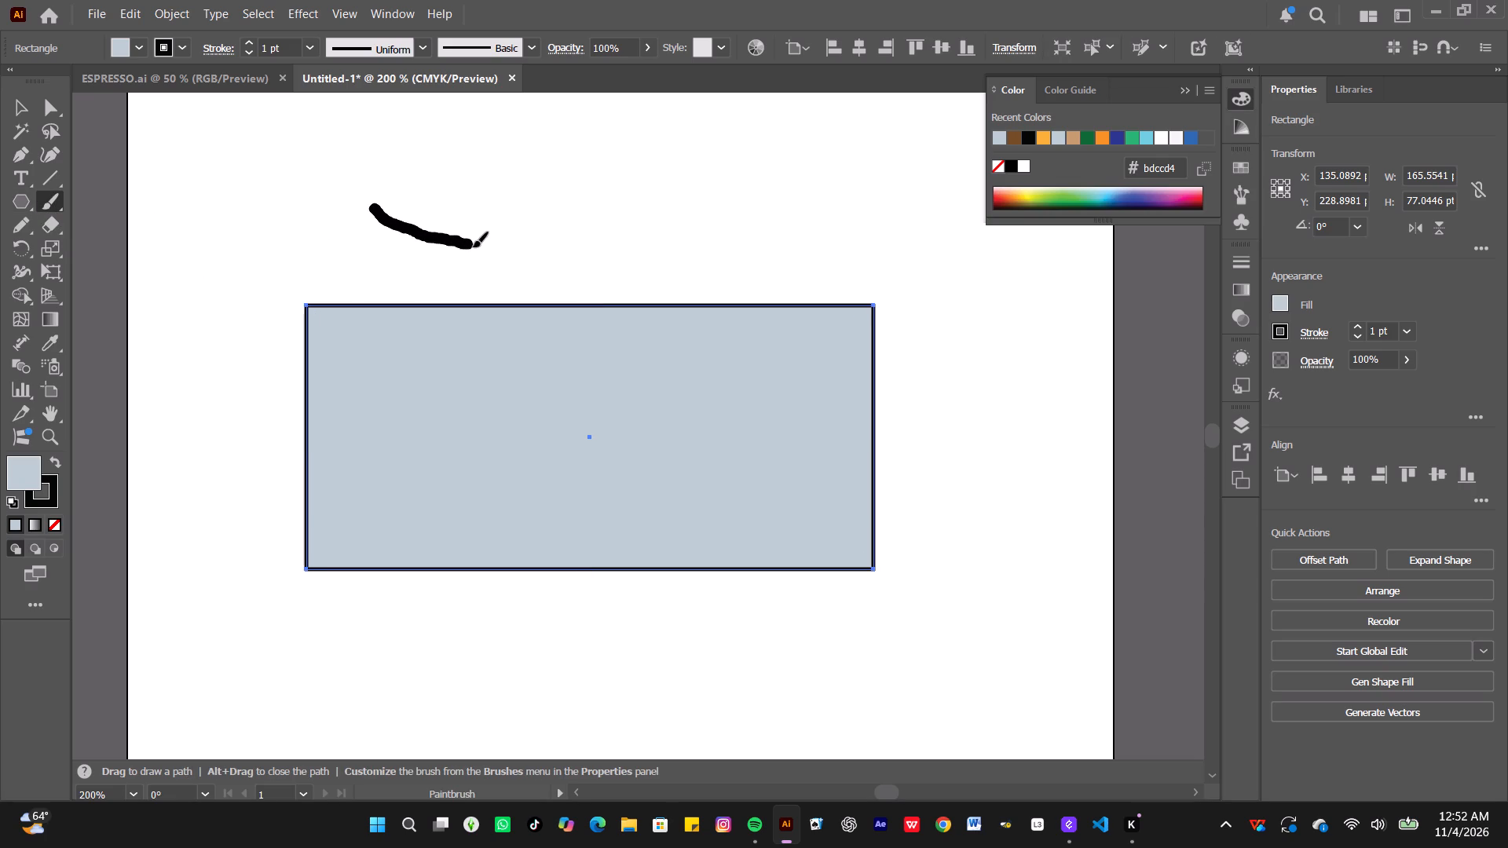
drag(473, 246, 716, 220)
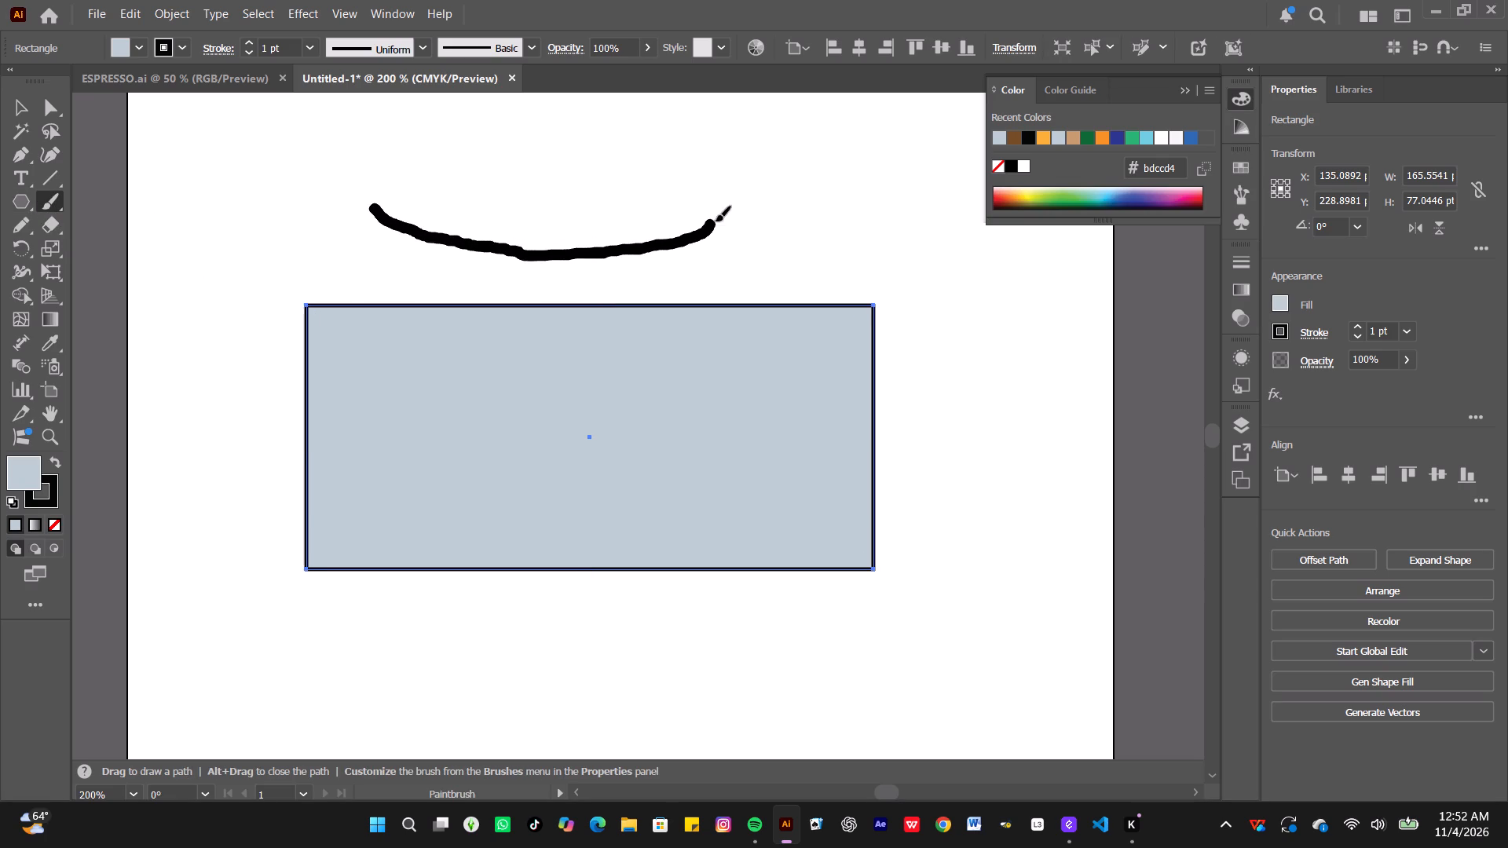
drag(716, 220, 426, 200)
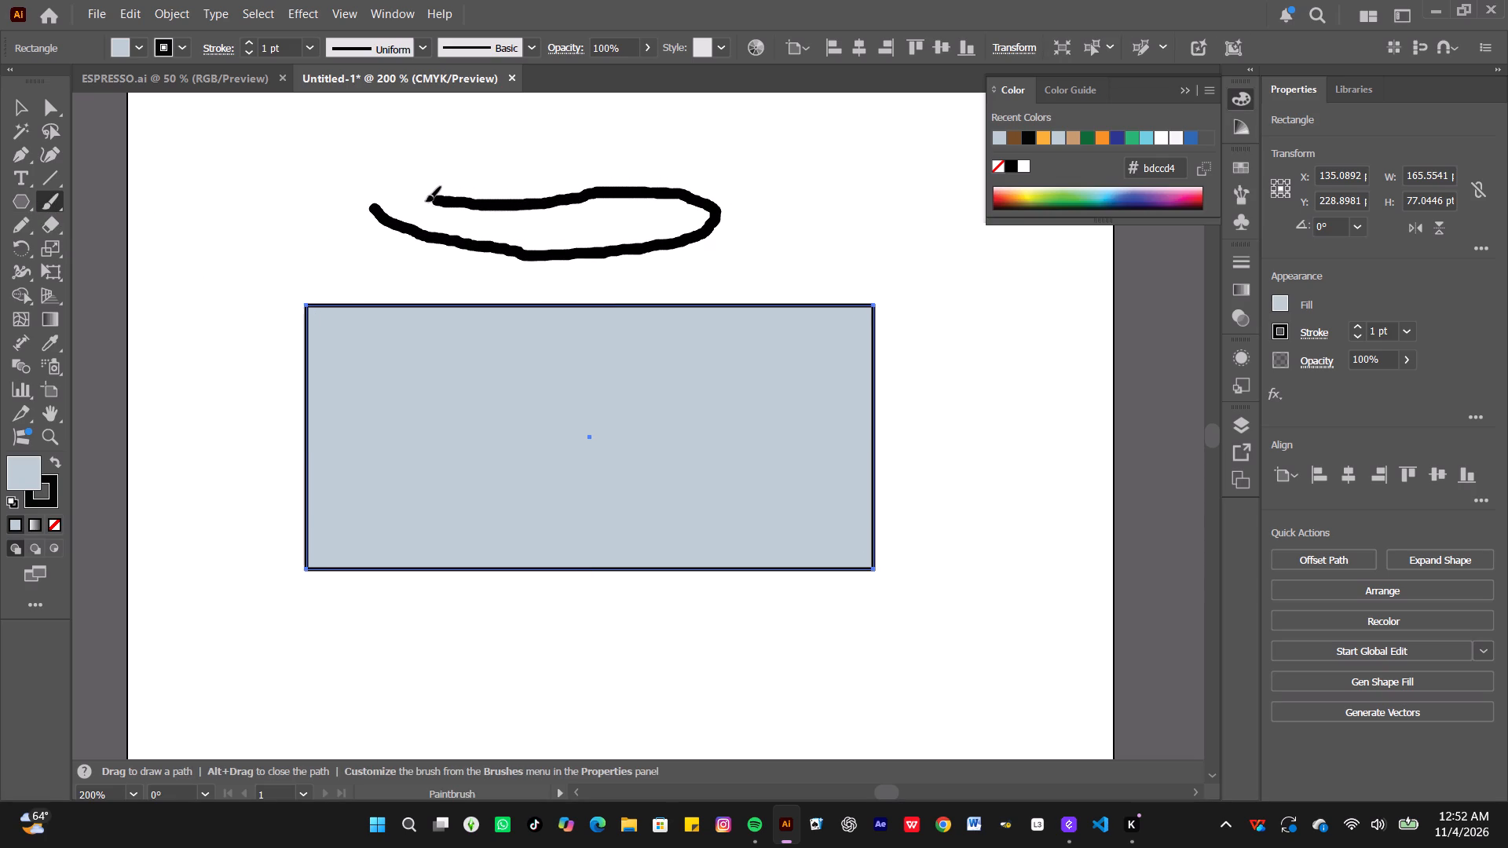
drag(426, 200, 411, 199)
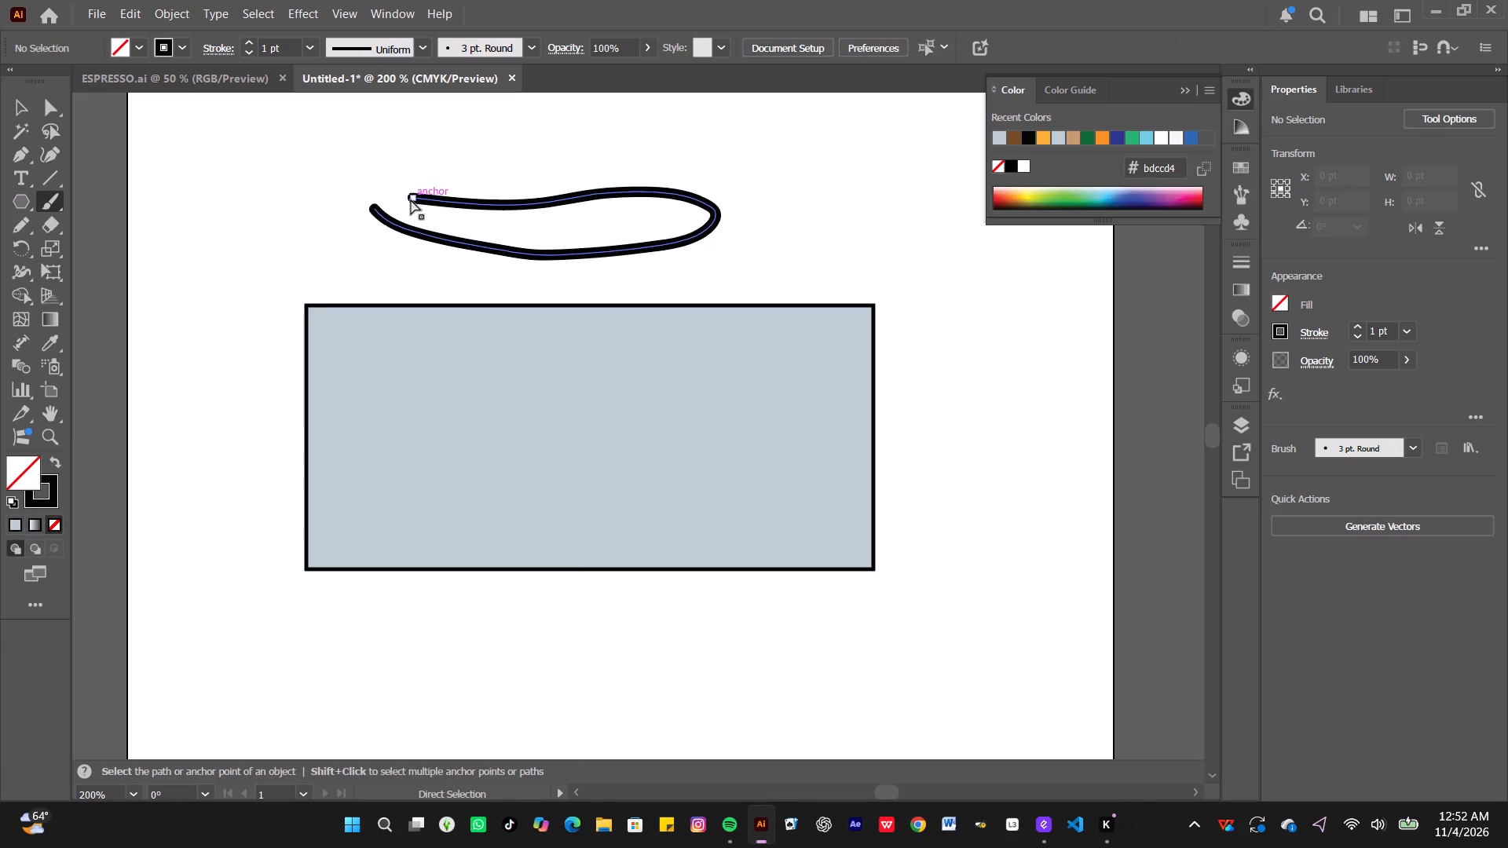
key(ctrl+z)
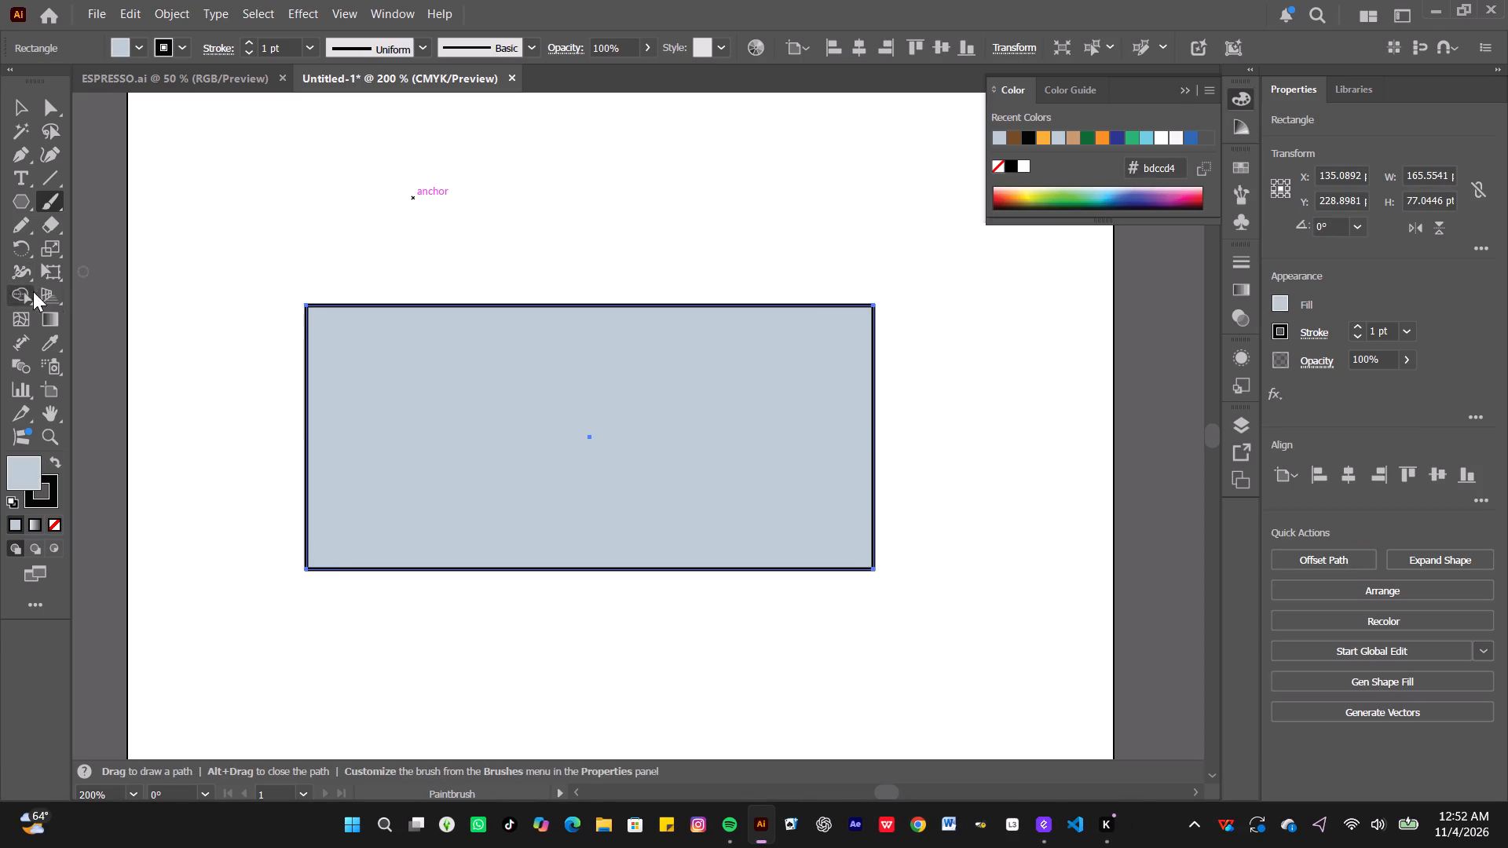
Draw a thin closed curved shape about 173 by 12 pt just above the rectangle with the Curvature tool.
click(53, 163)
drag(390, 229, 382, 229)
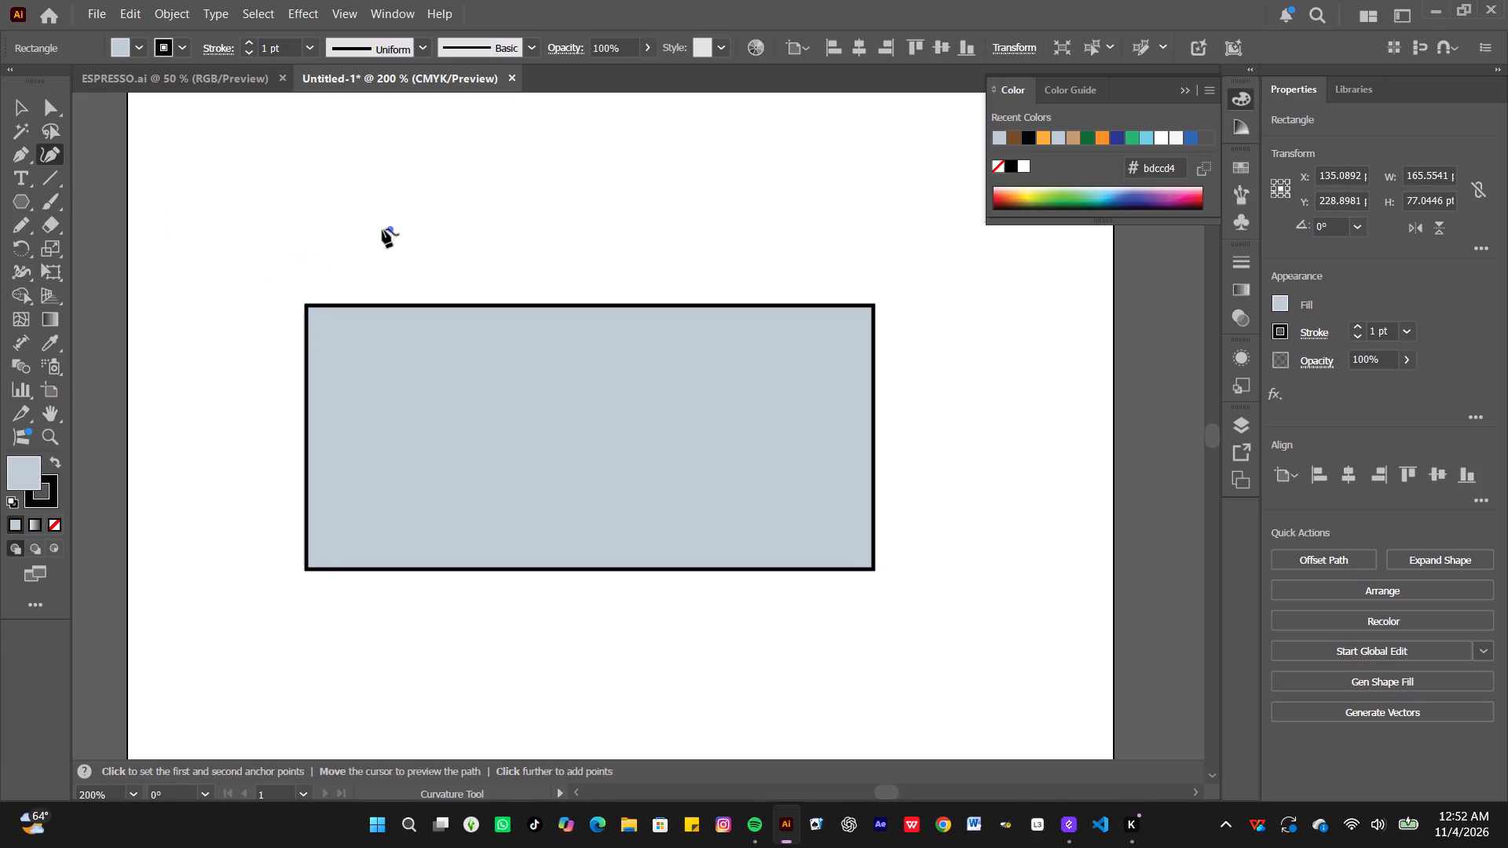
drag(382, 229, 491, 268)
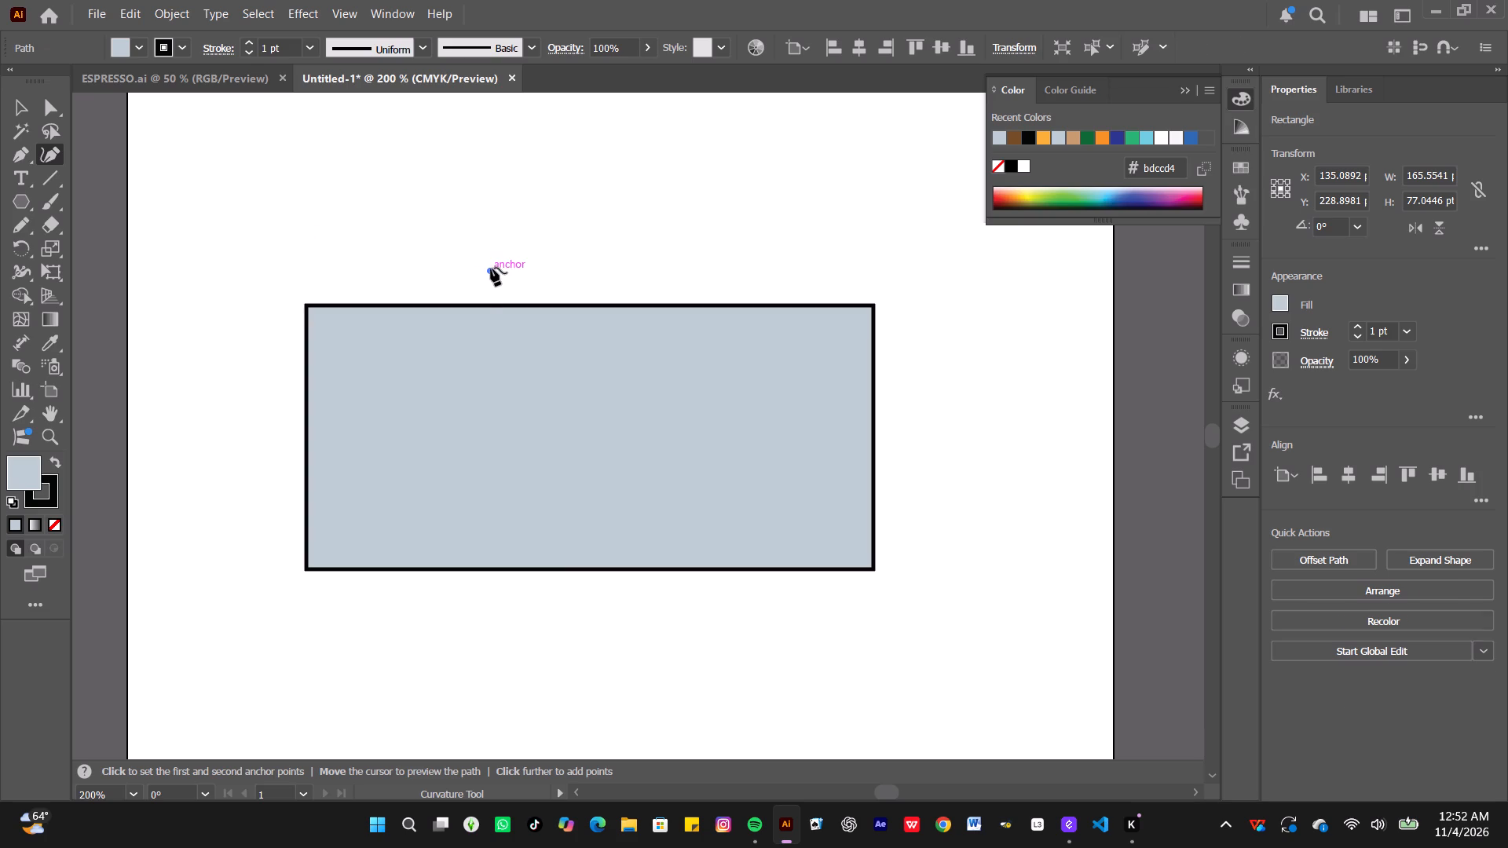
click(491, 268)
click(618, 267)
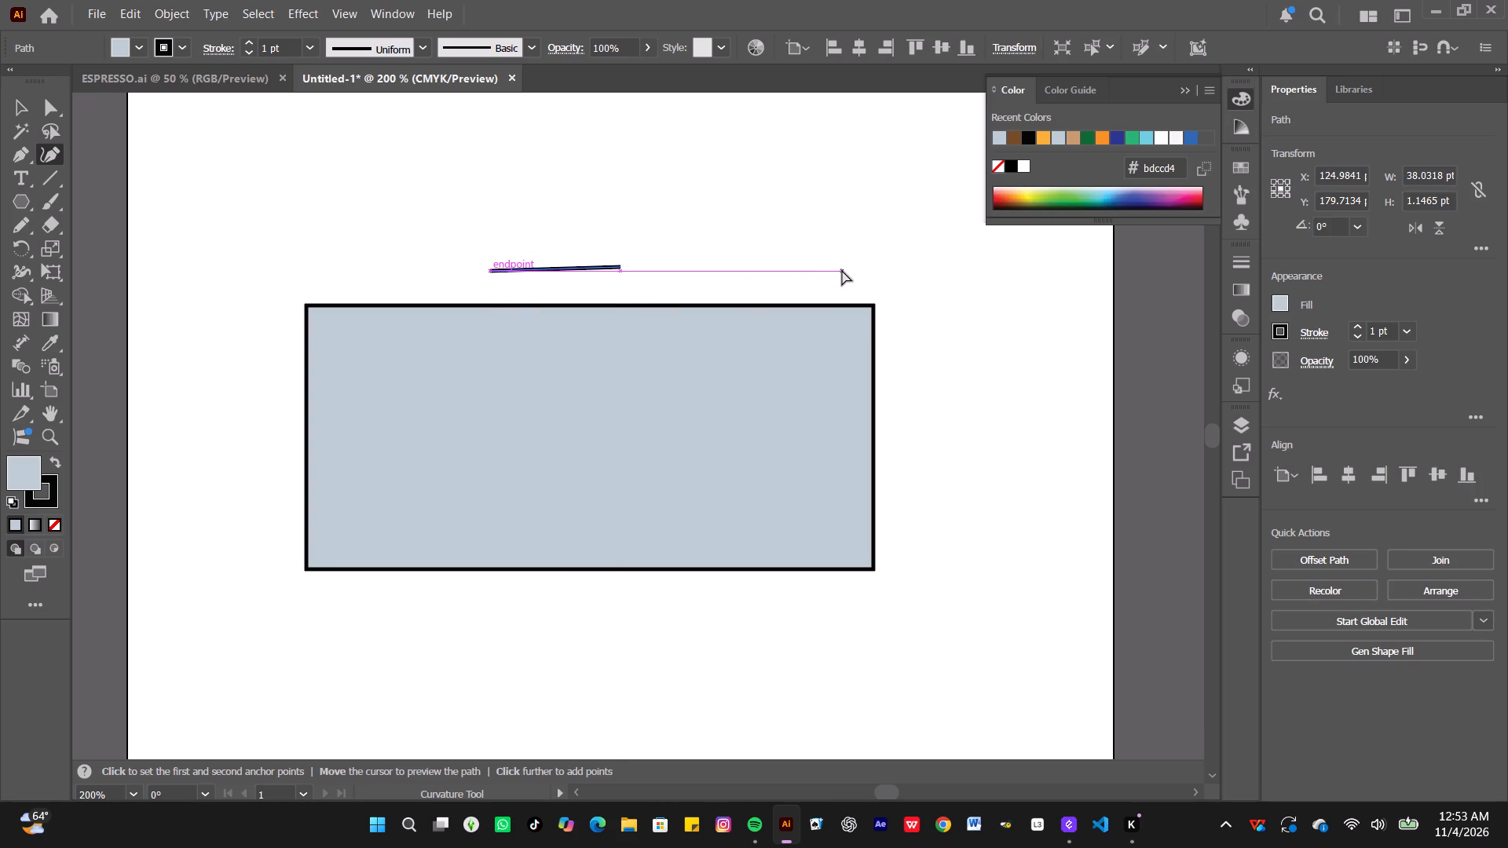
key(ctrl+z)
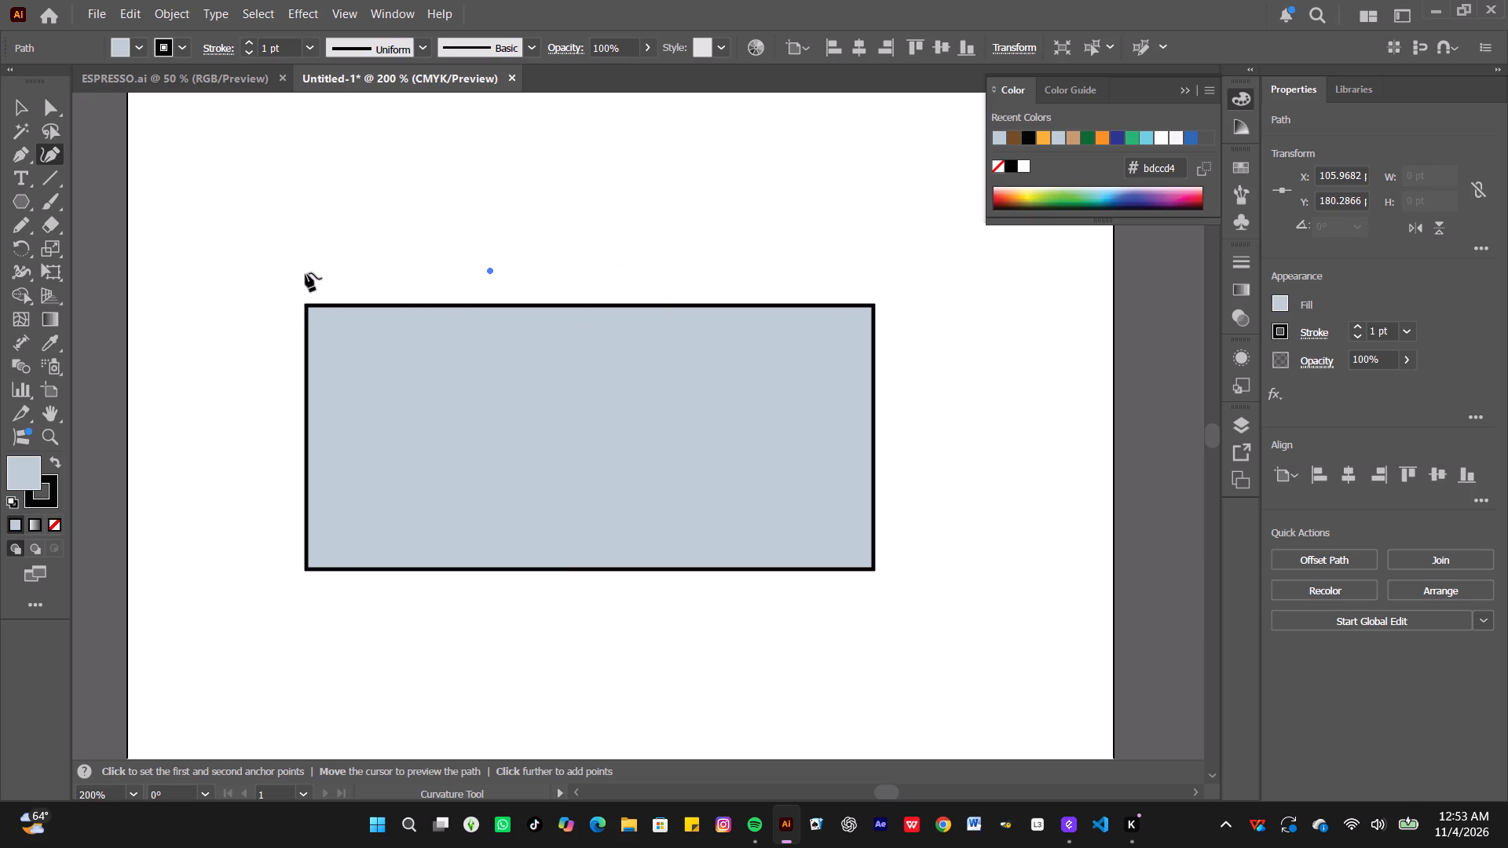
click(308, 276)
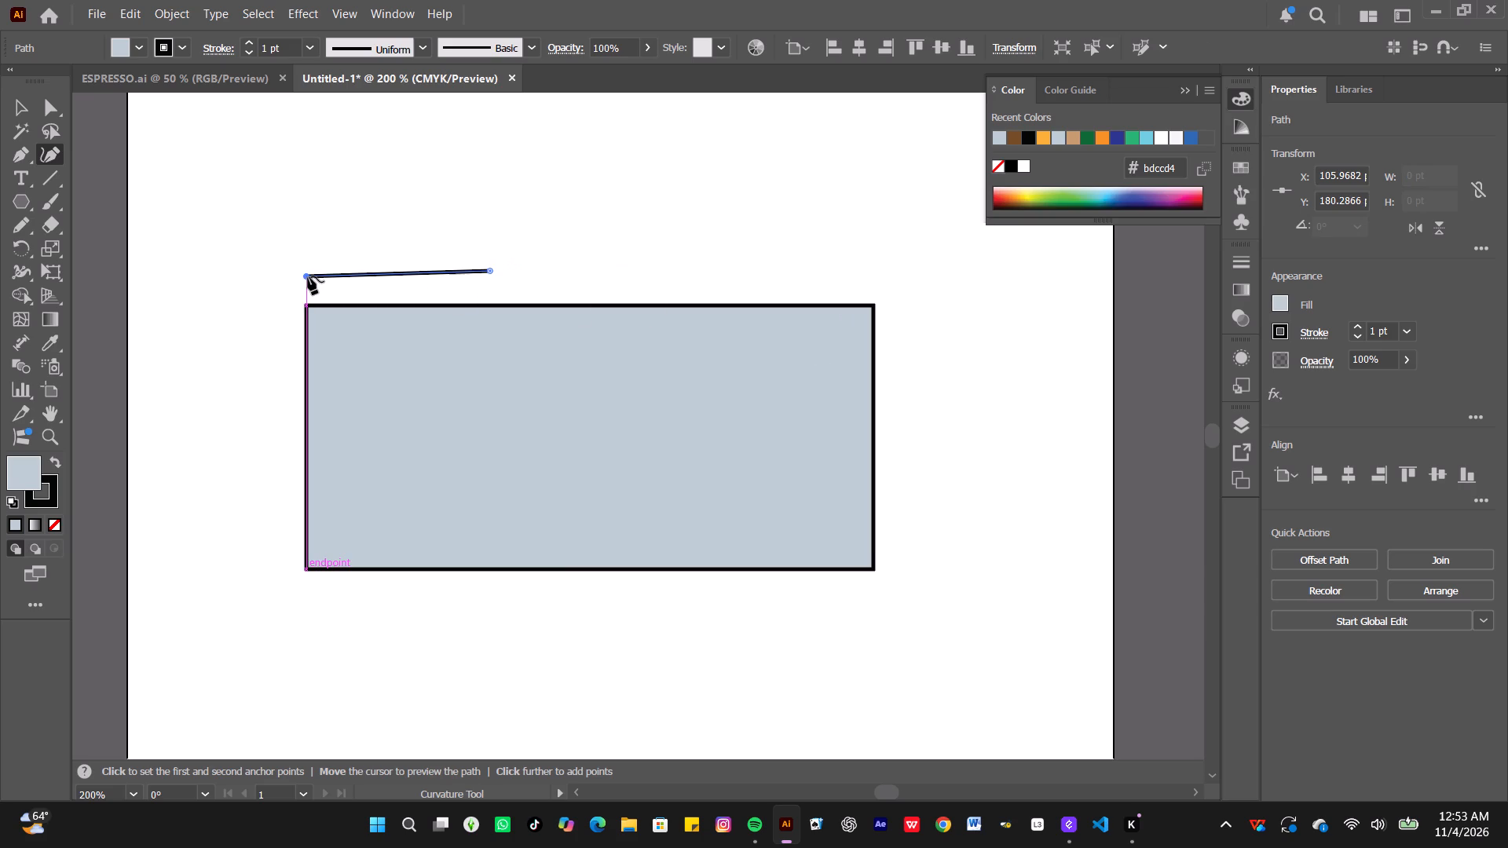
click(873, 276)
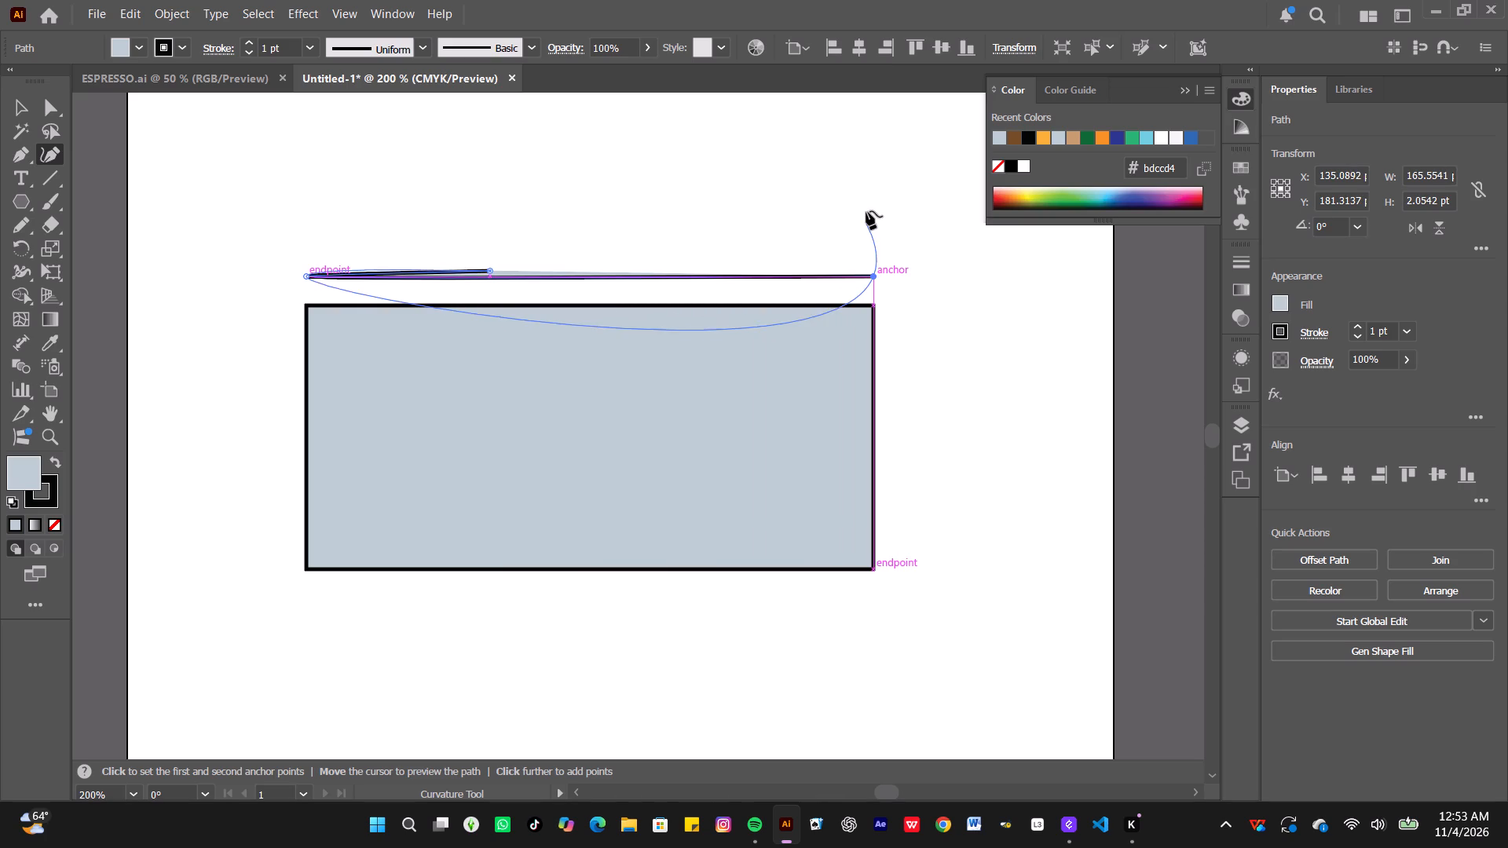
click(900, 287)
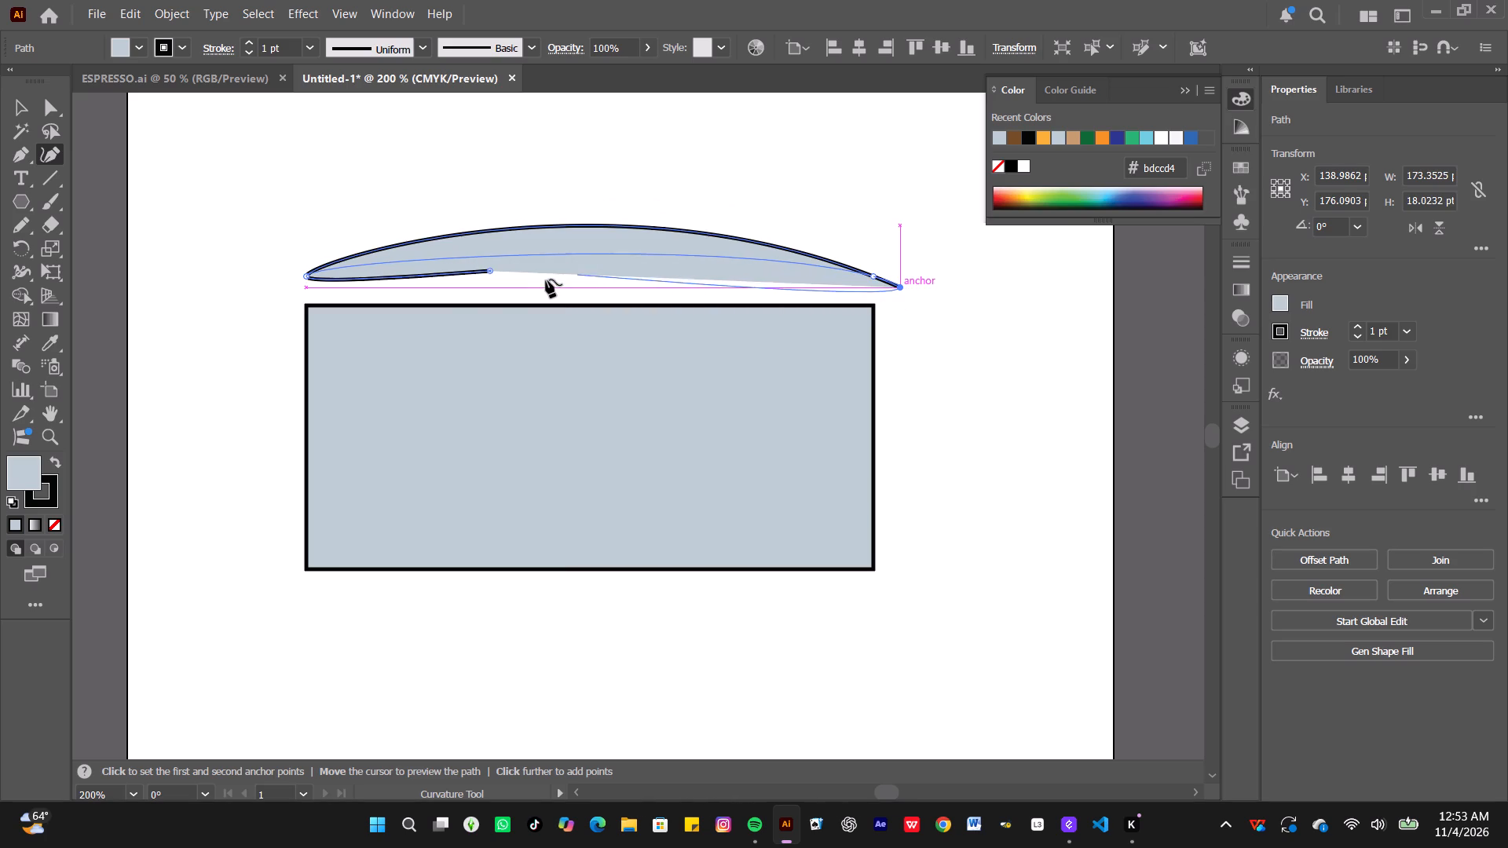
click(489, 275)
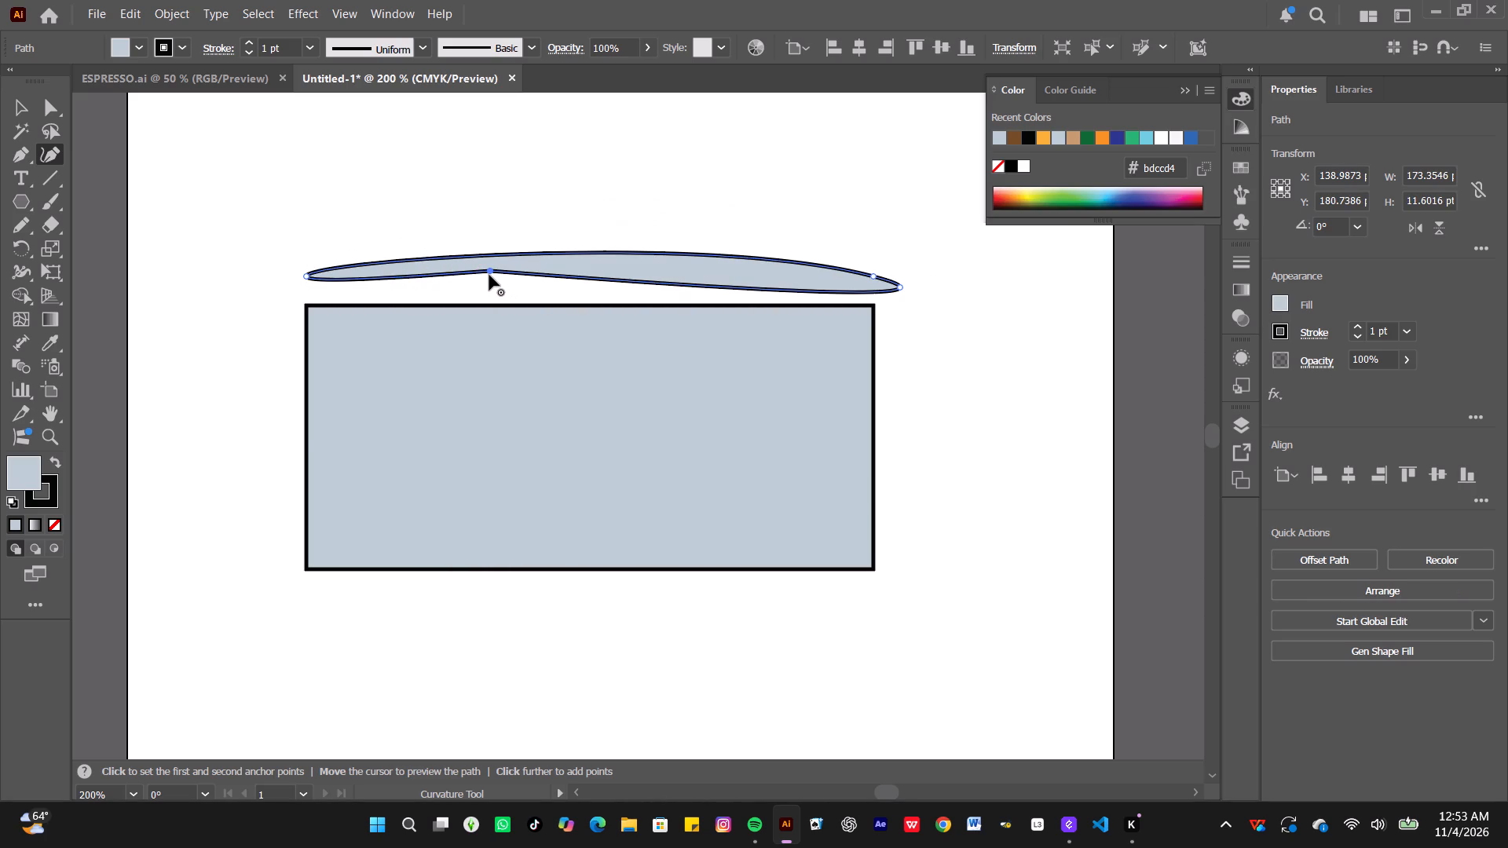
Centre the curved shape horizontally over the rectangle and stretch its height to about 34 pt, overlapping the rectangle's top edge.
click(49, 109)
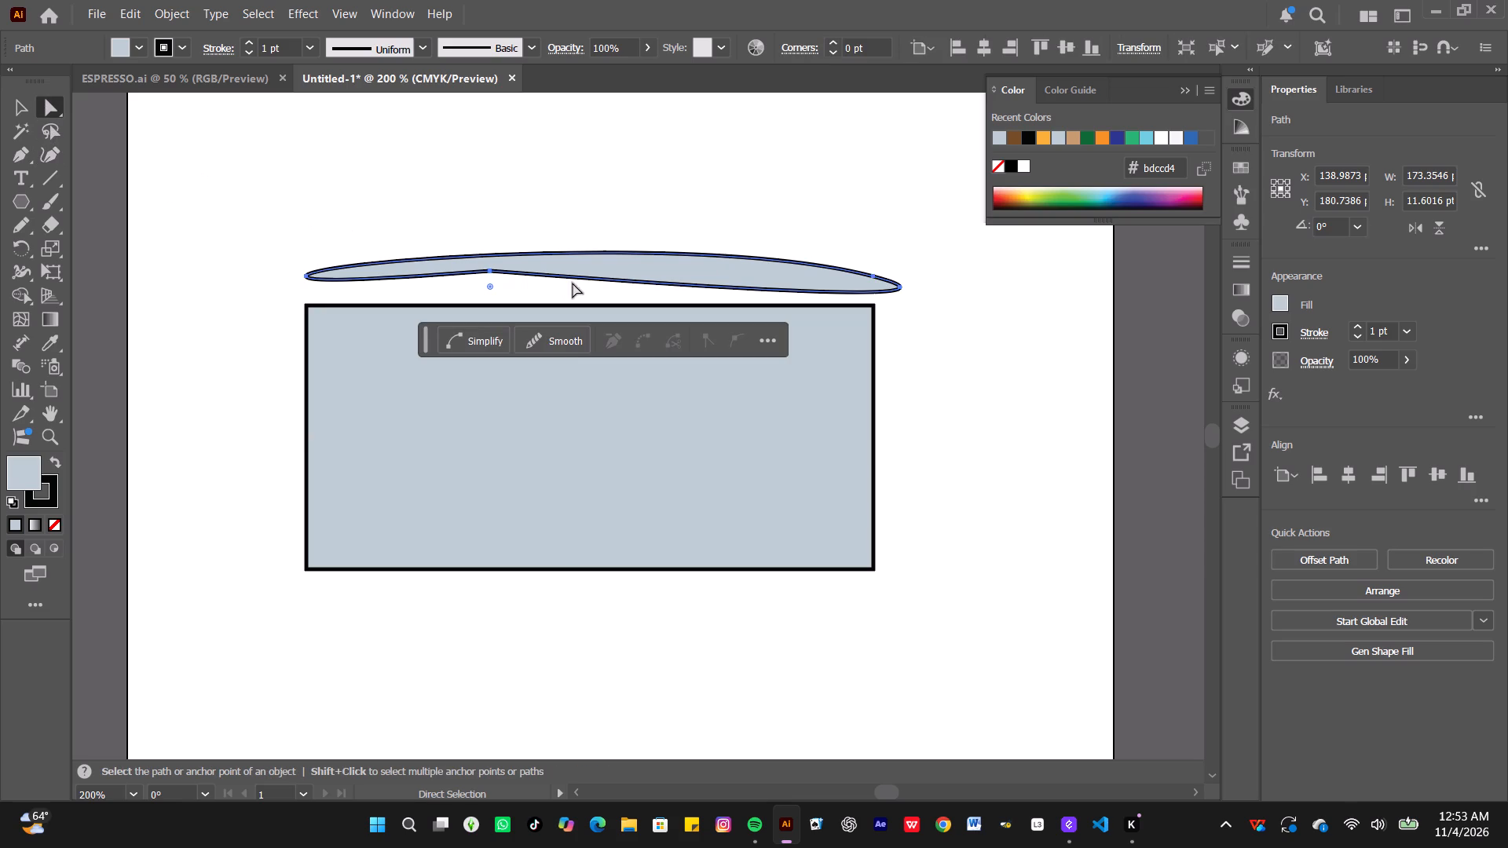
click(584, 269)
click(17, 102)
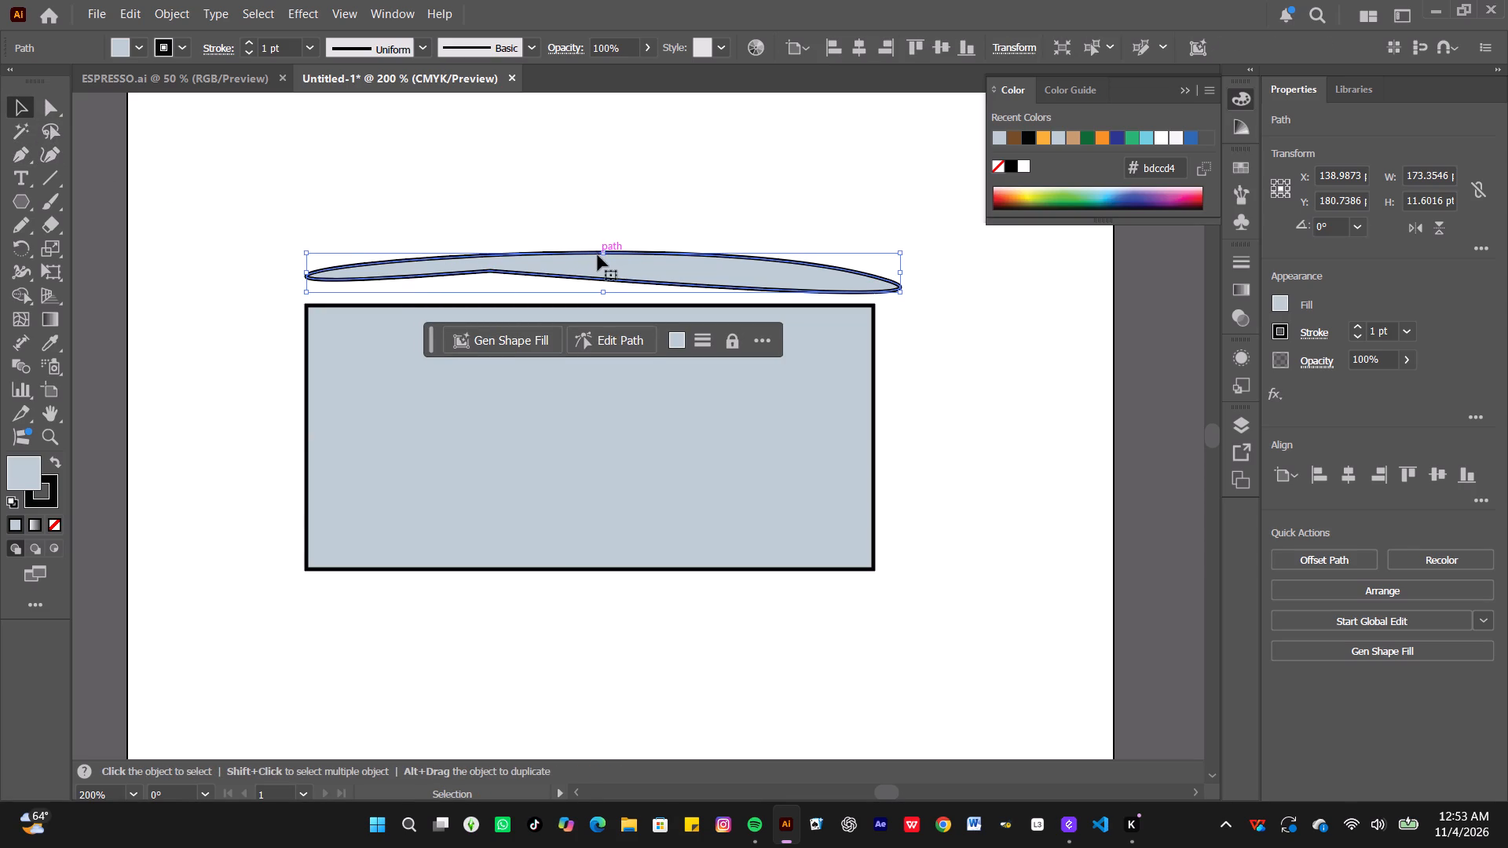
drag(598, 255, 586, 257)
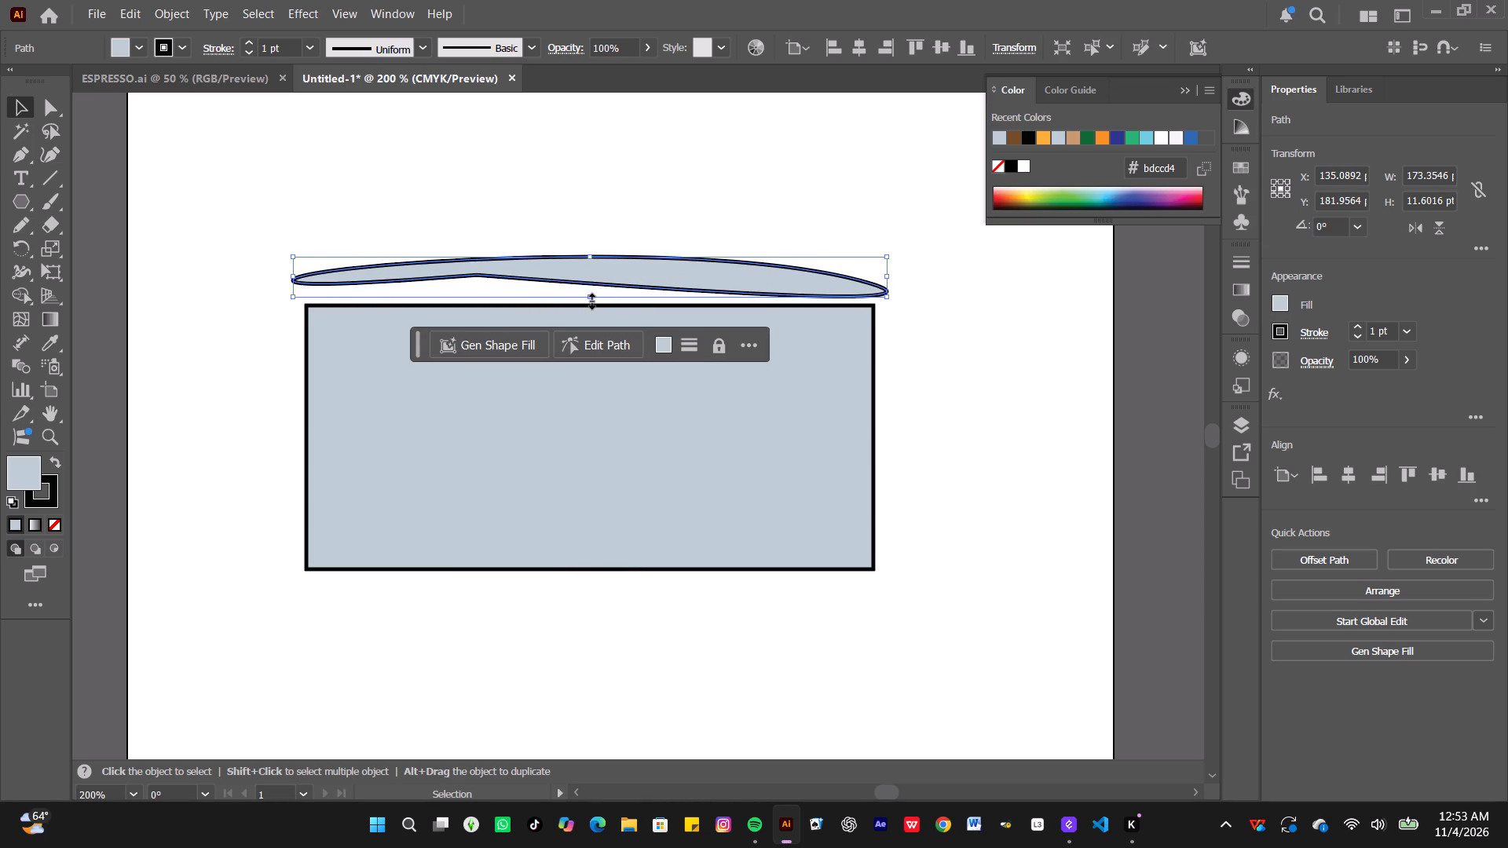
drag(590, 299, 600, 365)
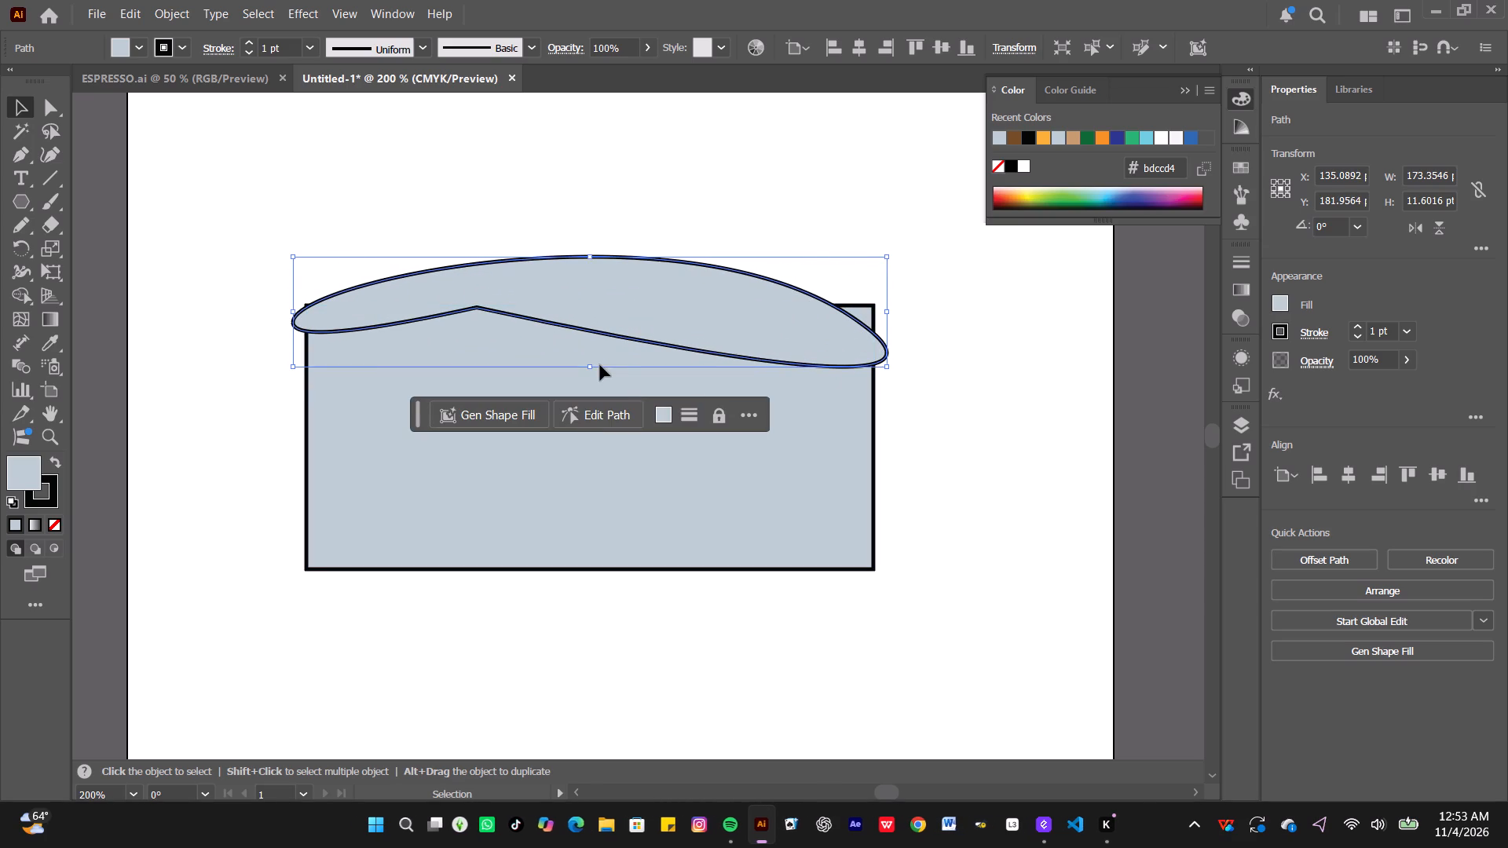
click(592, 256)
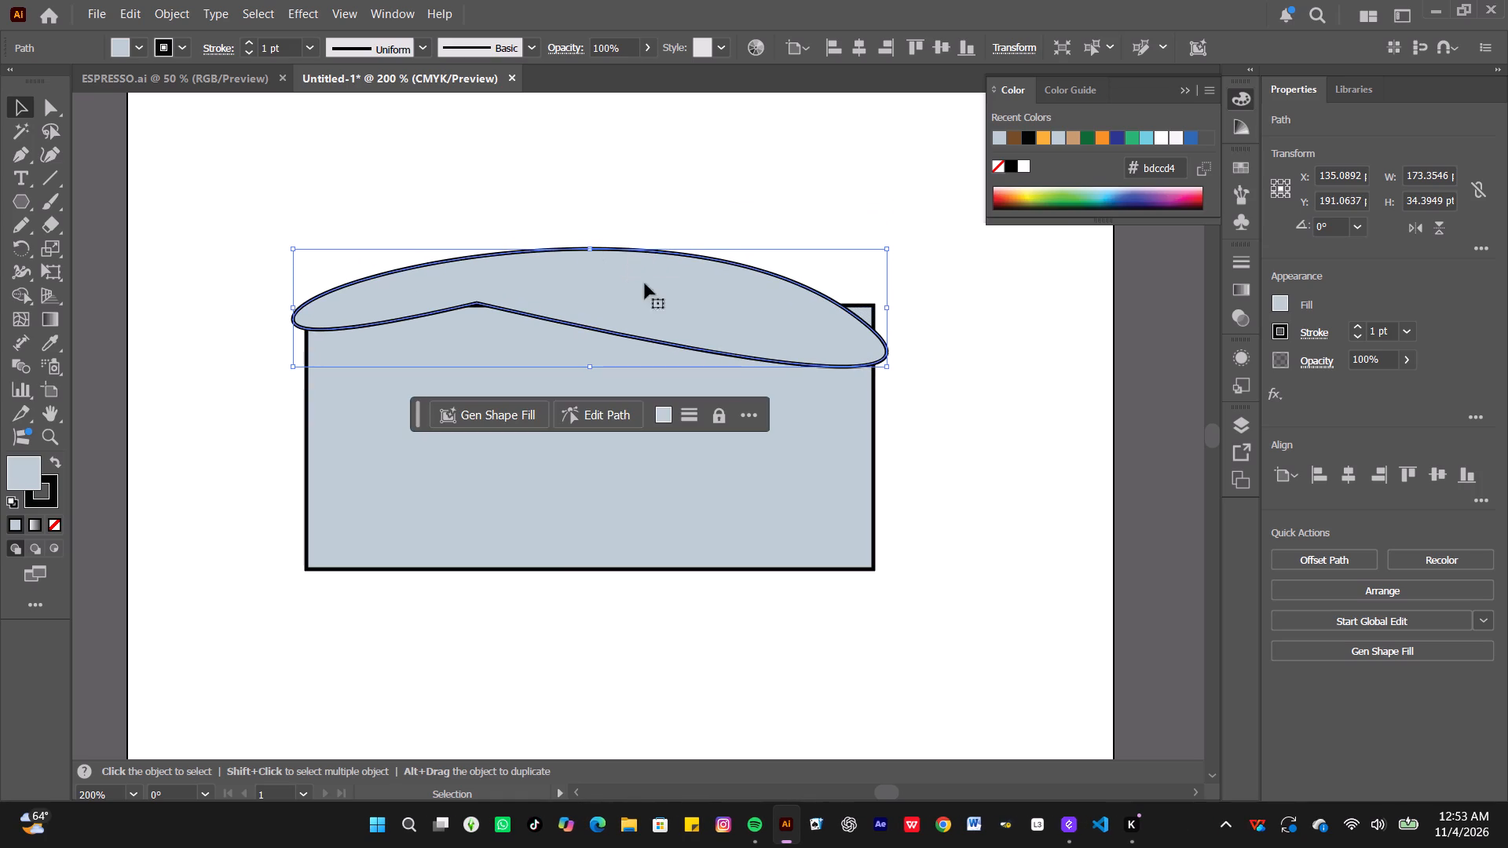
Move the curved shape slightly up and to the right over the rectangle, and stretch it downward to about 47 pt high.
drag(701, 314, 728, 291)
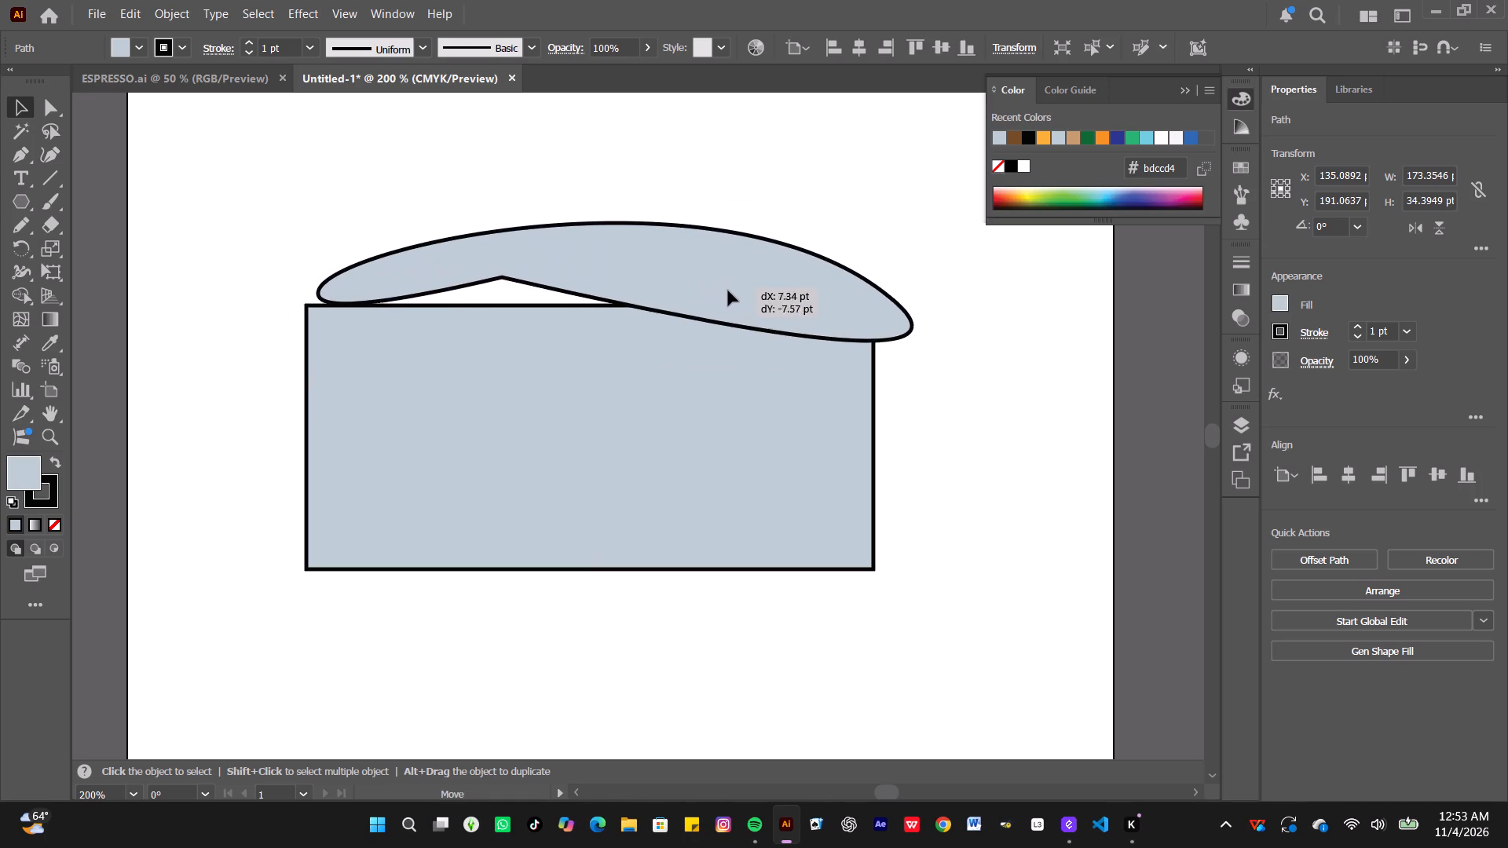
drag(728, 291, 705, 319)
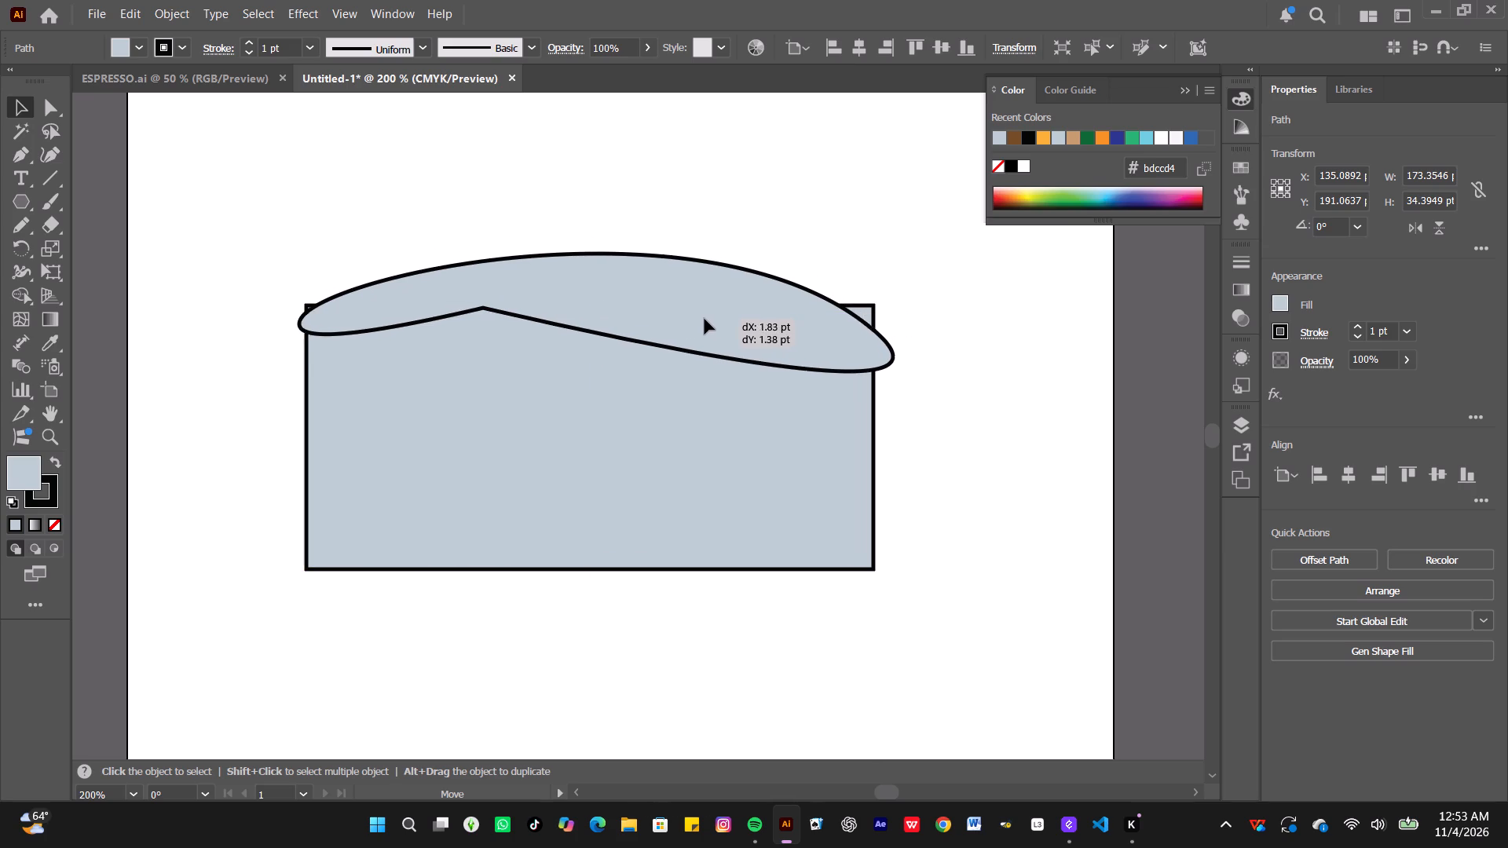
drag(705, 319, 698, 283)
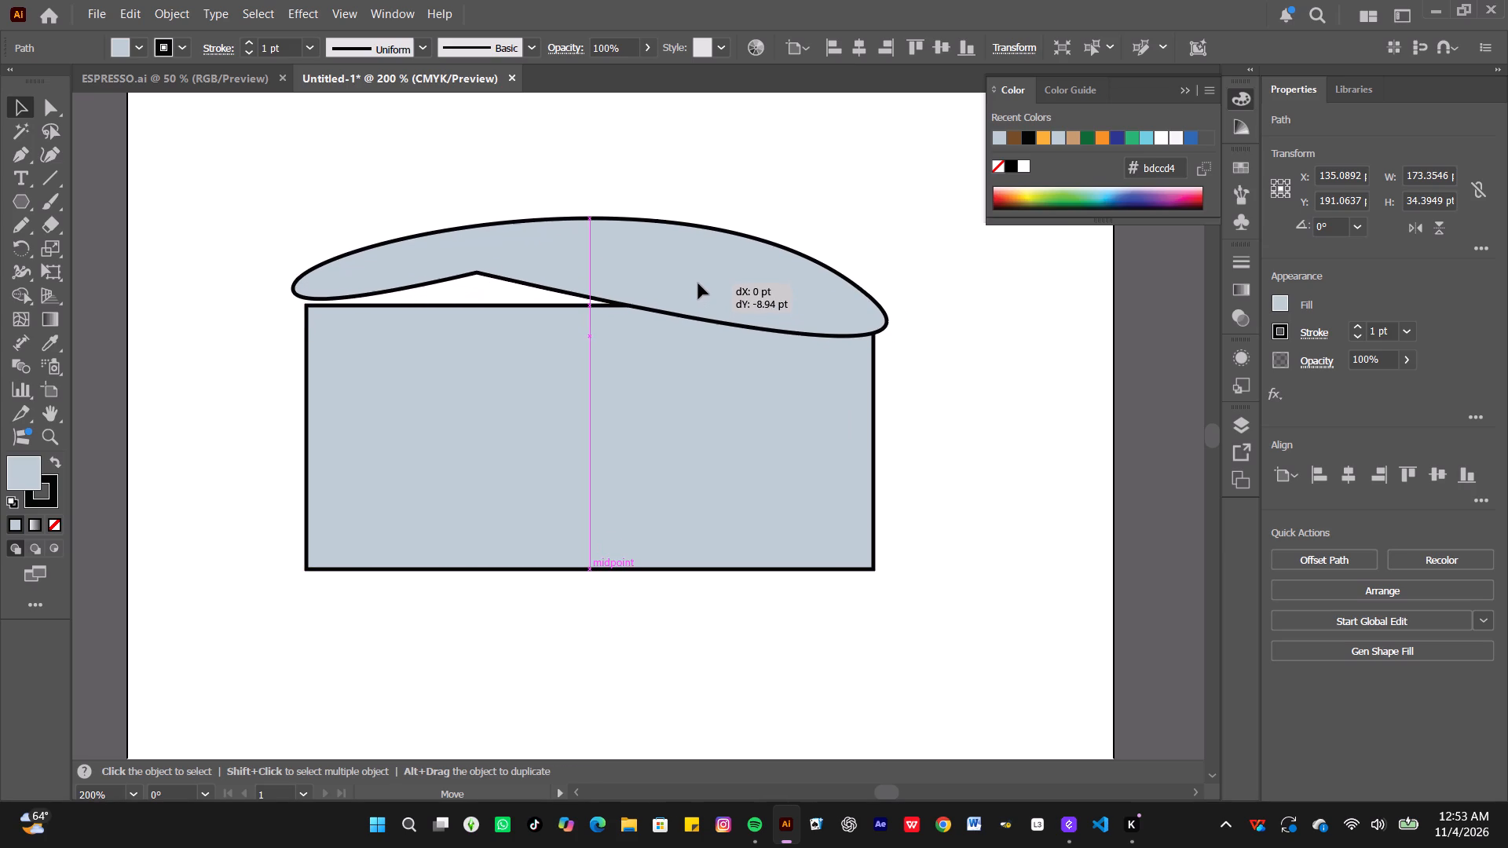
drag(698, 283, 709, 296)
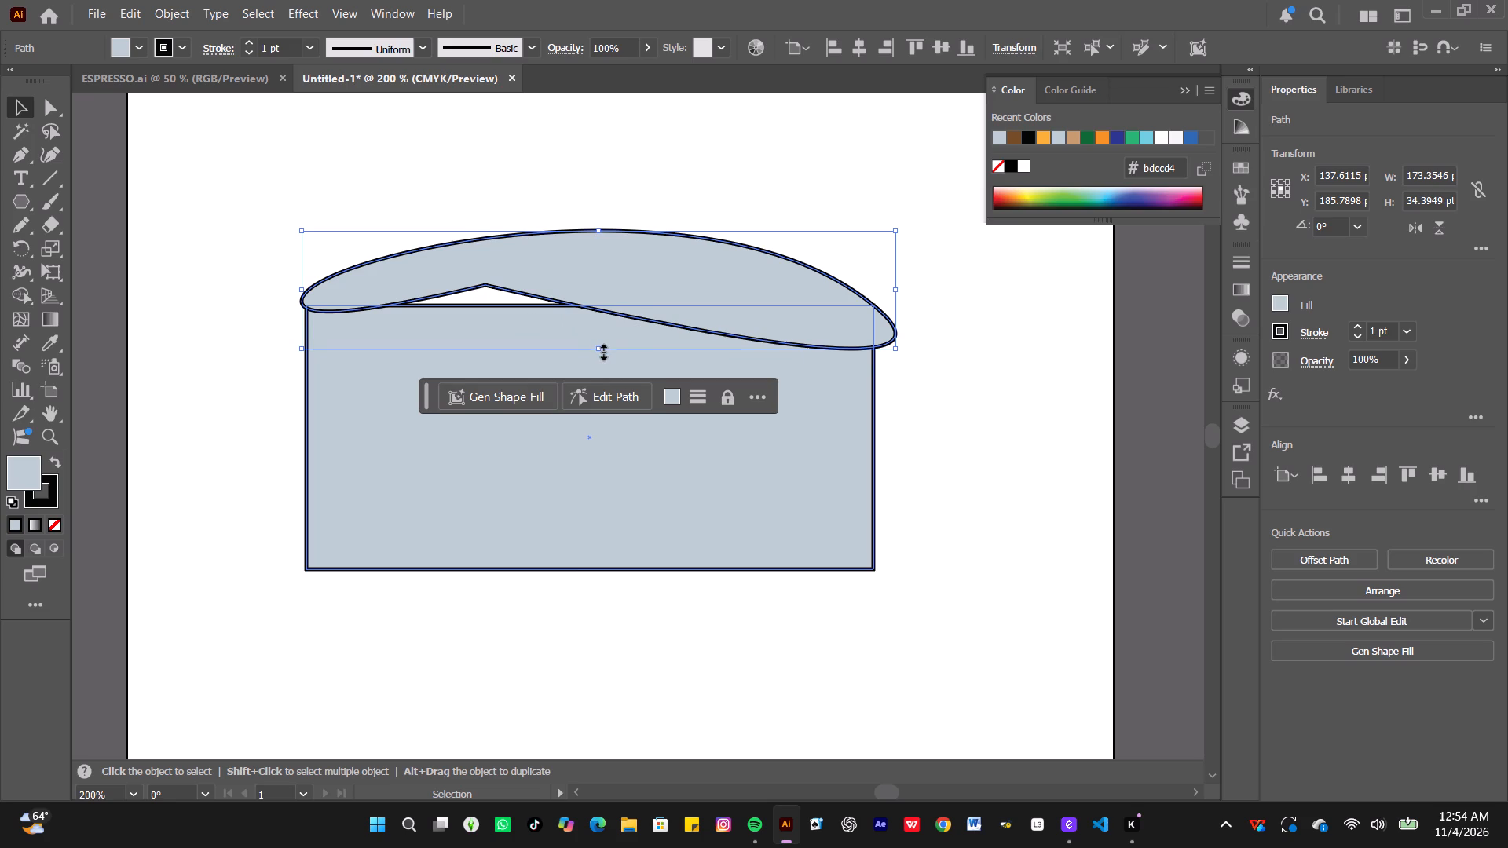
drag(602, 350, 609, 393)
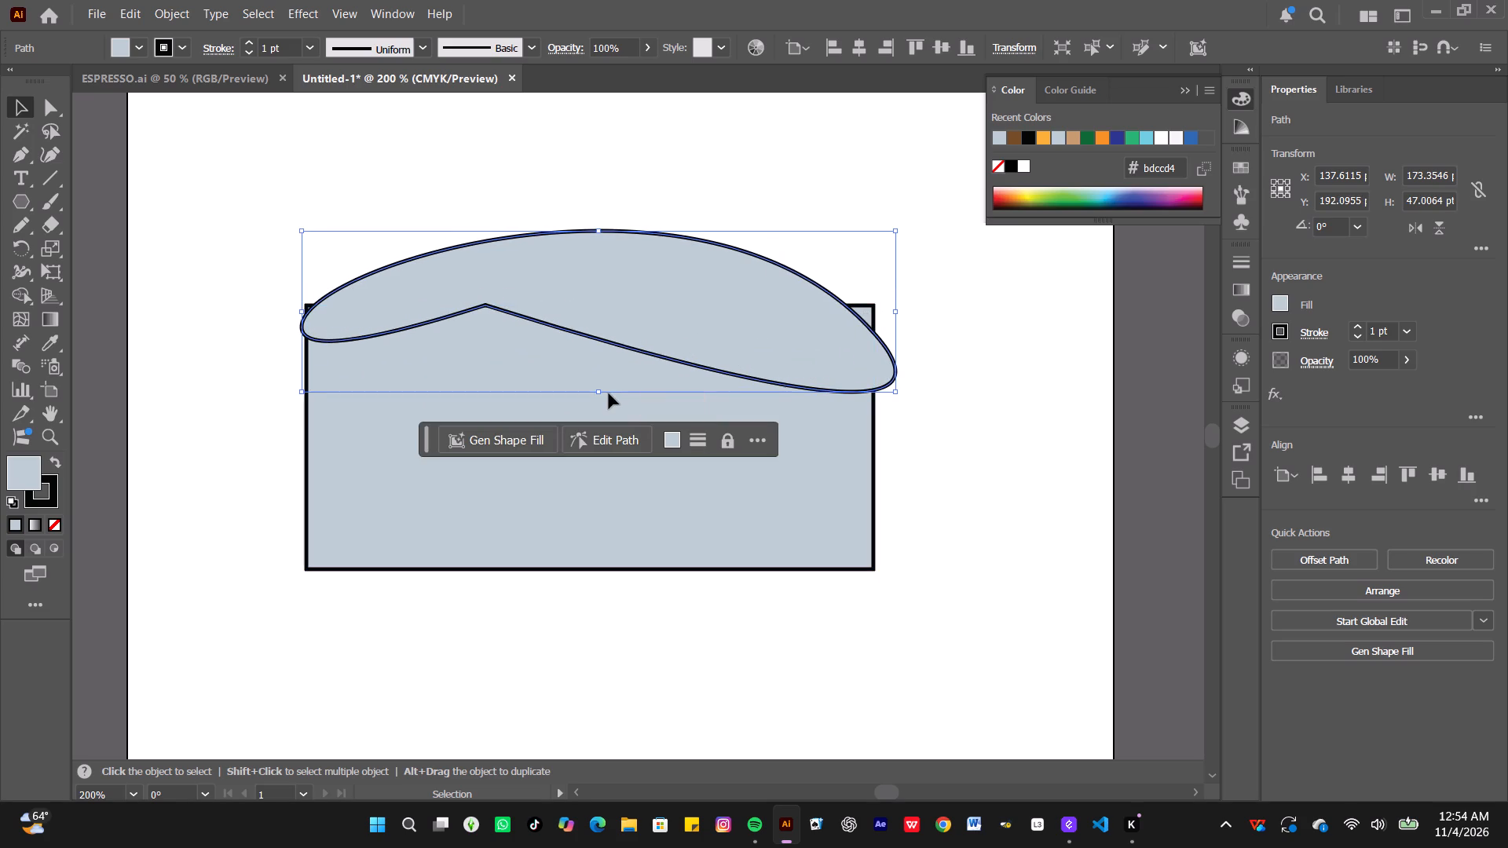
Narrow the rectangle from its right edge to about 157 pt wide.
click(814, 454)
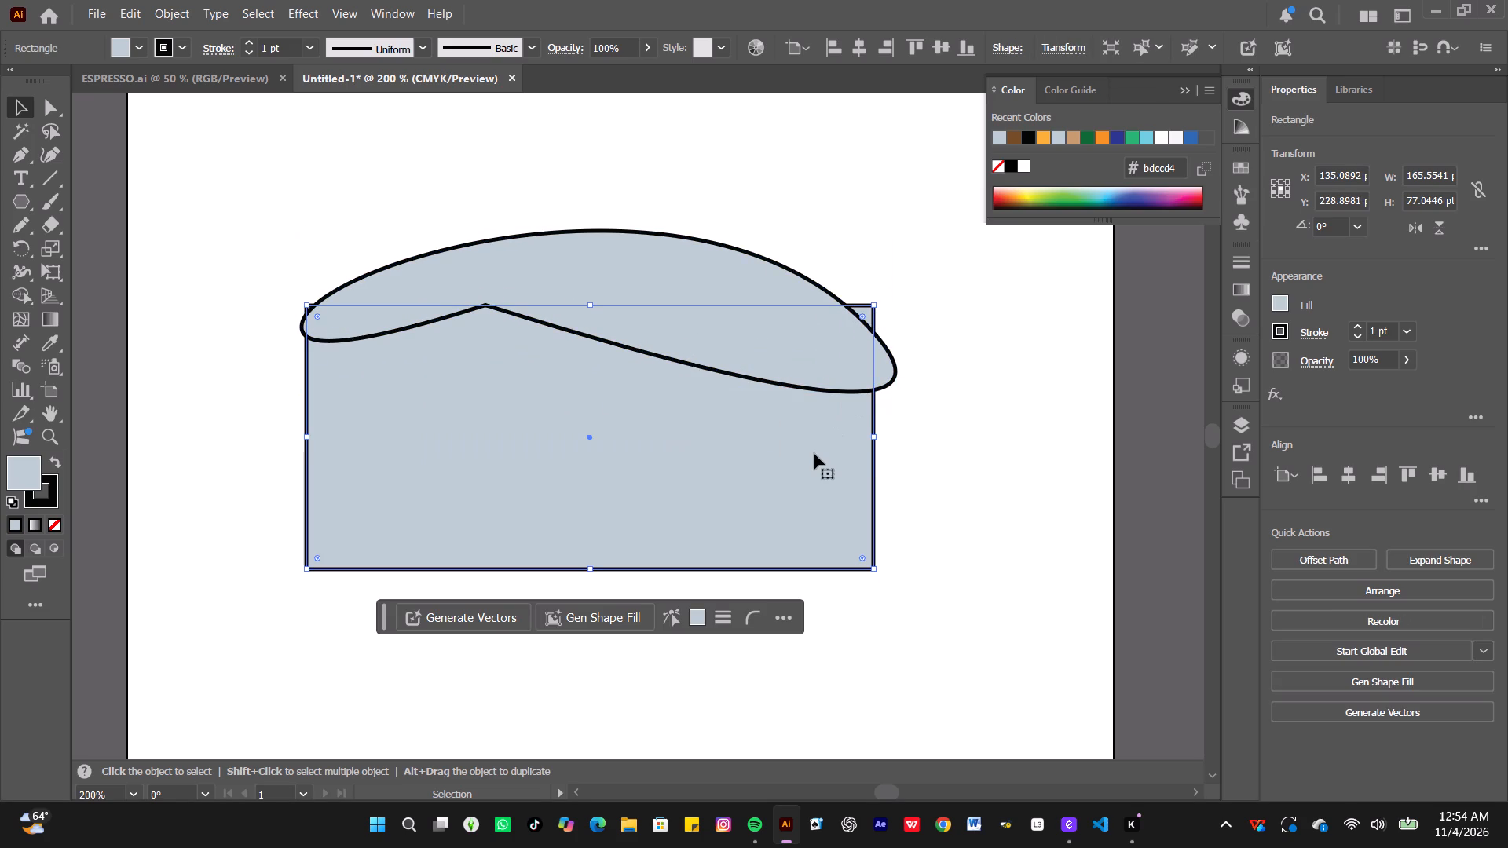
drag(872, 437, 869, 438)
drag(869, 438, 855, 438)
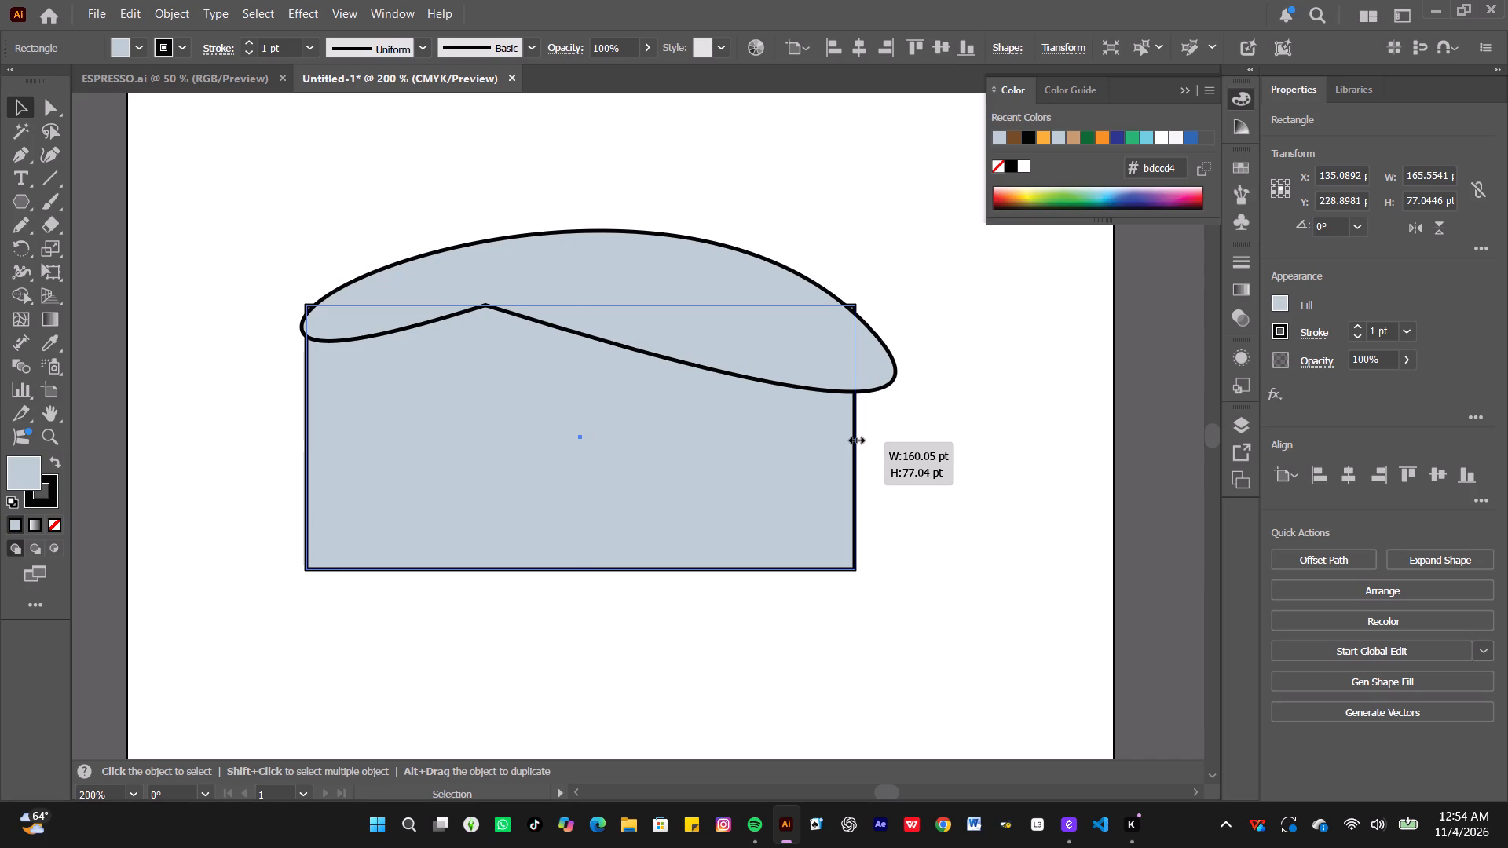
drag(855, 438, 843, 438)
Widen the curved shape to about 175 pt and shift it left so it overhangs both sides of the rectangle.
click(866, 362)
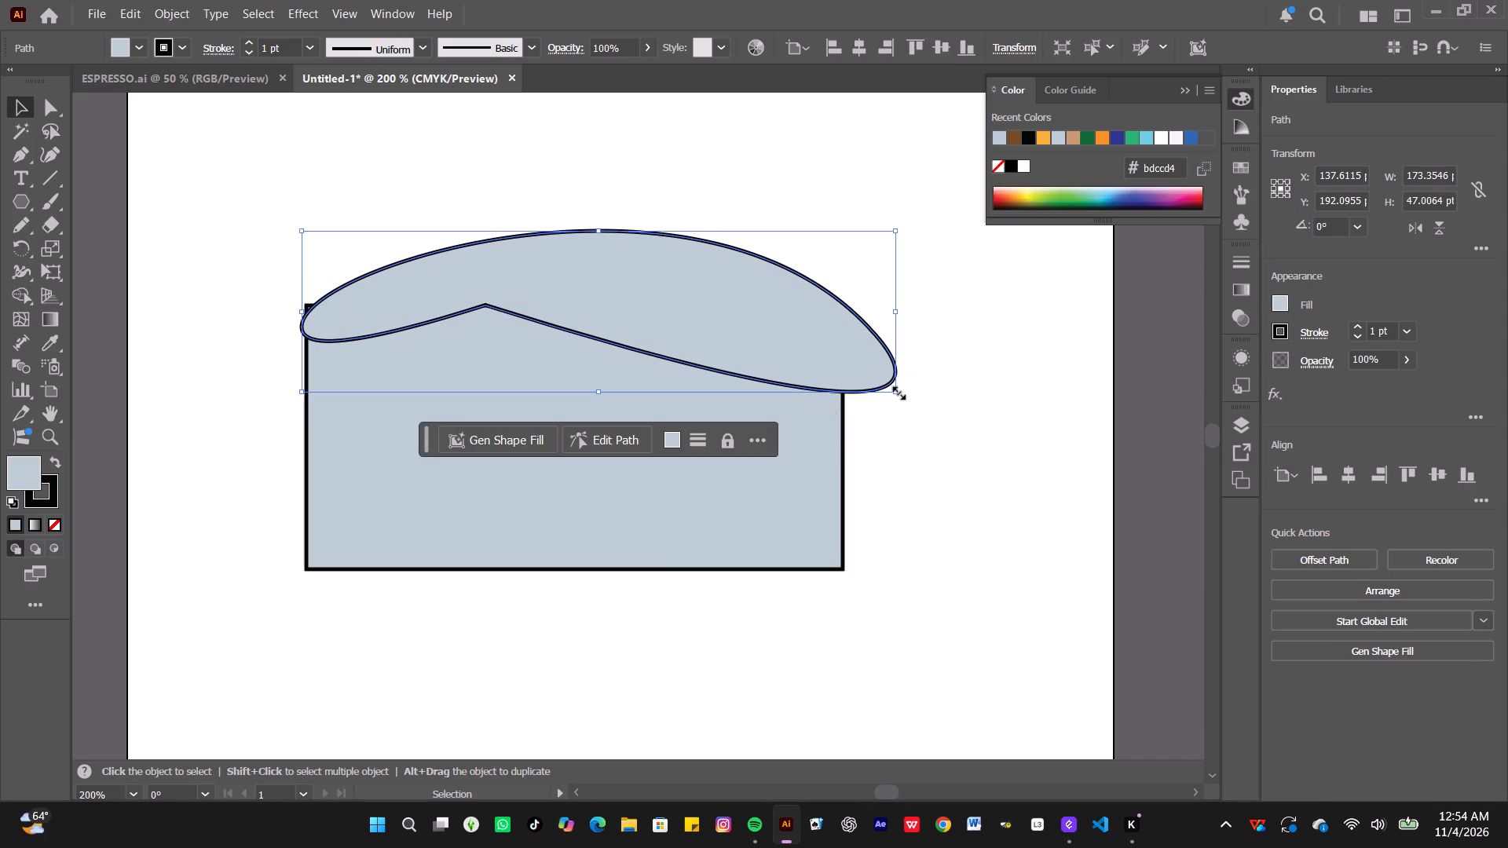
click(897, 392)
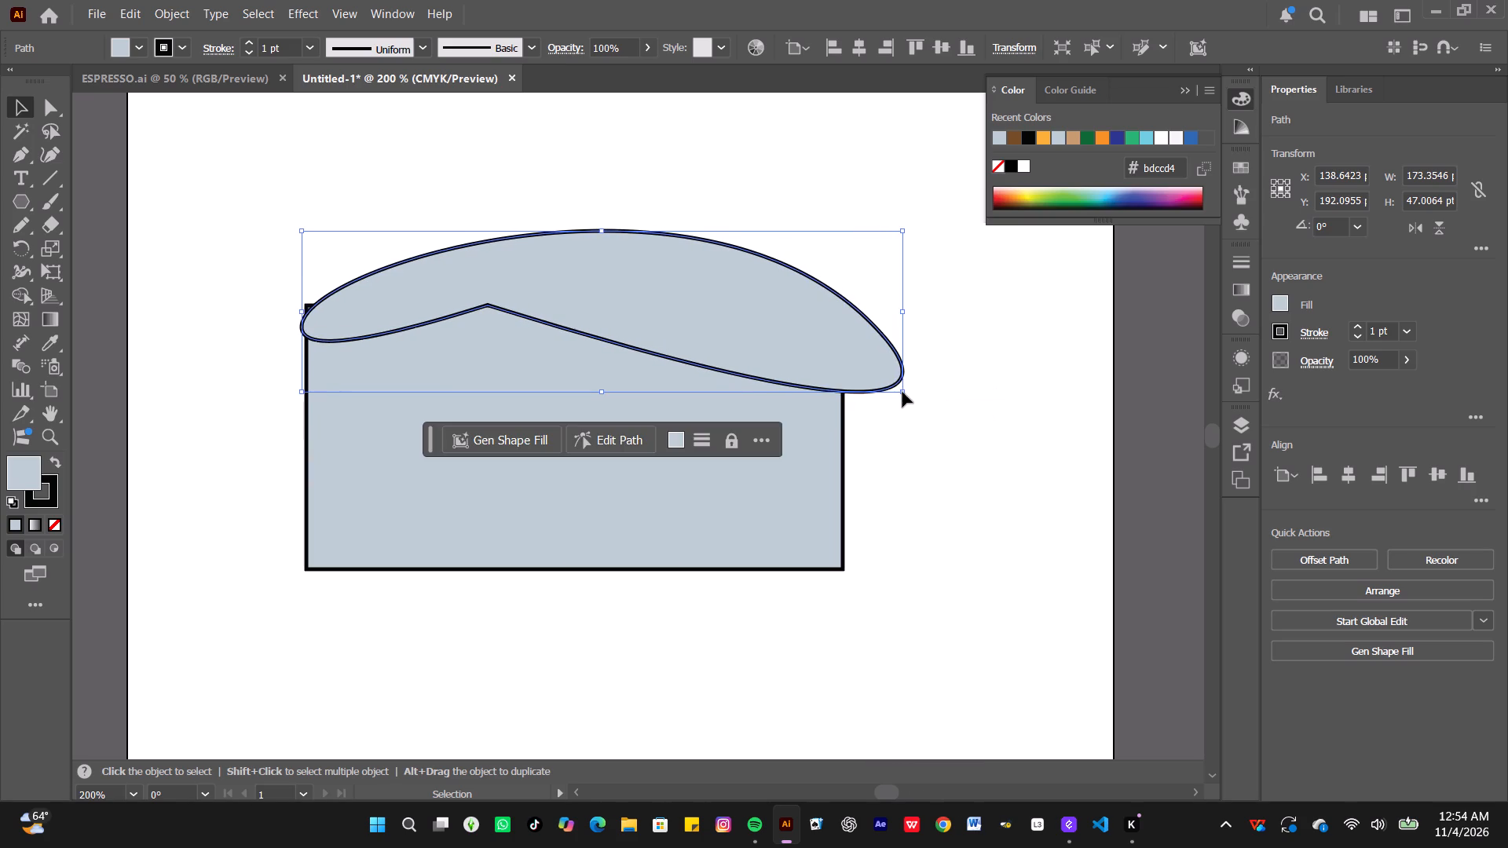
drag(733, 321, 706, 315)
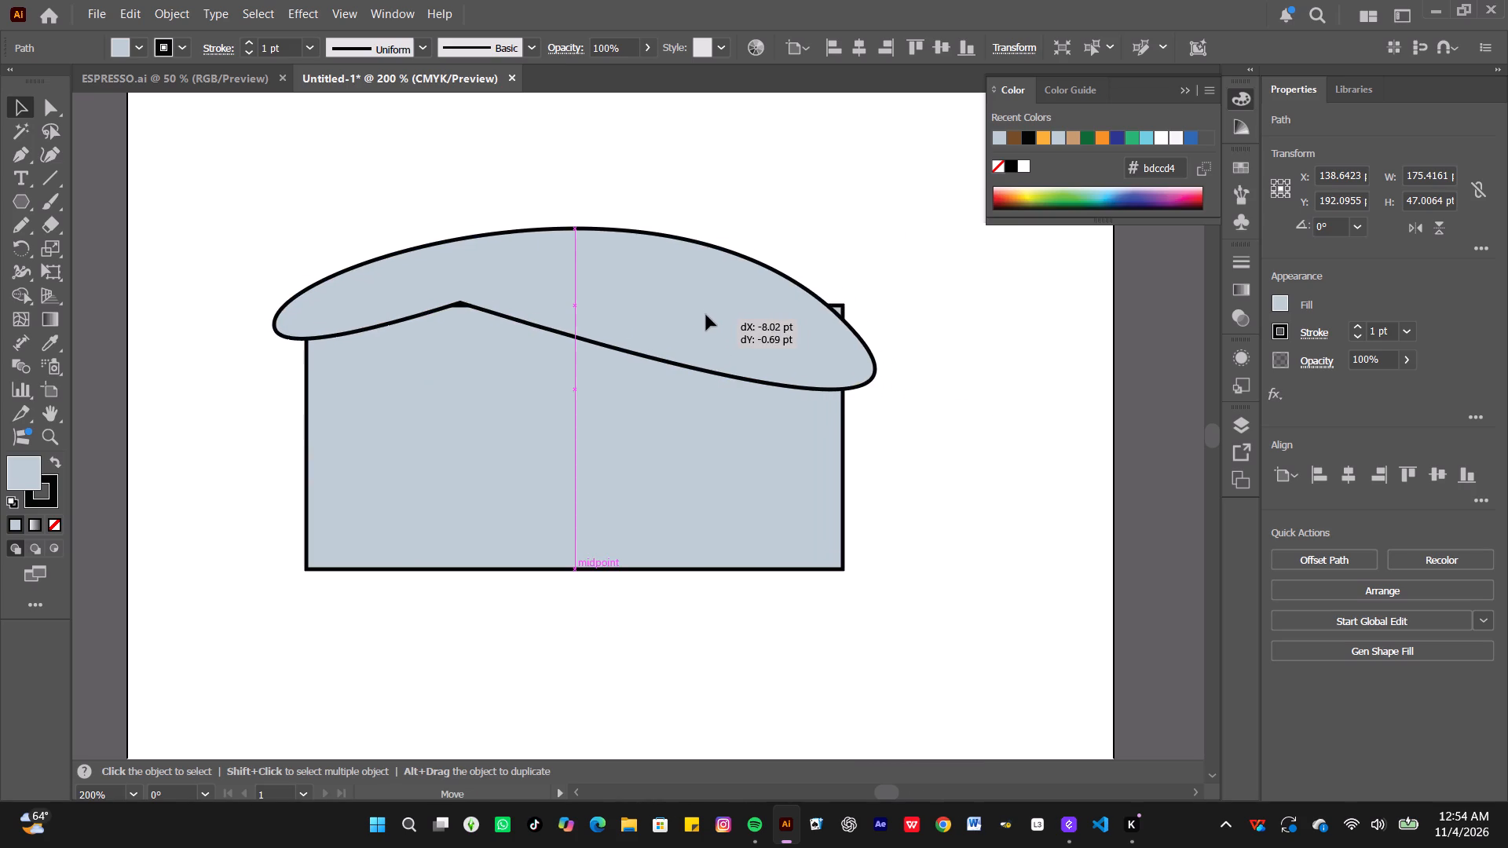
drag(706, 315, 709, 315)
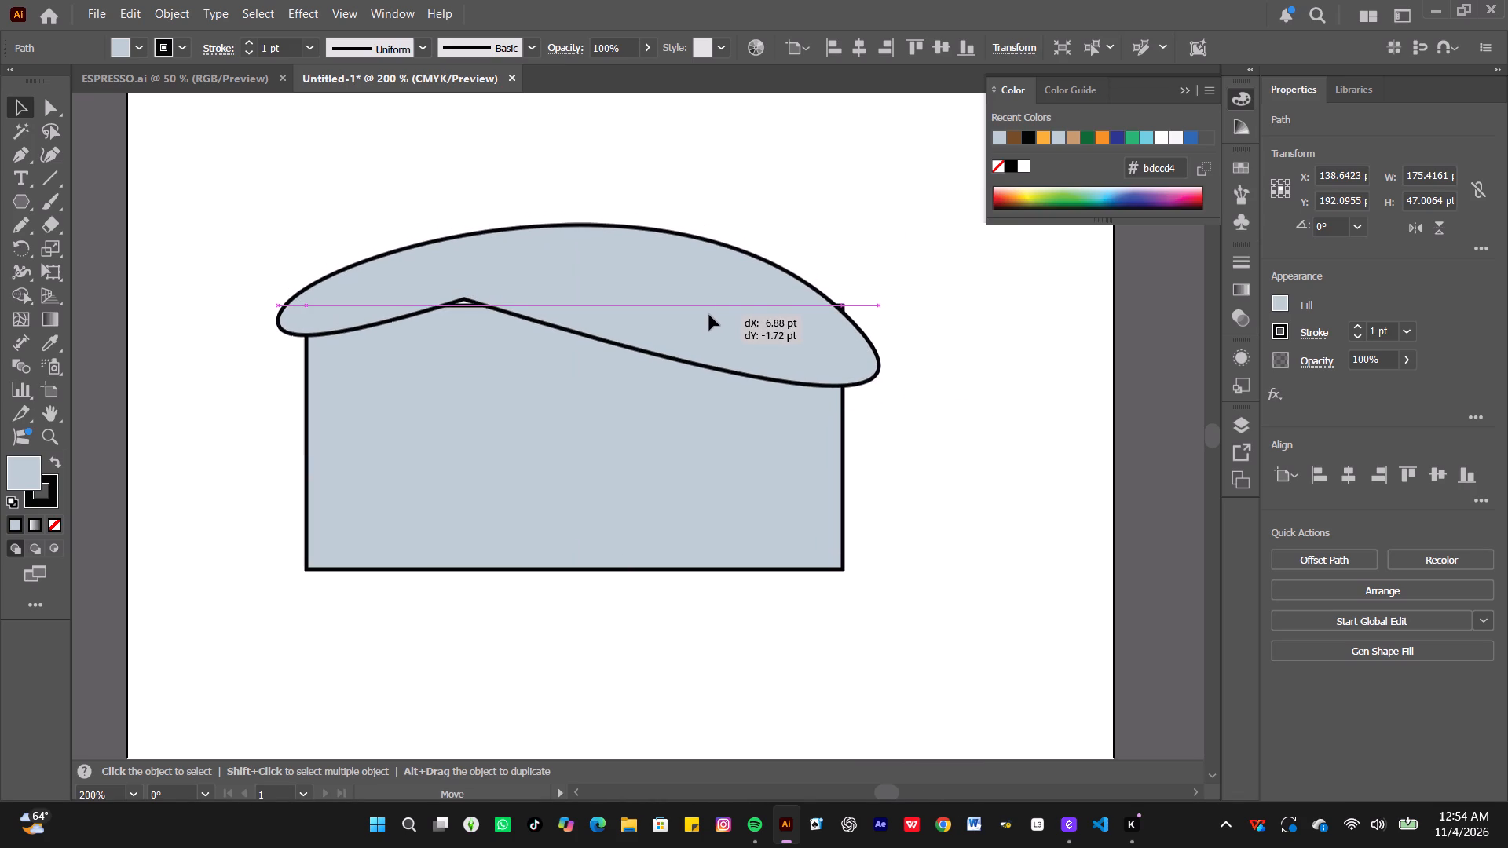
drag(709, 315, 710, 320)
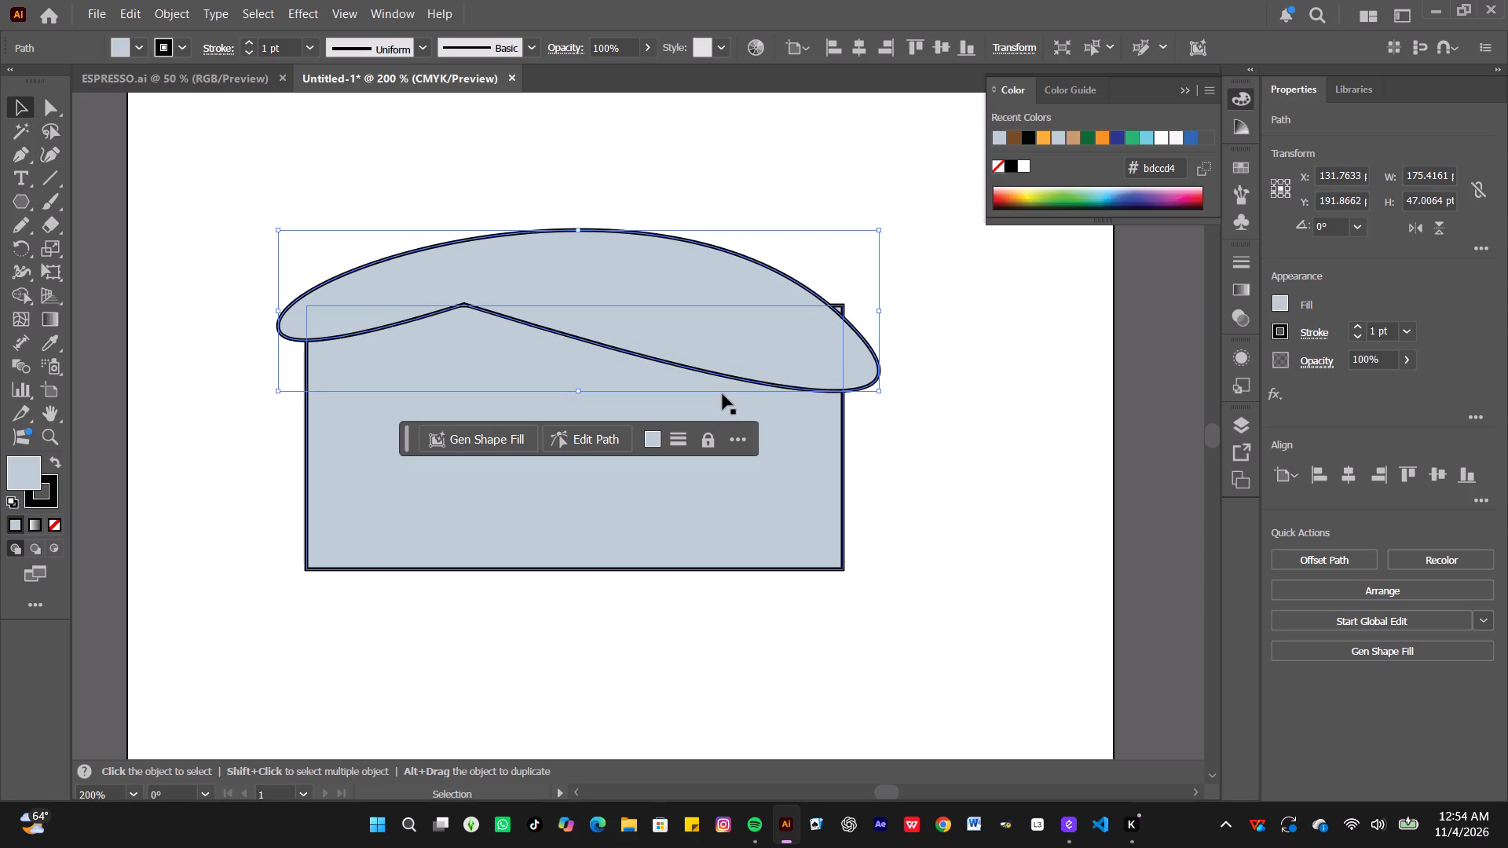
Narrow the rectangle further from its right edge until its upper right corner is hidden under the curved shape, and deselect.
click(779, 451)
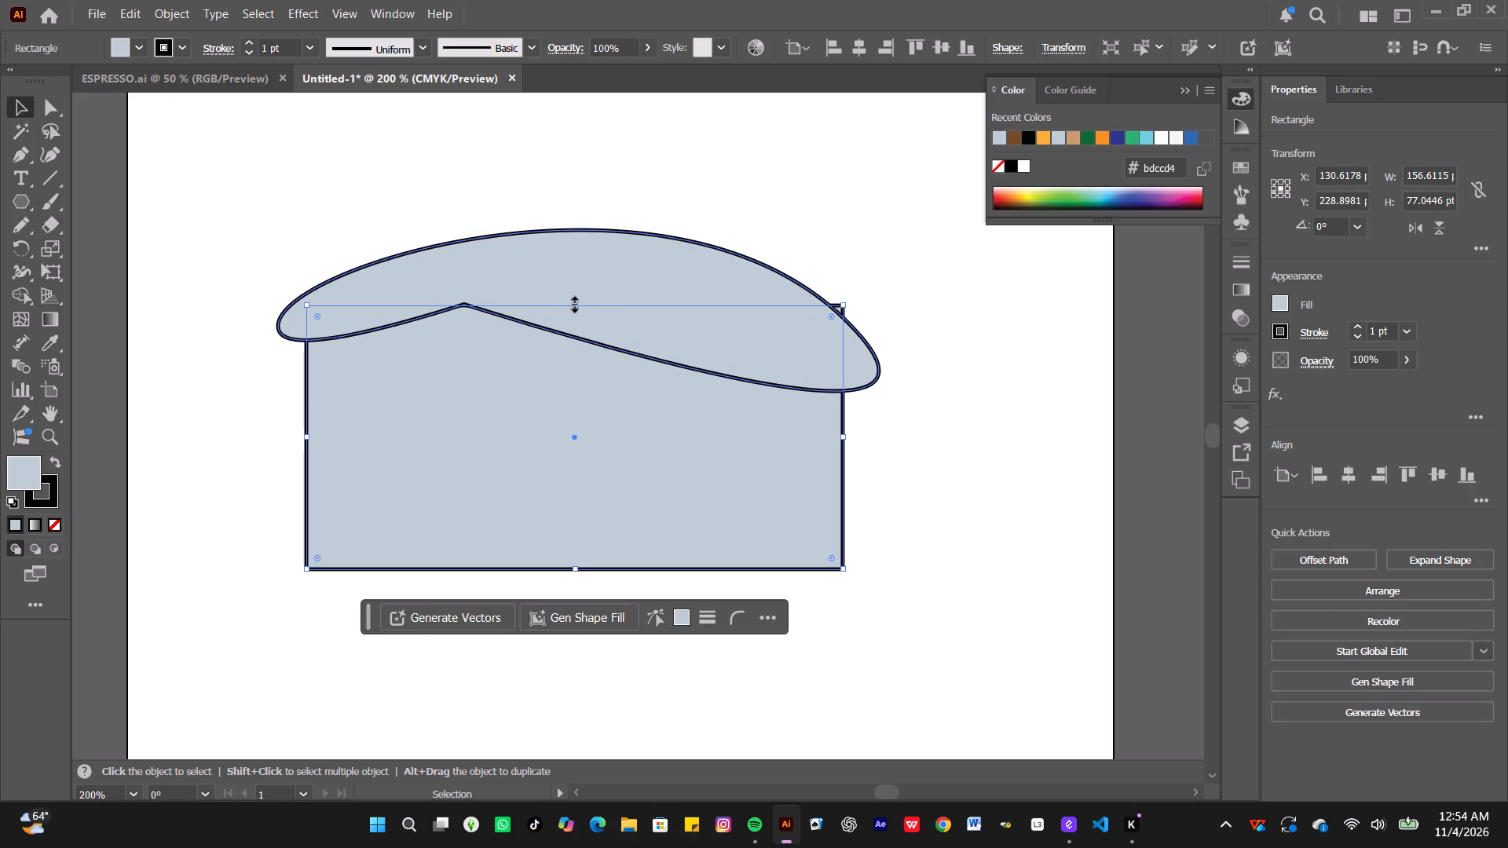
drag(572, 304, 568, 319)
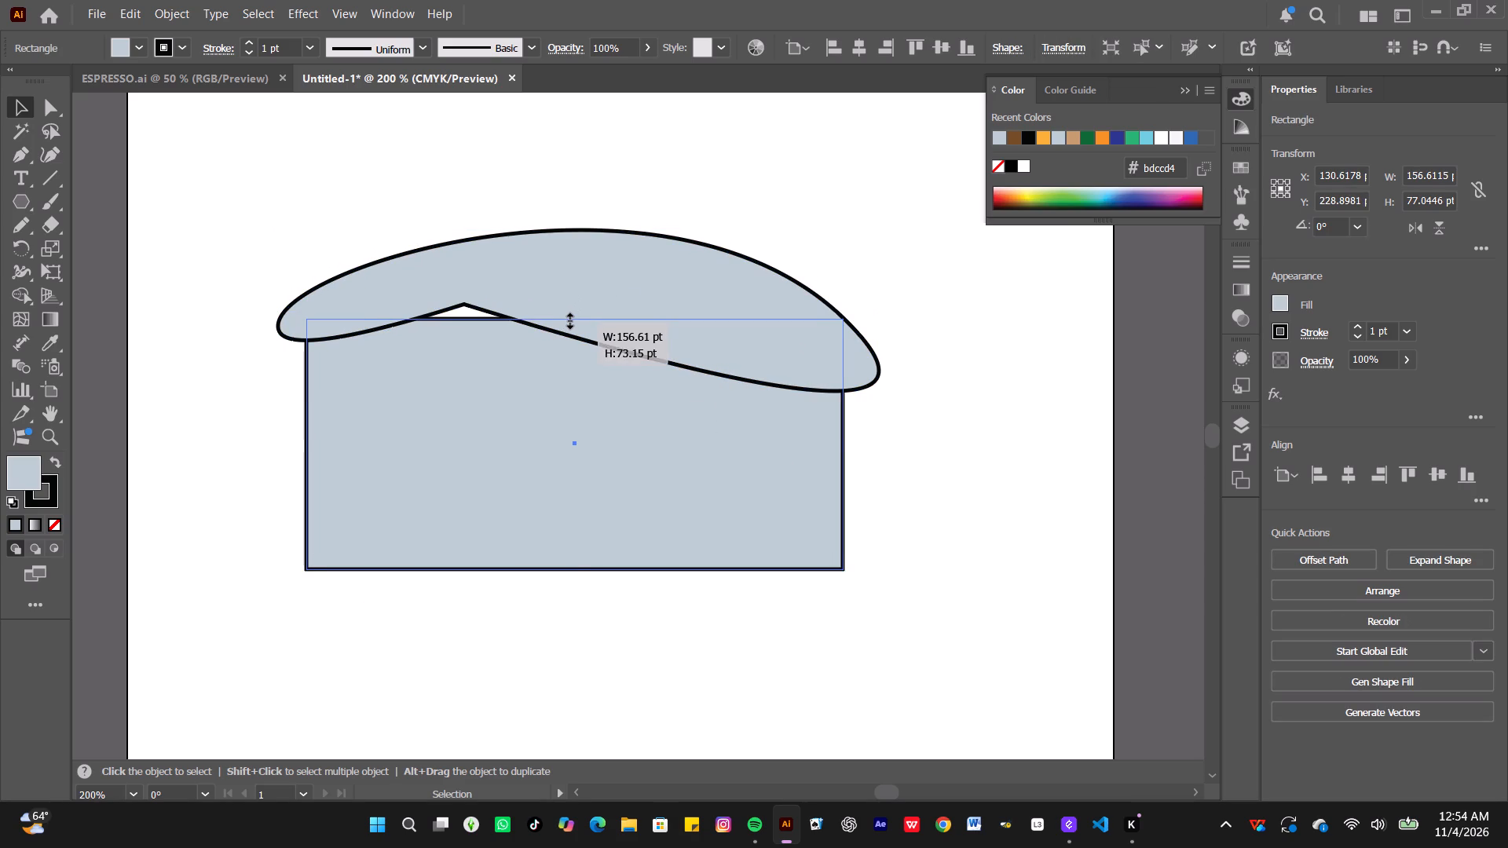
drag(568, 319, 556, 305)
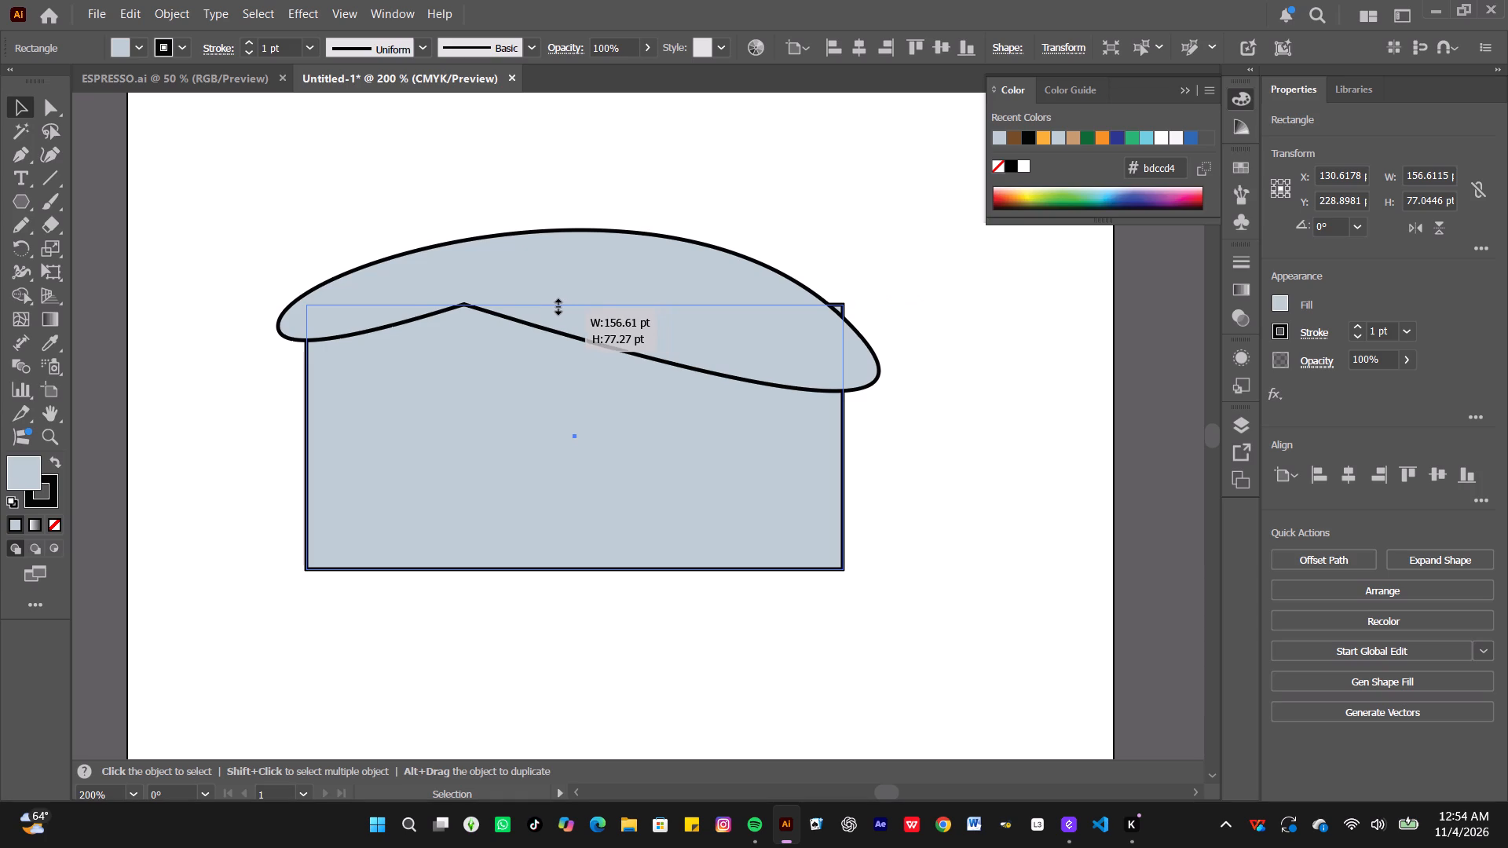
drag(556, 305, 557, 305)
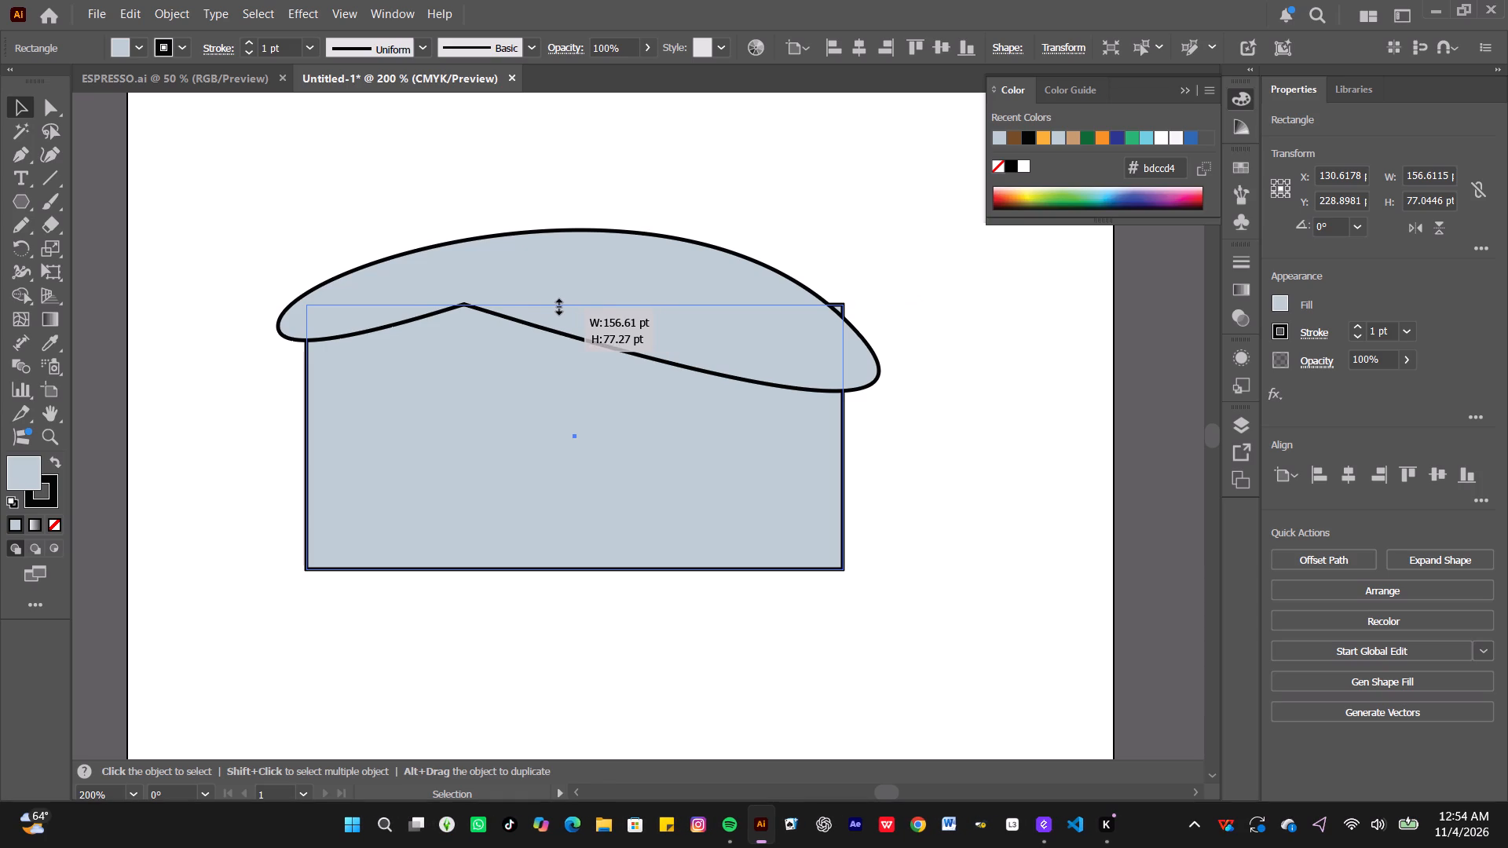
drag(557, 305, 542, 305)
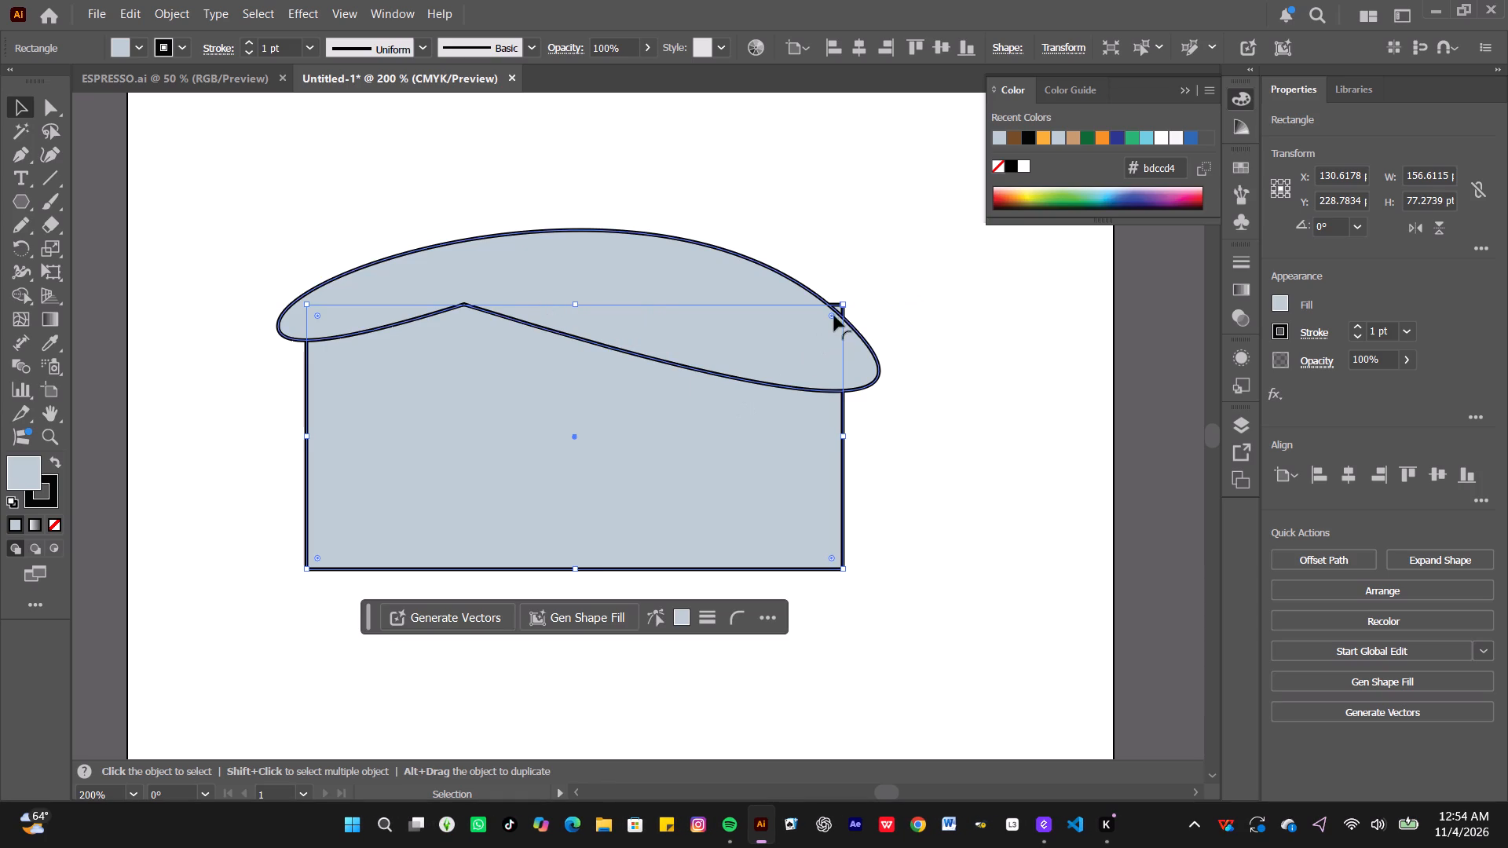
drag(837, 302, 824, 302)
click(716, 352)
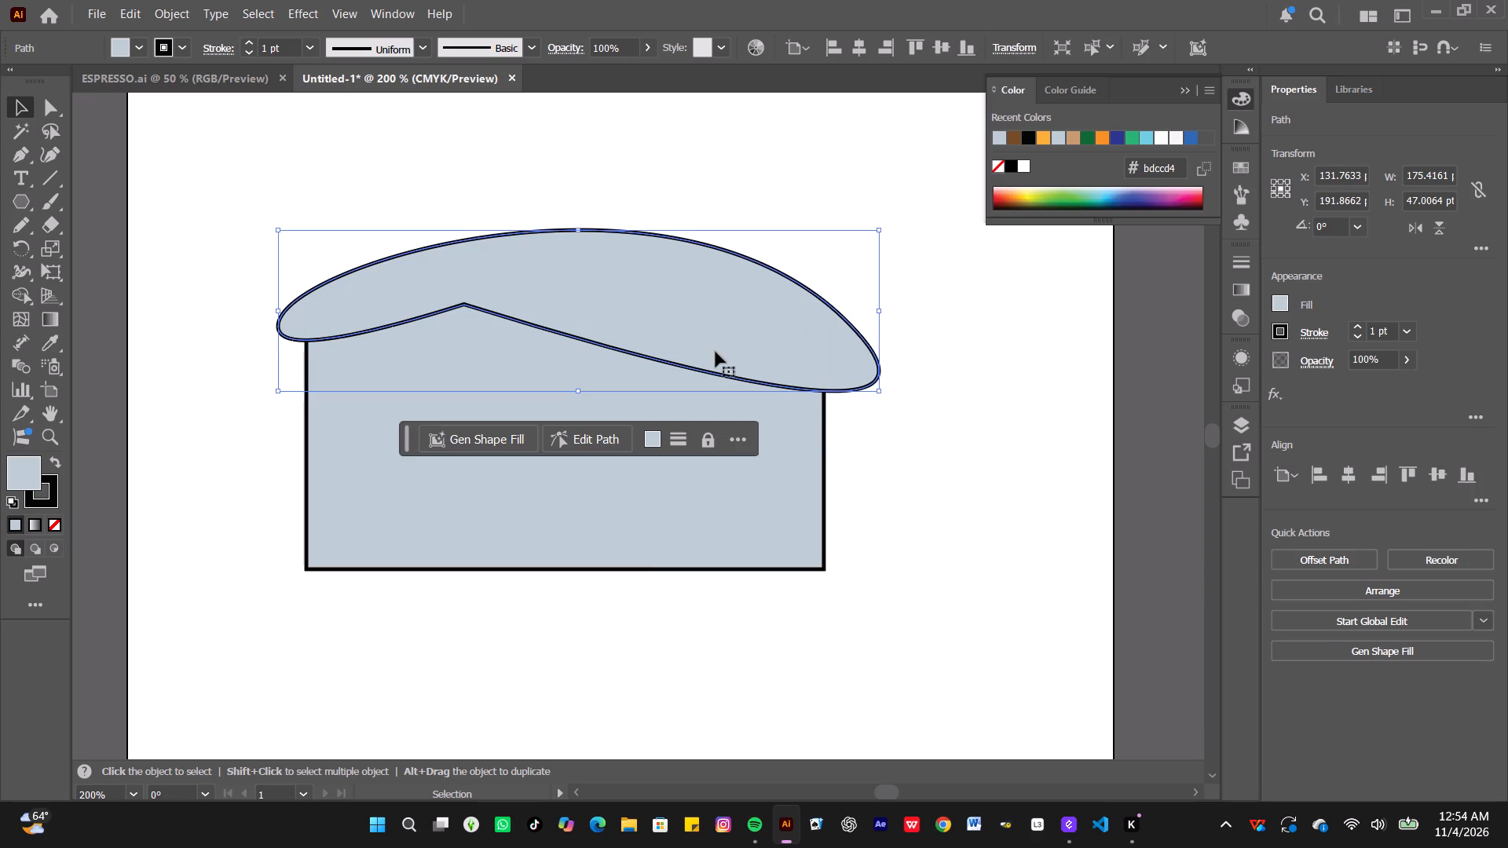
click(880, 457)
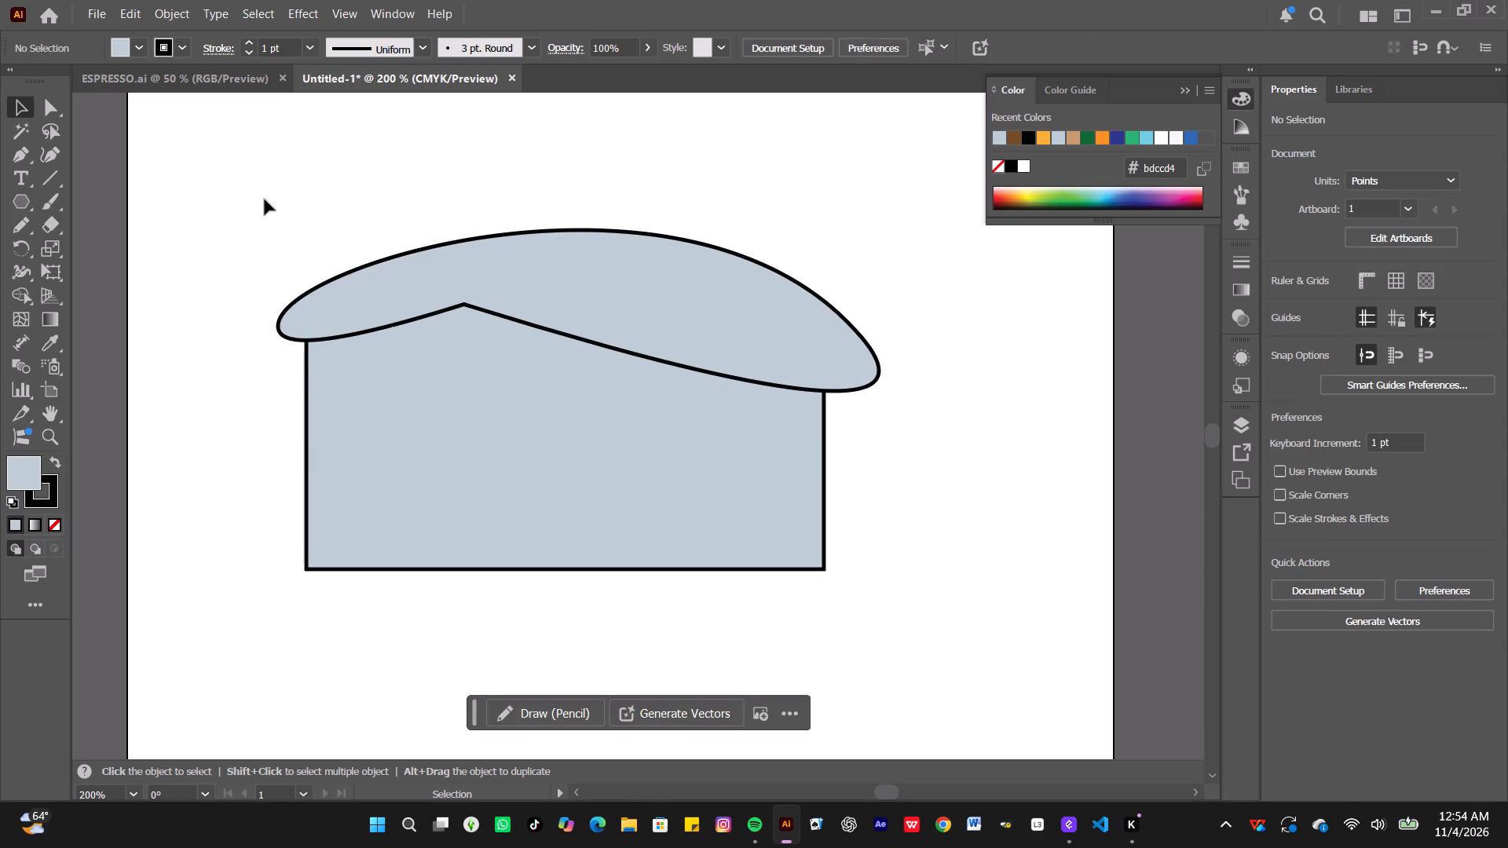
Draw two circles about 15 and 16 pt across on the curved shape's right half and near its middle with the Ellipse tool.
click(45, 106)
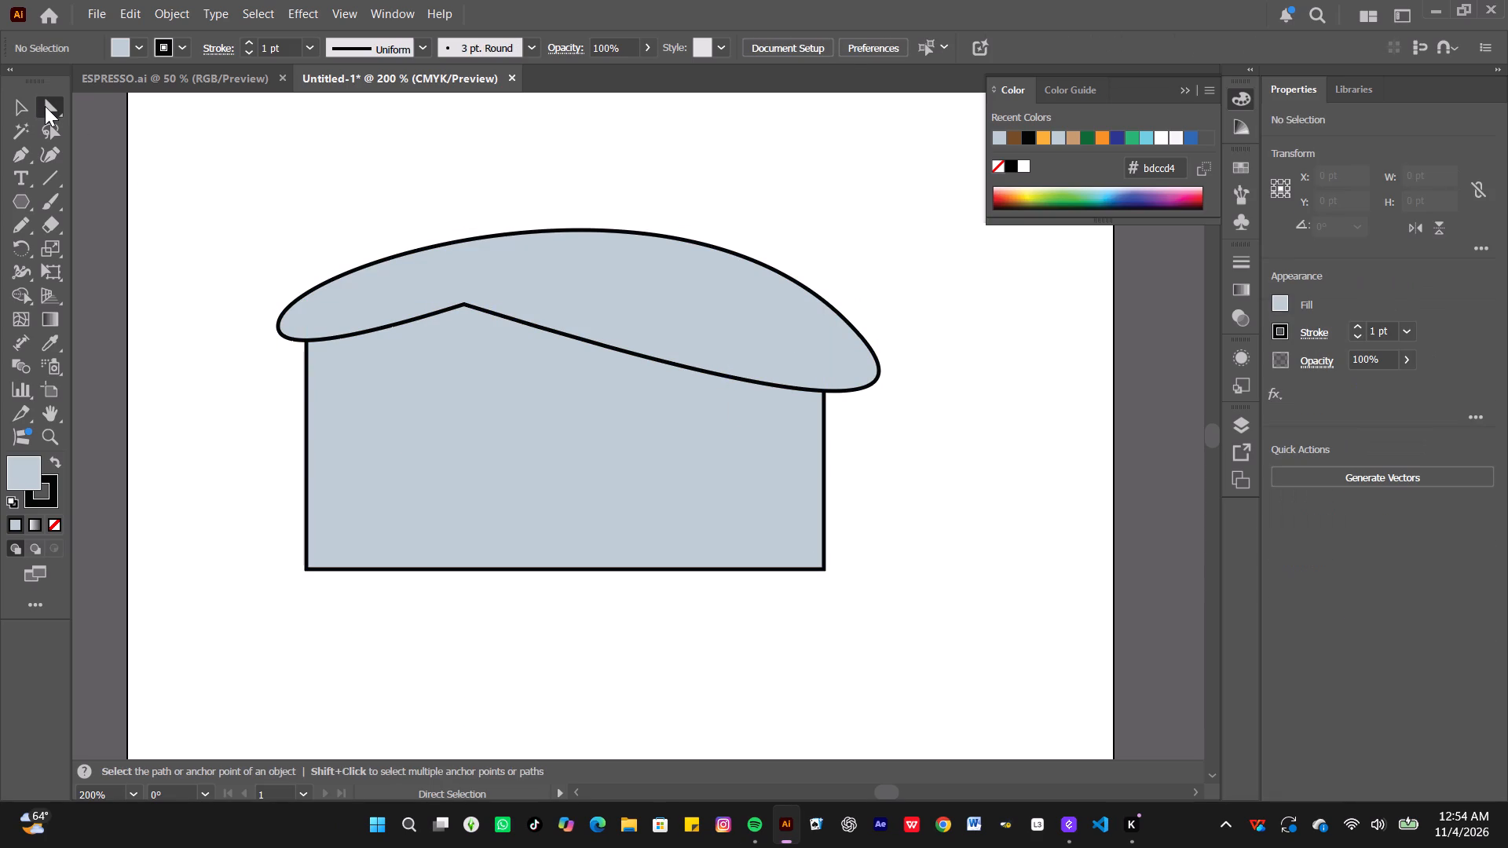
click(13, 198)
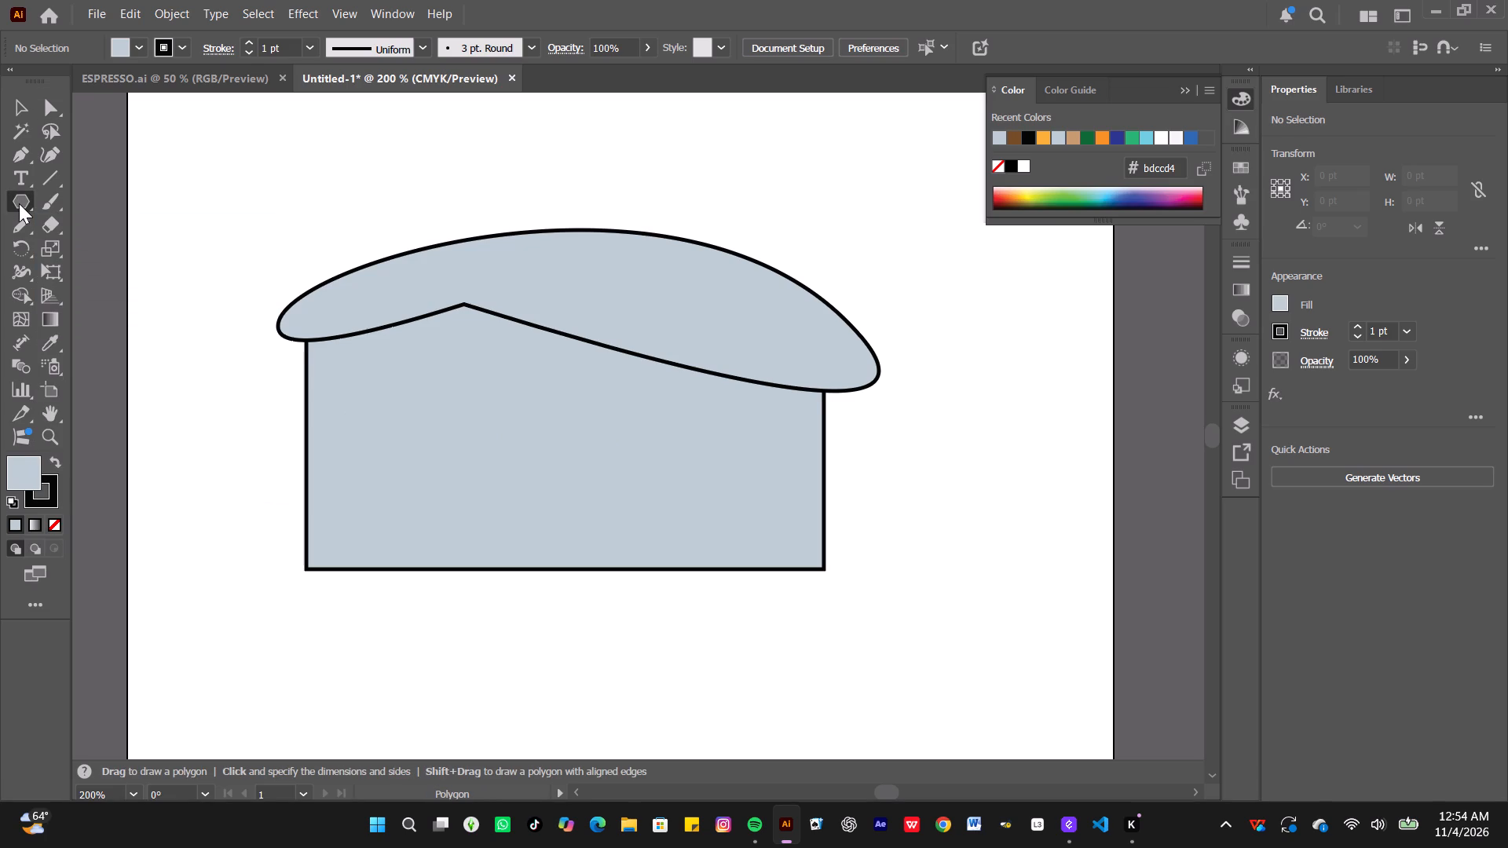
right_click(19, 203)
click(83, 245)
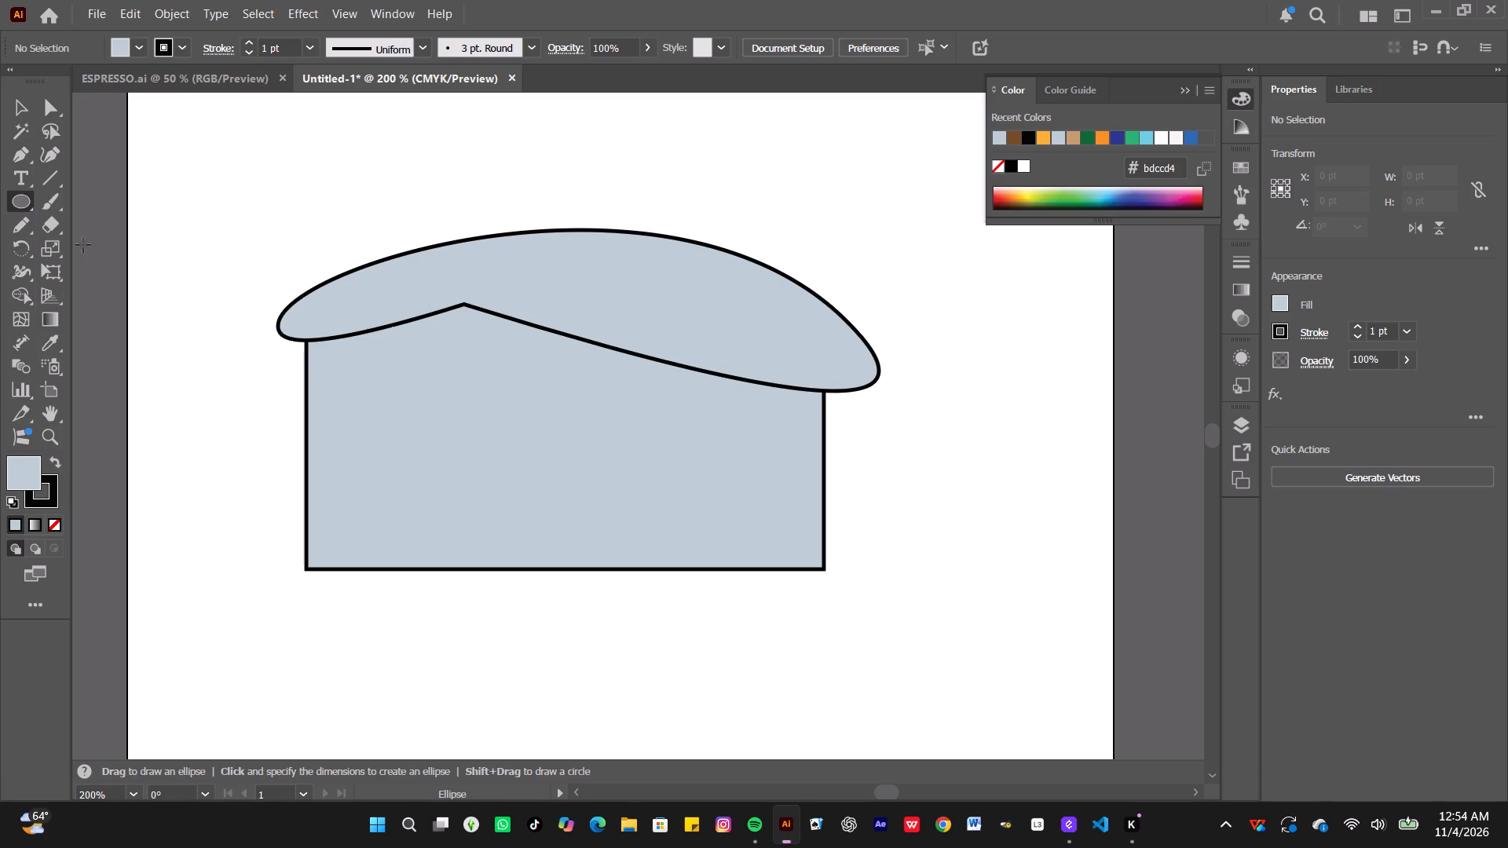
drag(683, 305, 686, 320)
drag(686, 320, 731, 345)
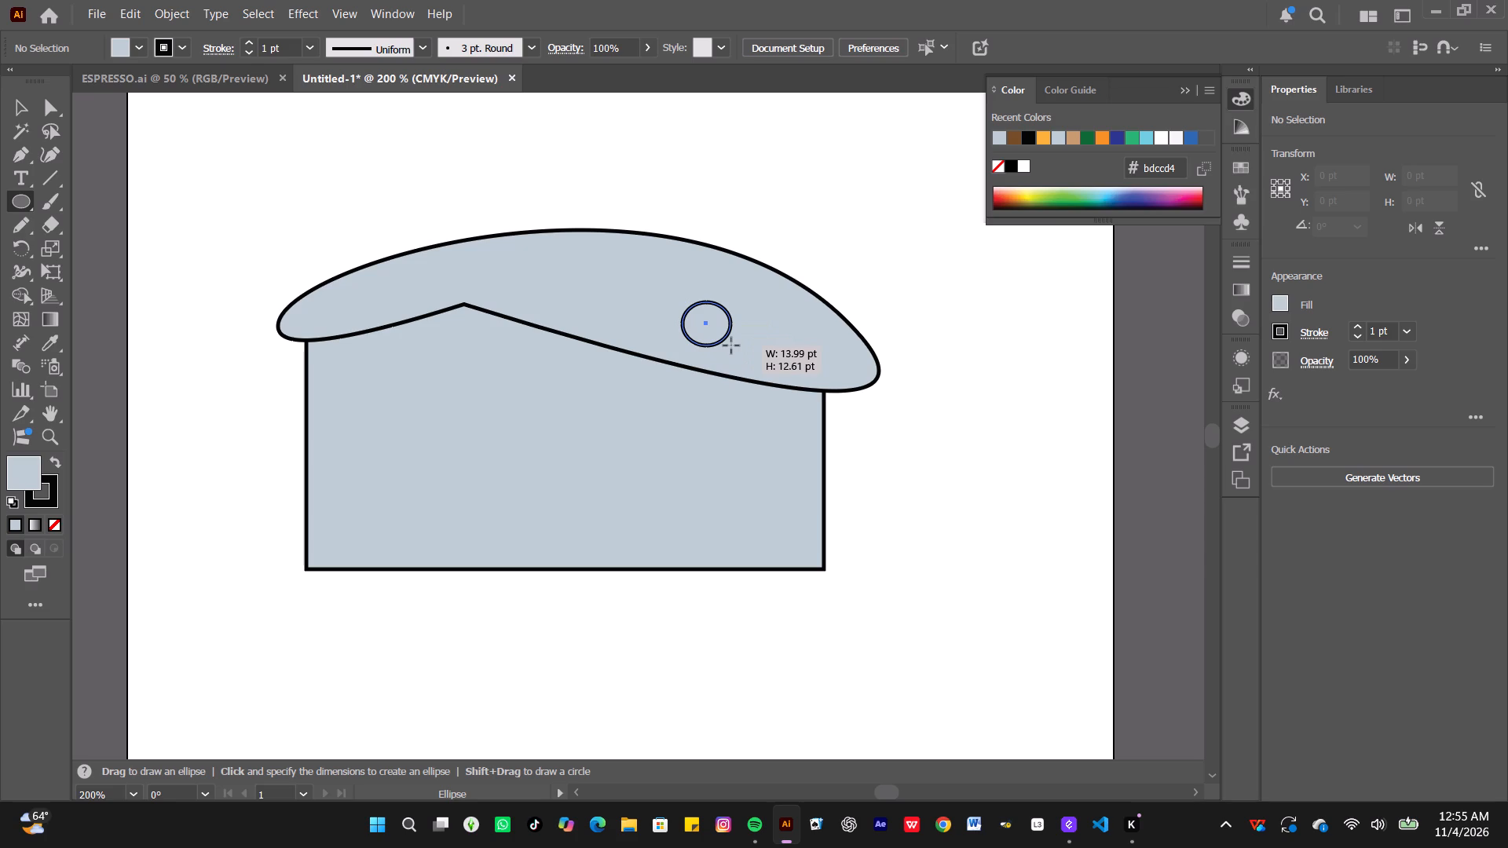
drag(731, 345, 734, 353)
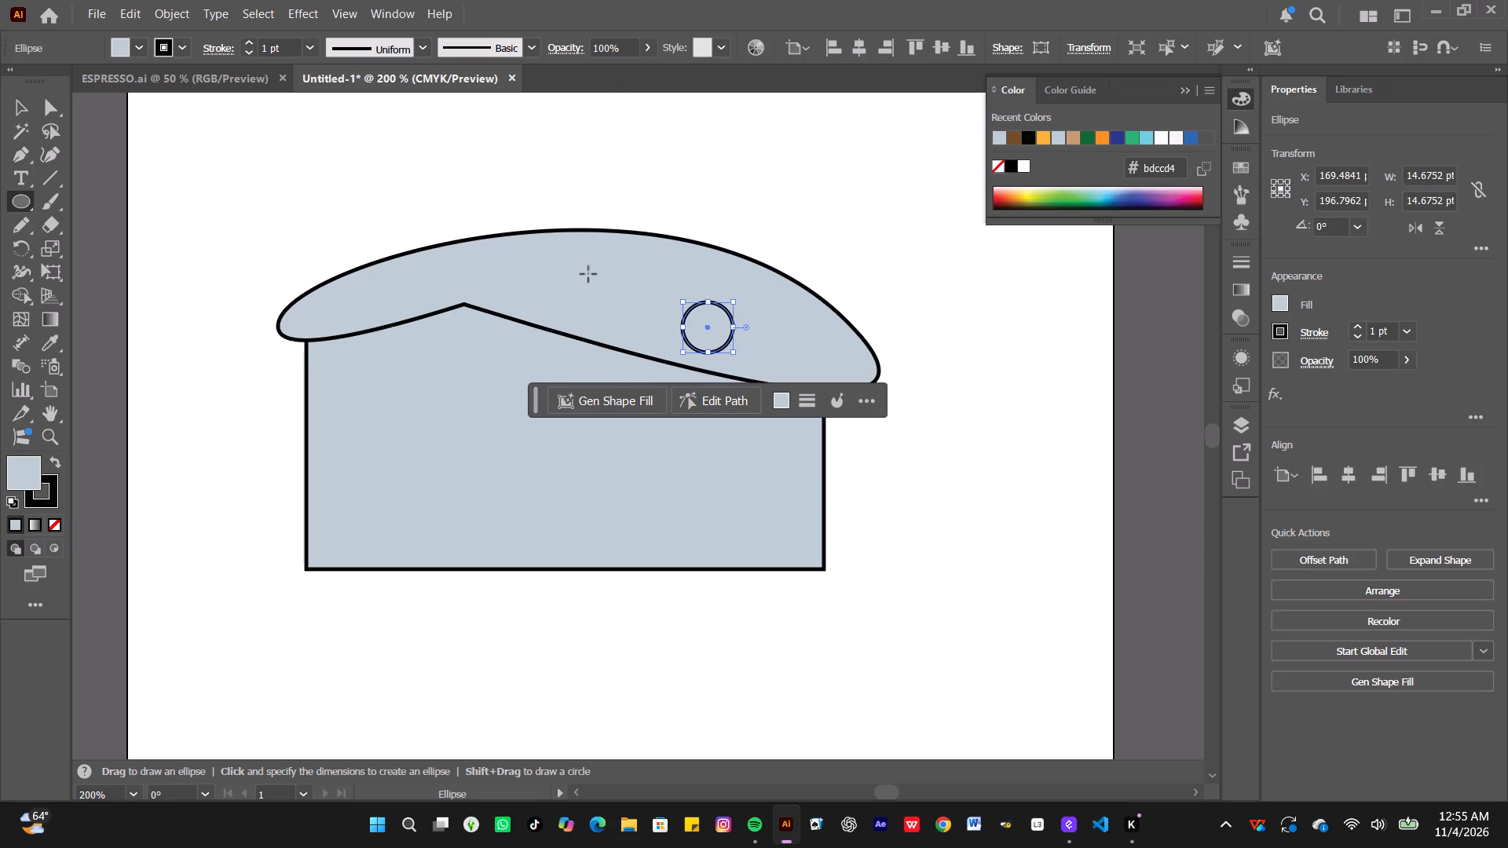
drag(588, 274, 639, 319)
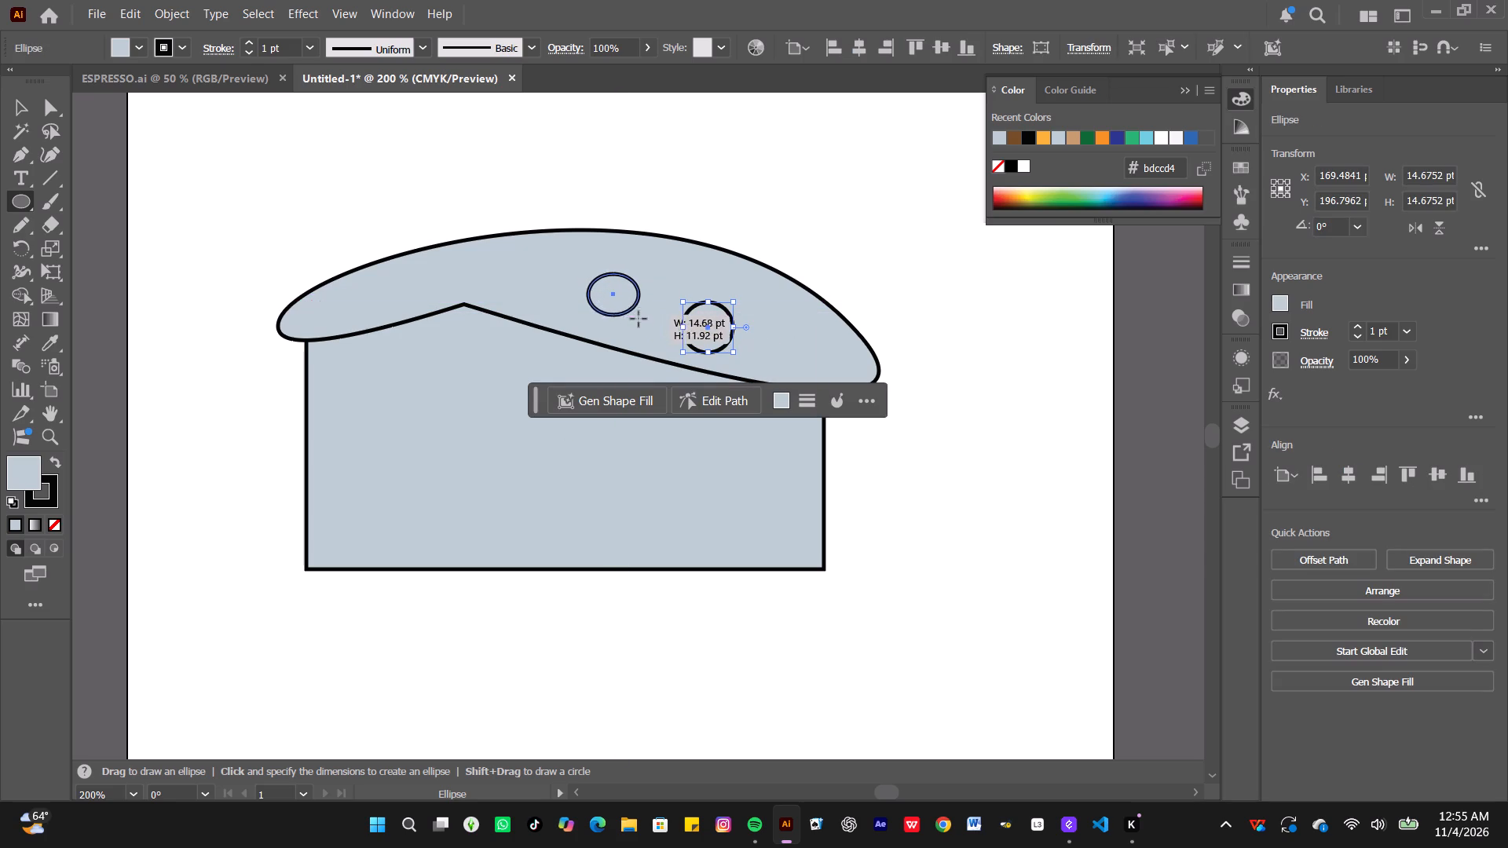
drag(639, 319, 640, 330)
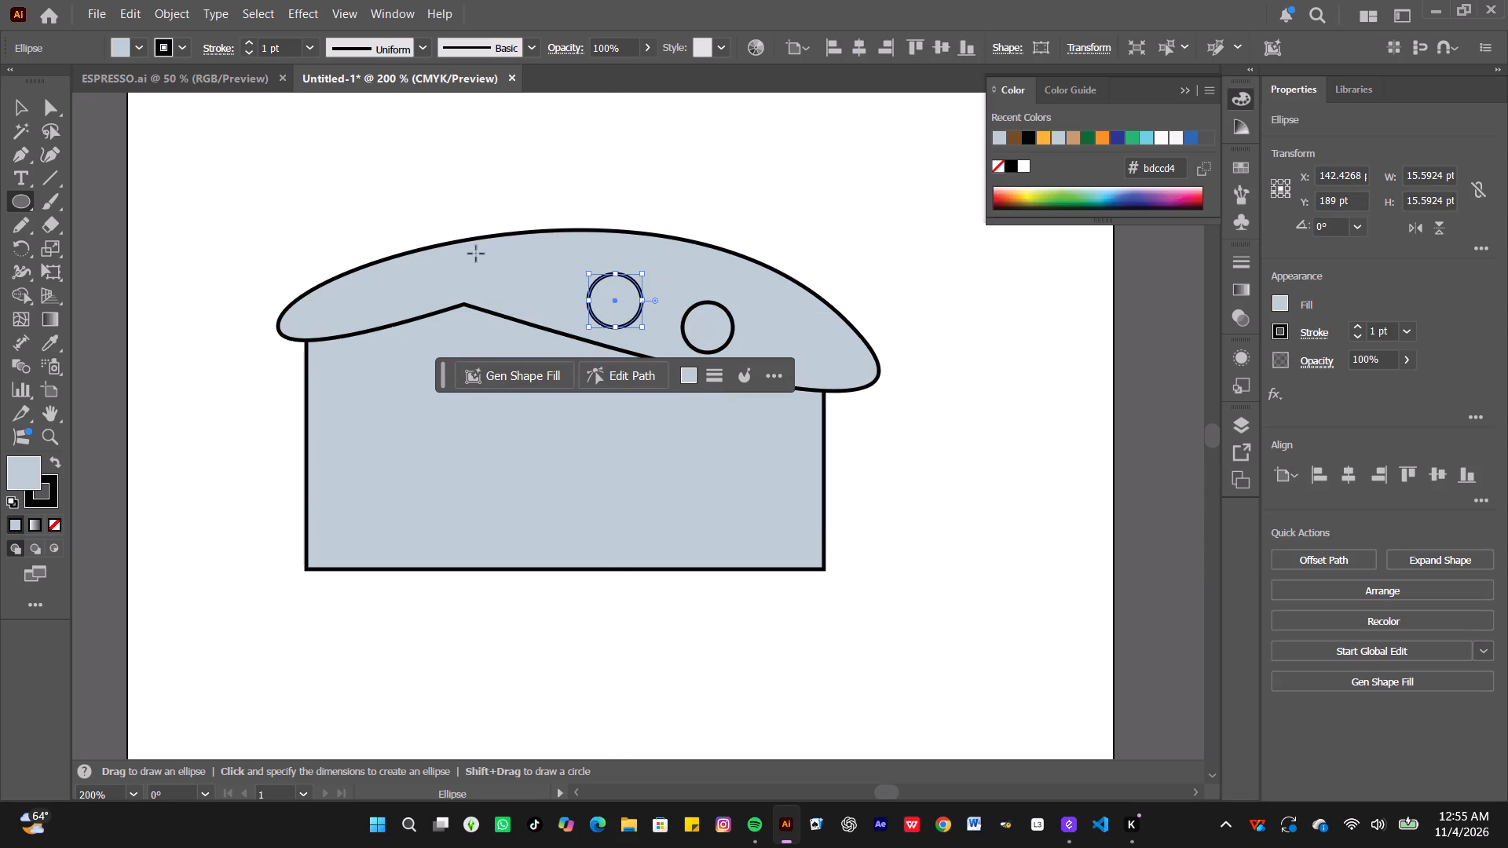
Draw three more ellipses about 16 by 14, 16 by 16 and 17 by 16 pt, continuing the row across the curved shape.
drag(487, 264, 527, 304)
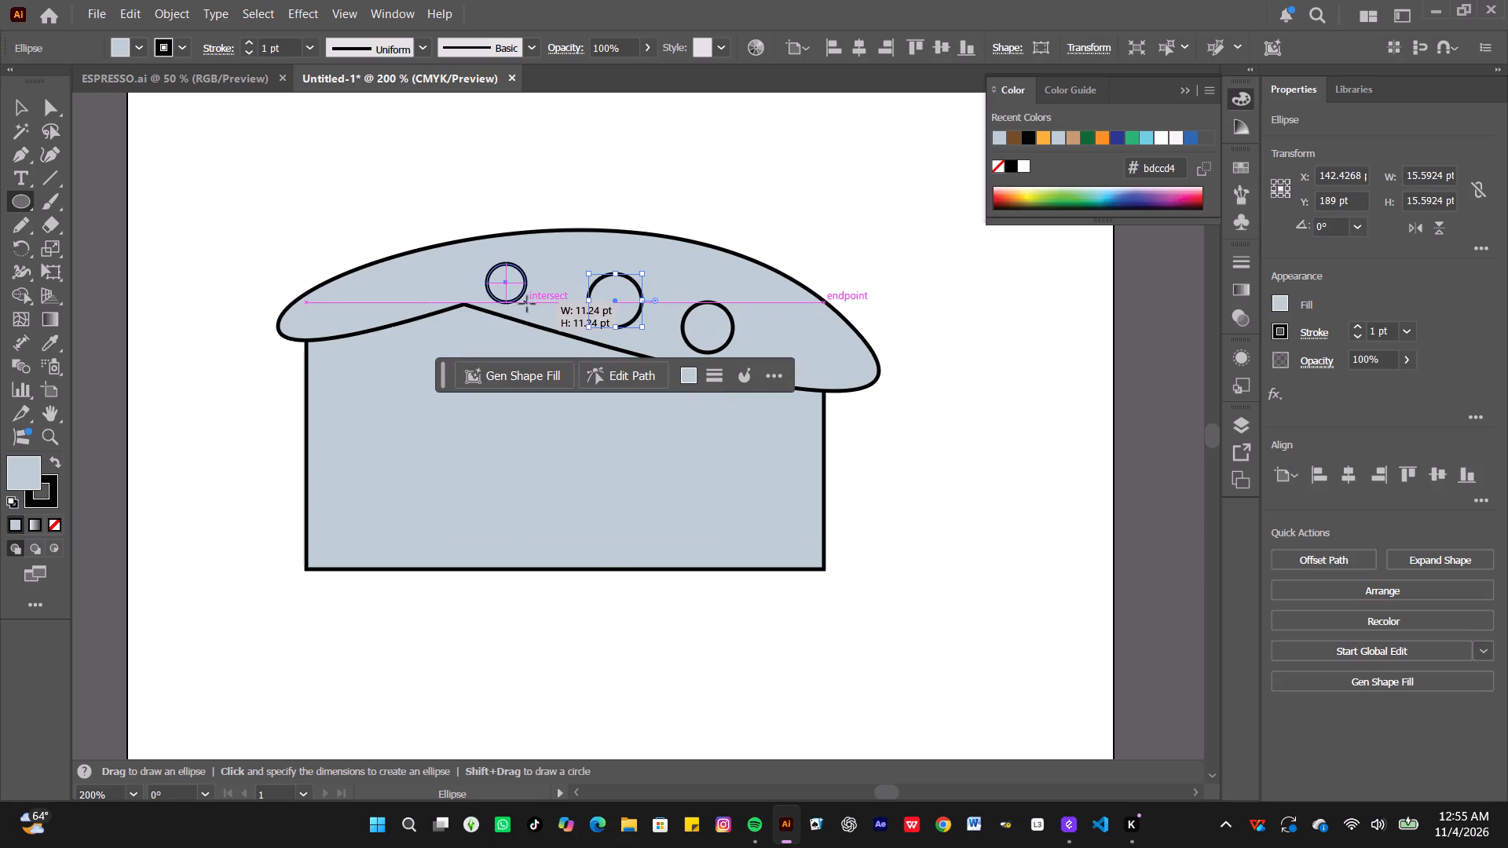
drag(527, 304, 541, 313)
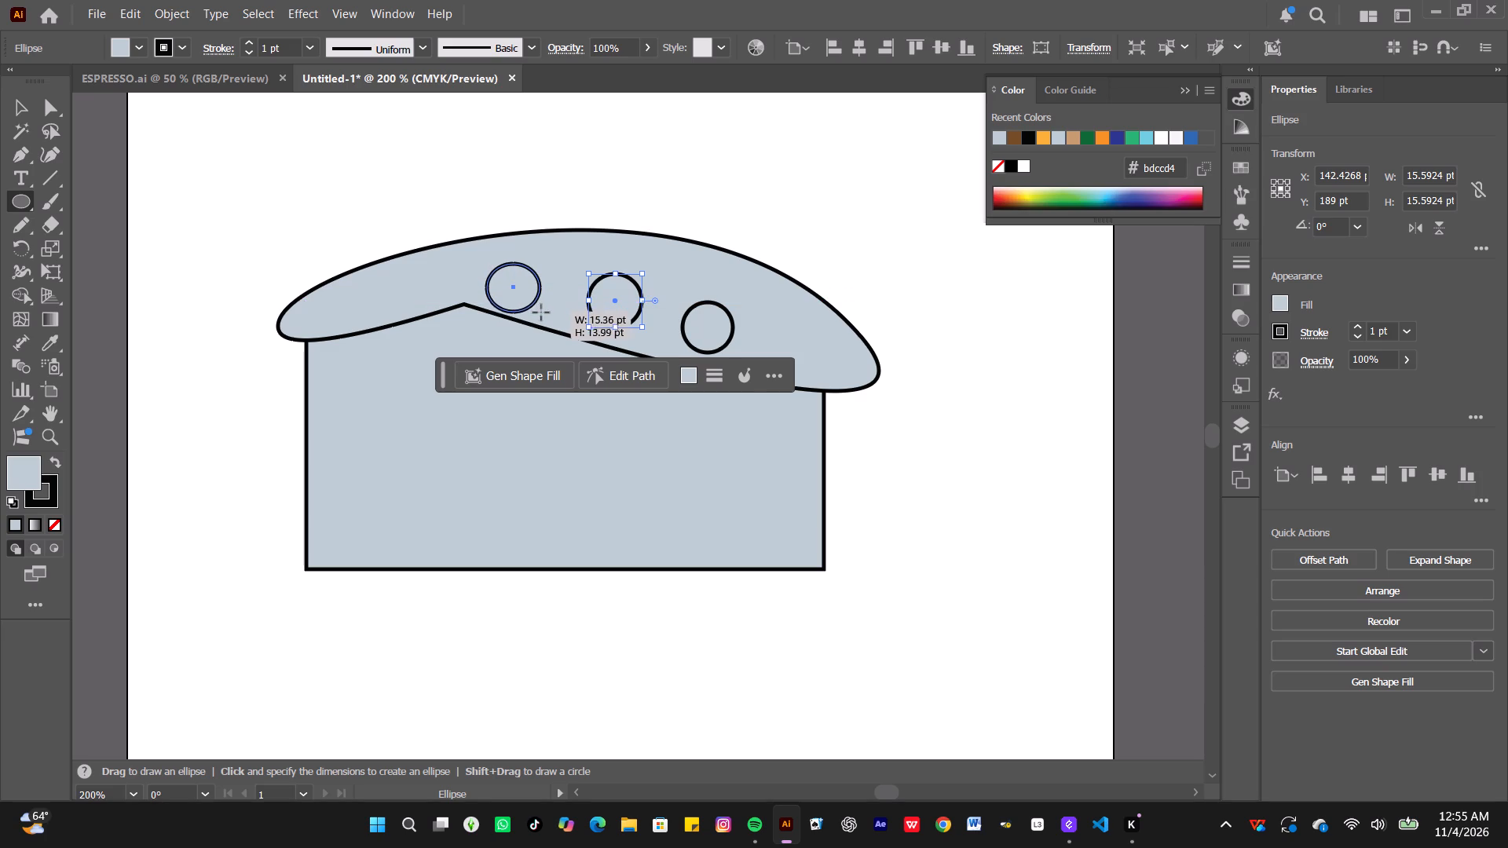
drag(541, 313, 543, 313)
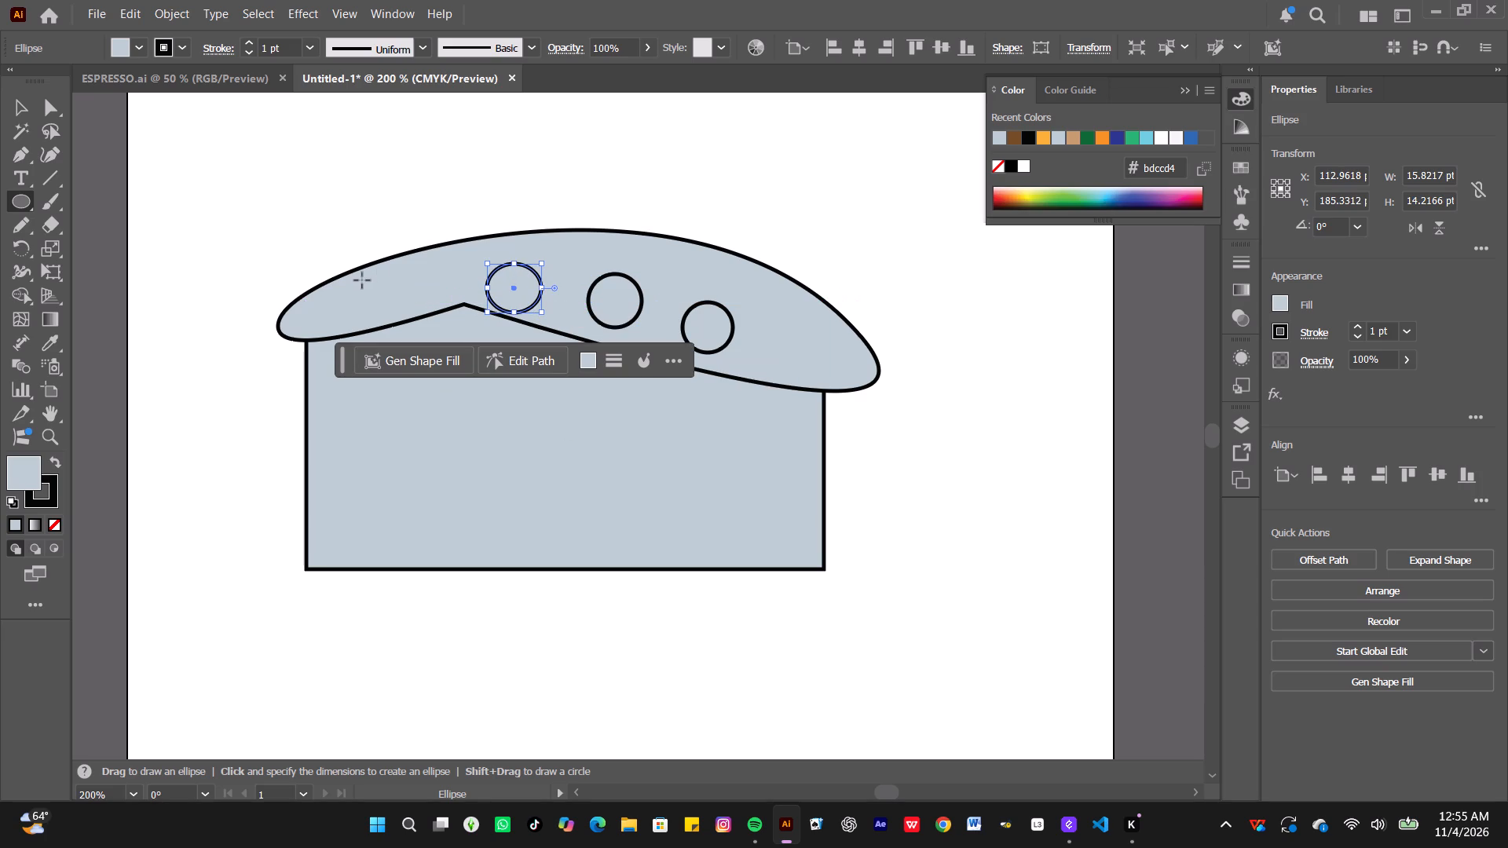
drag(387, 272, 424, 309)
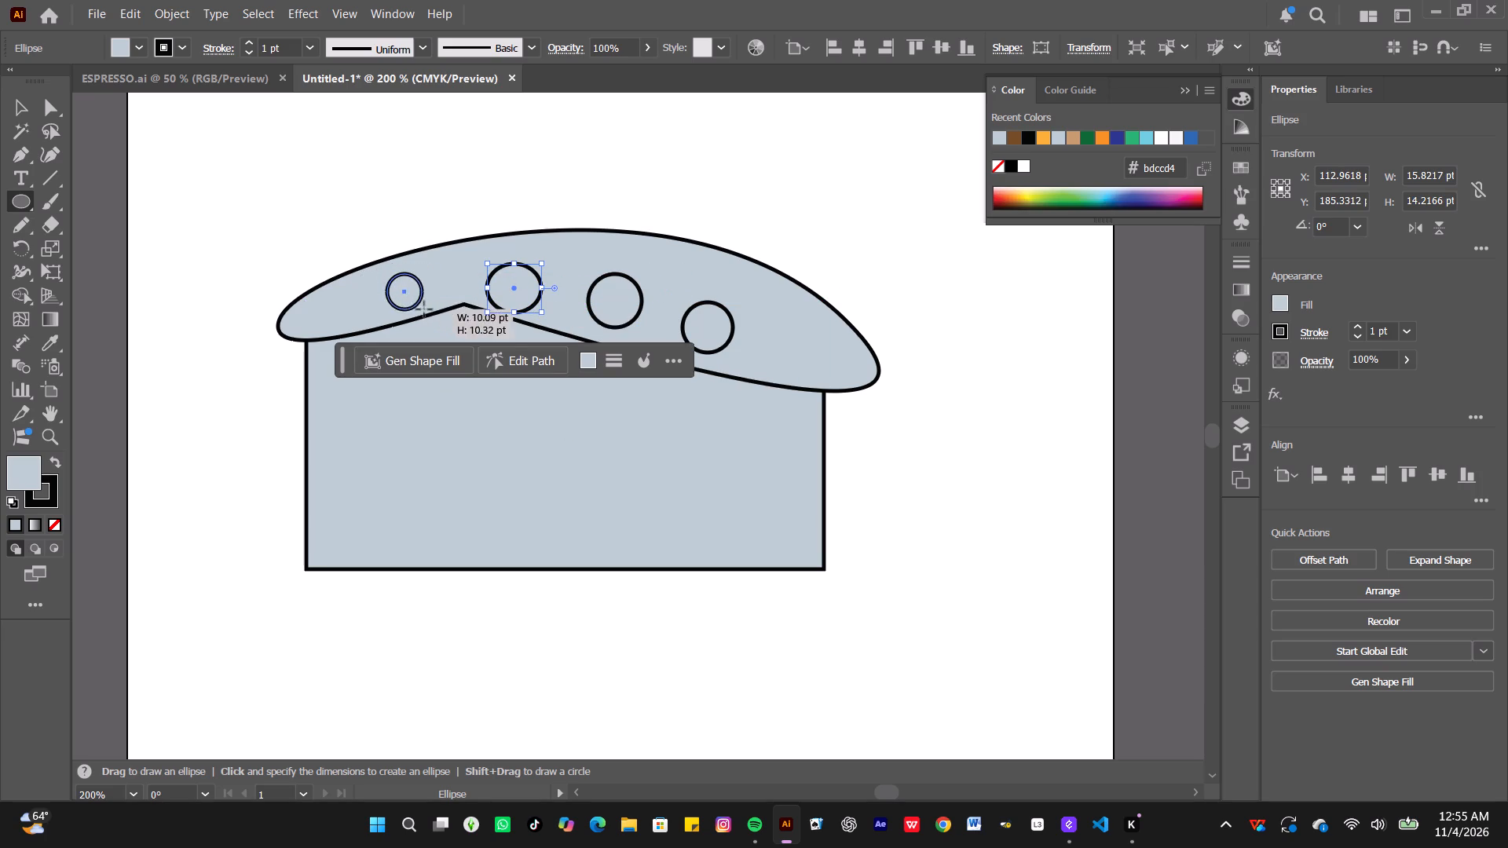
drag(424, 309, 441, 325)
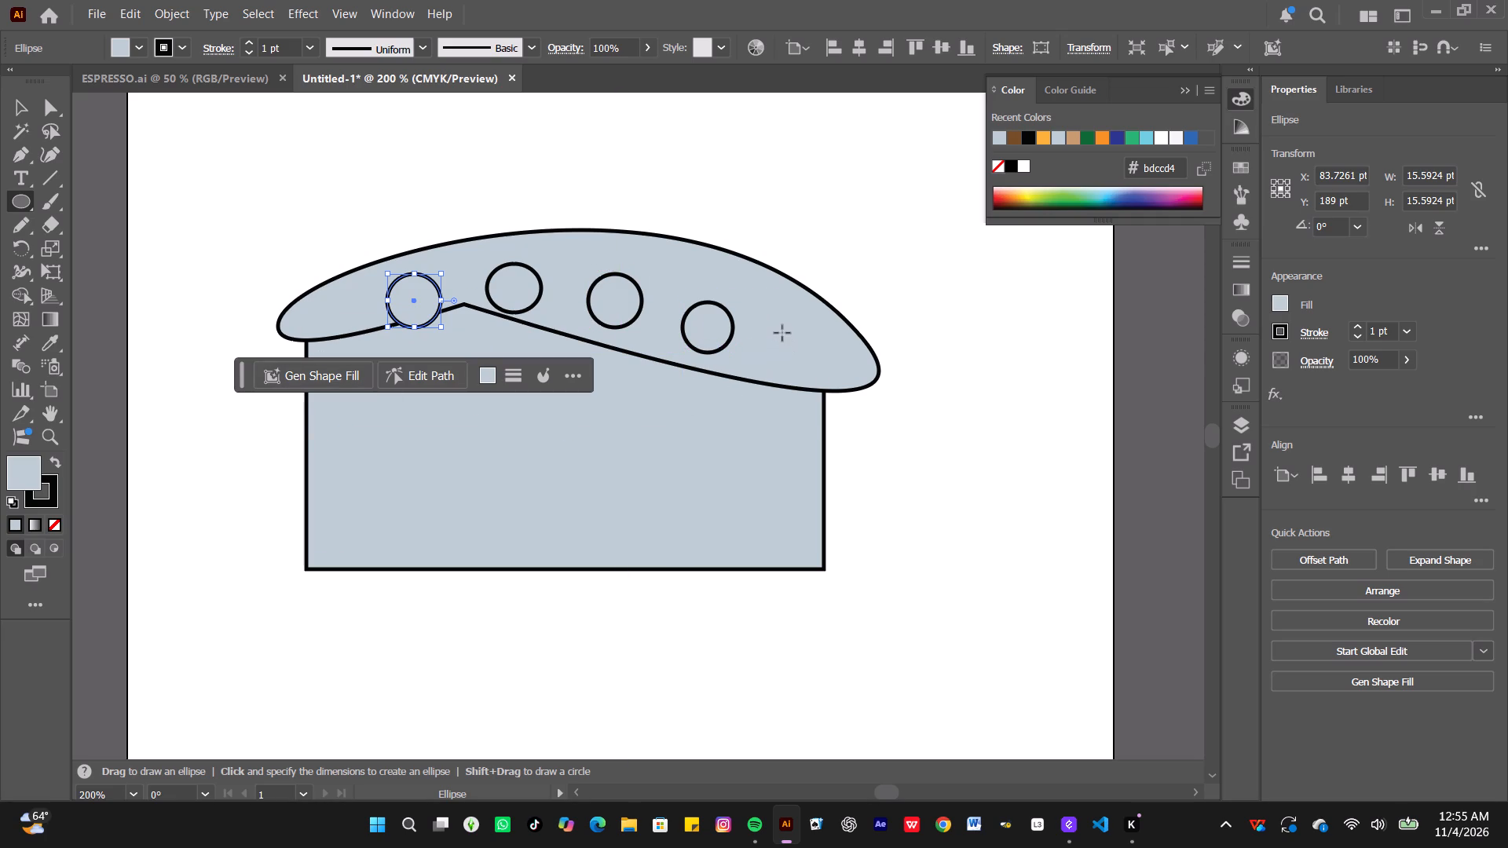
drag(782, 333, 841, 389)
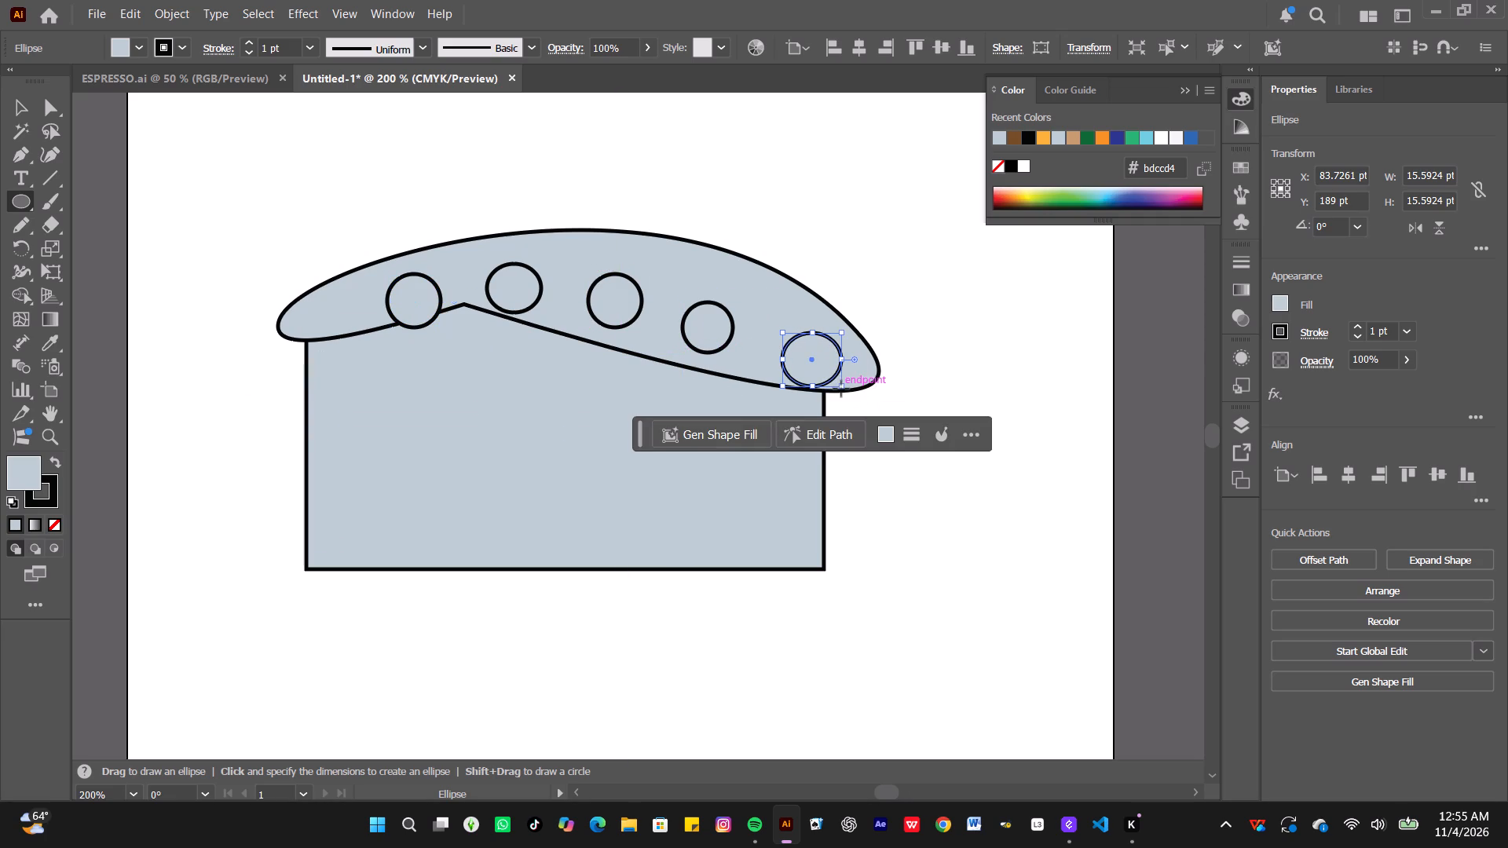
click(20, 115)
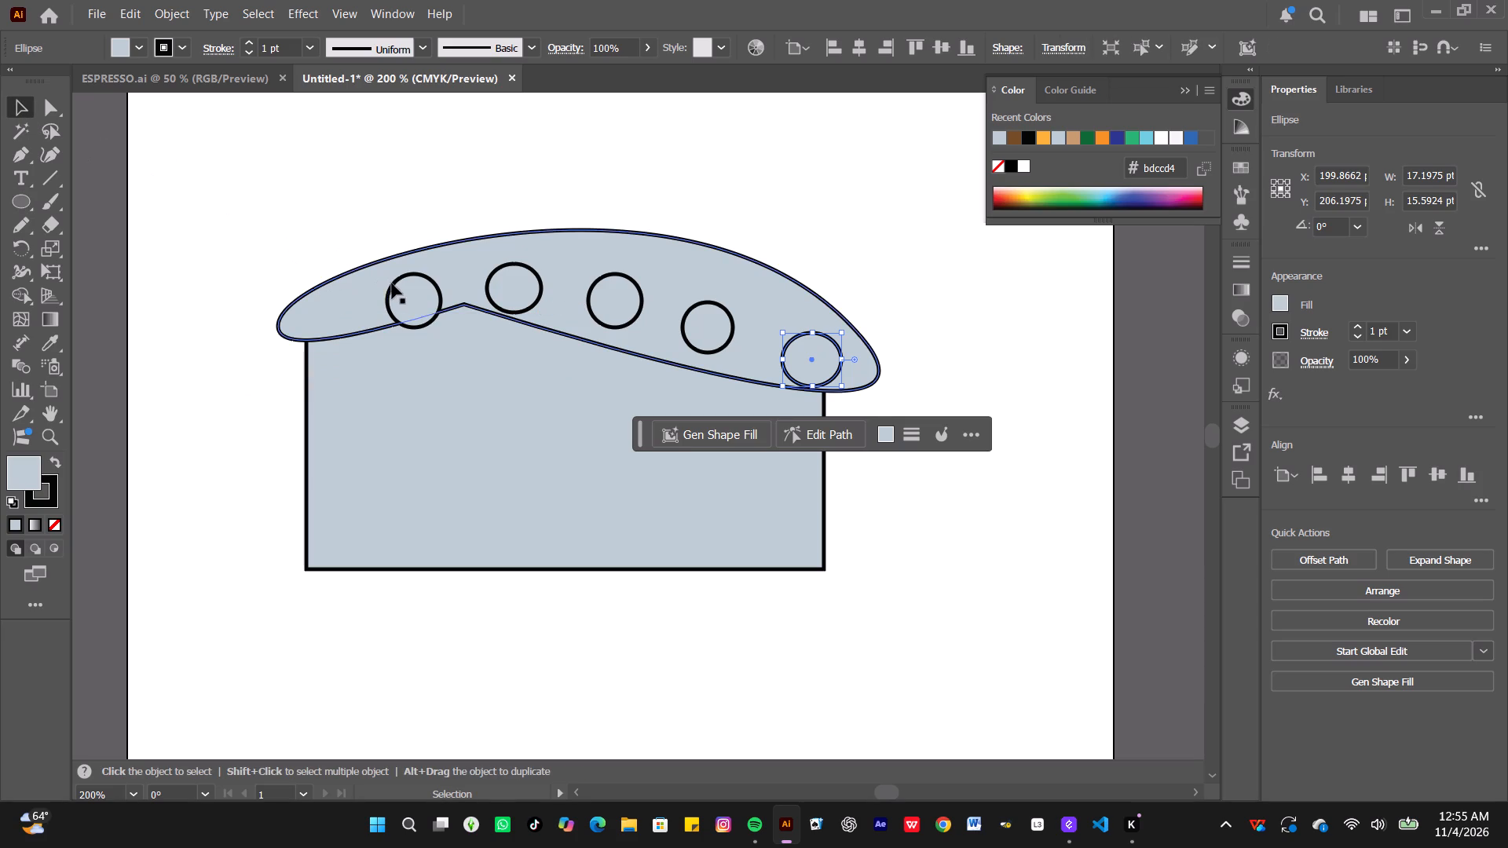
Shift all five circles left along the curved shape, spacing them in an arc that starts at its left tip.
drag(401, 290, 331, 295)
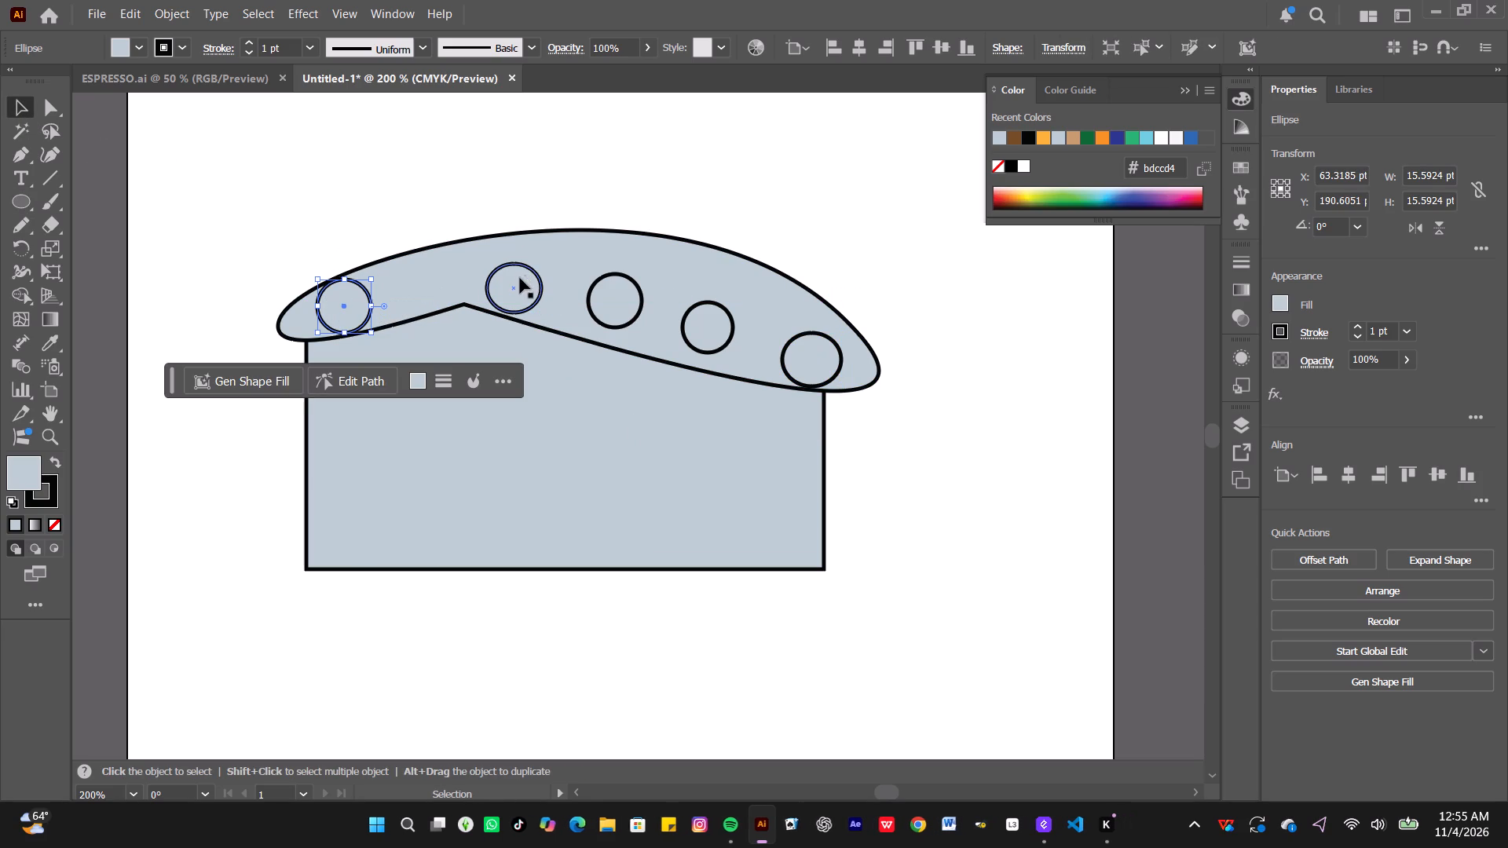
drag(515, 279, 429, 279)
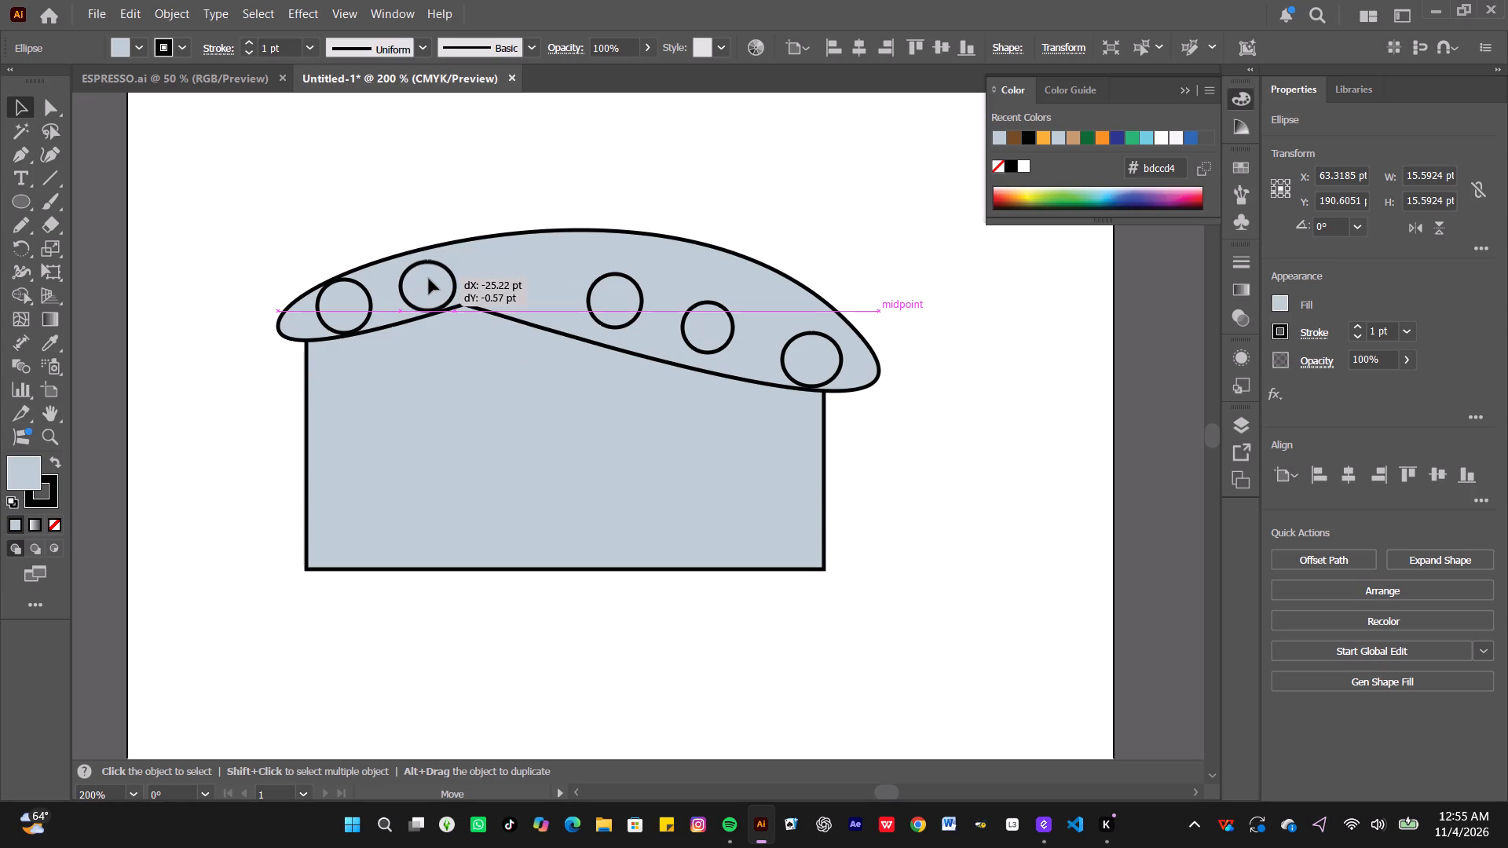
drag(429, 279, 428, 272)
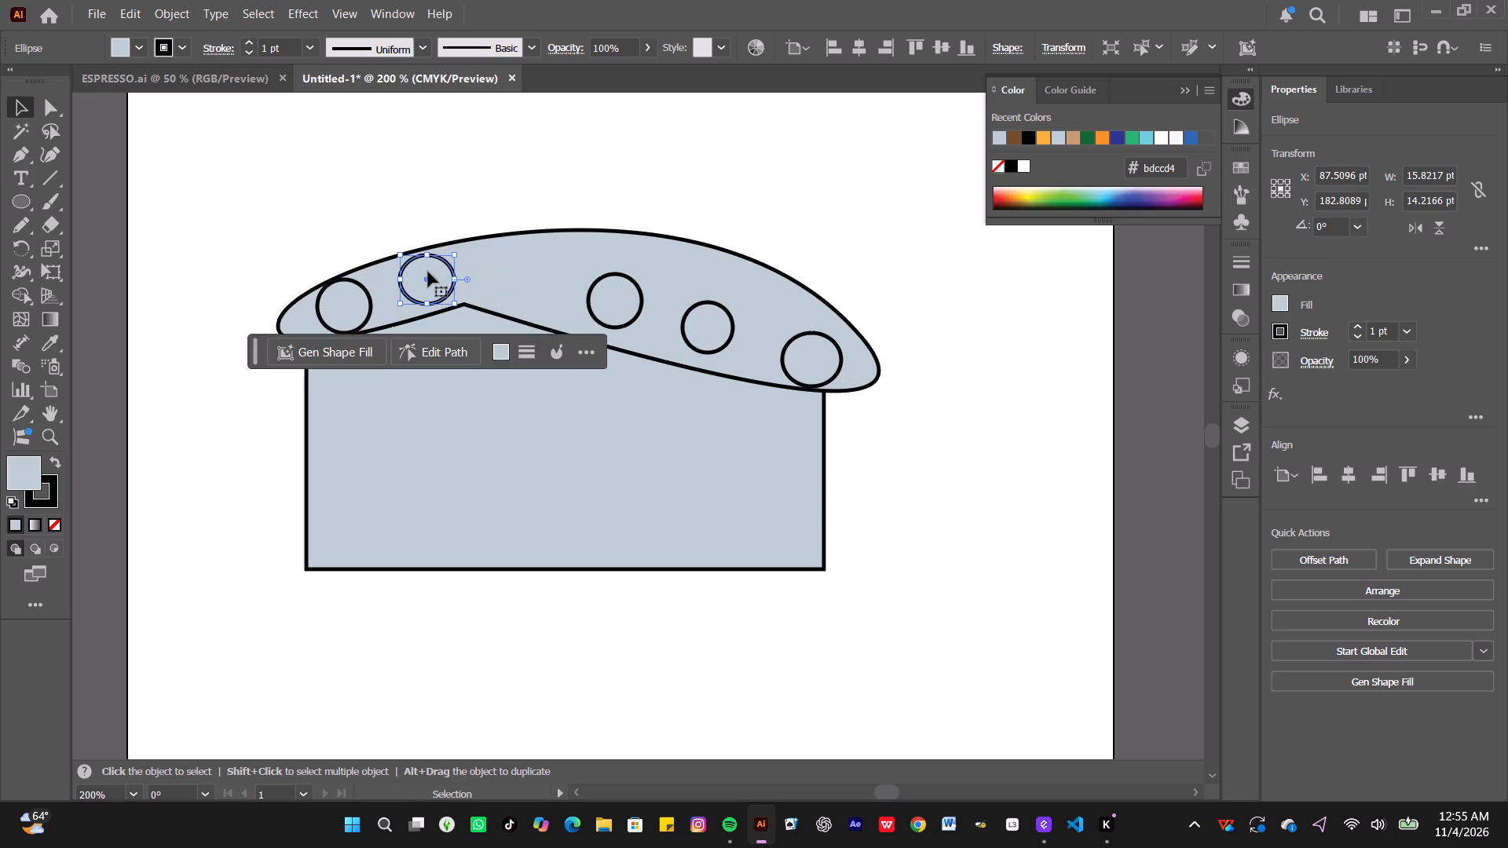
drag(599, 300, 543, 282)
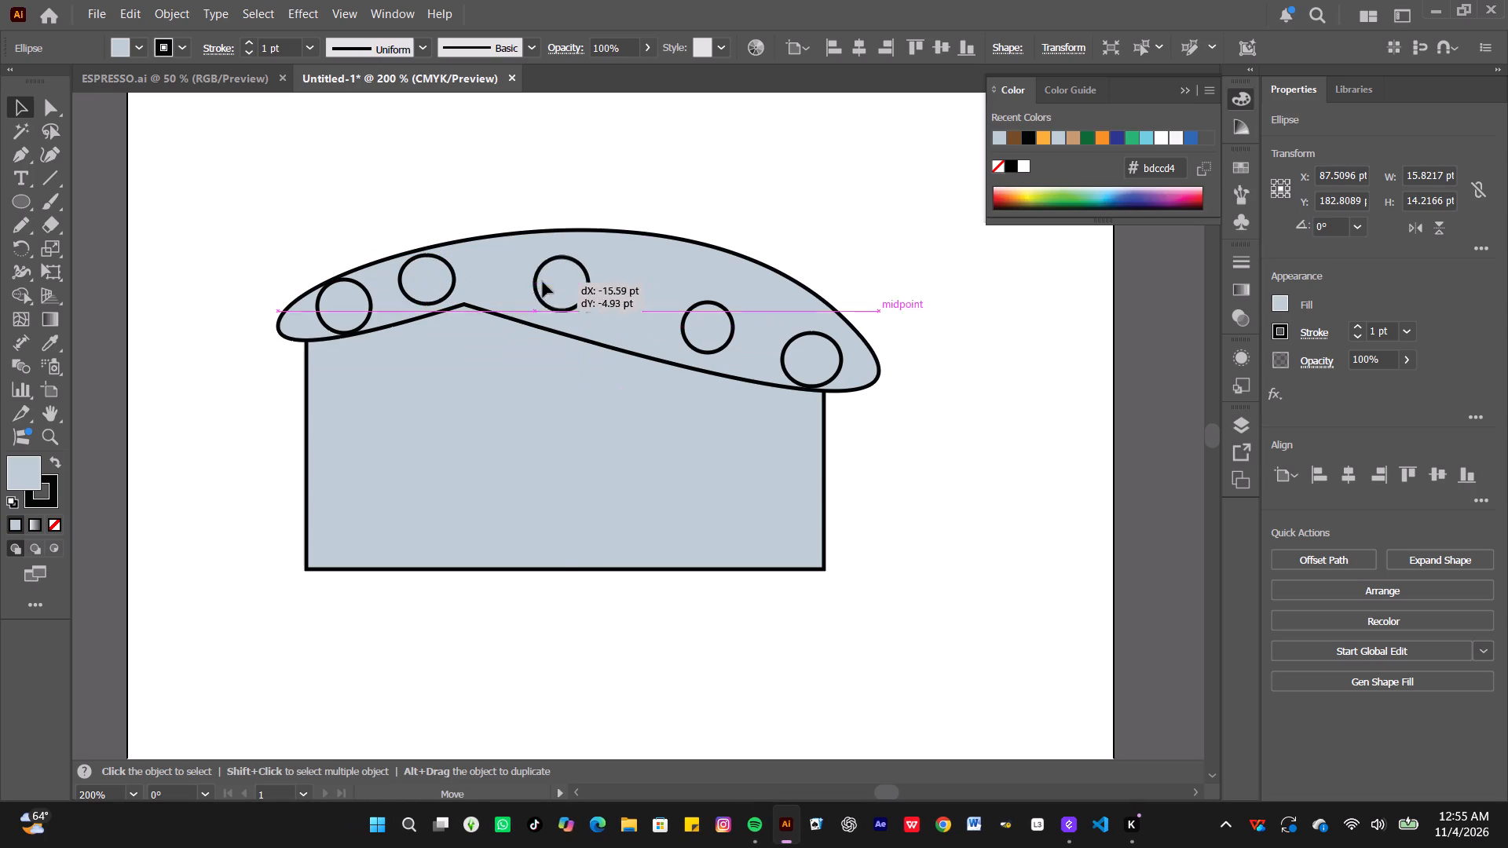
drag(543, 282, 507, 276)
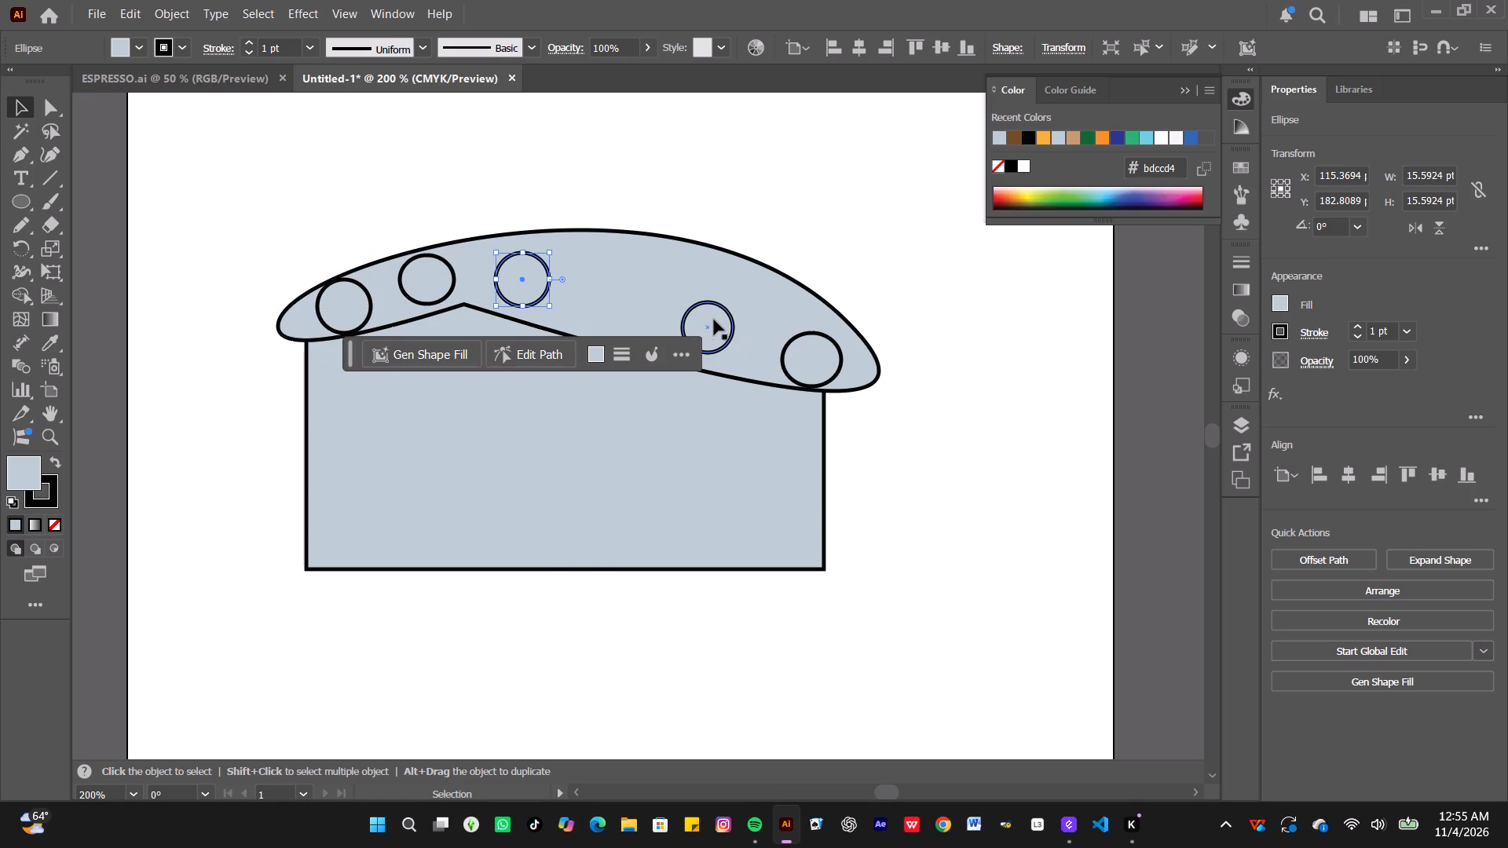
drag(714, 317, 624, 286)
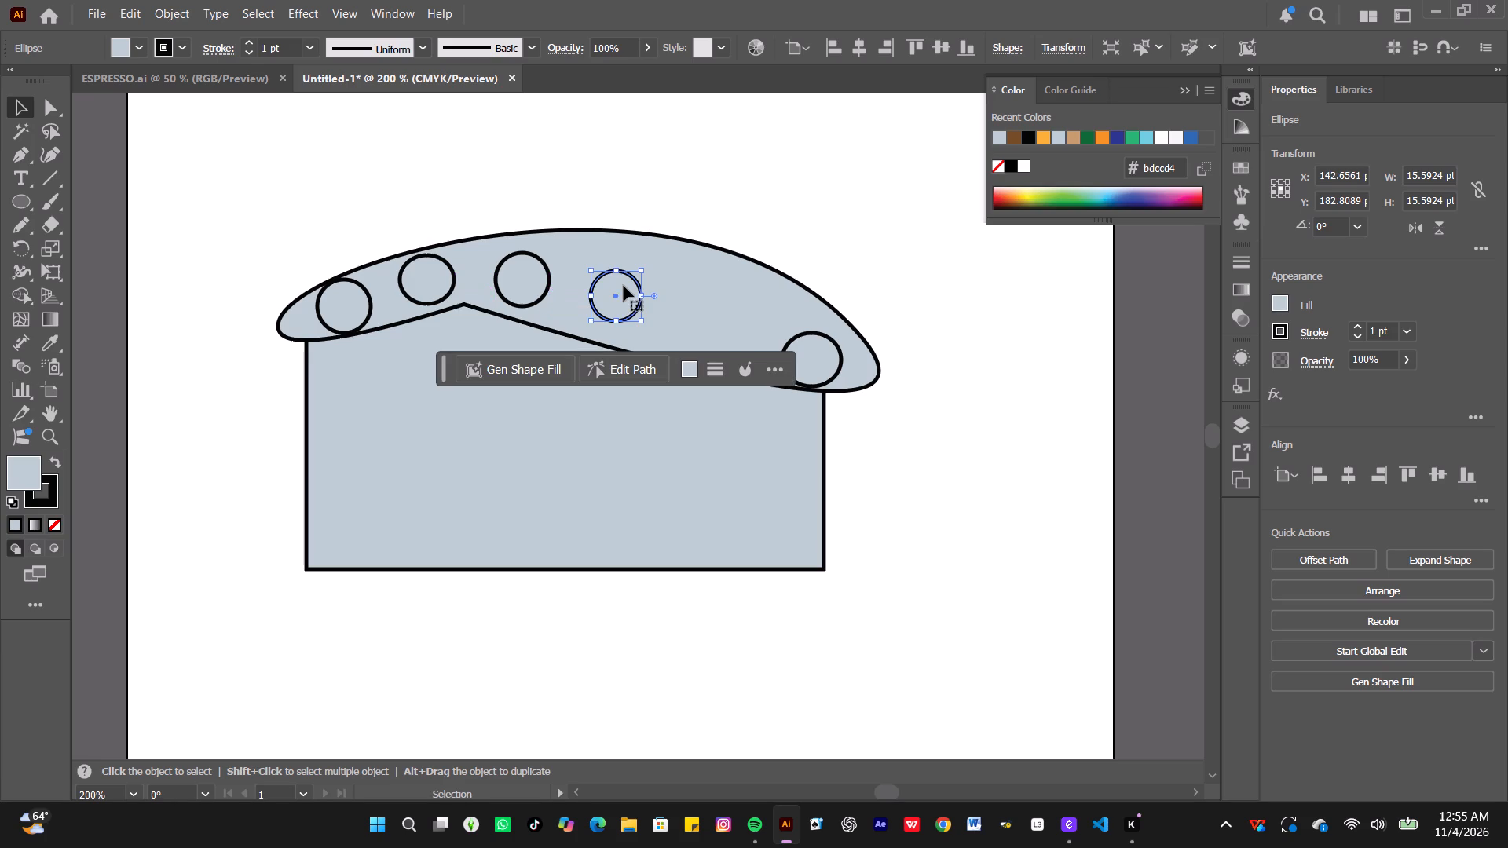
click(822, 348)
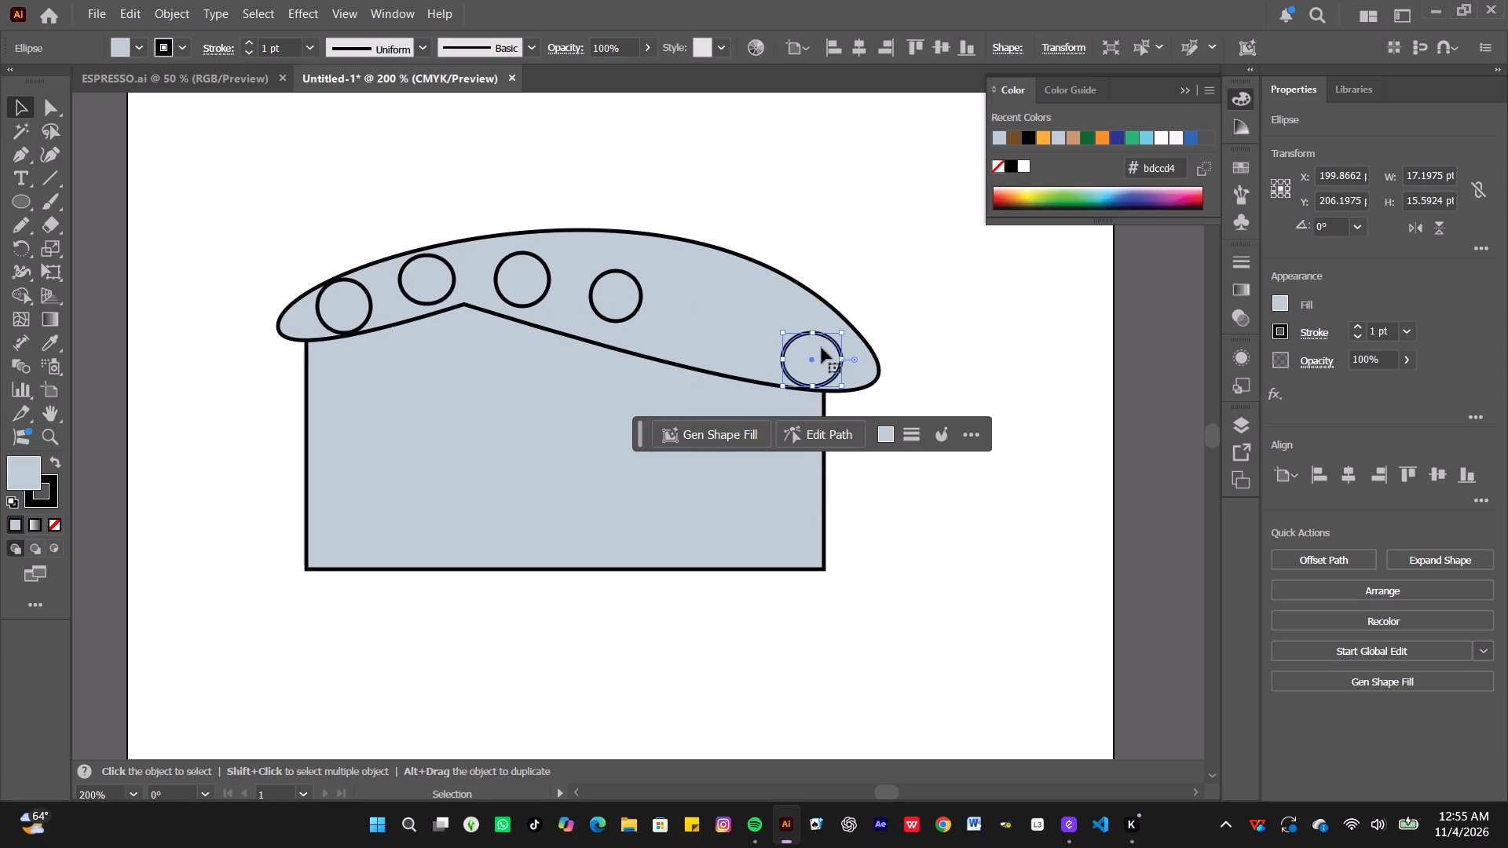
drag(822, 348, 744, 309)
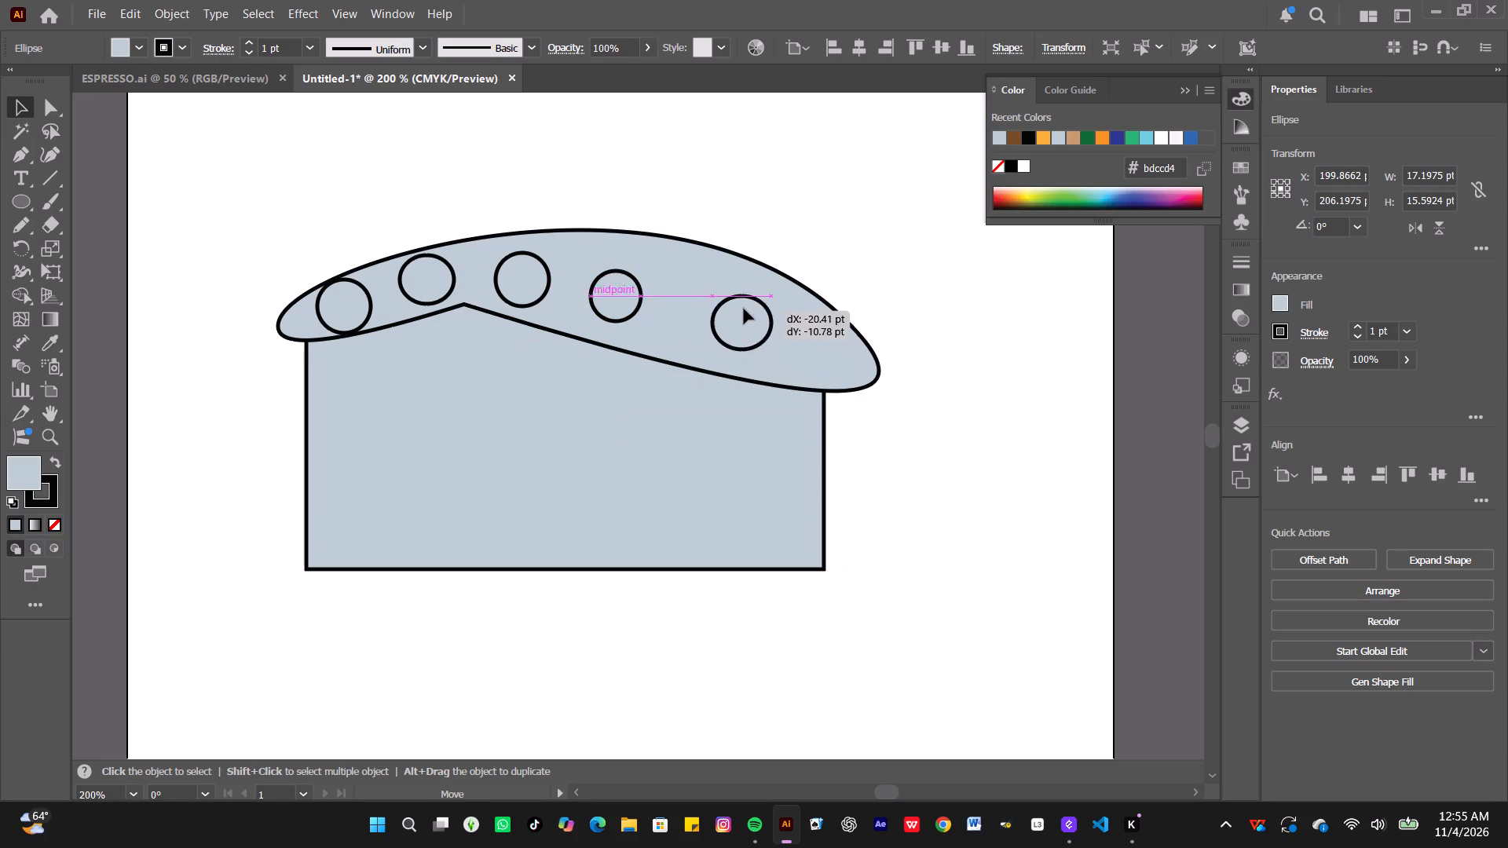
drag(744, 309, 722, 292)
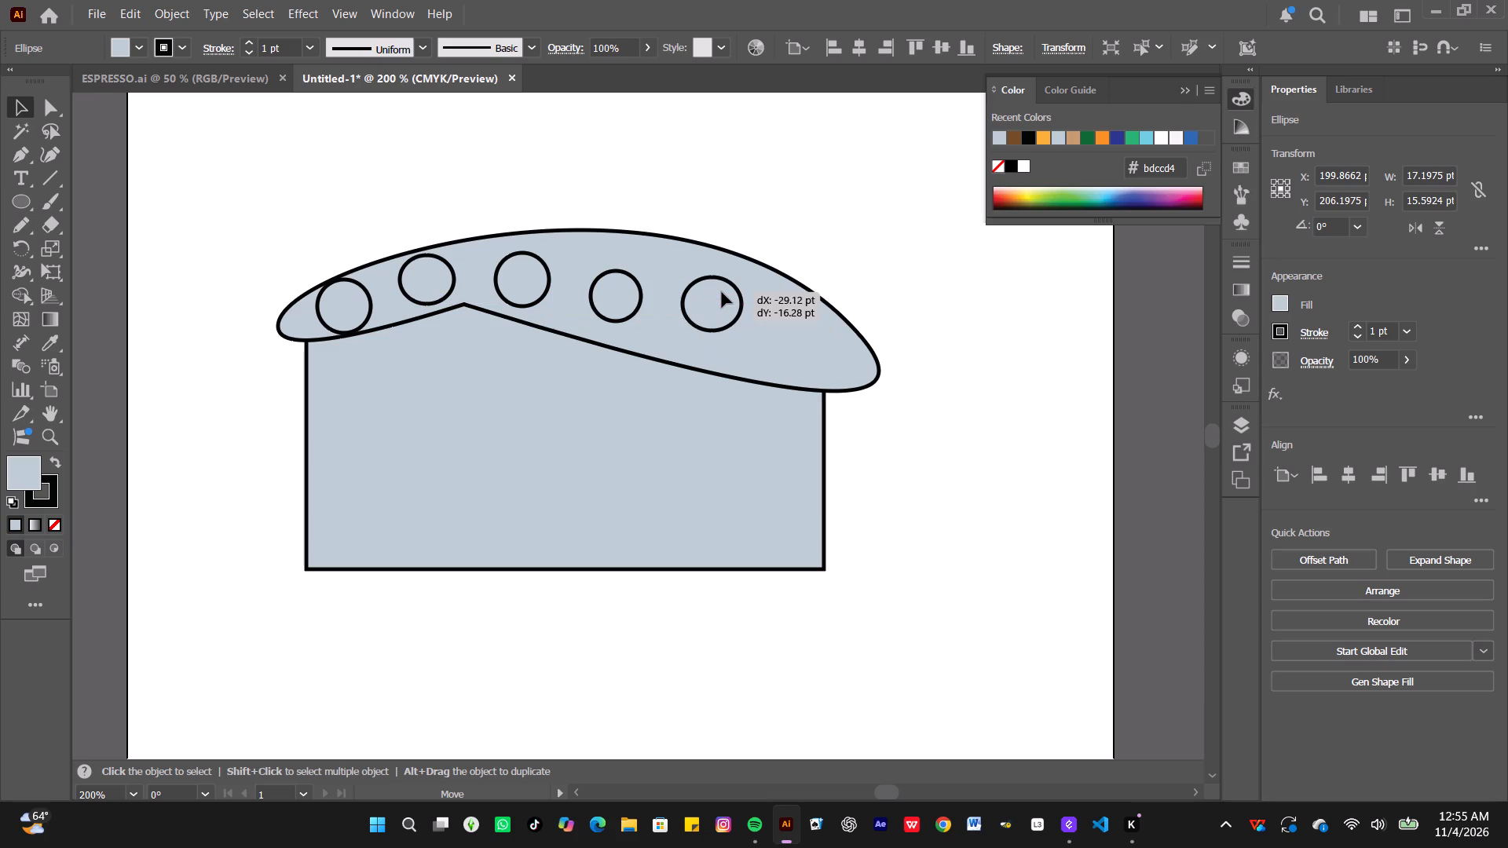
drag(722, 292, 722, 300)
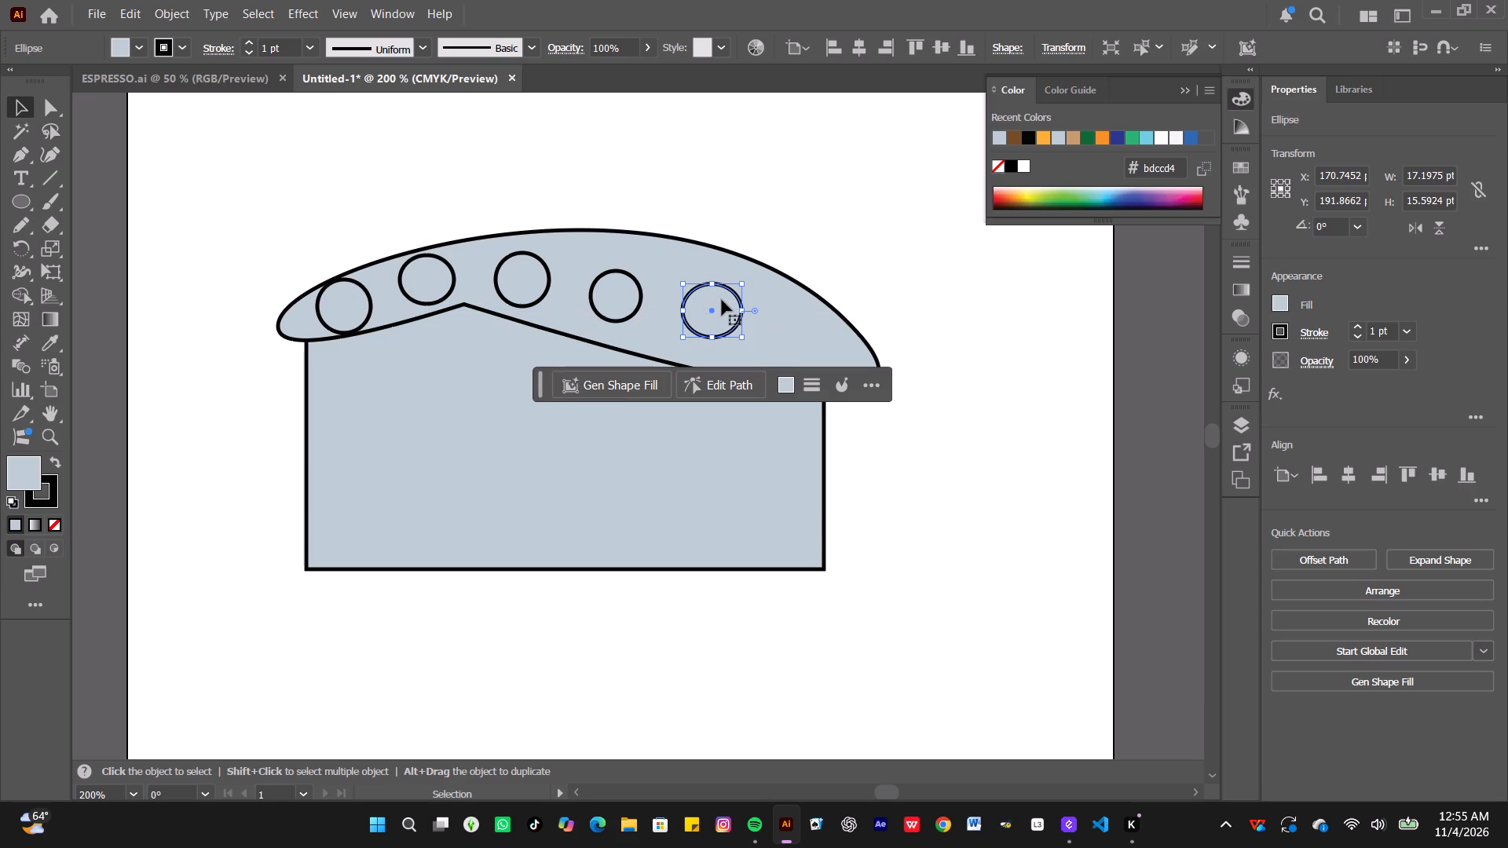
Nudge the fourth circle slightly up and left, and enlarge it proportionally to about 22 pt across.
click(615, 289)
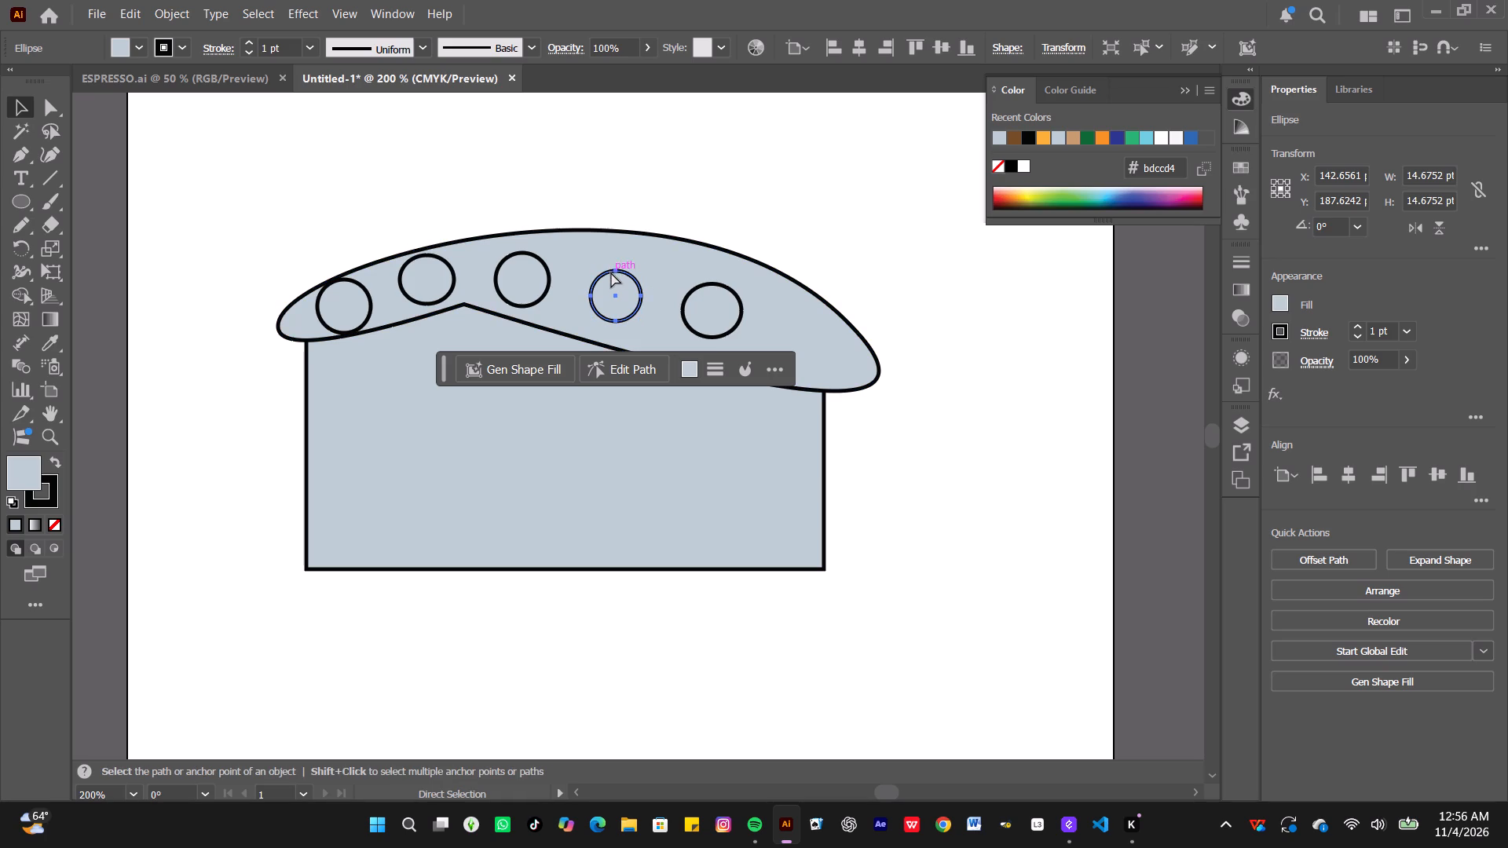
ctrl+drag(609, 272, 602, 265)
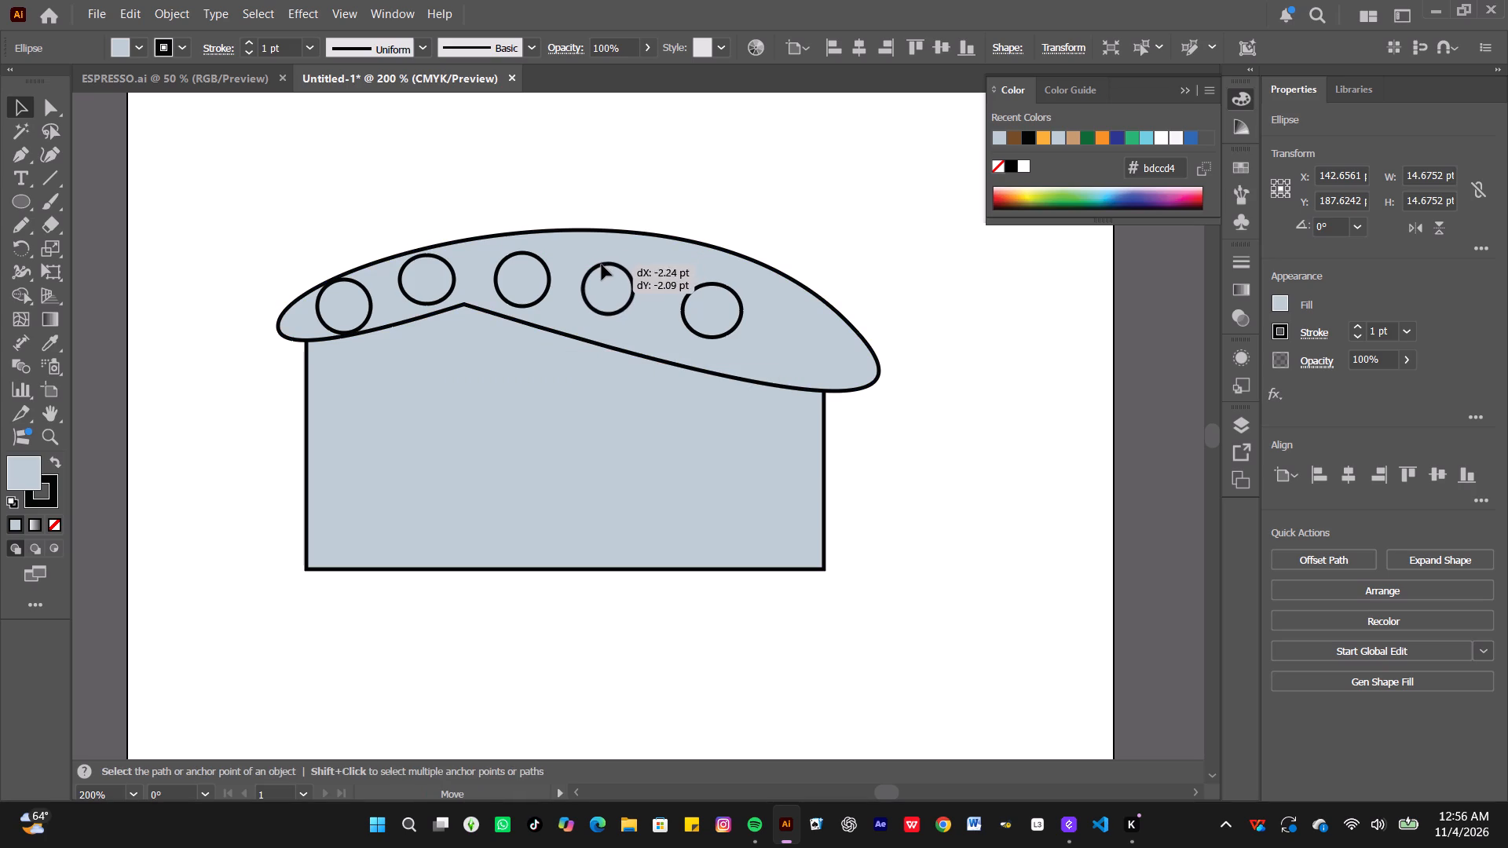
ctrl+drag(602, 265, 601, 265)
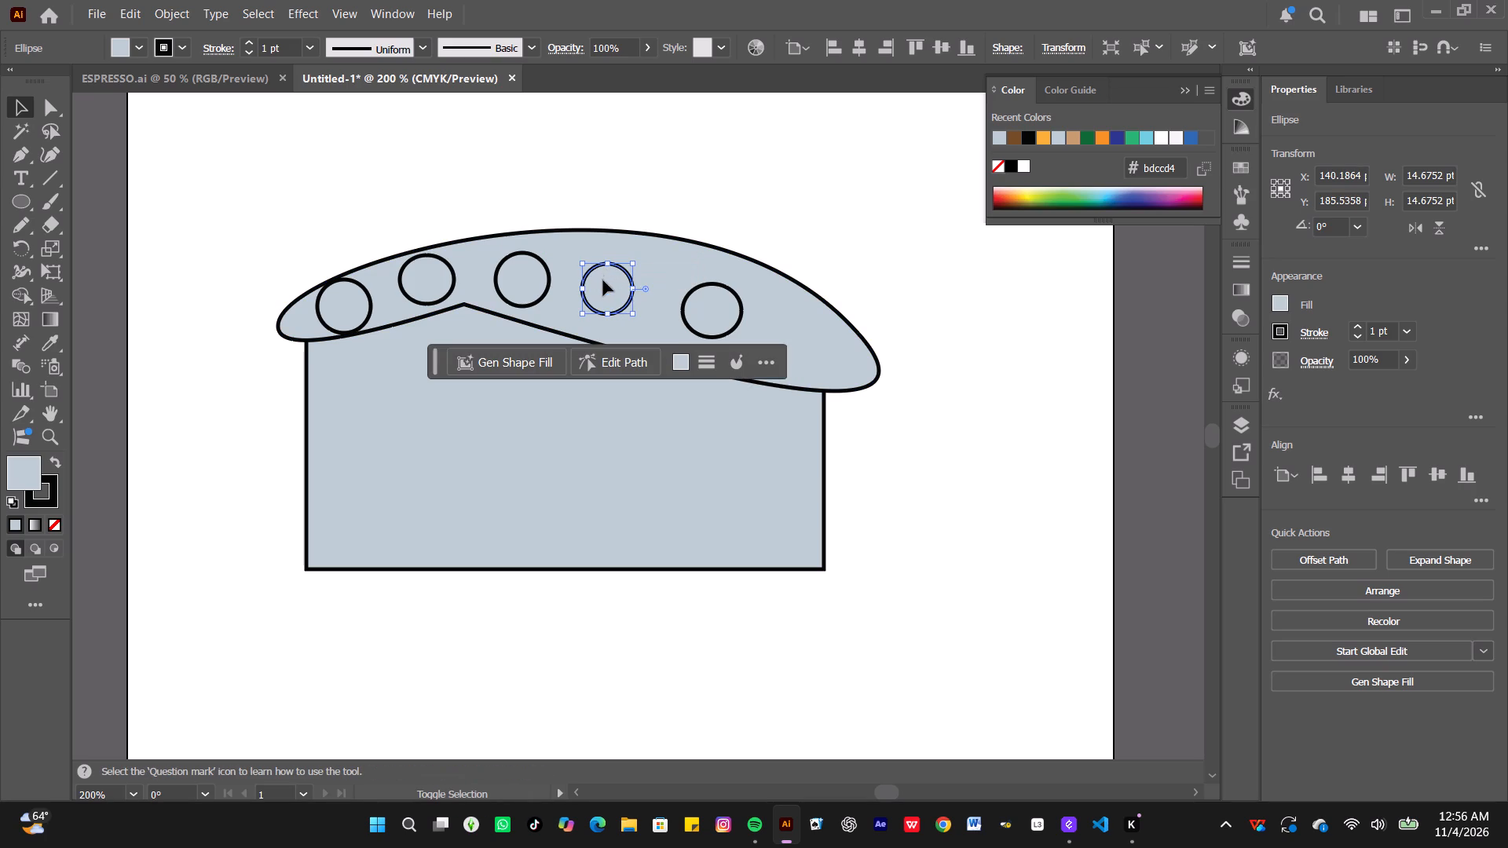
shift+drag(634, 287, 636, 287)
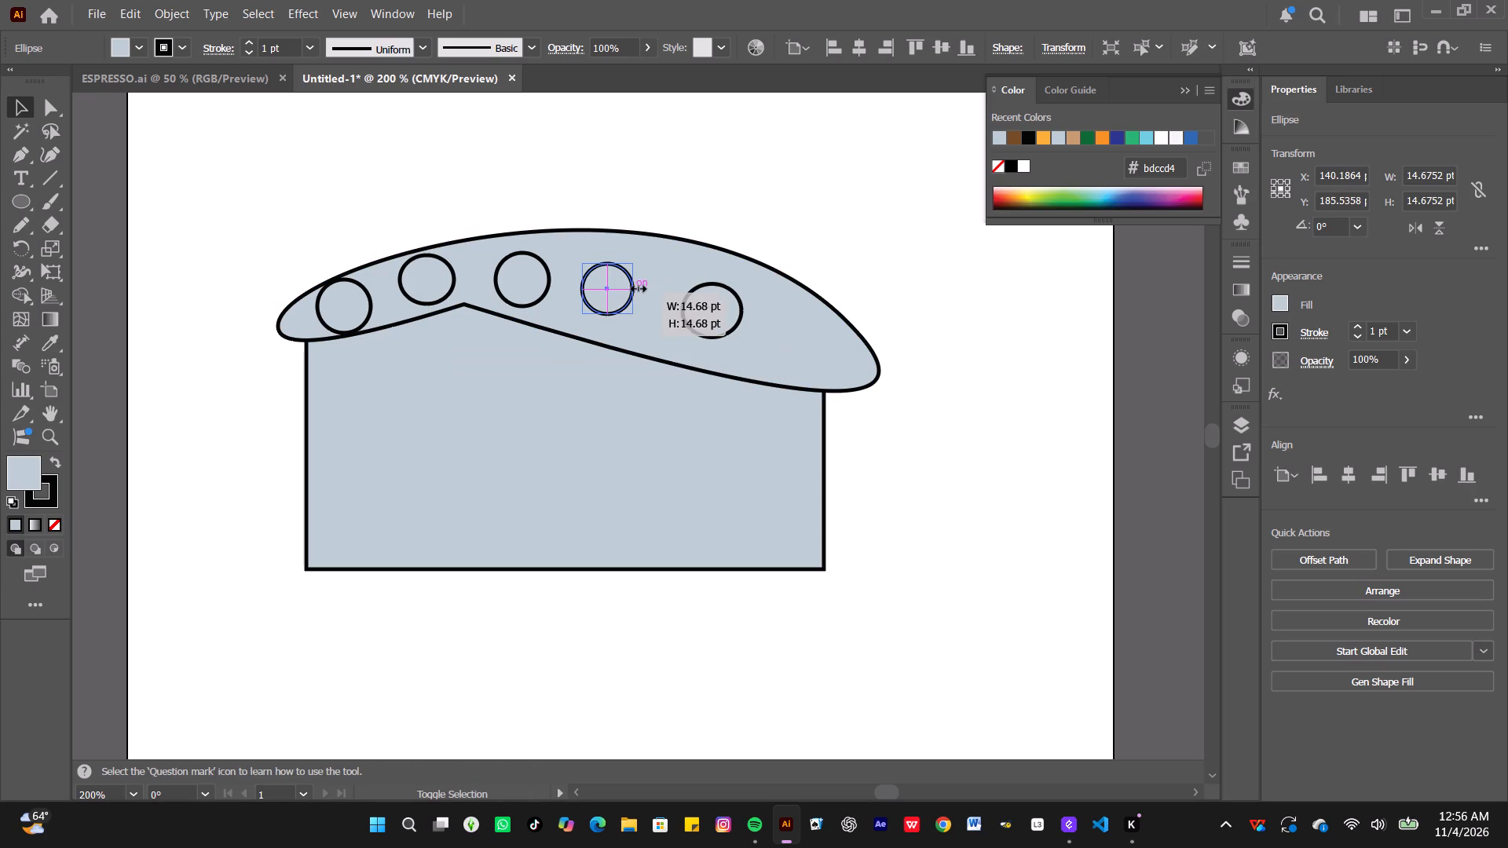
shift+drag(636, 287, 670, 288)
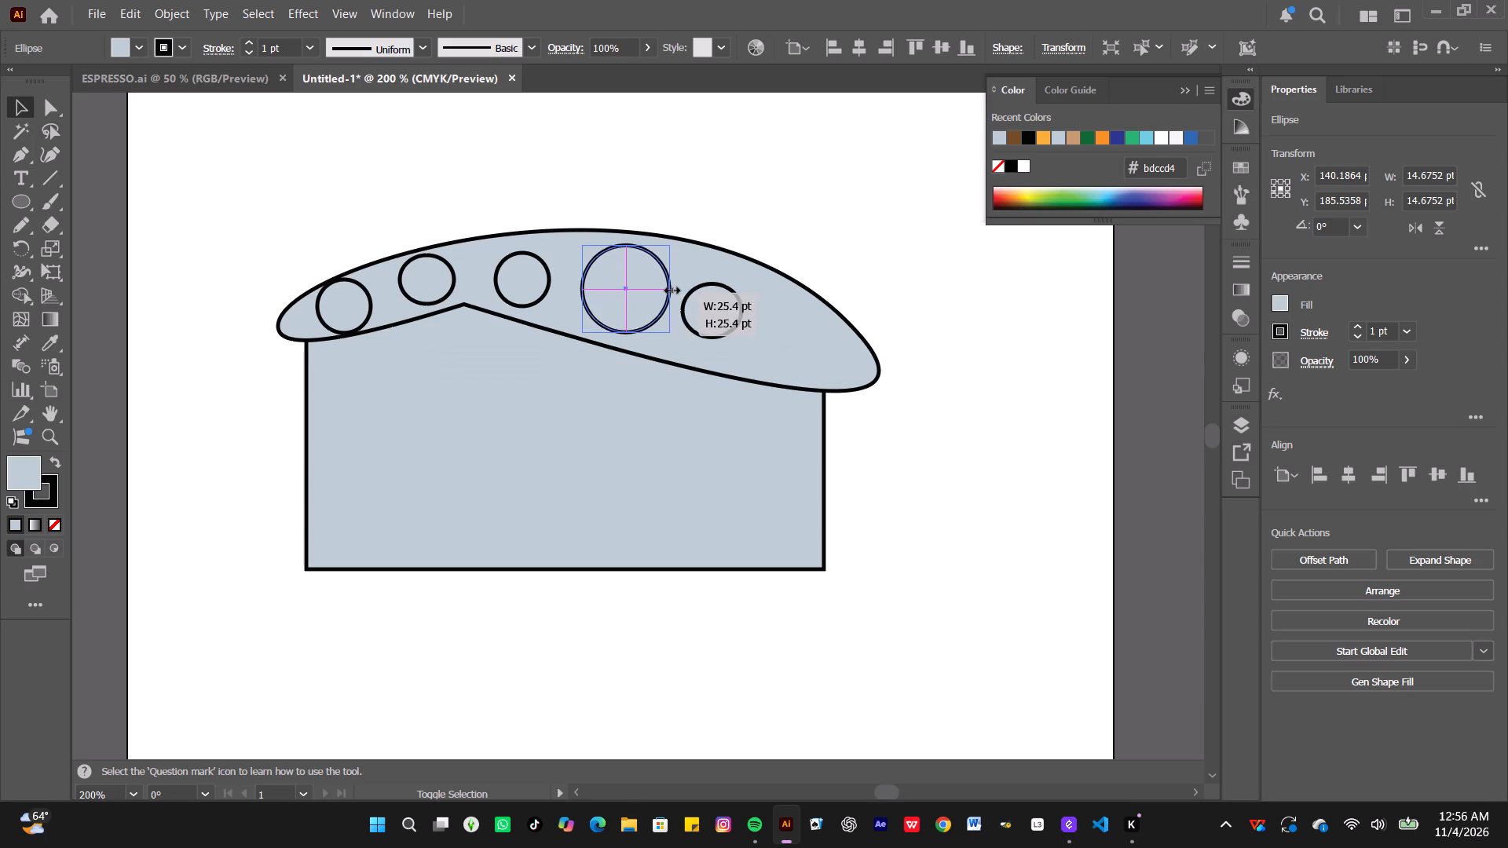
shift+drag(670, 288, 657, 291)
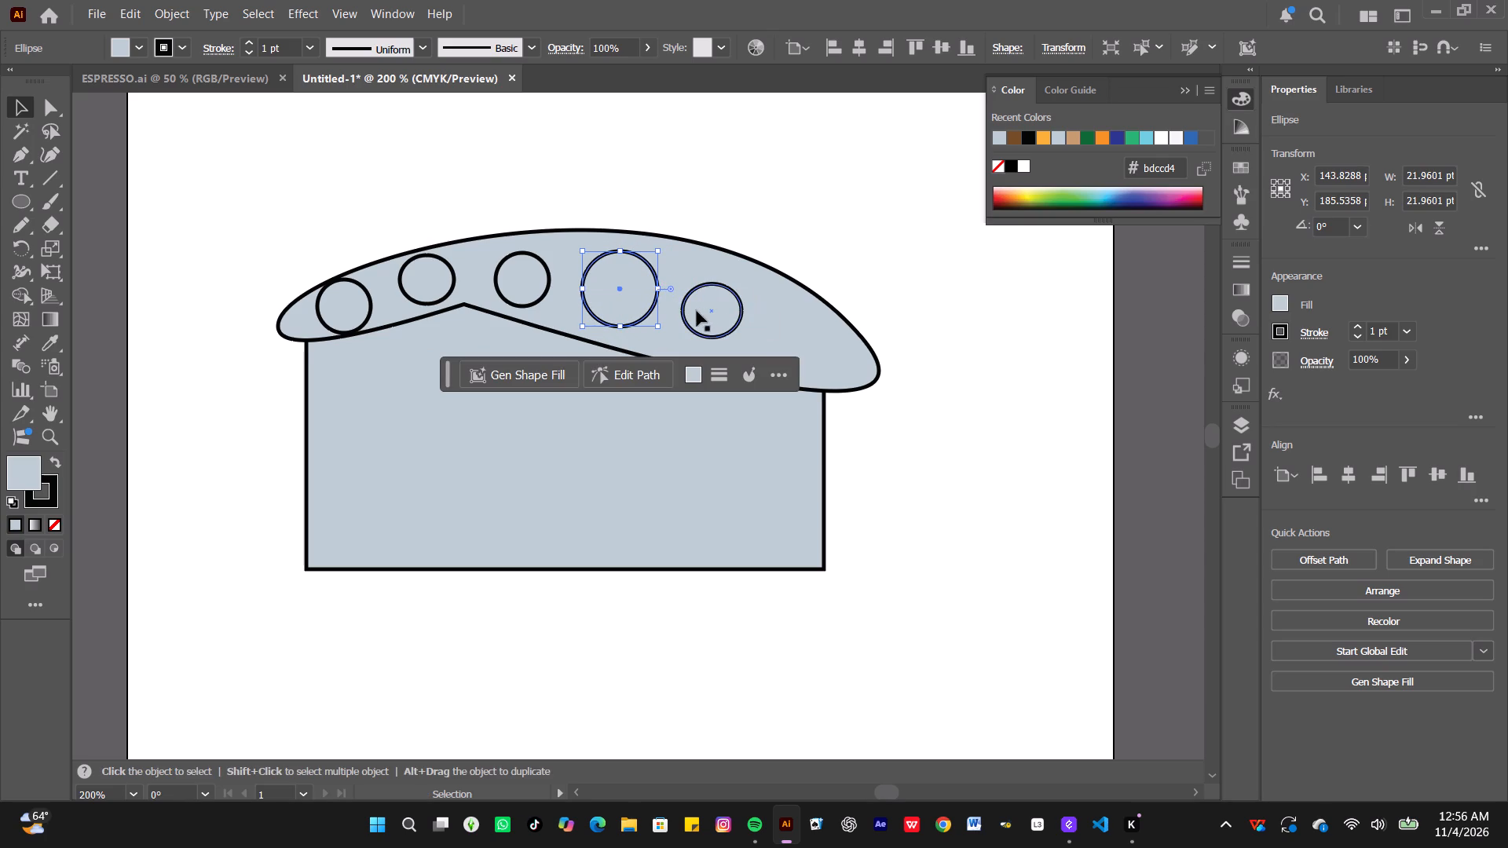
Enlarge the rightmost ellipse to about 26 by 23 pt, and shift it and the fourth circle right and down along the curve.
click(705, 311)
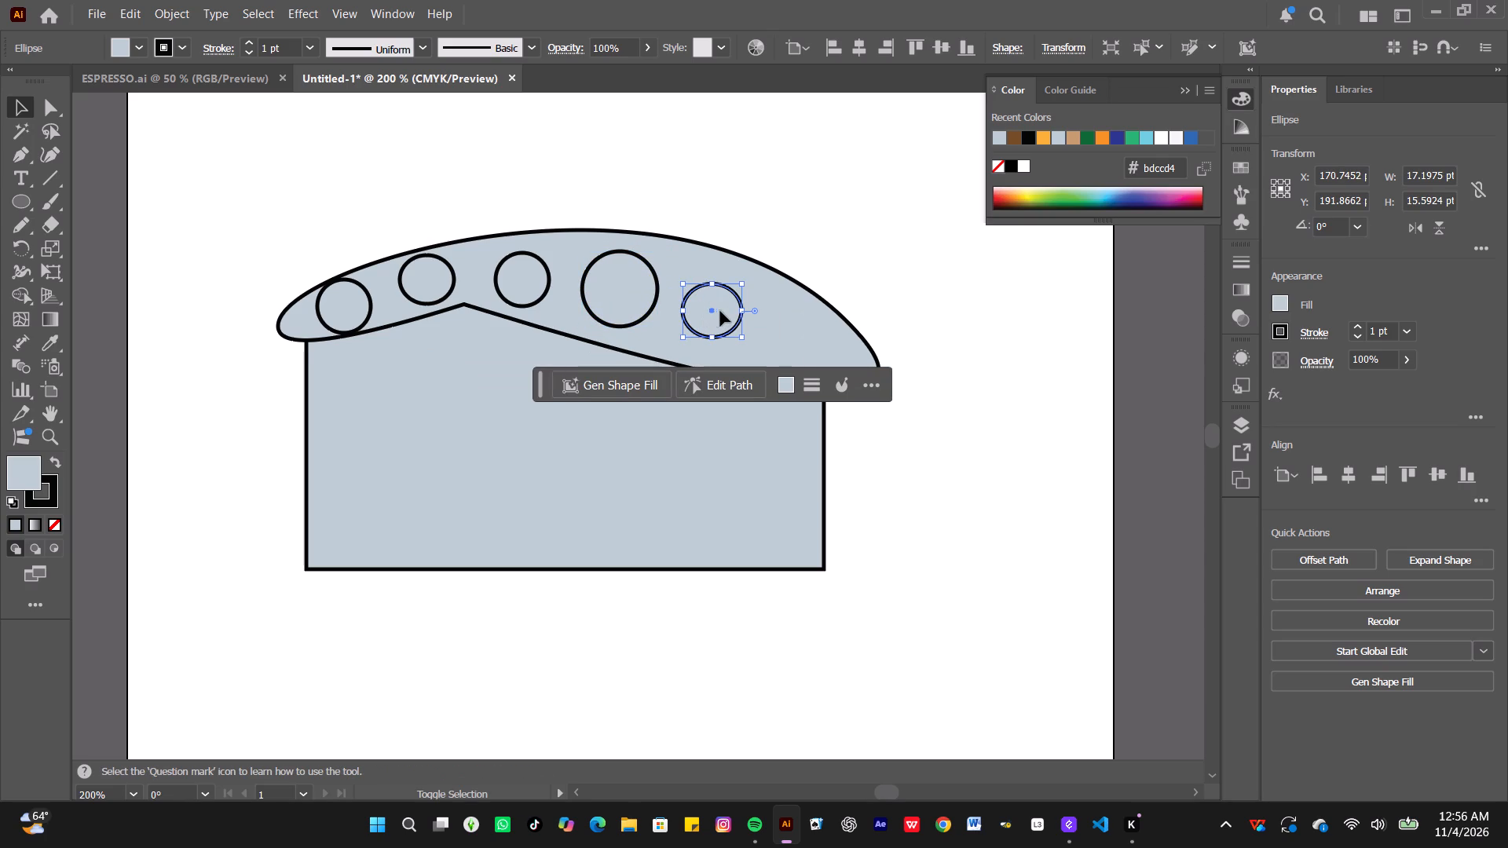
shift+drag(744, 311, 759, 314)
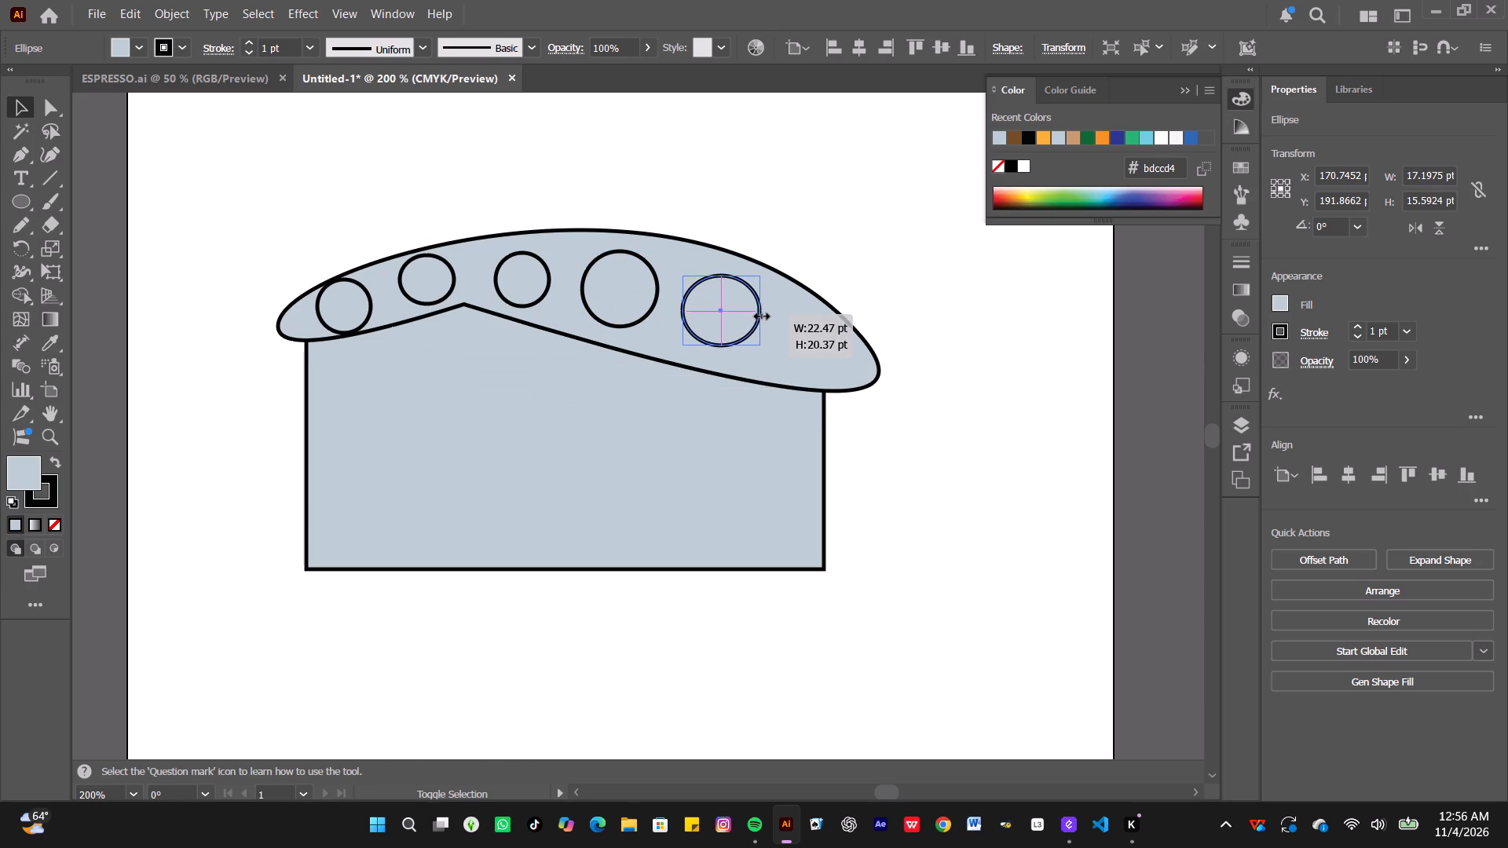
shift+drag(759, 314, 771, 317)
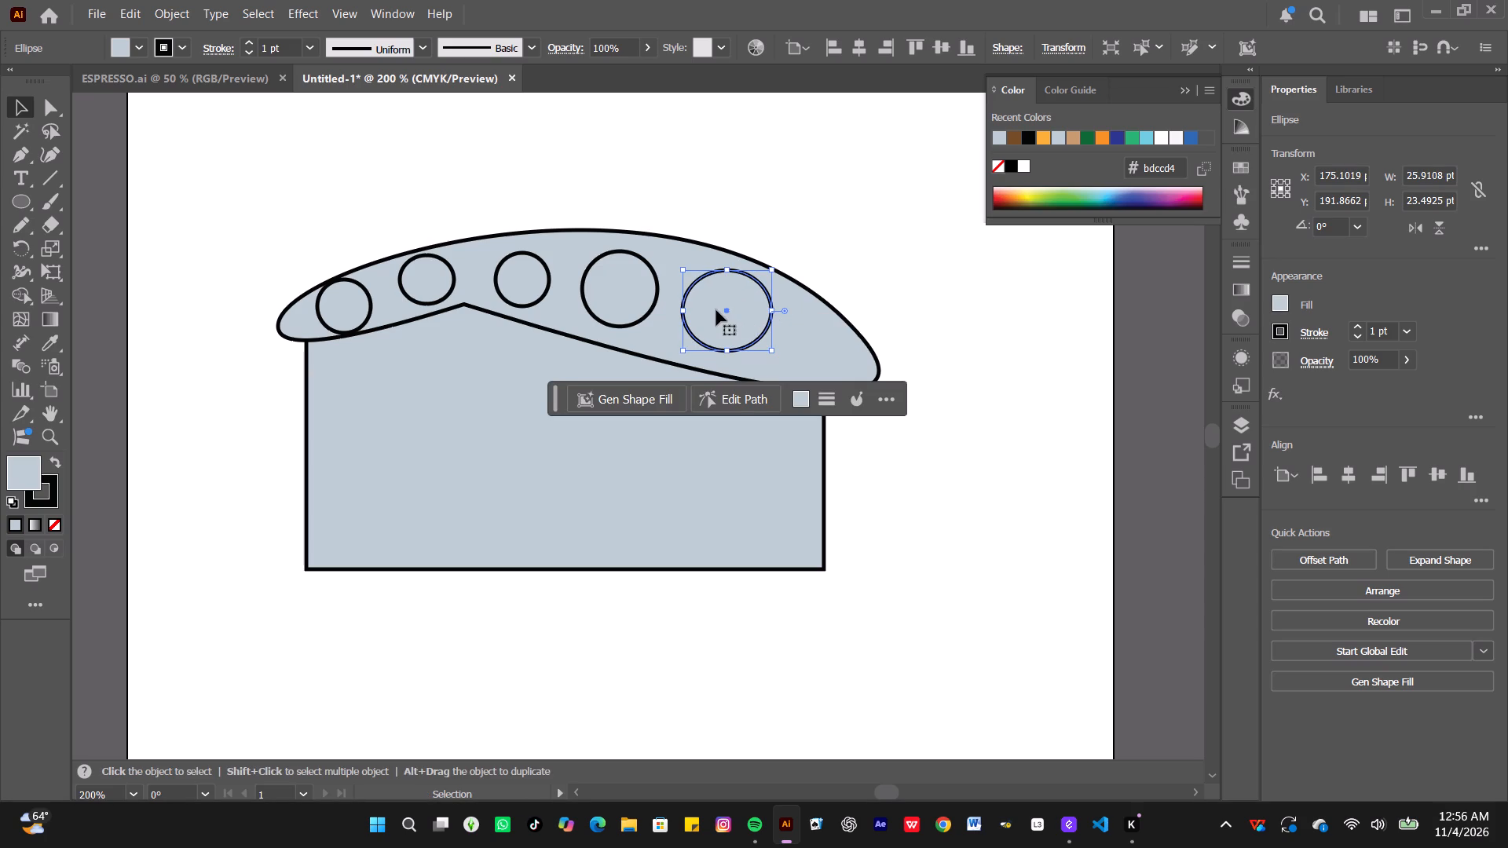
drag(719, 311, 766, 338)
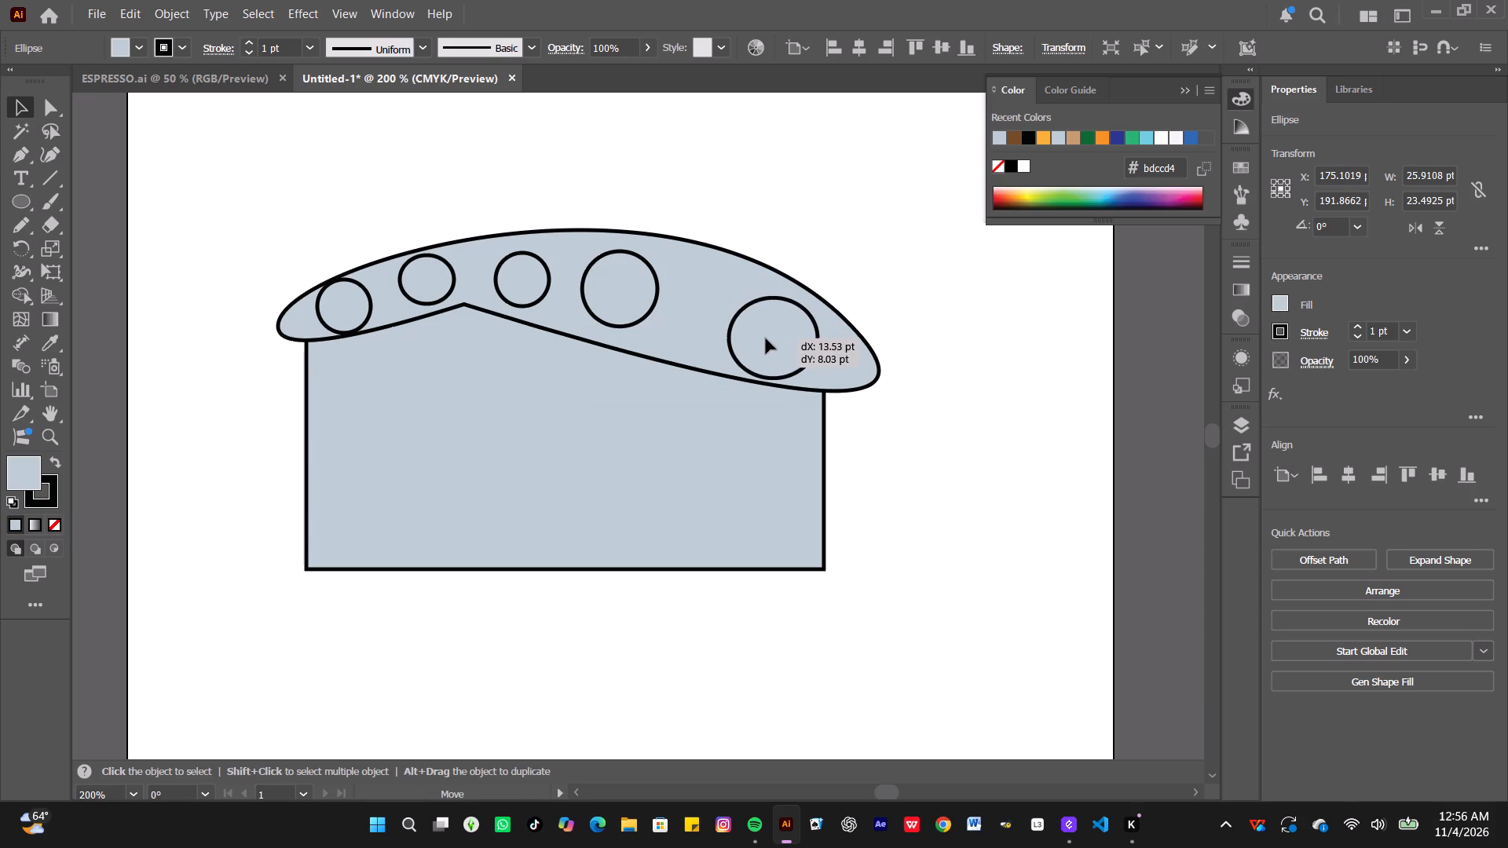
drag(766, 338, 763, 331)
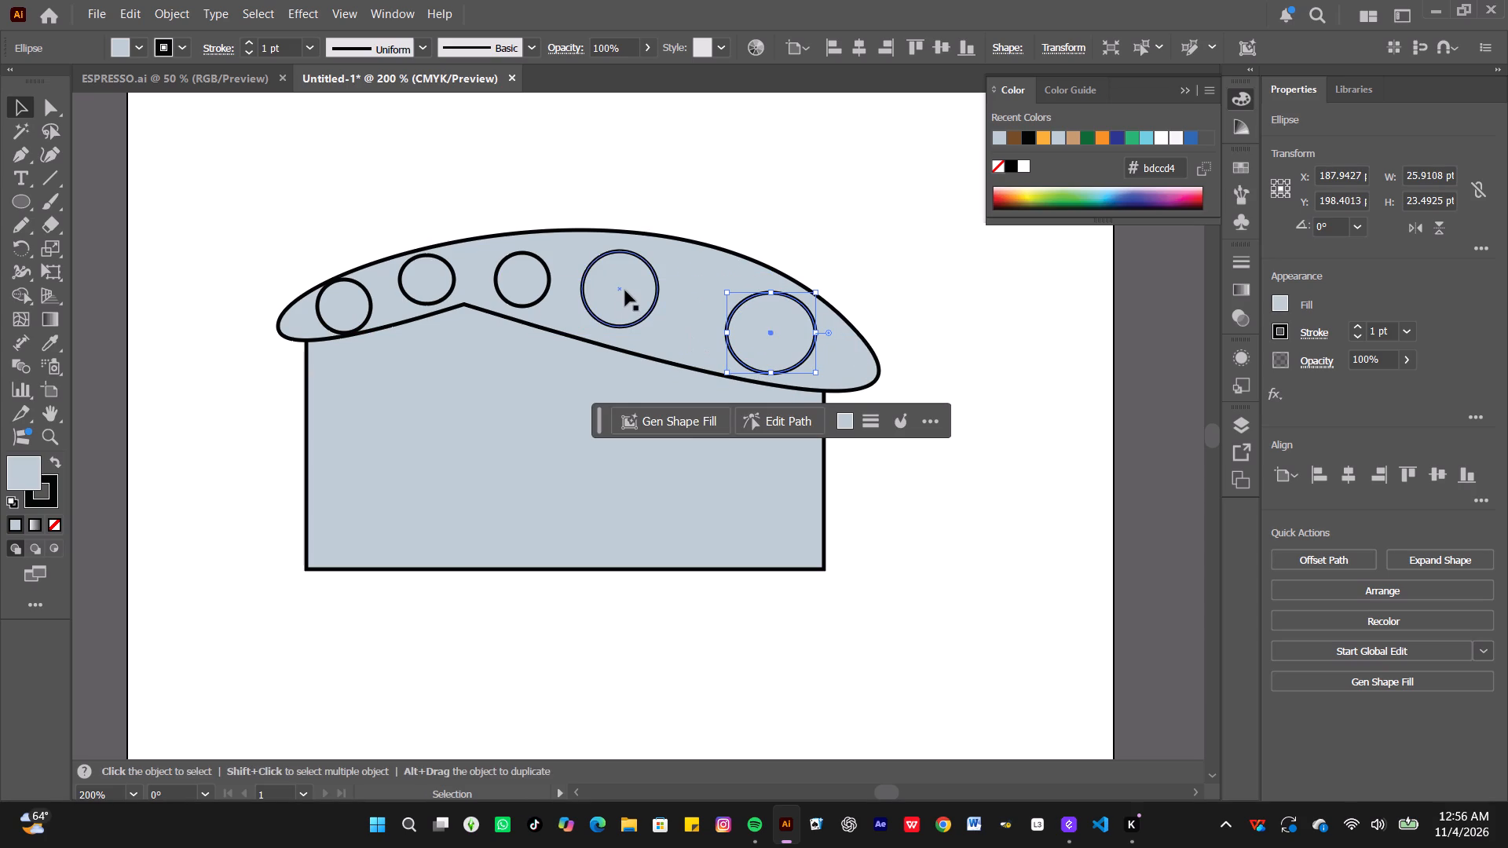
drag(625, 291, 670, 299)
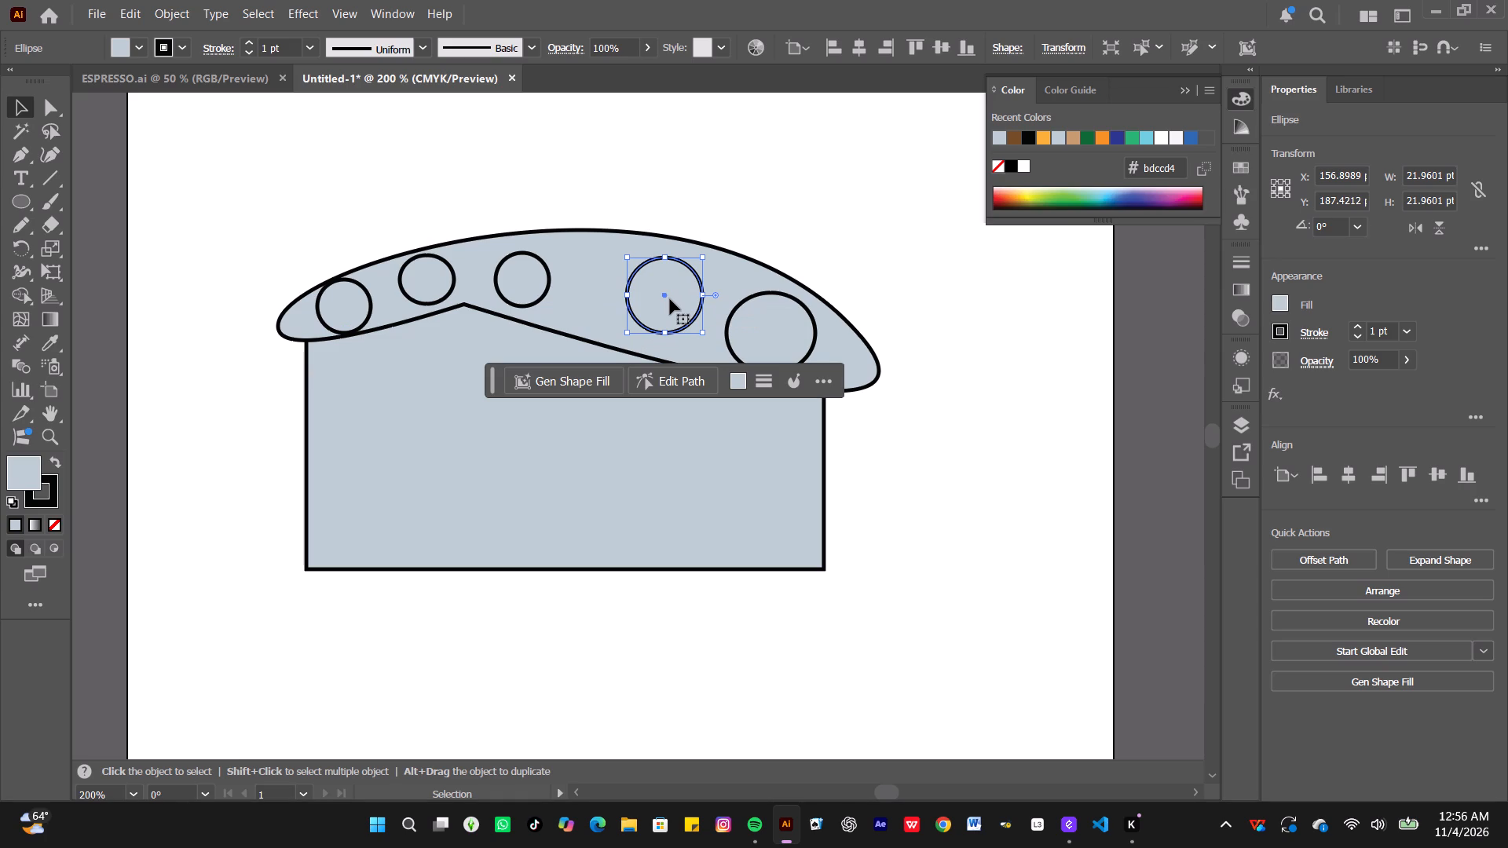
Enlarge the middle circle proportionally to about 18 pt across and move it right and slightly up, closer to the fourth circle.
drag(514, 281, 529, 287)
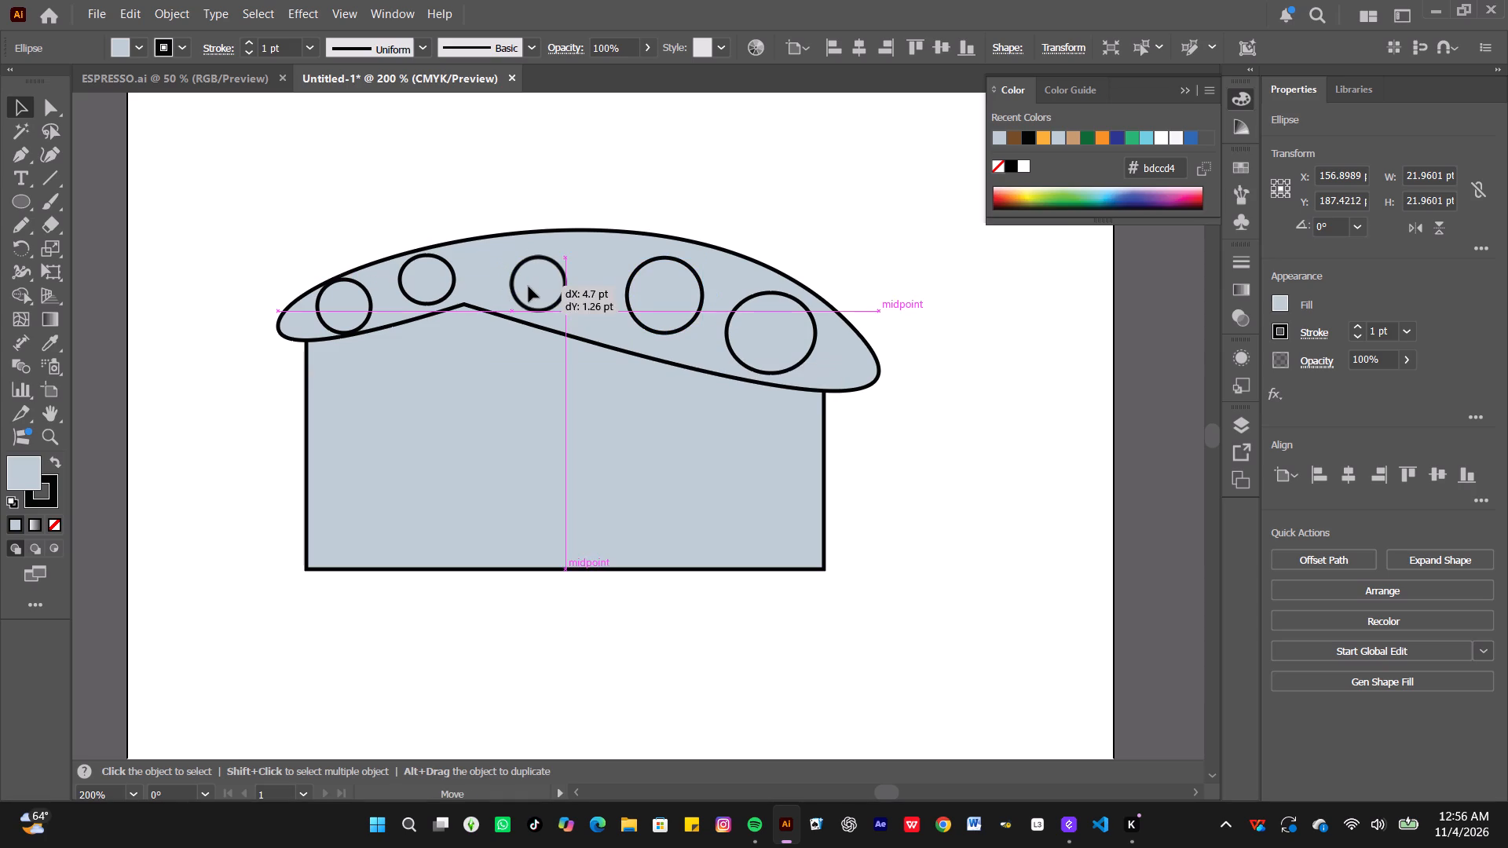
drag(529, 287, 539, 280)
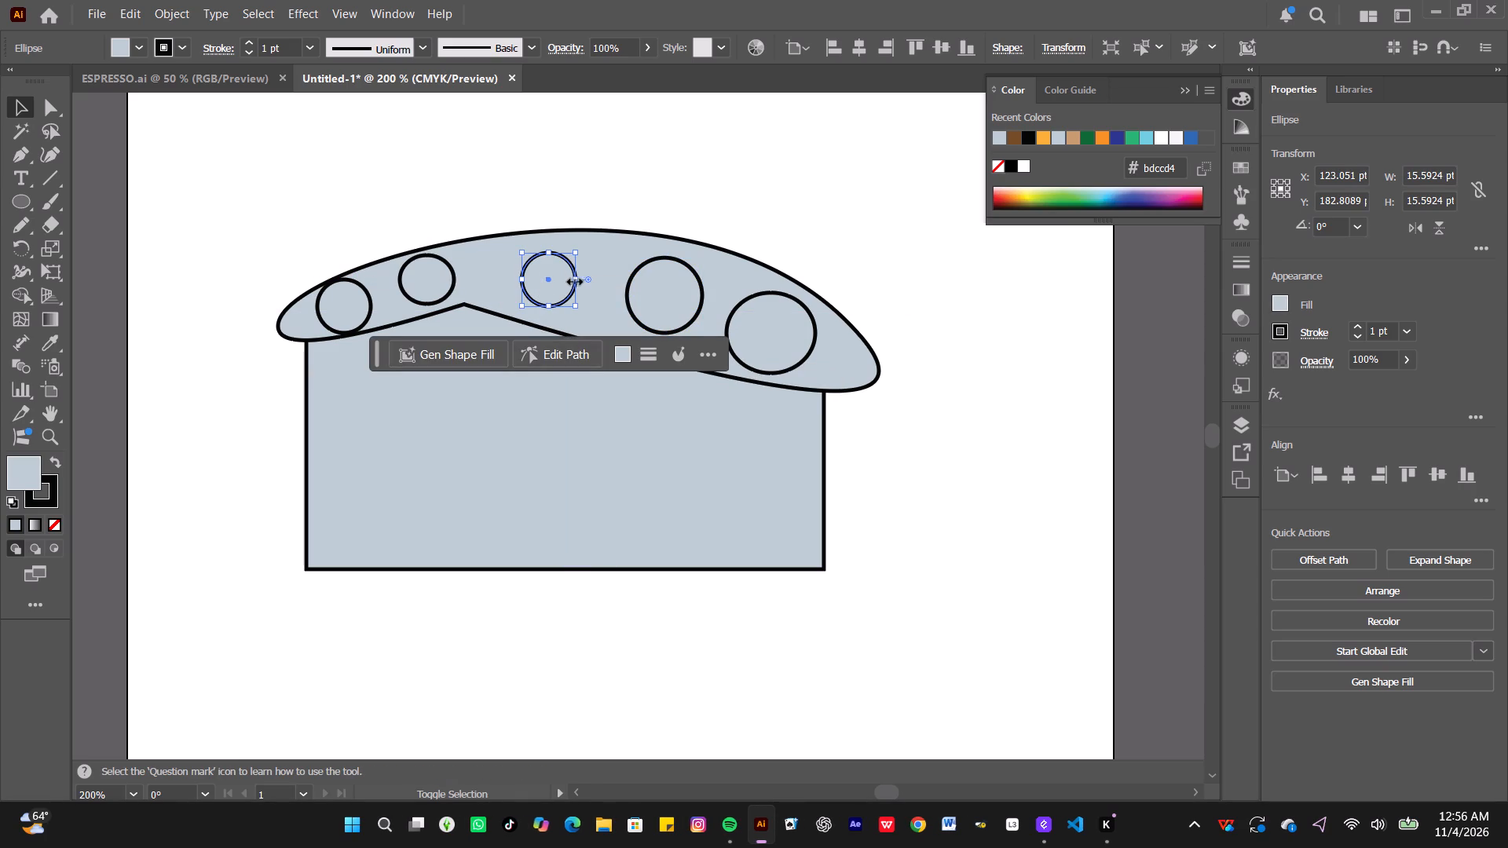
shift+drag(571, 280, 583, 285)
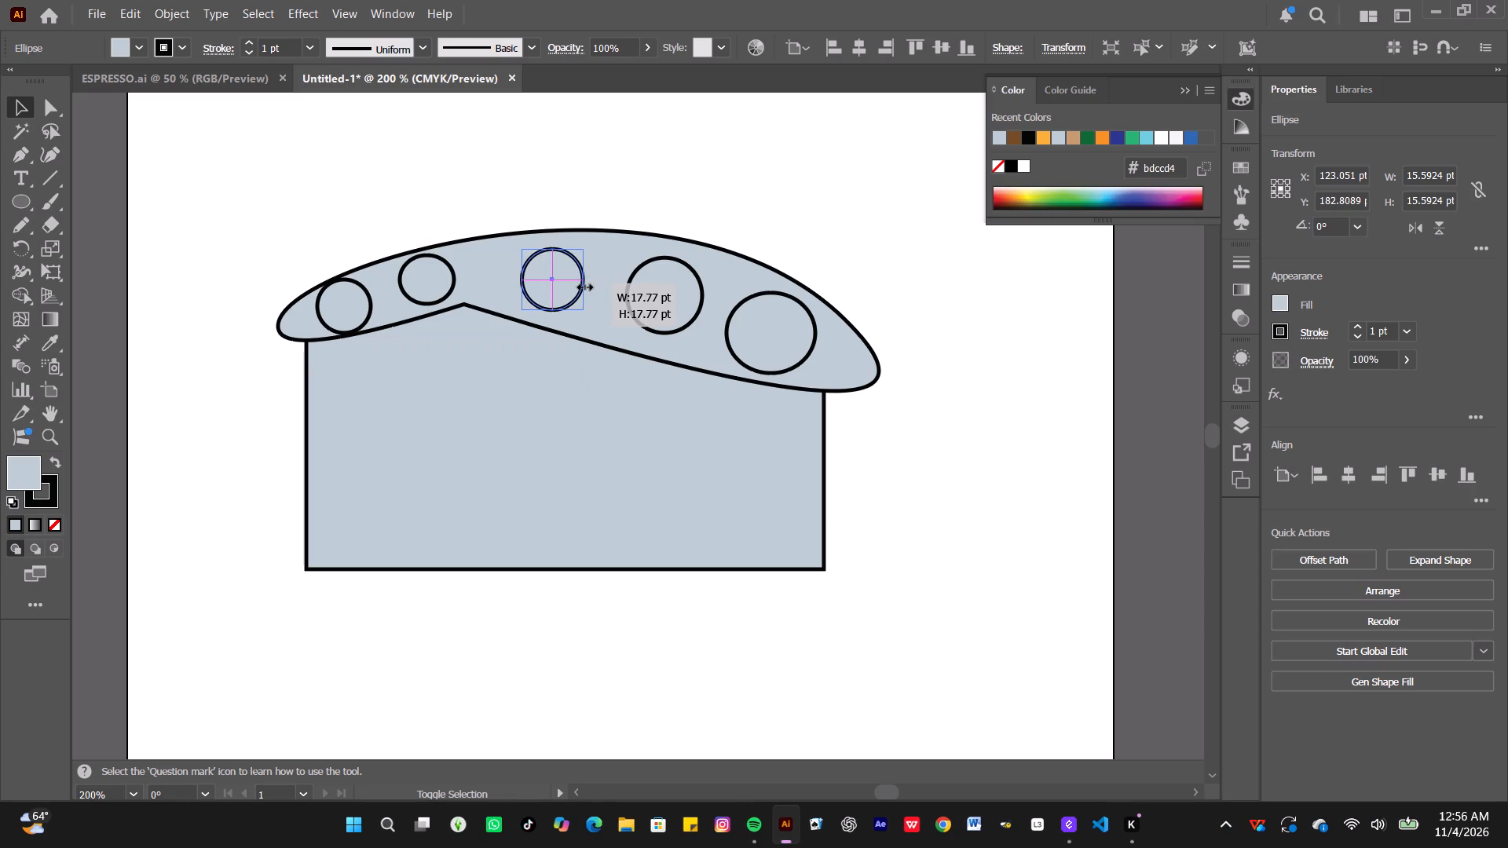
shift+drag(583, 285, 585, 287)
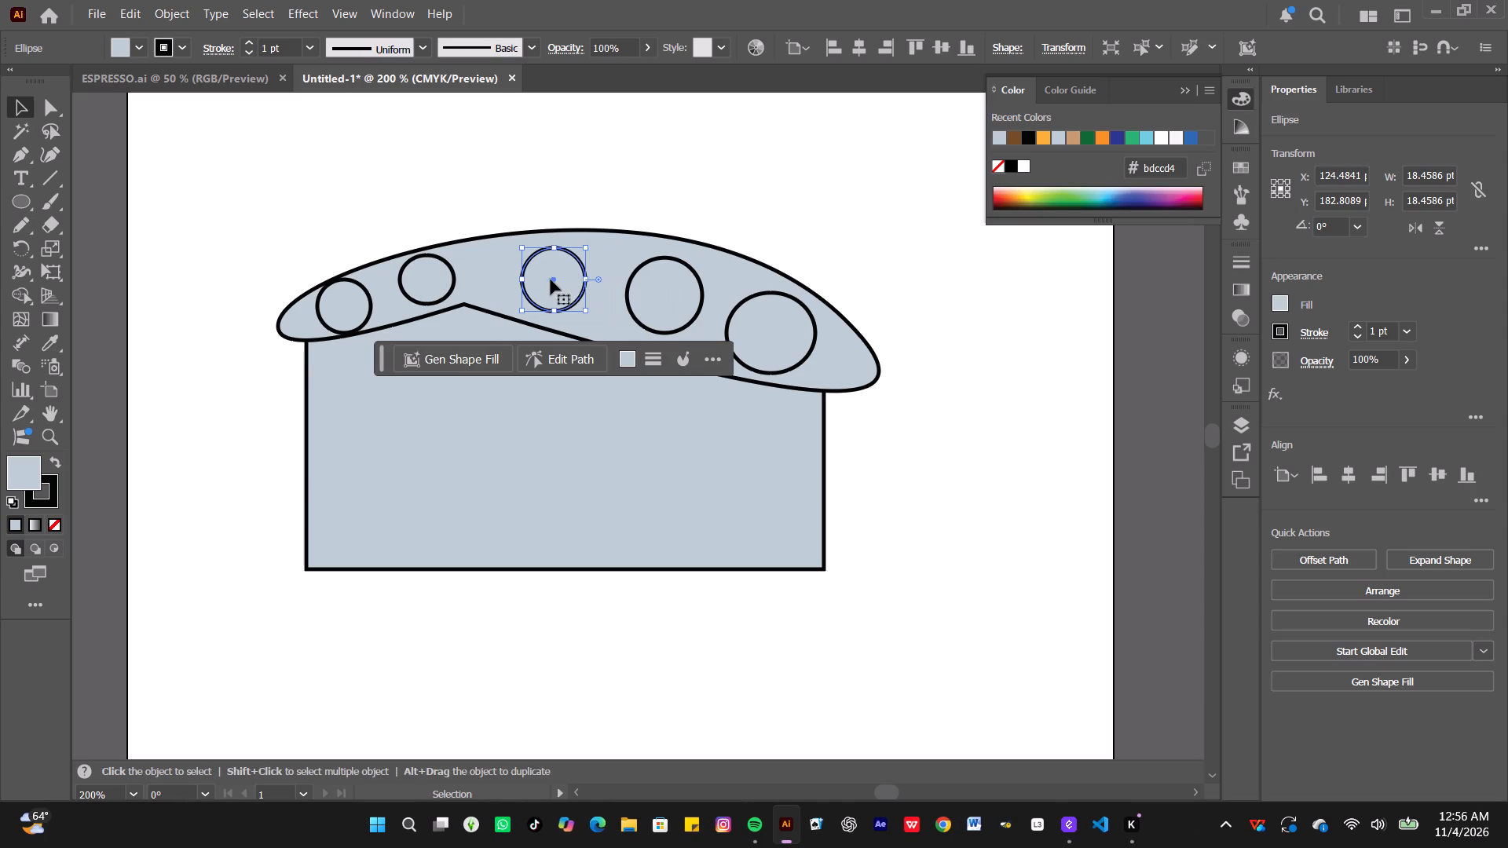
drag(555, 272, 569, 267)
Enlarge the second ellipse to about 17 by 15 pt and move it right, above the inner peak of the curved shape's lower edge.
click(417, 269)
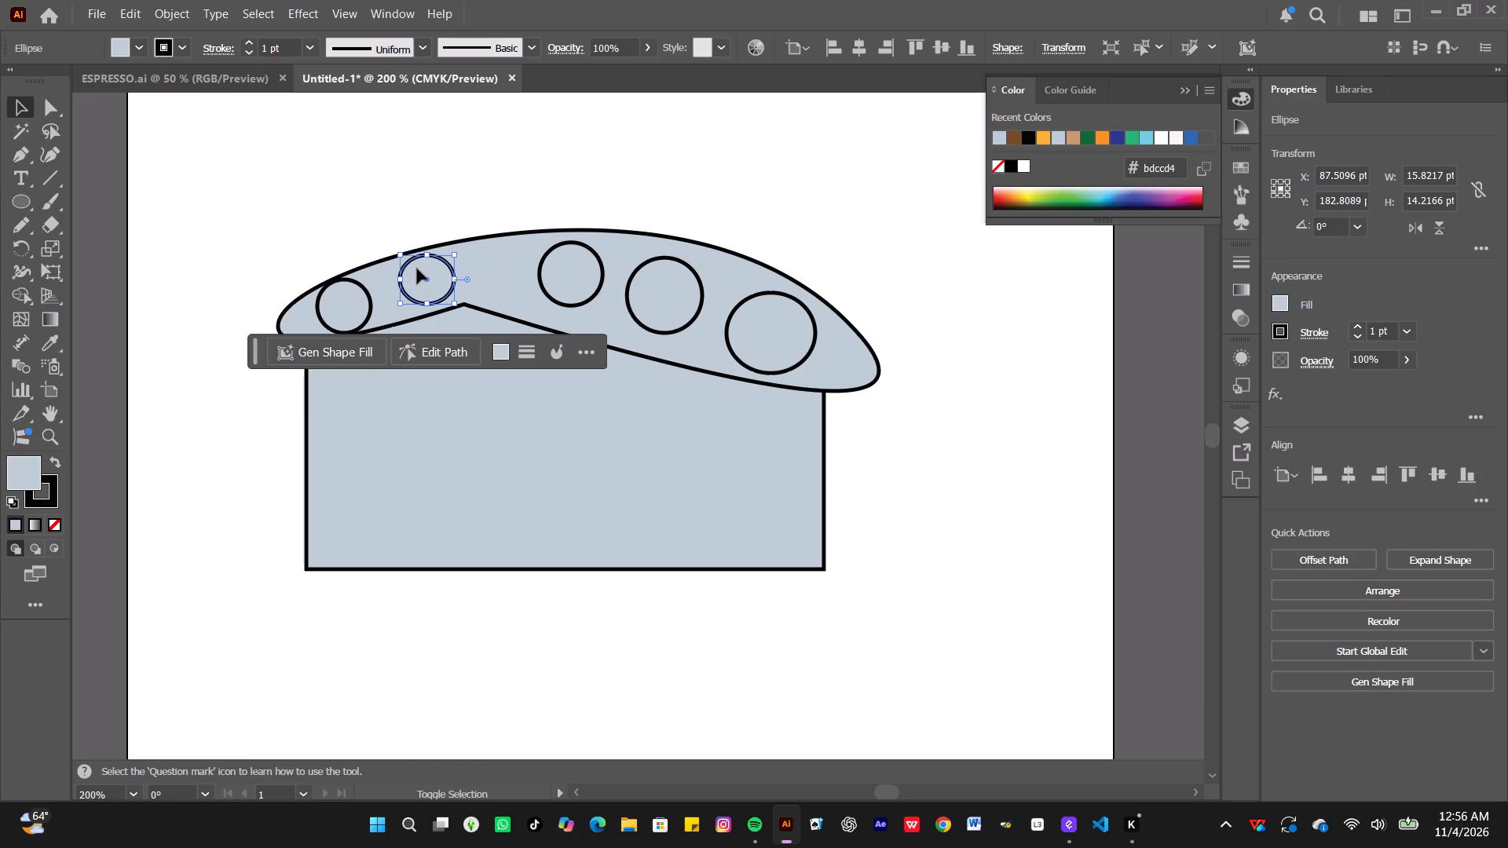
shift+drag(454, 280, 457, 282)
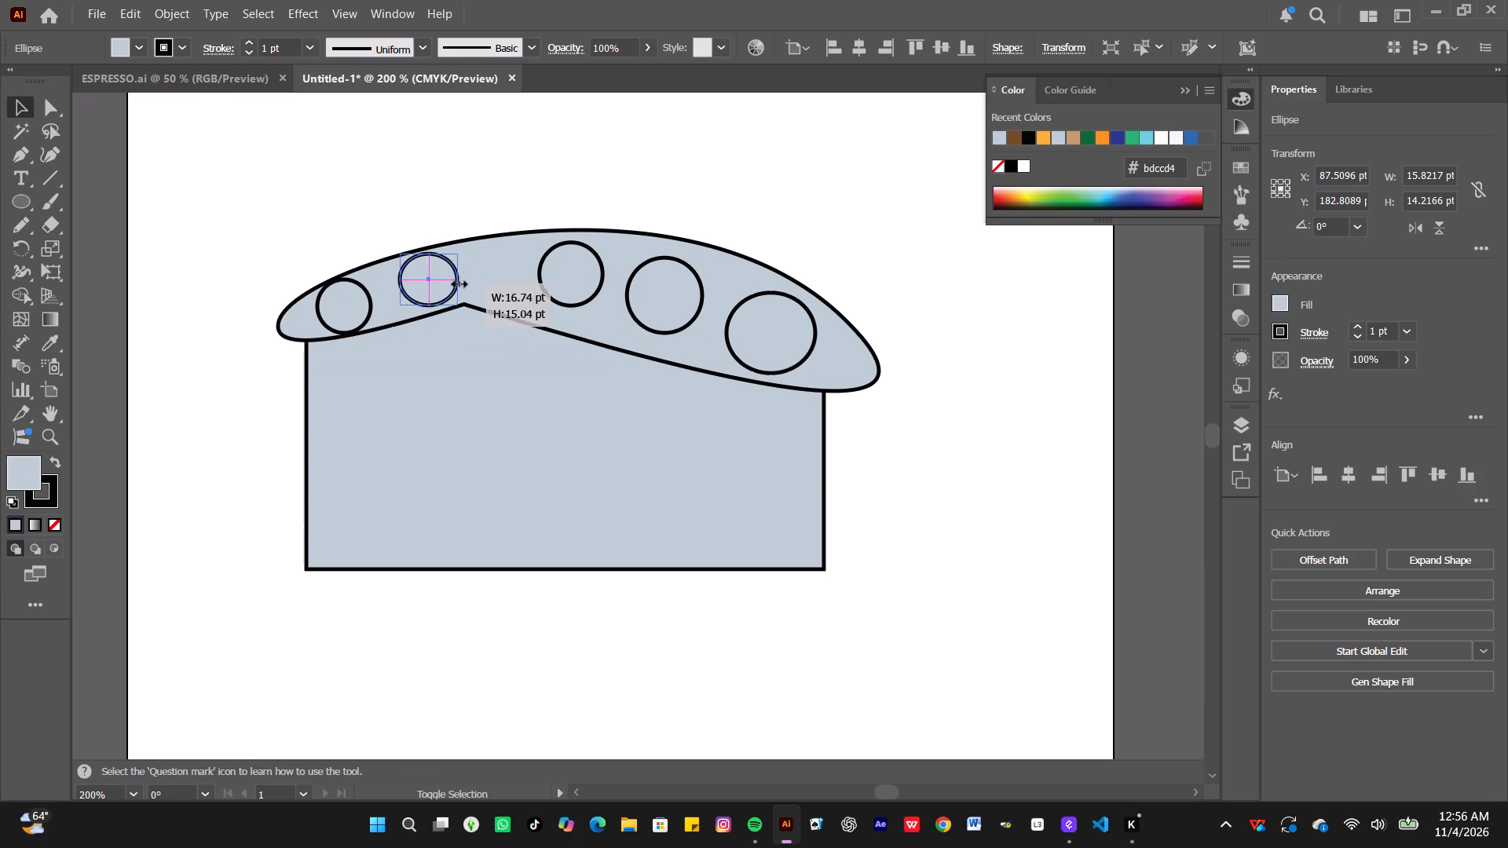
shift+drag(457, 282, 463, 282)
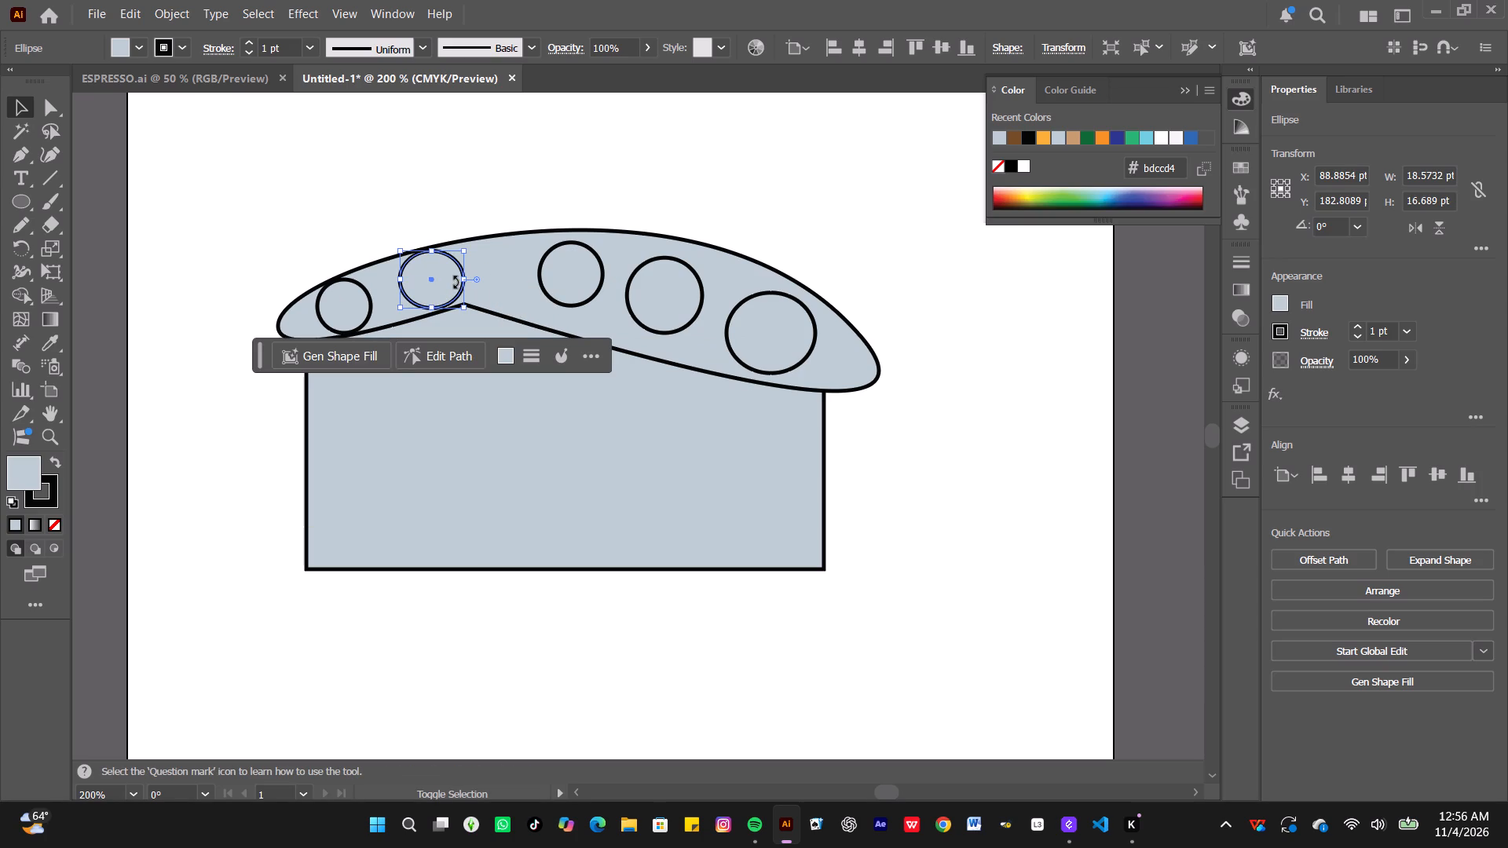
shift+click(462, 275)
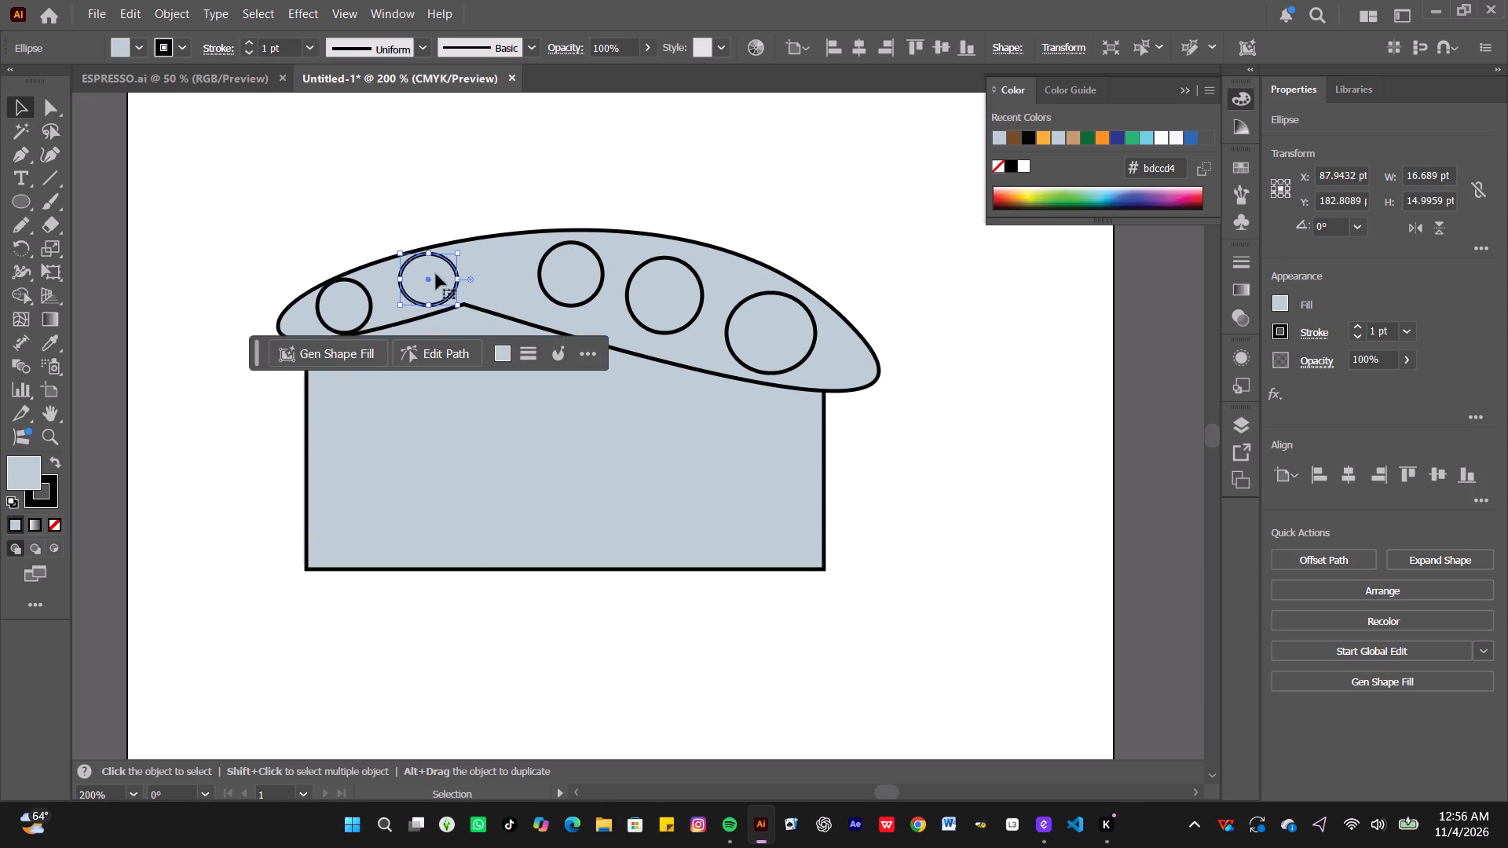
drag(434, 274, 474, 266)
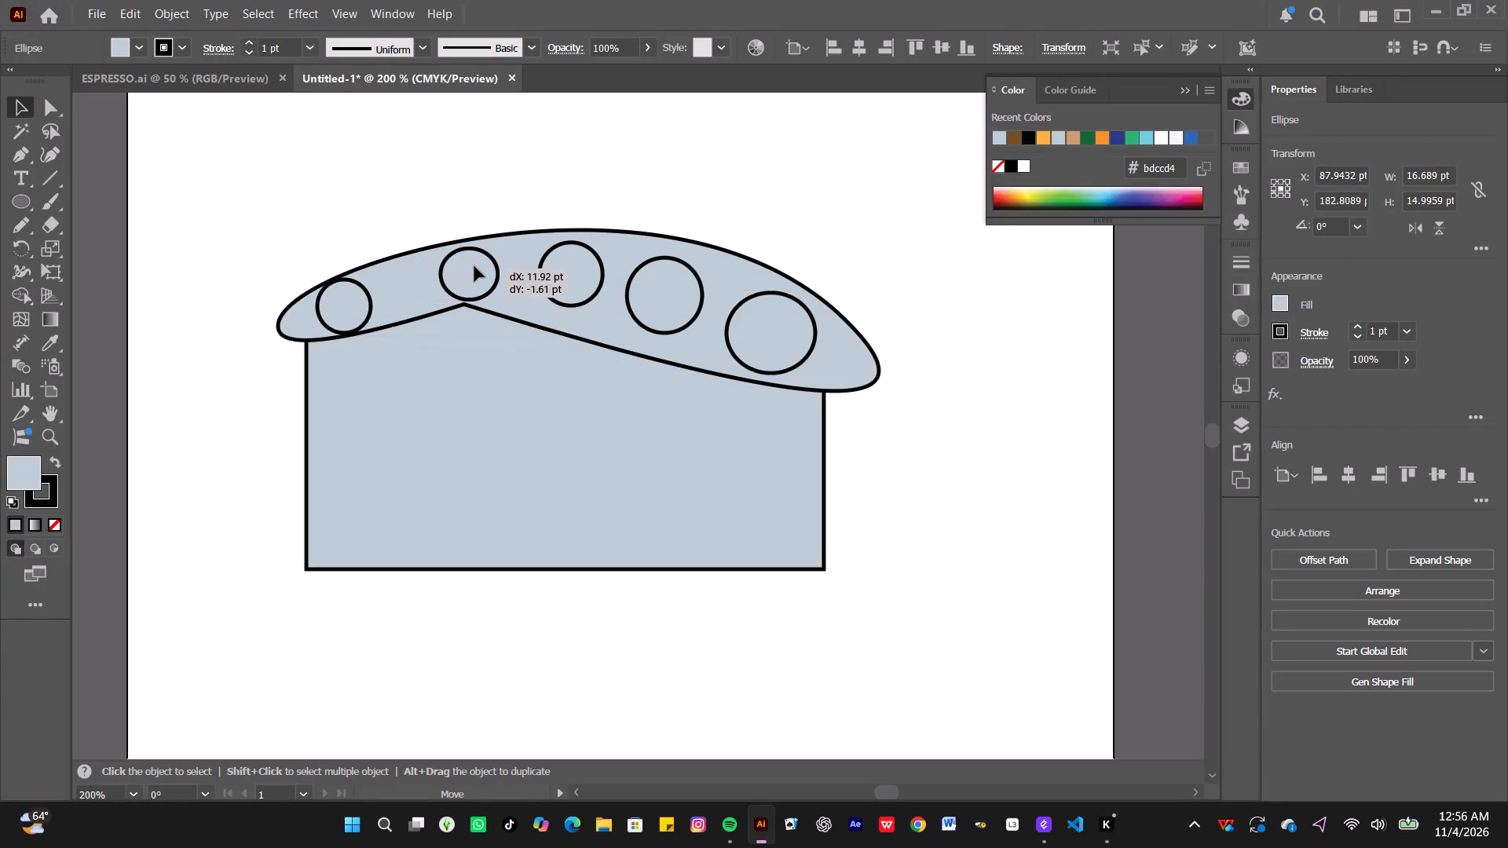
drag(474, 266, 480, 266)
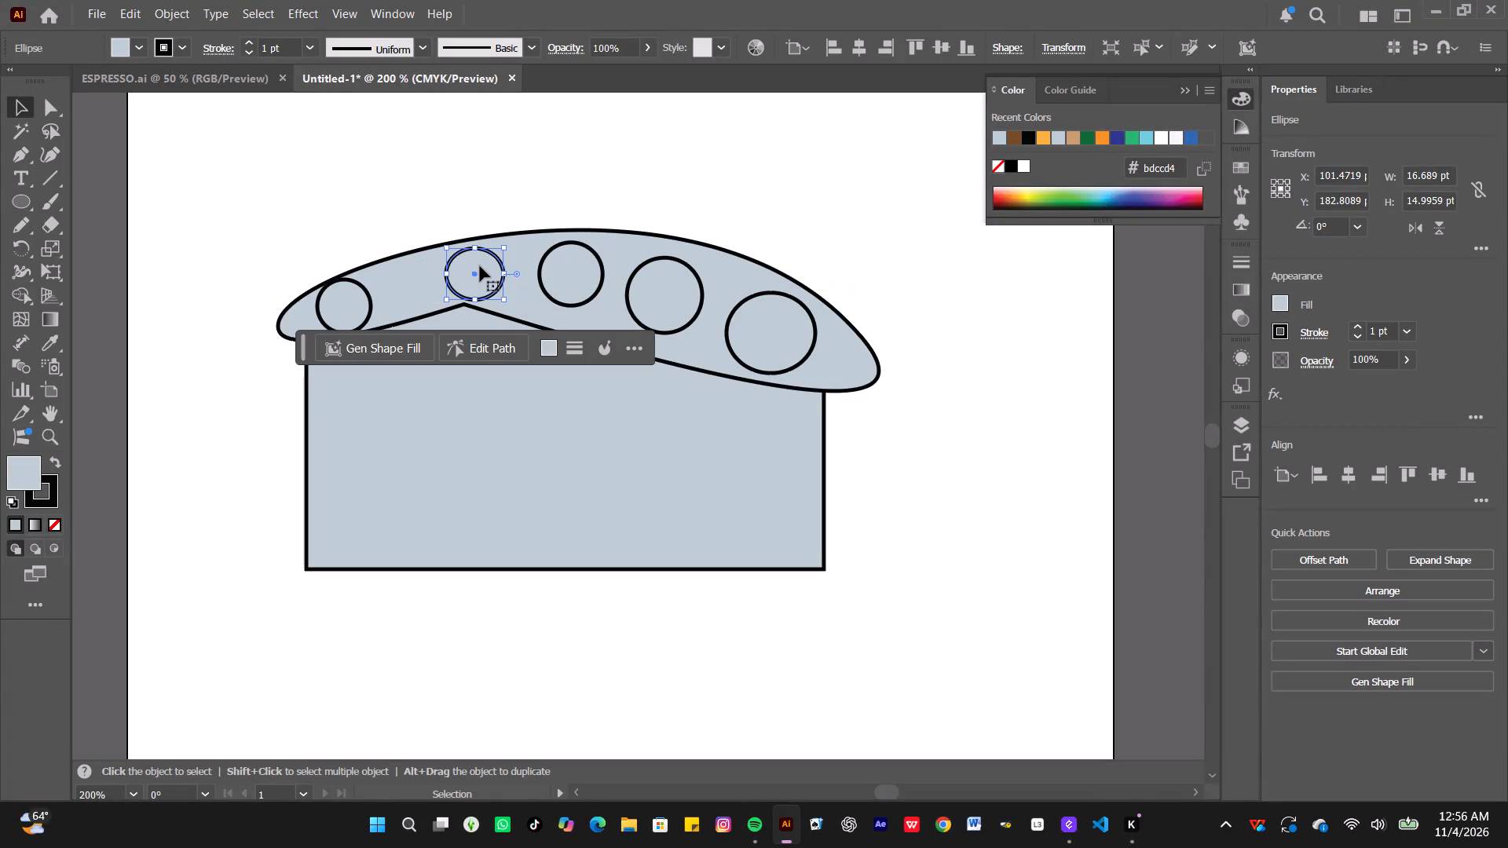
Move the leftmost circle about 14 pt right and slightly up, closer to the second ellipse.
click(343, 308)
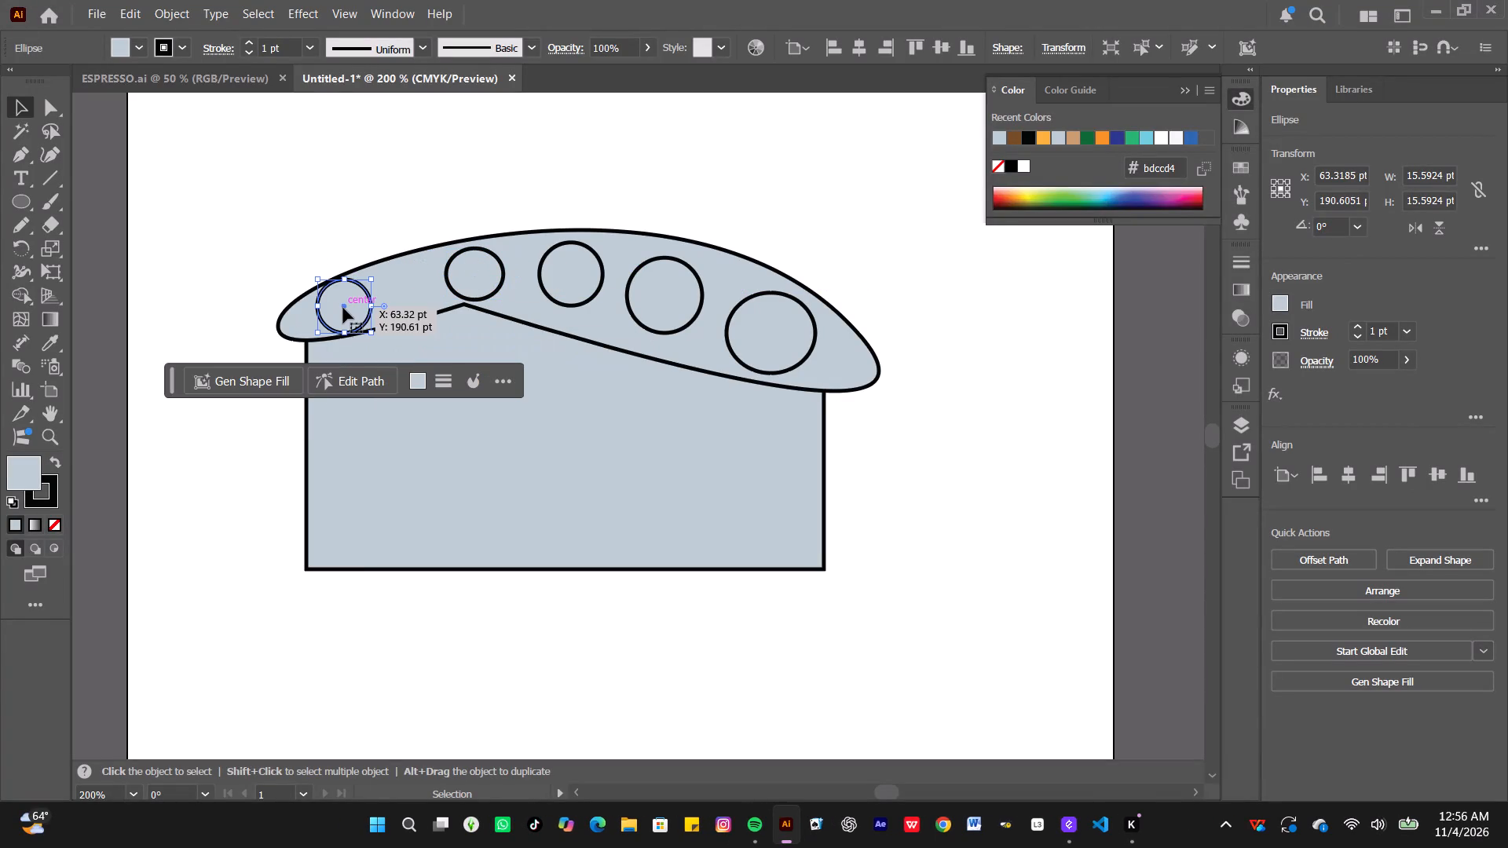
drag(343, 308, 393, 293)
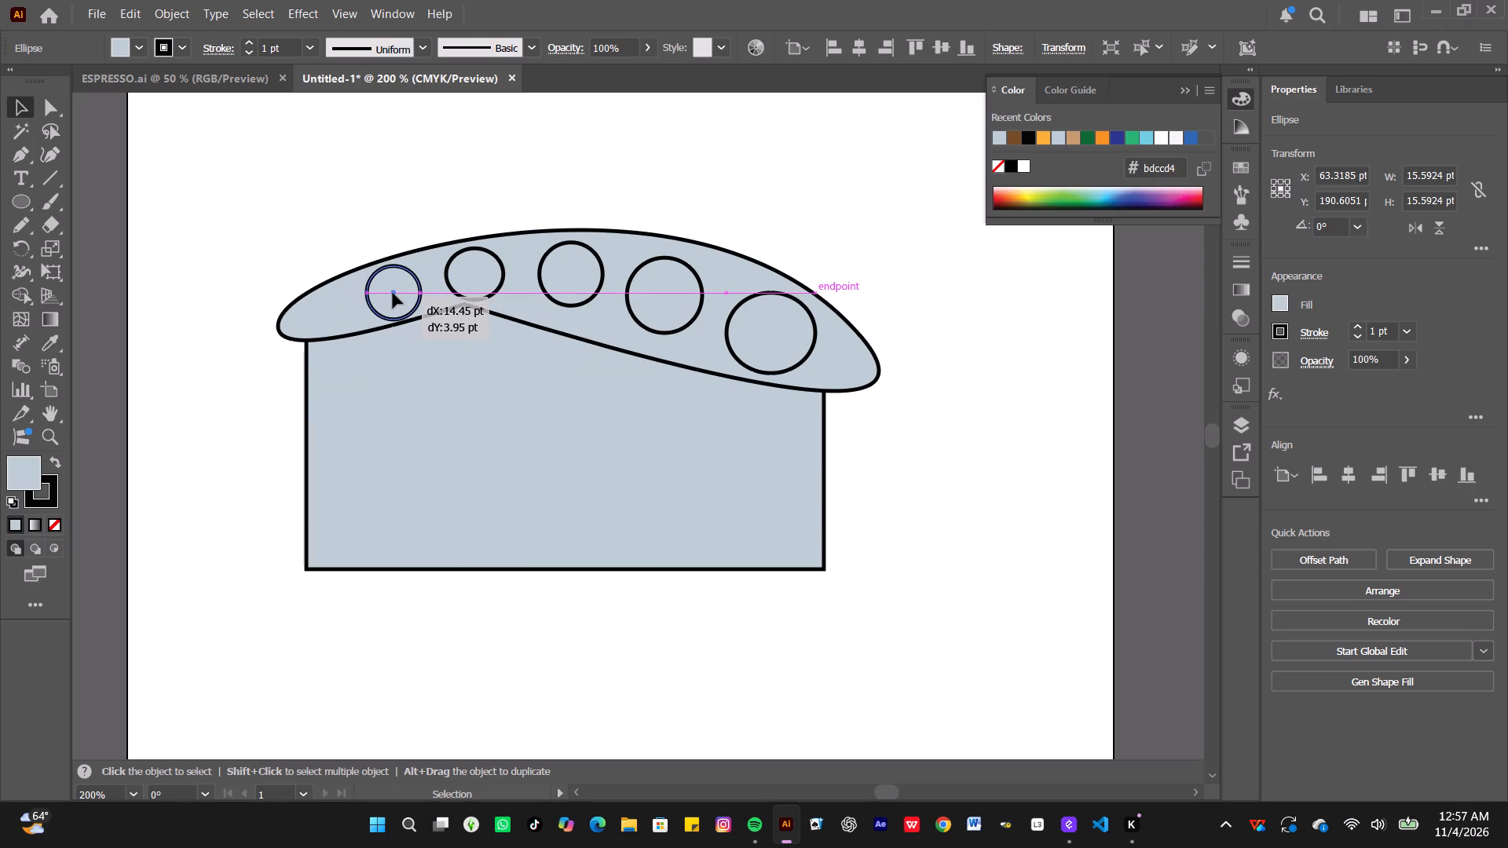
drag(393, 293, 393, 288)
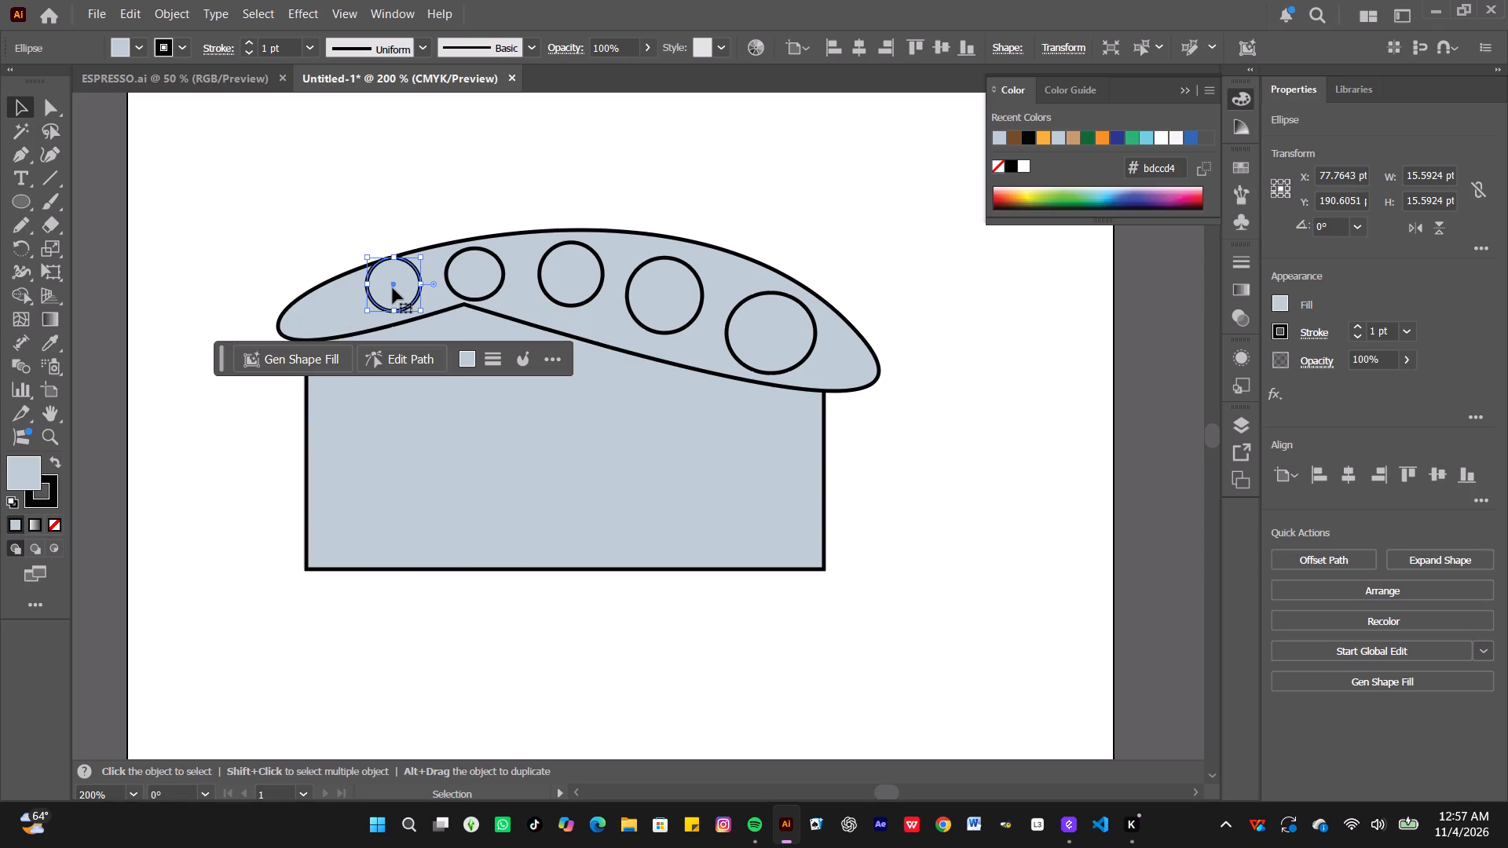
Nudge the leftmost circle slightly down so it sits inside the curved shape's outline.
click(393, 288)
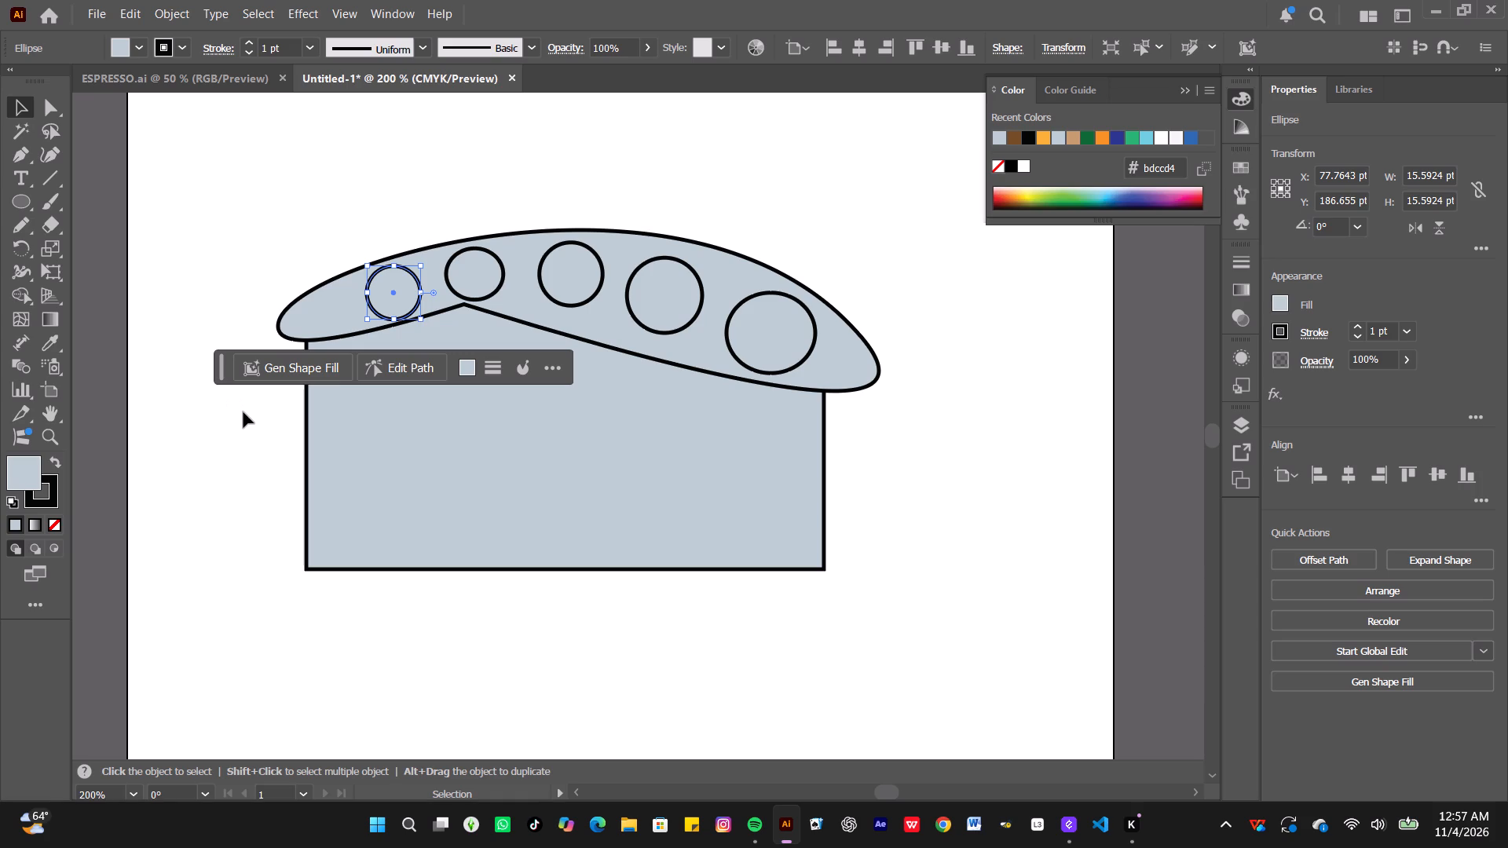
ctrl+click(389, 293)
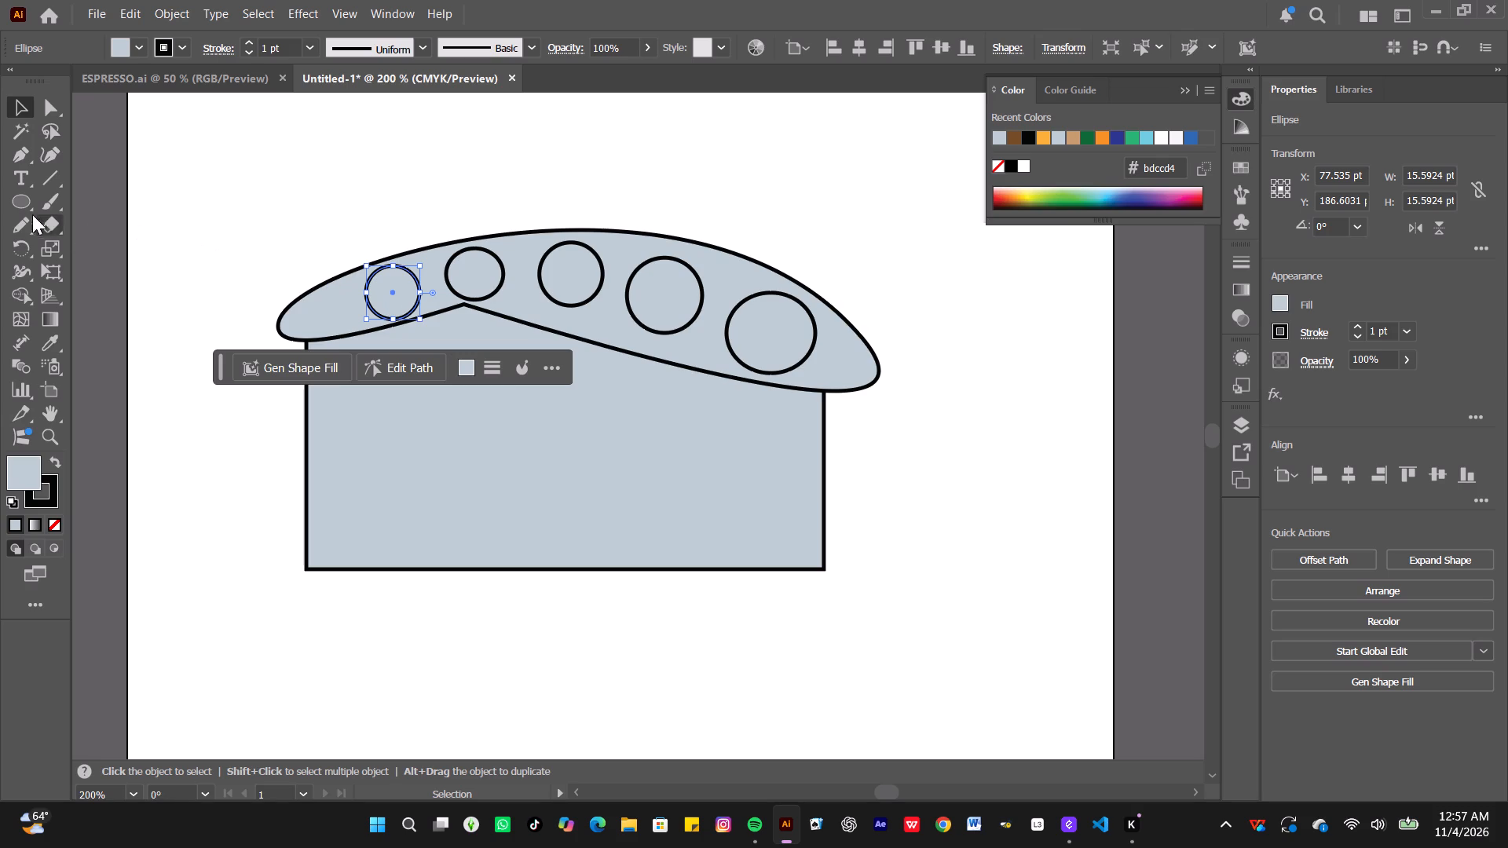
Draw a small ellipse about 11 by 12 pt and place it inside the left tip of the curved shape, beside the leftmost circle.
click(7, 202)
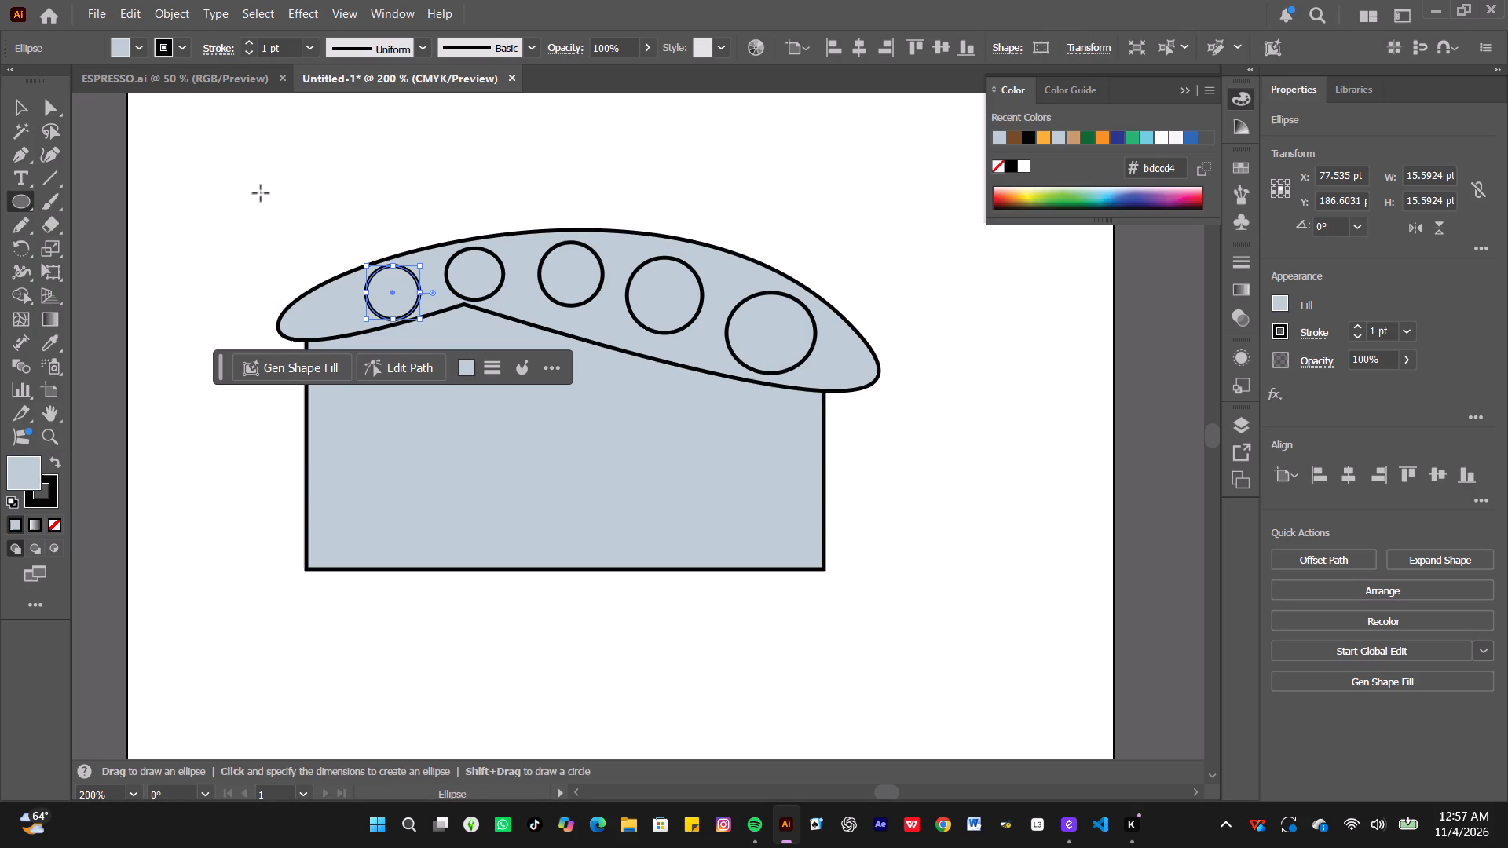
drag(236, 188, 260, 232)
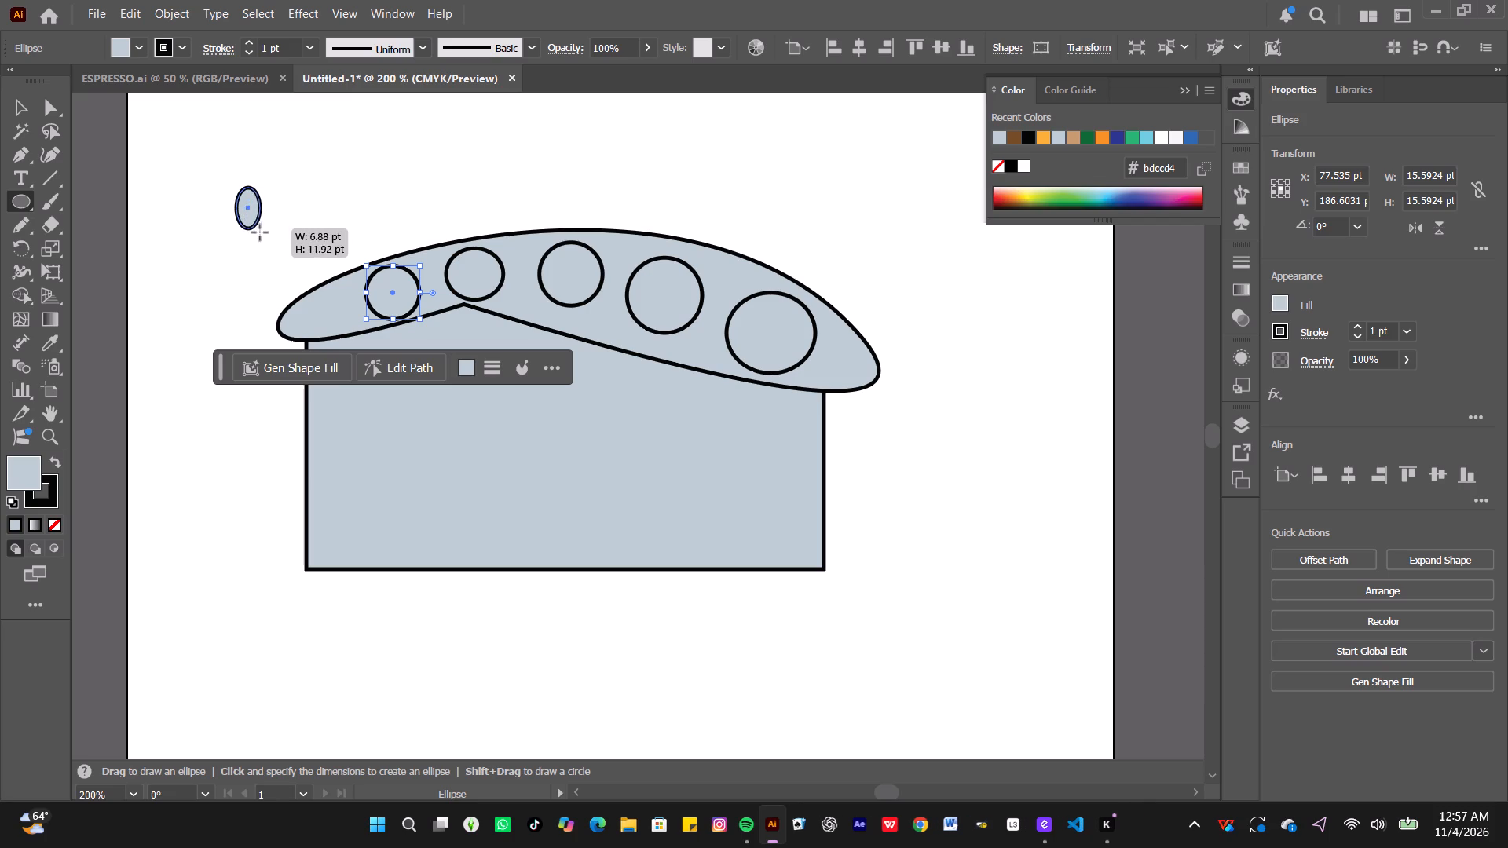
drag(260, 232, 274, 229)
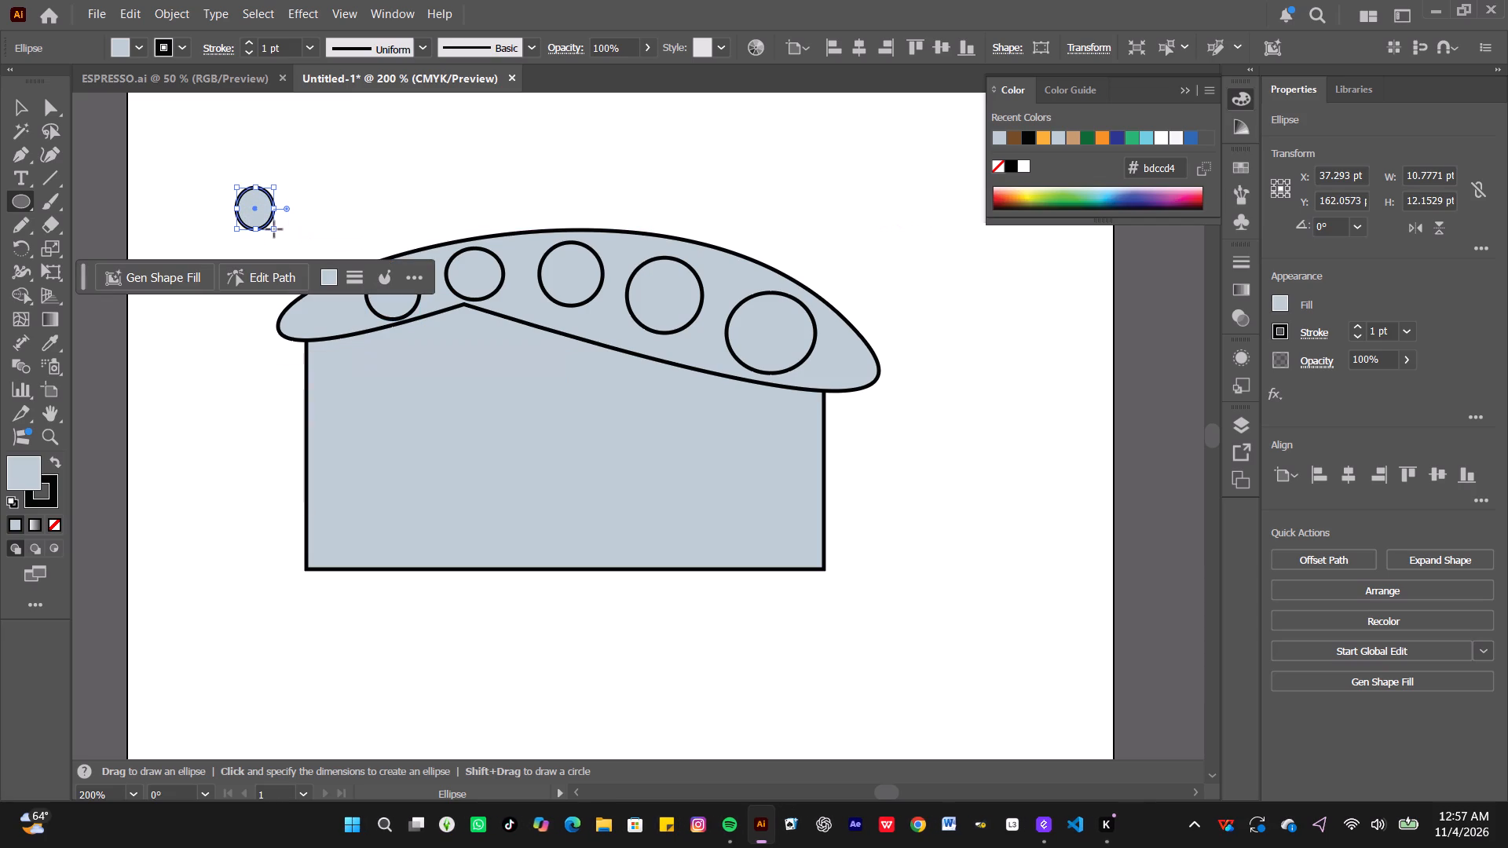
drag(254, 209, 294, 282)
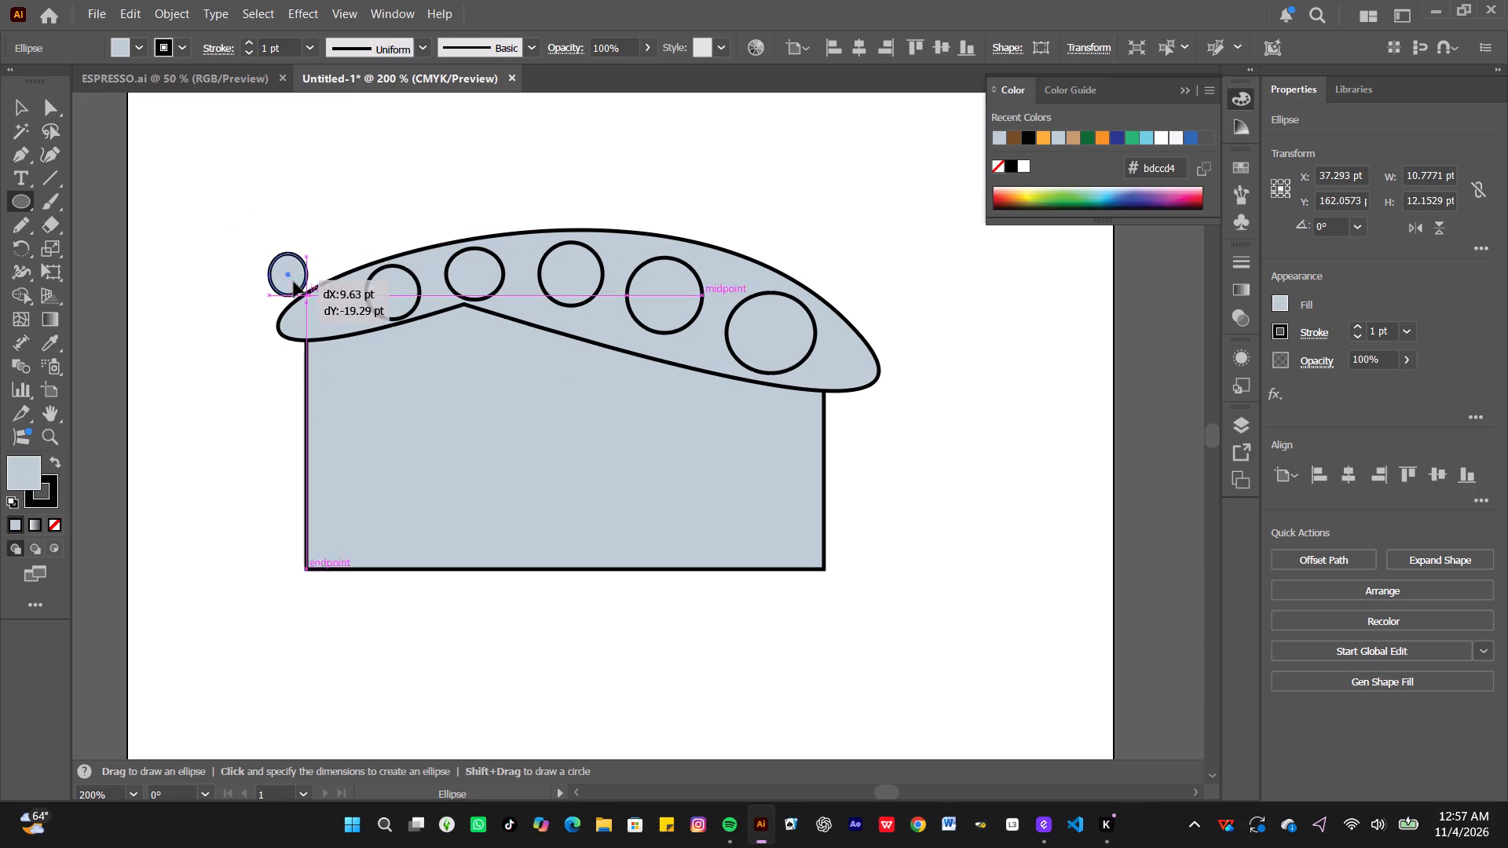
drag(294, 282, 331, 324)
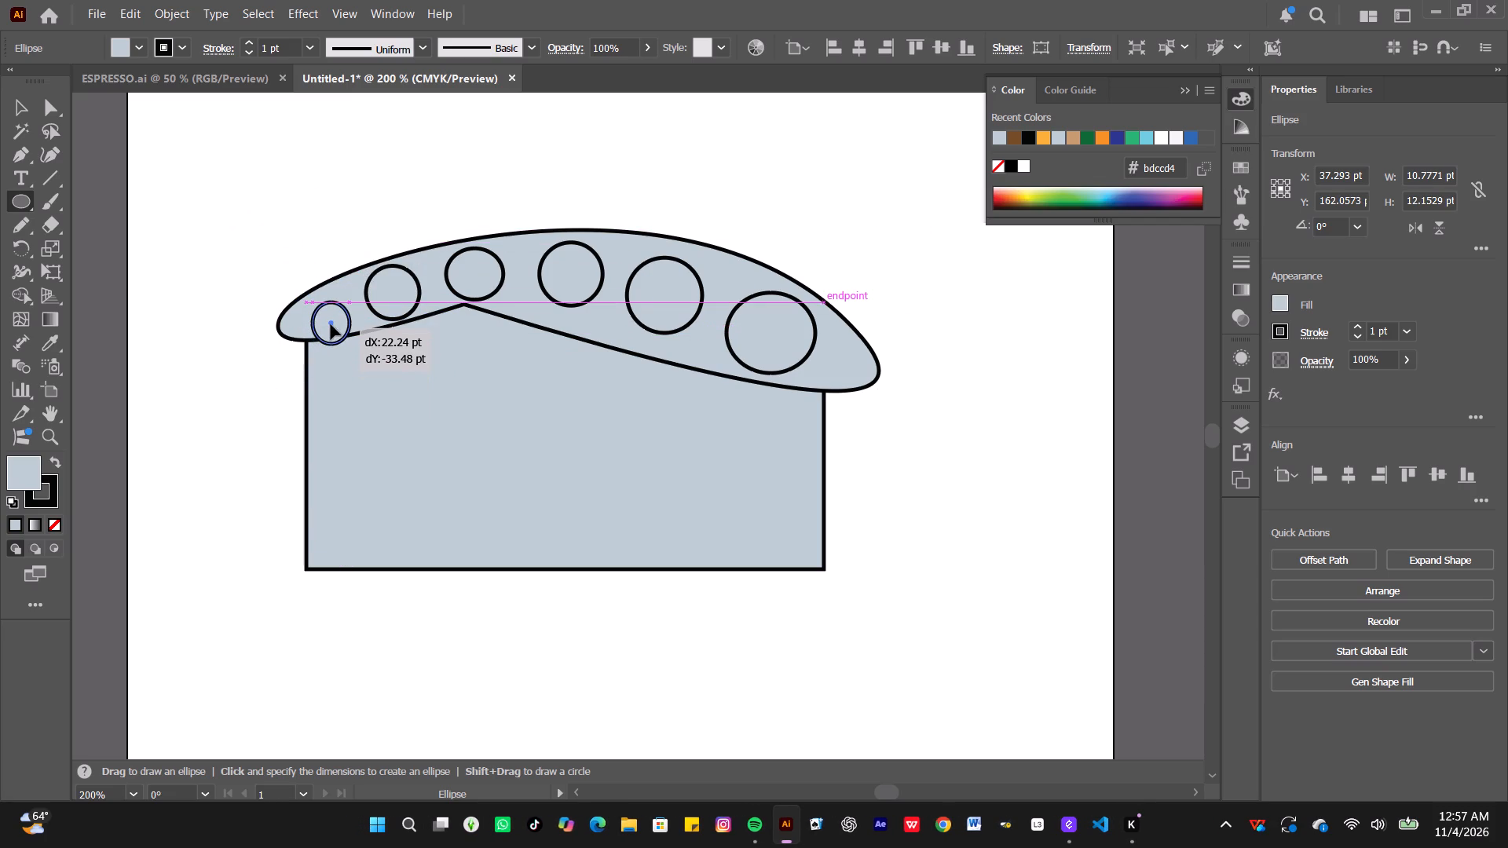
drag(331, 324, 331, 309)
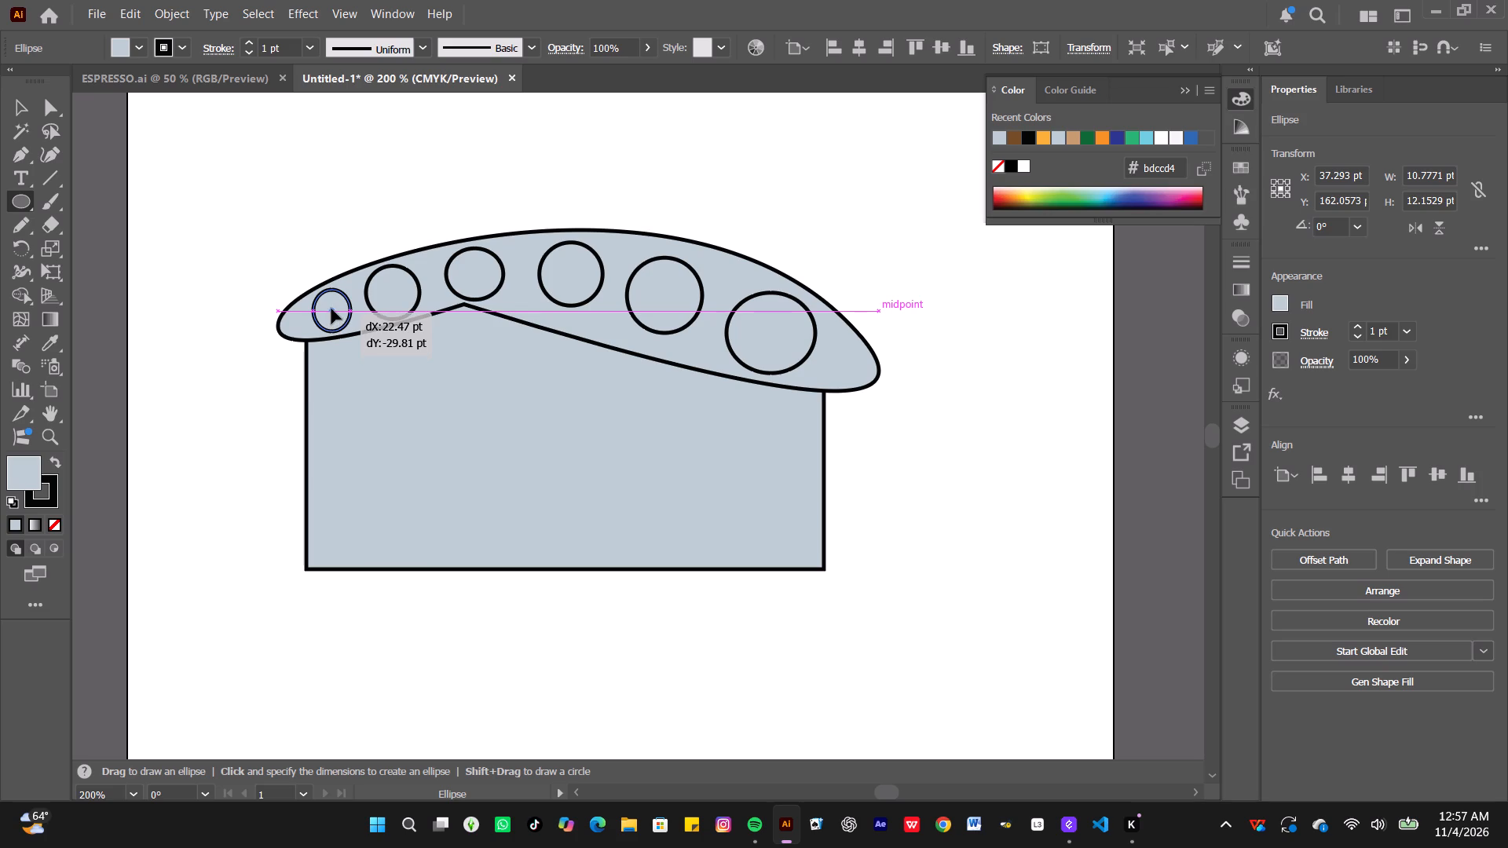
drag(331, 309, 331, 309)
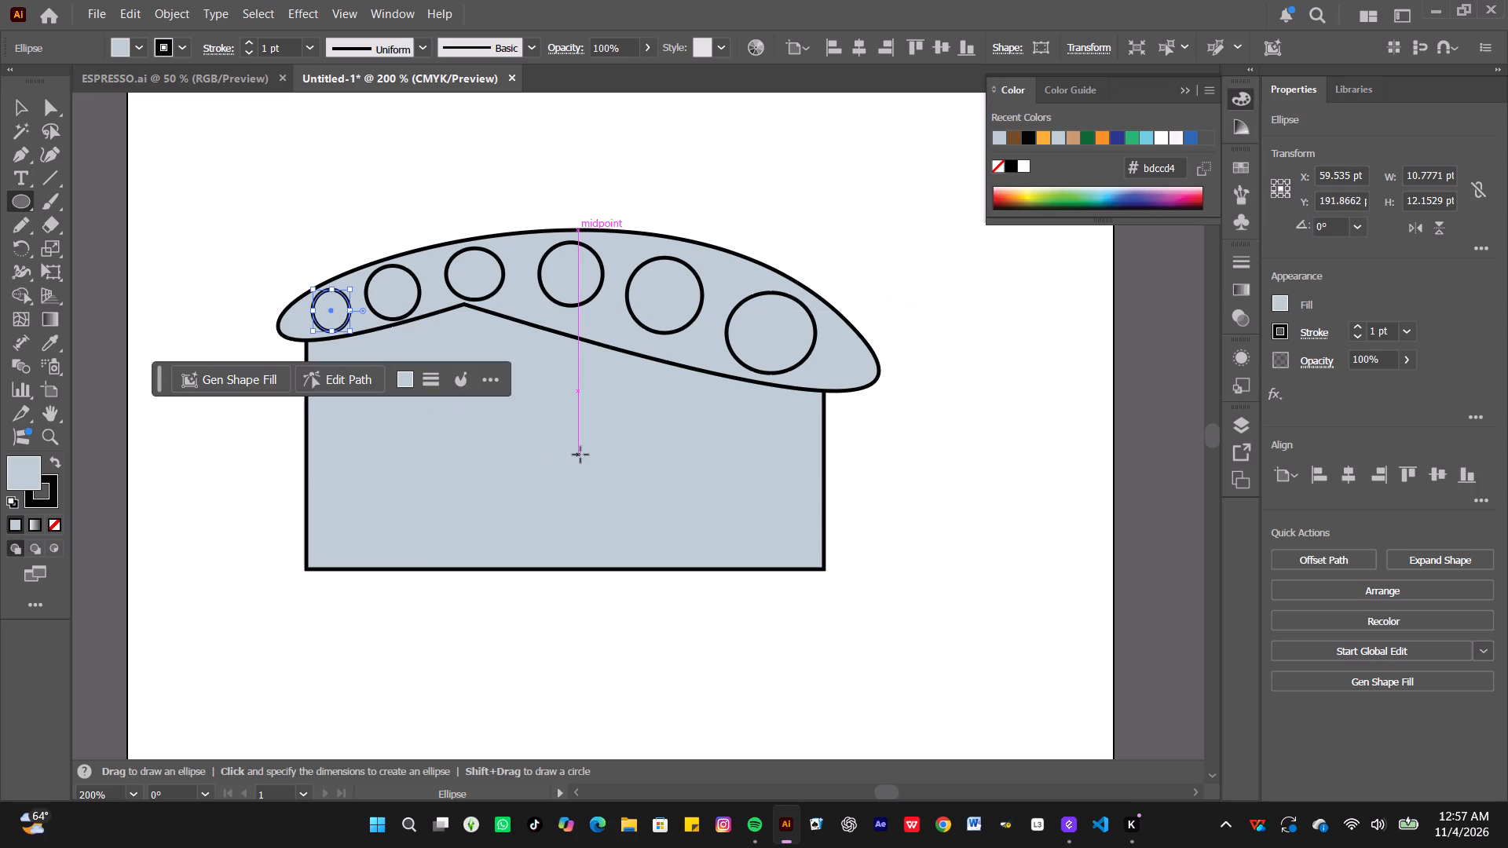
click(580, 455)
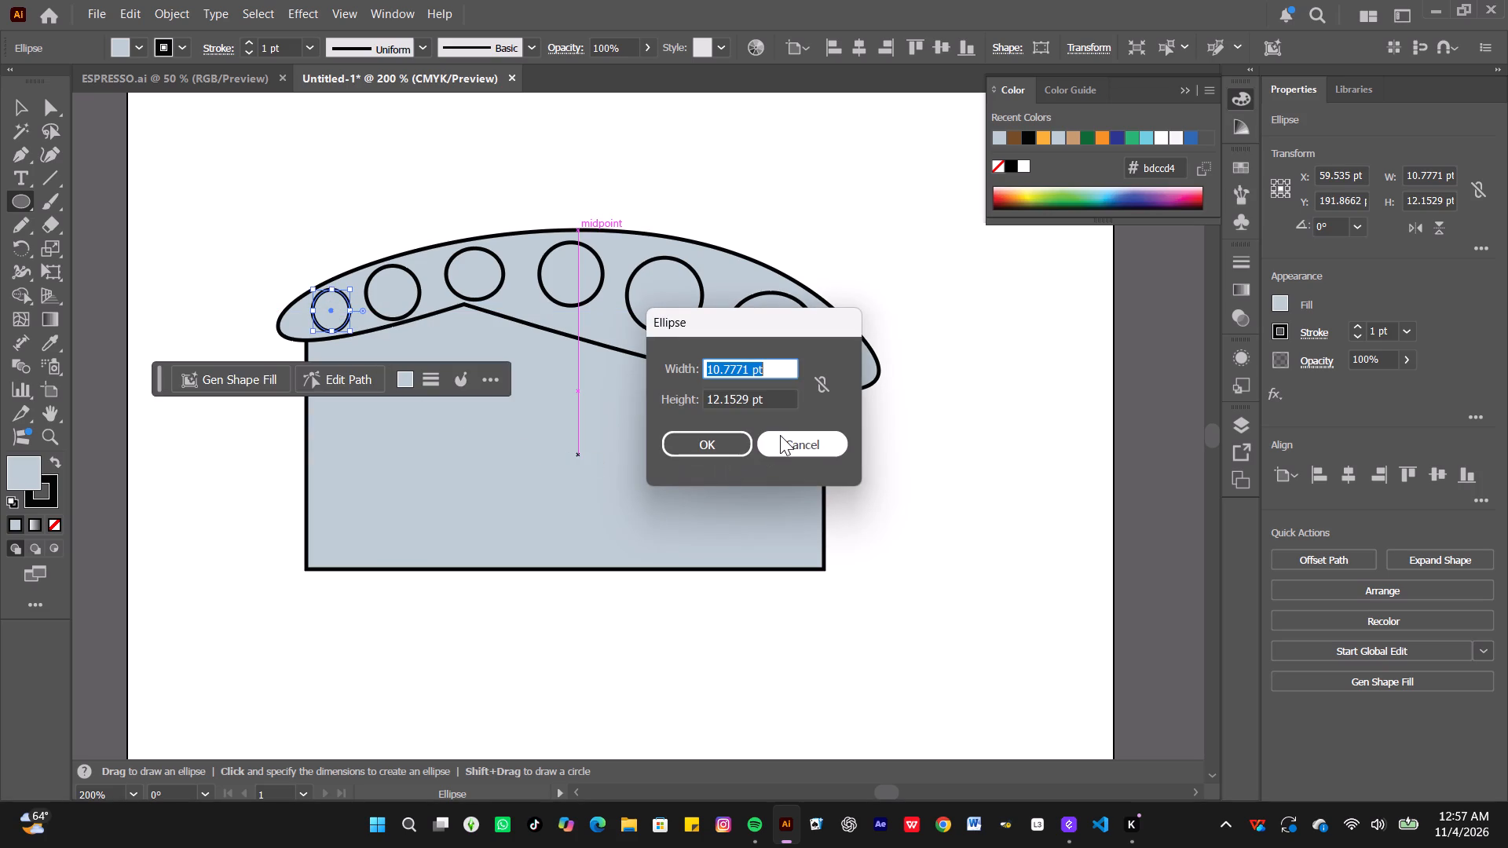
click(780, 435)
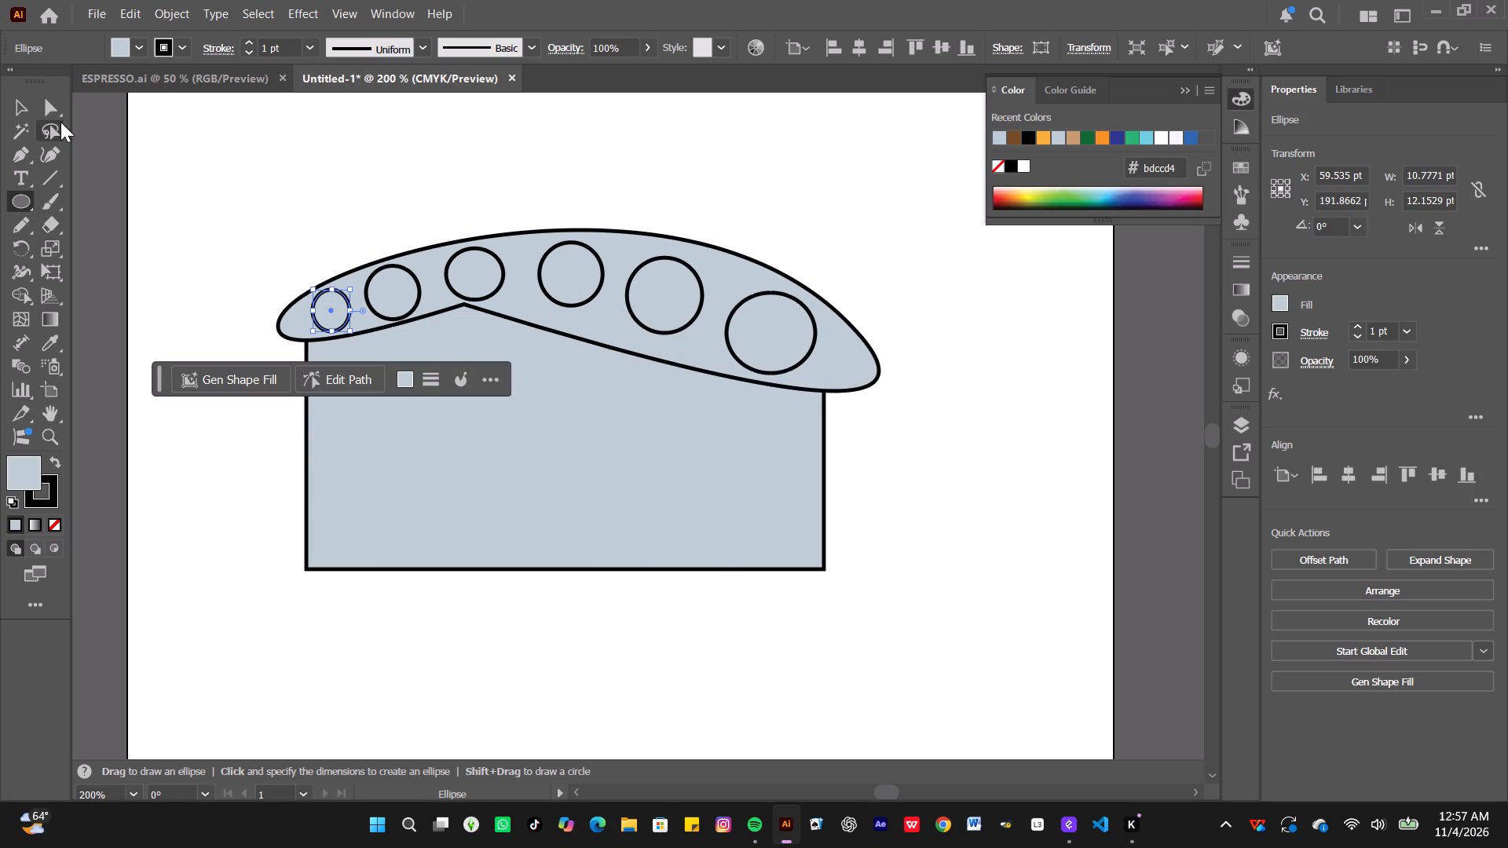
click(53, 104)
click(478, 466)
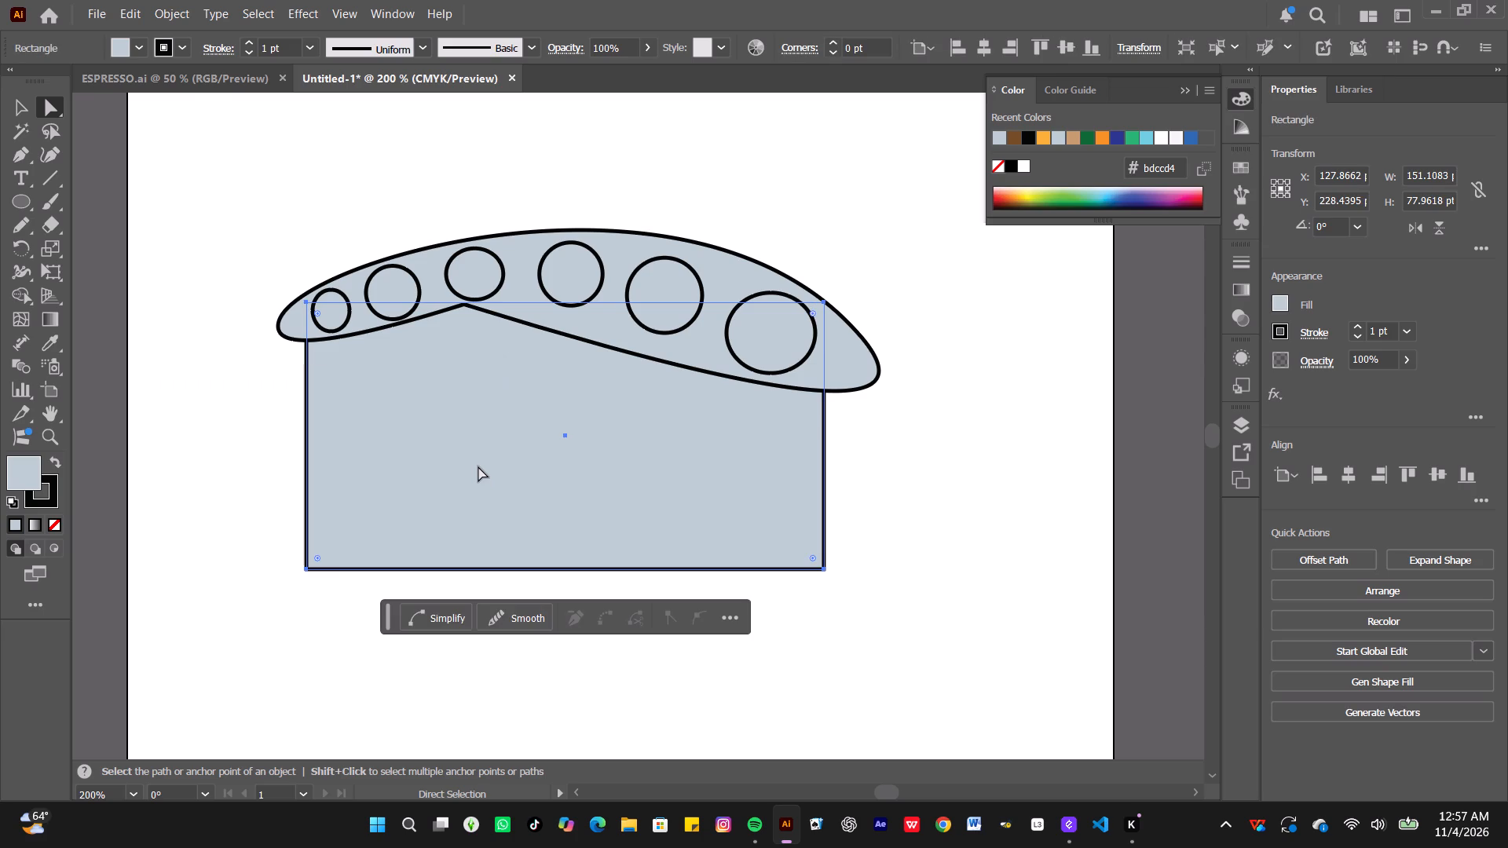
Fill the rightmost and largest ellipse in the row with black.
click(23, 102)
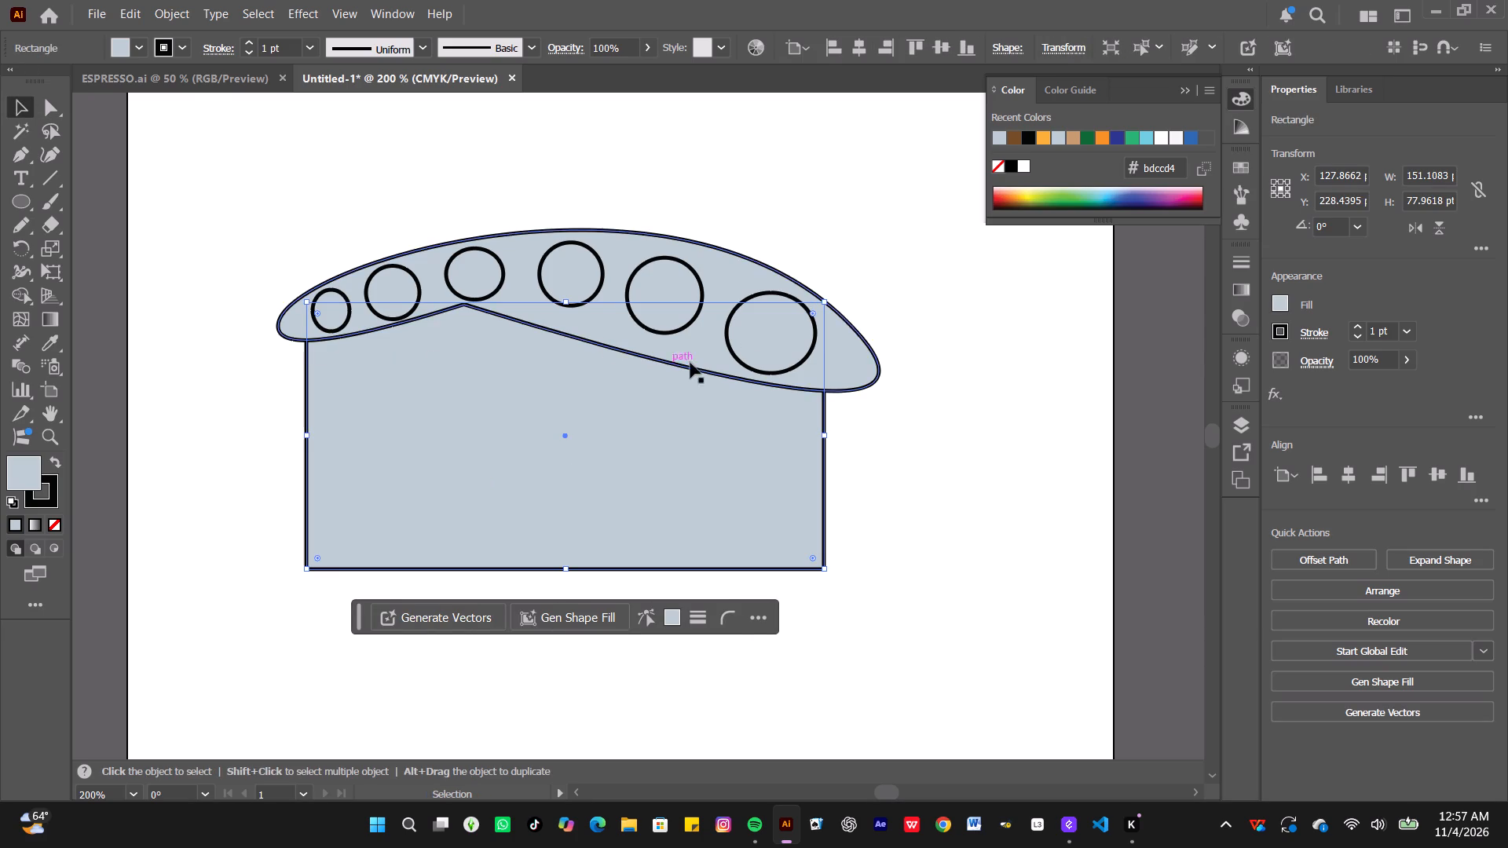
click(774, 333)
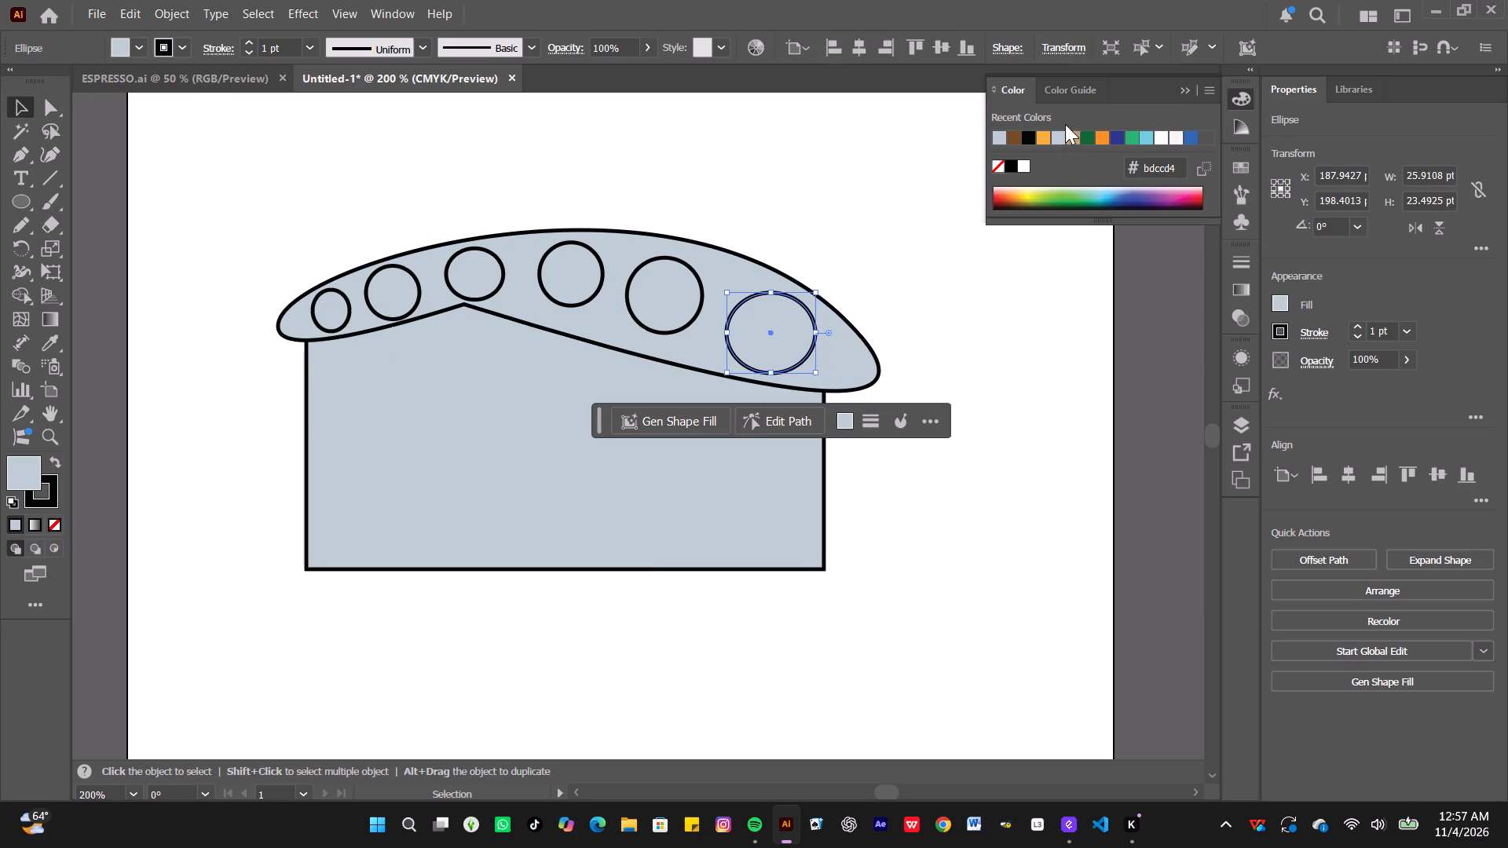
click(1034, 139)
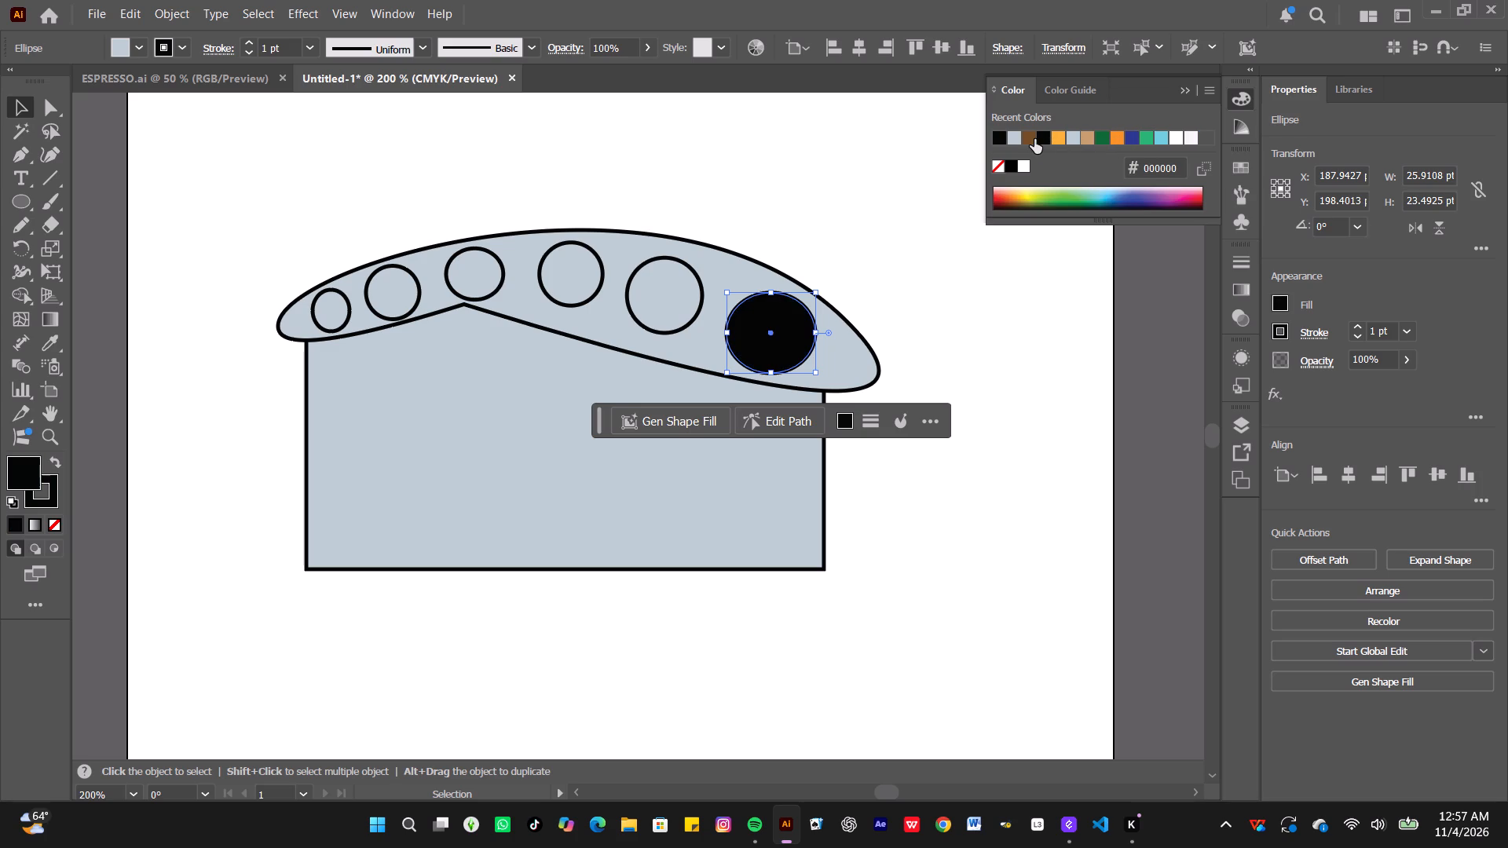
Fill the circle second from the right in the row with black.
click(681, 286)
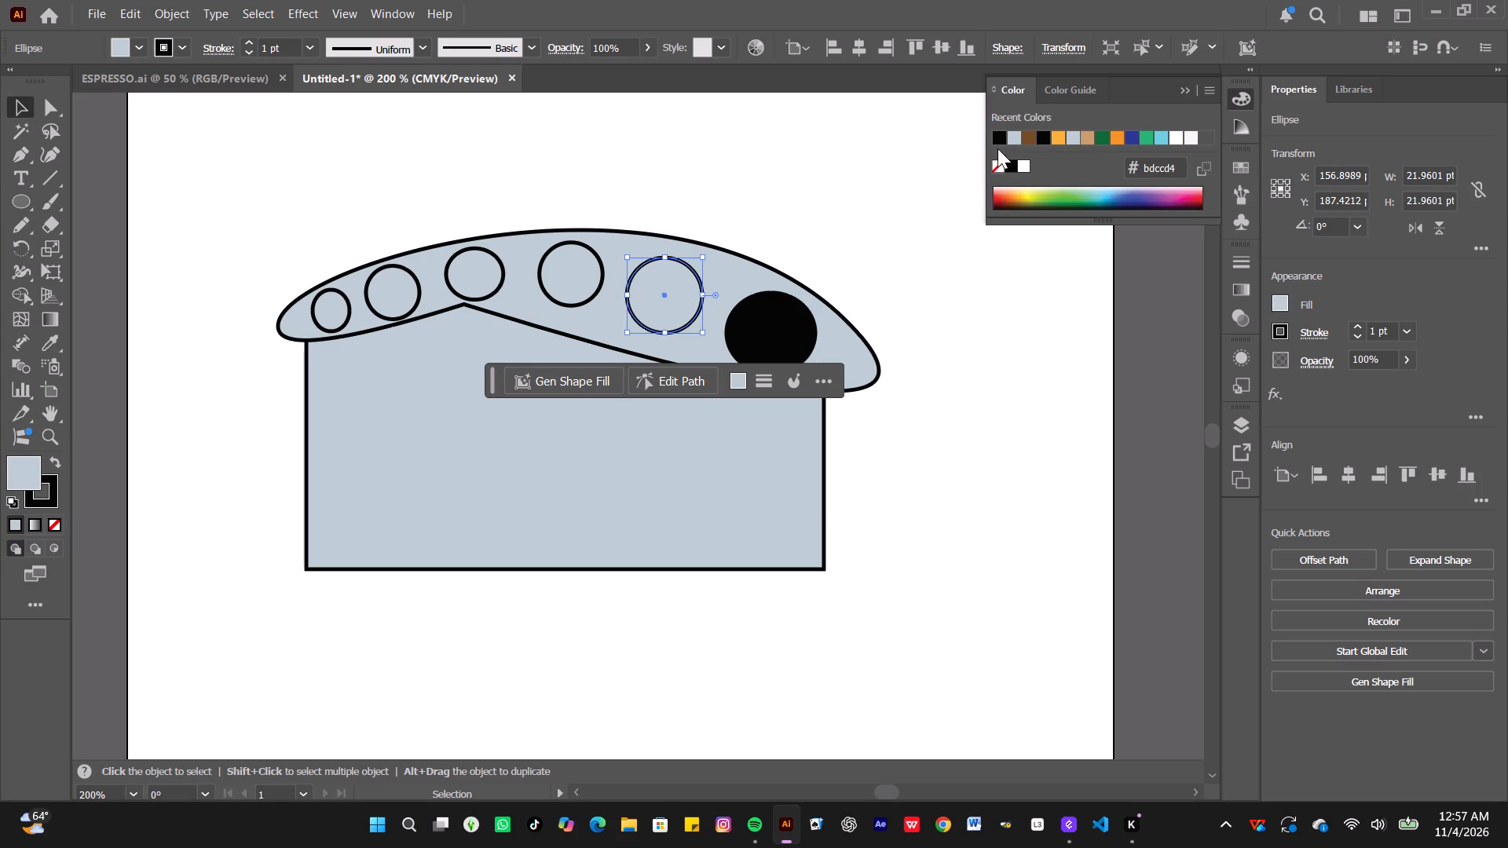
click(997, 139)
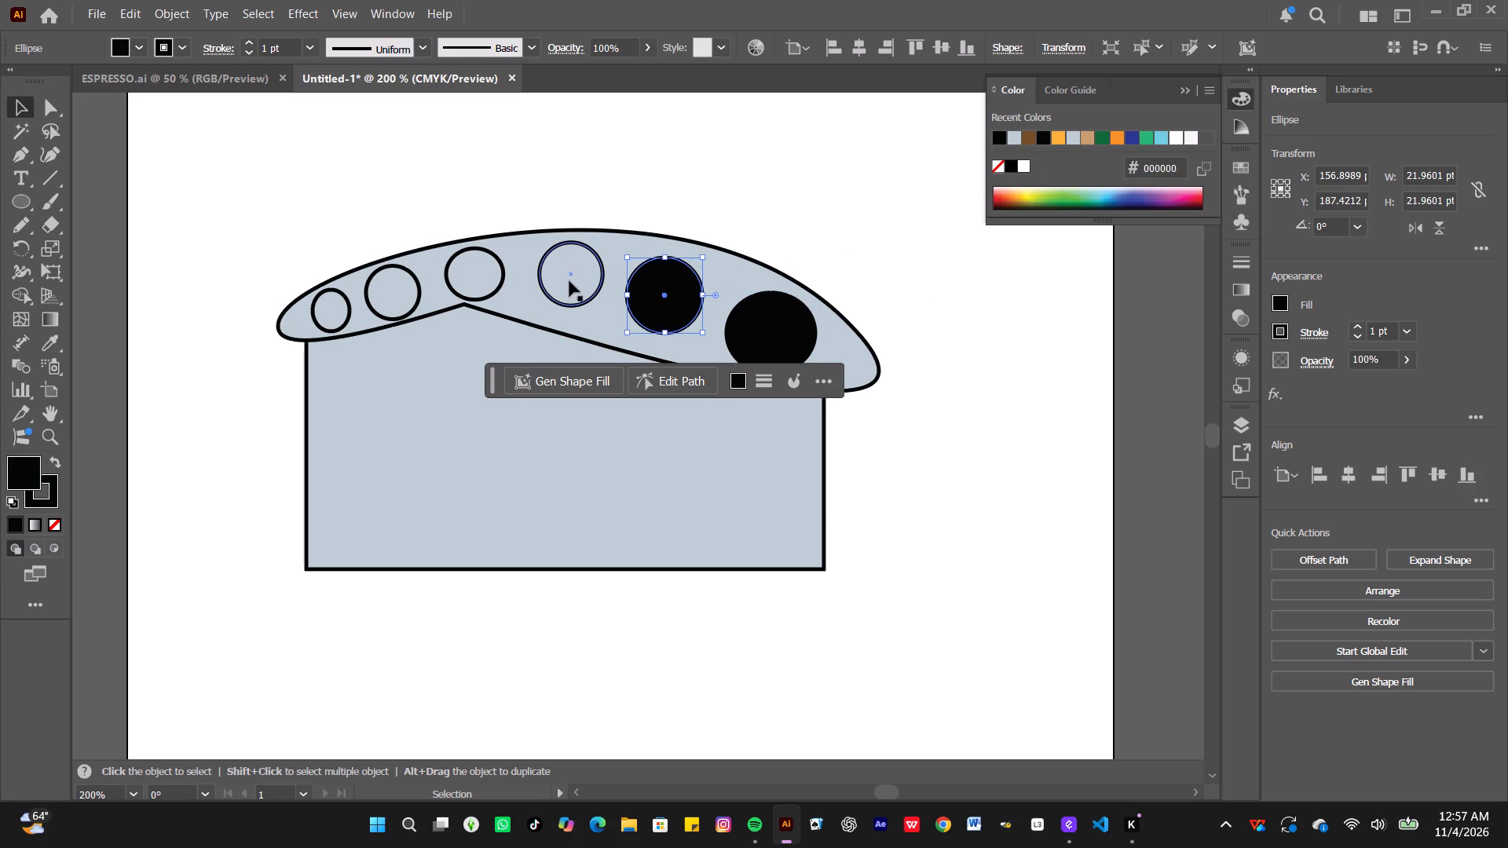
Fill the other five circles alternately white and black from right to left, starting with white beside the black ellipse and ending with white.
click(557, 277)
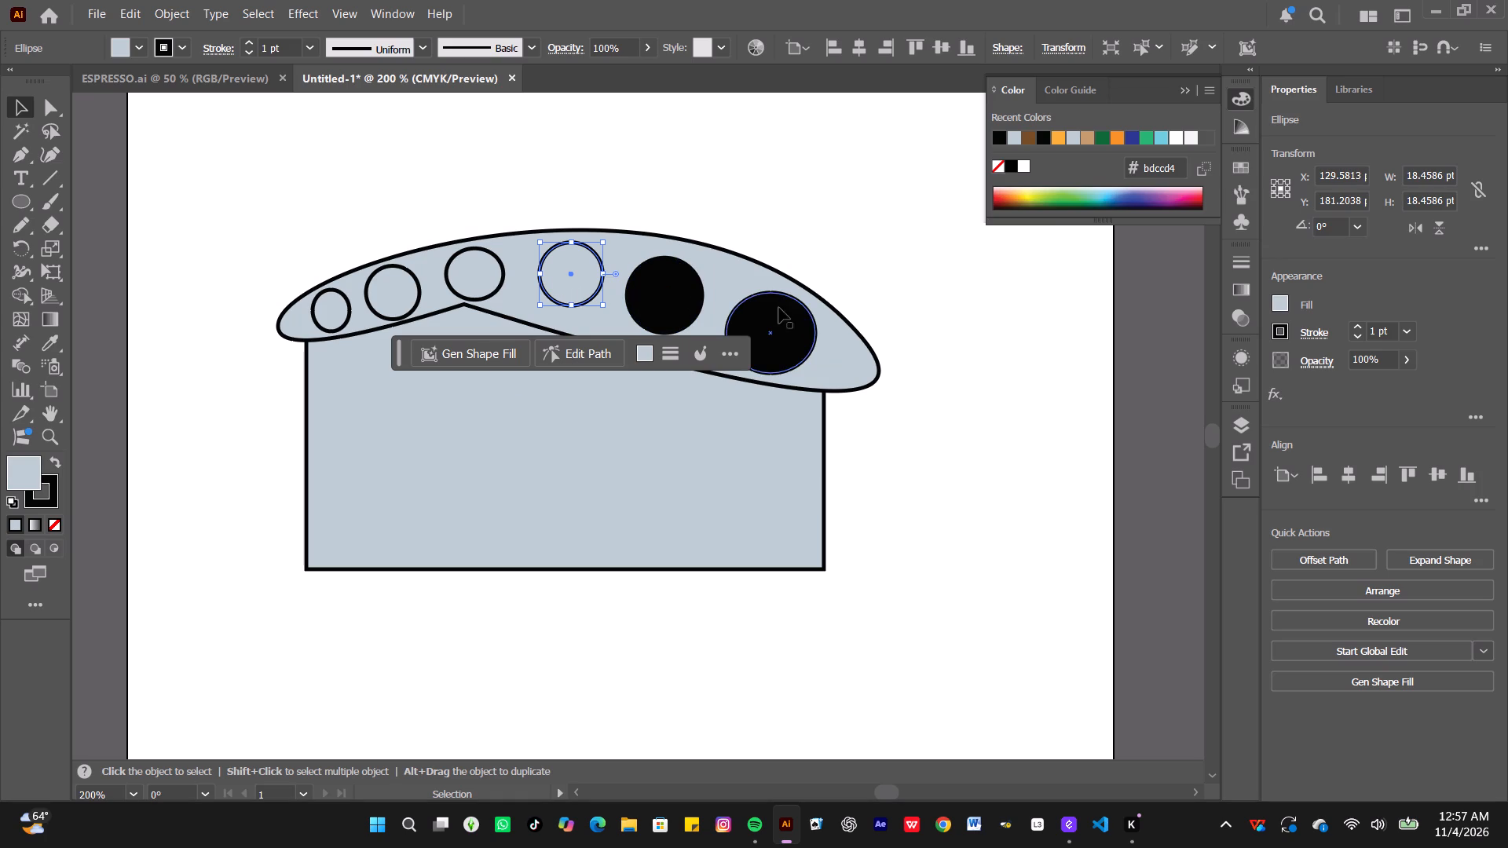
click(679, 285)
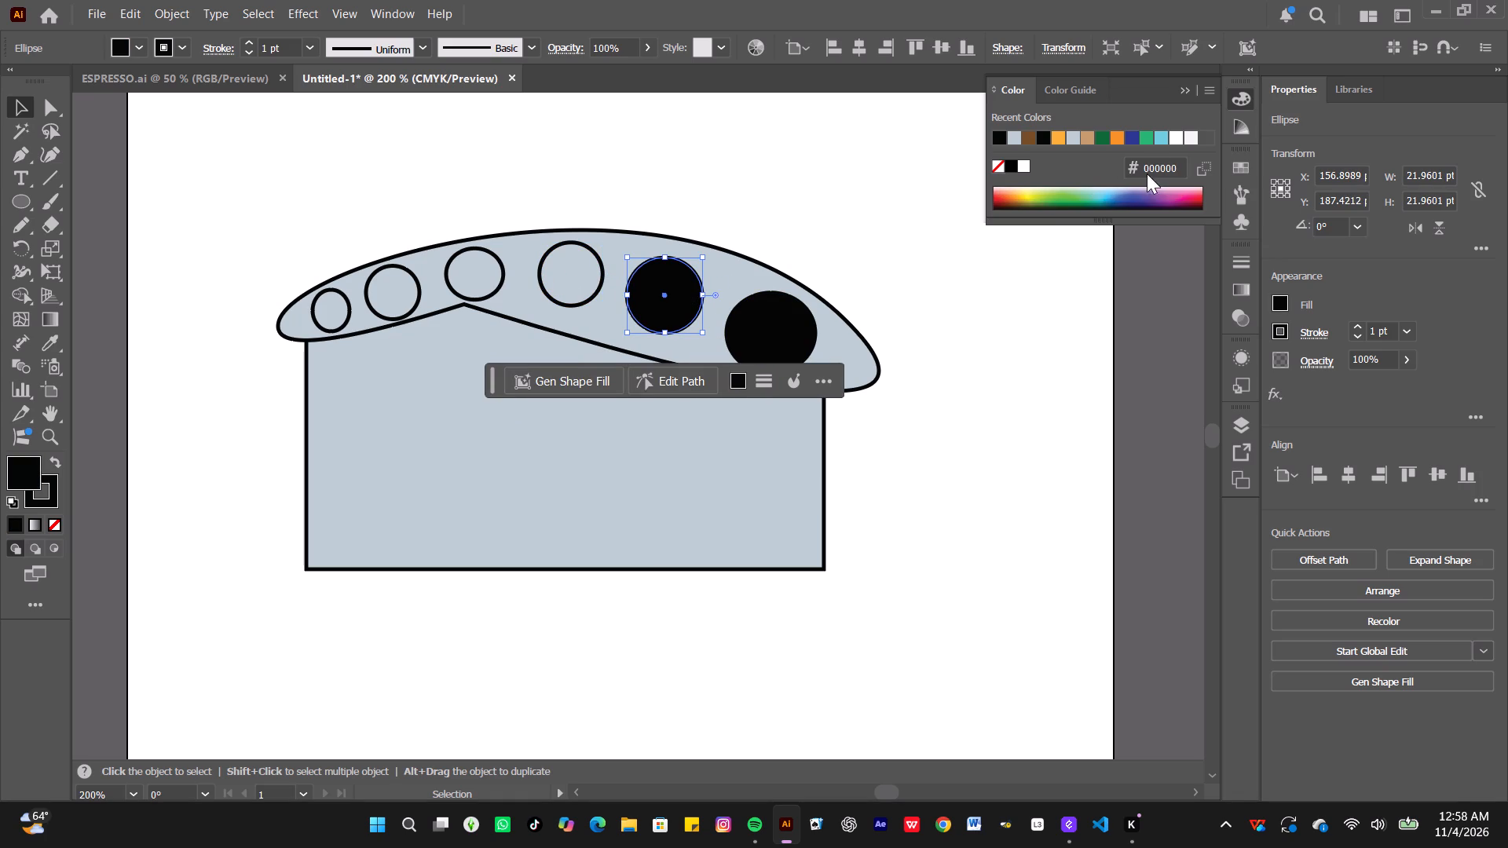
click(1174, 141)
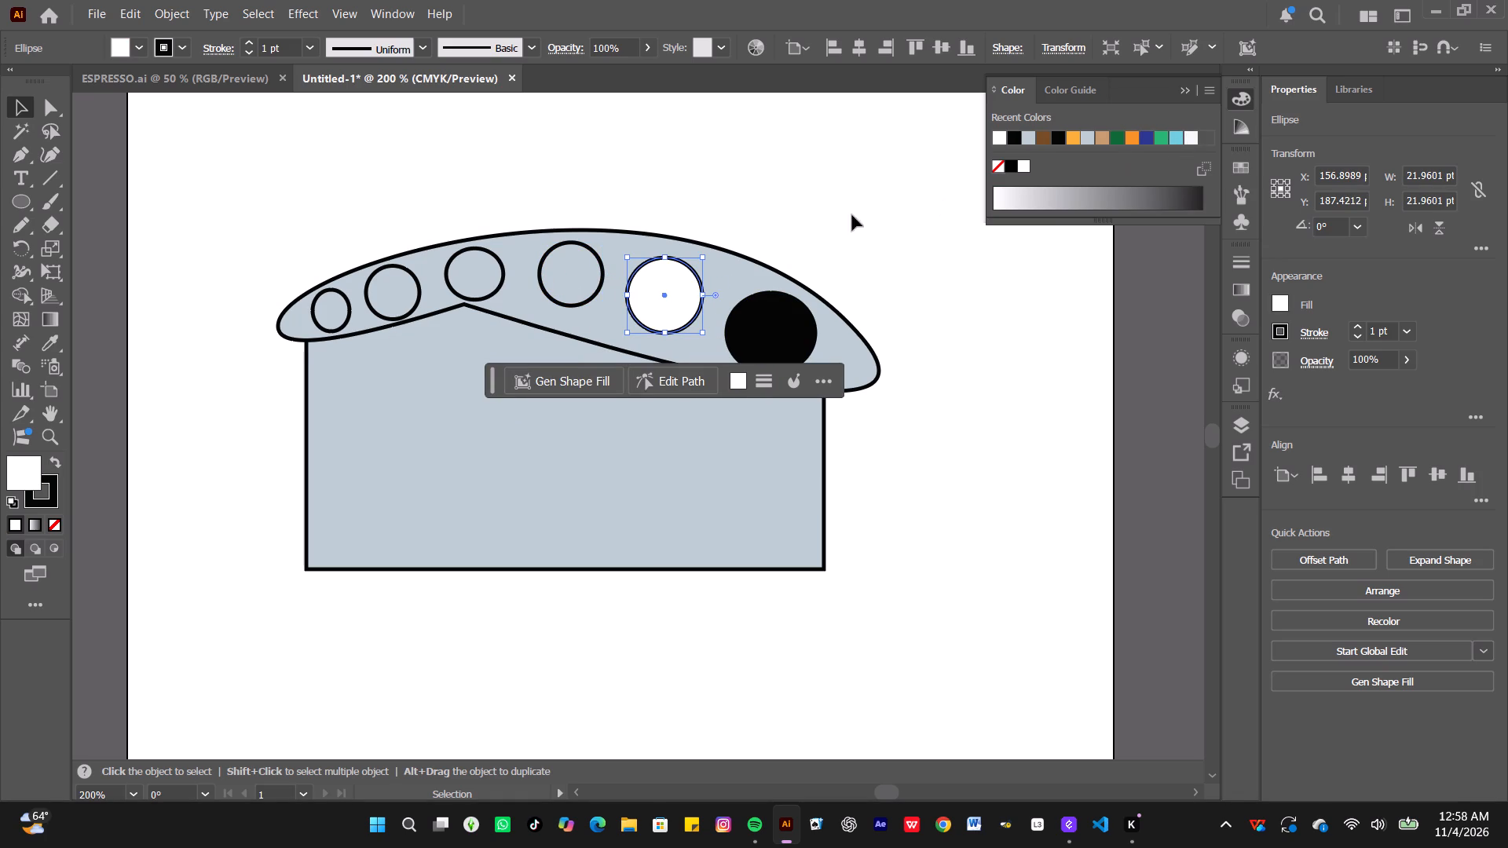
click(554, 256)
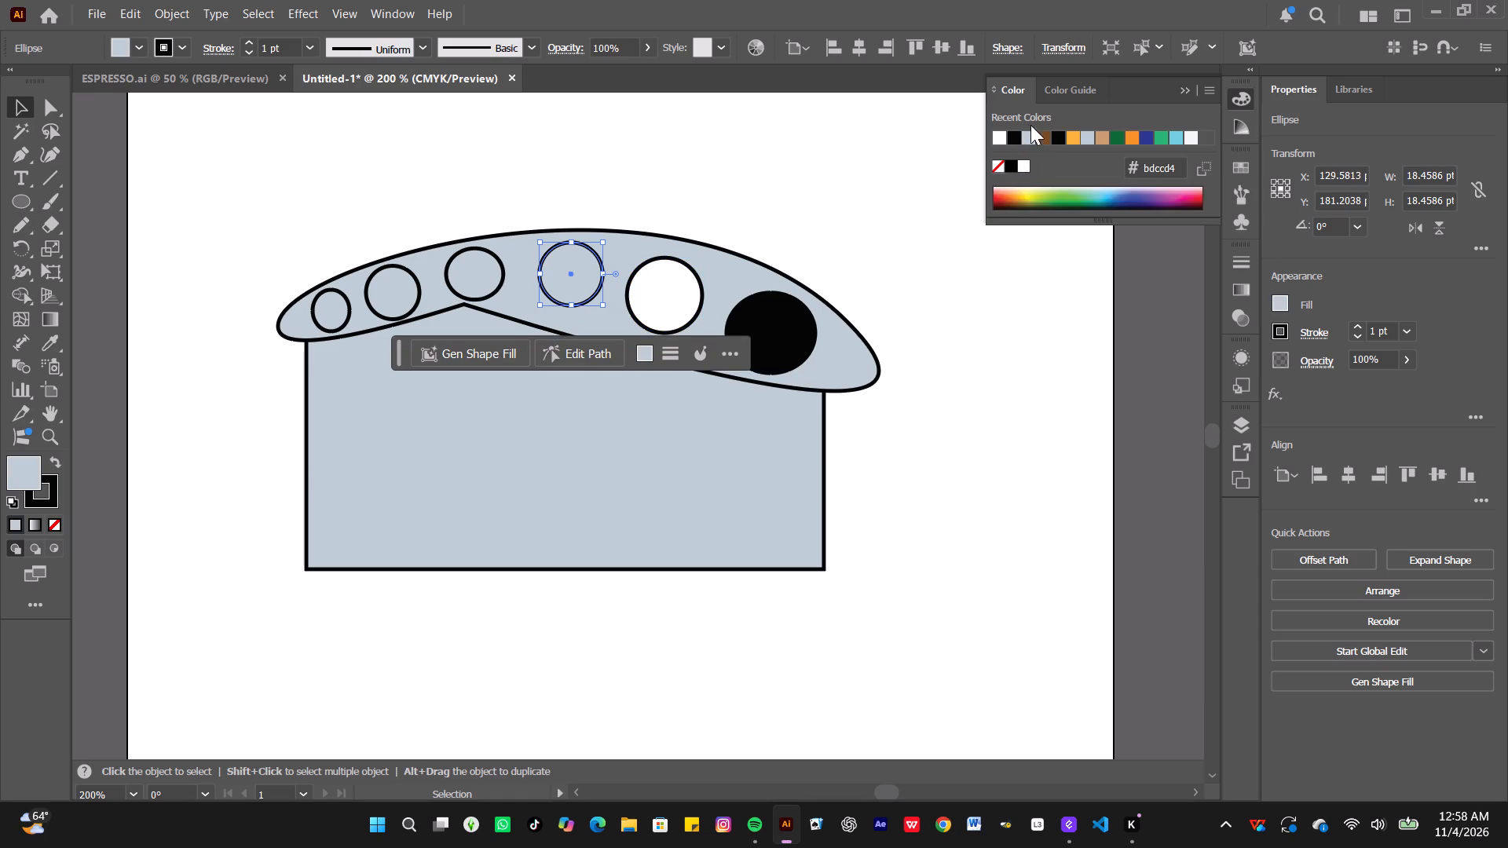
click(1051, 136)
click(1015, 137)
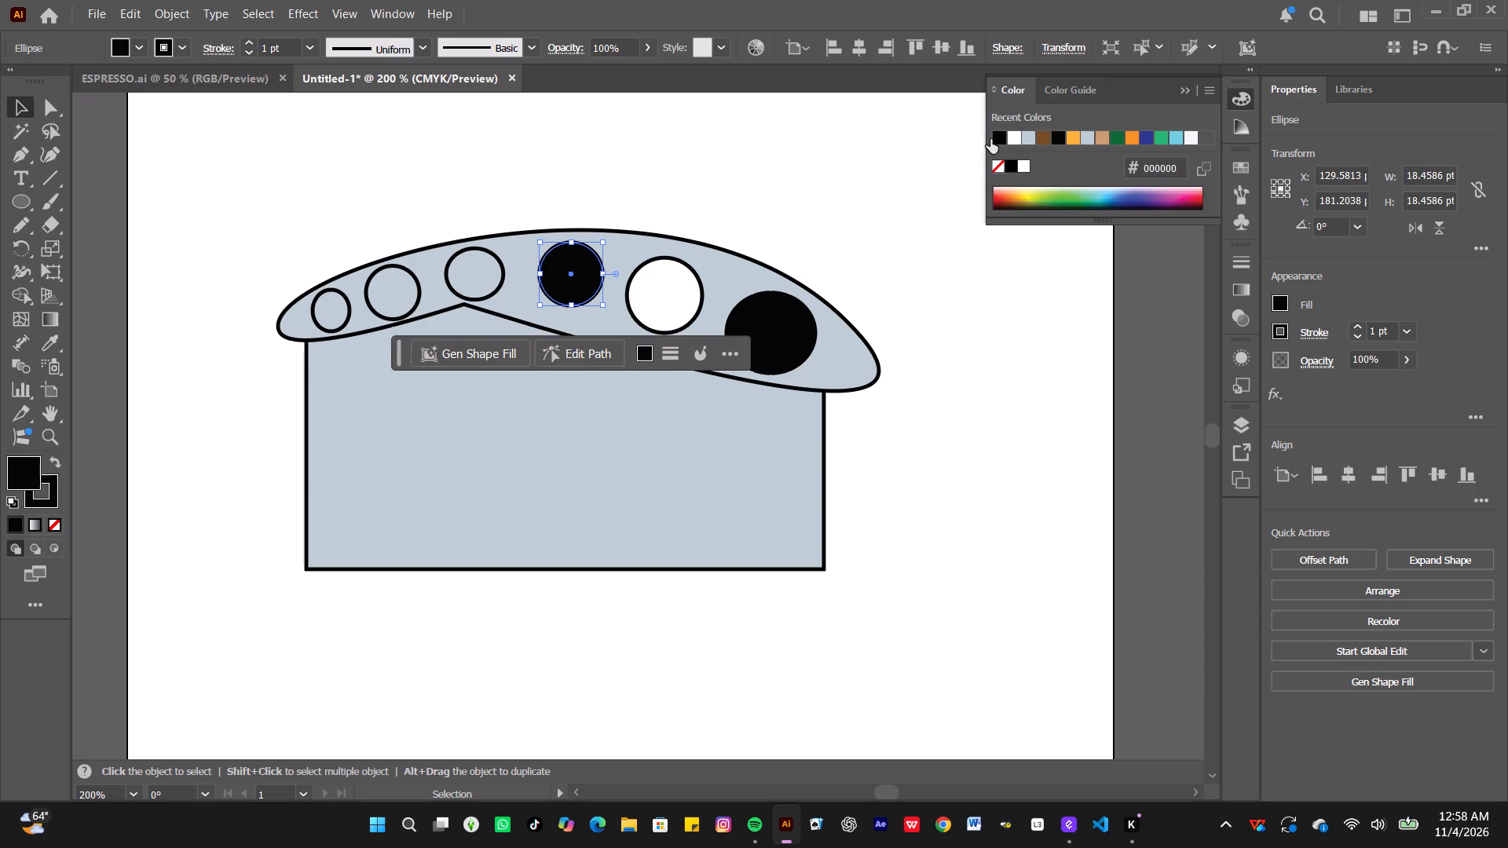
click(475, 262)
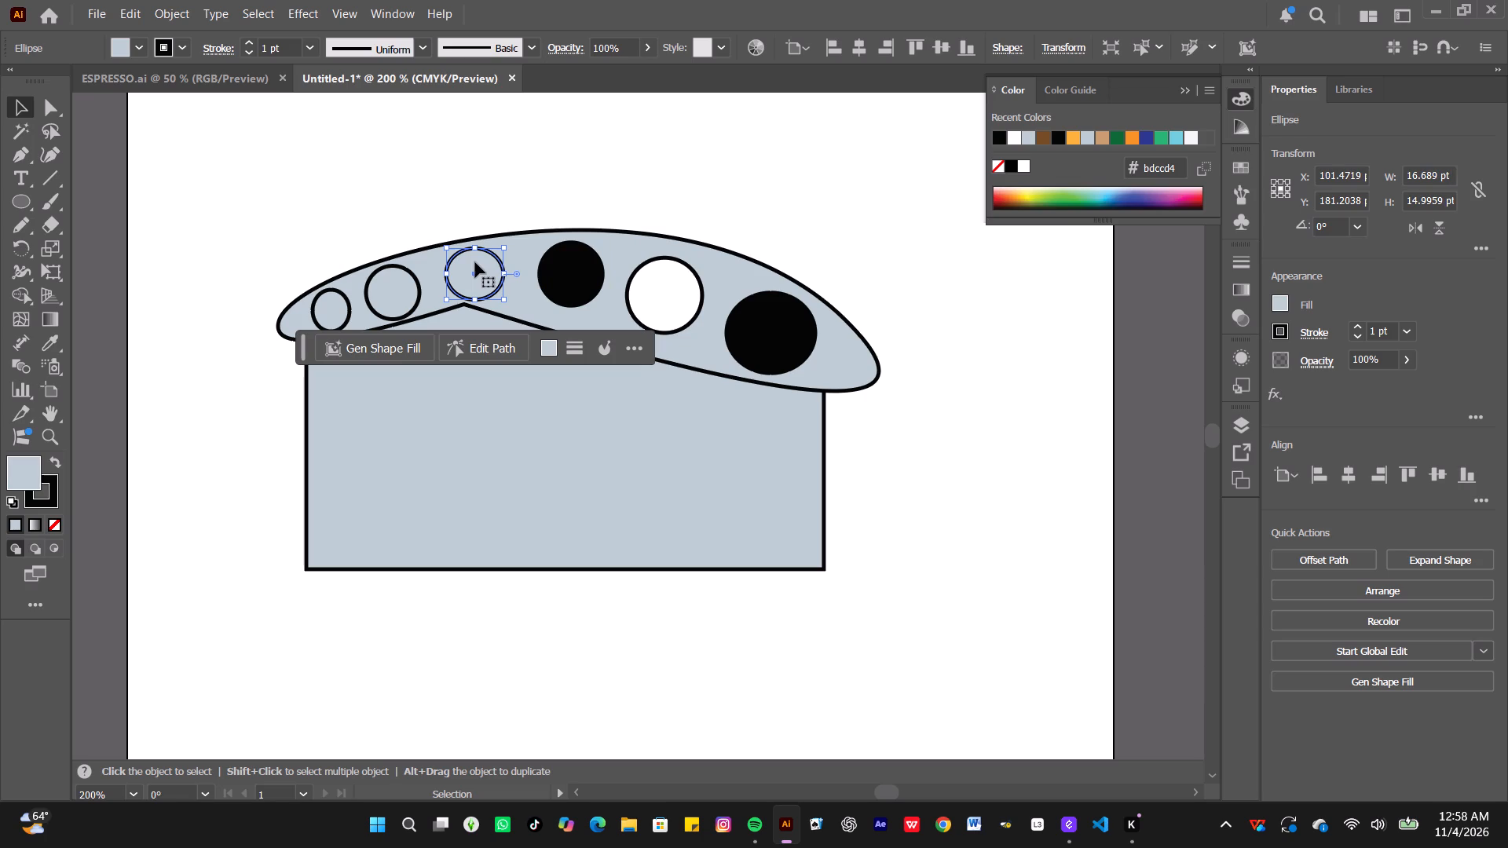
click(1015, 141)
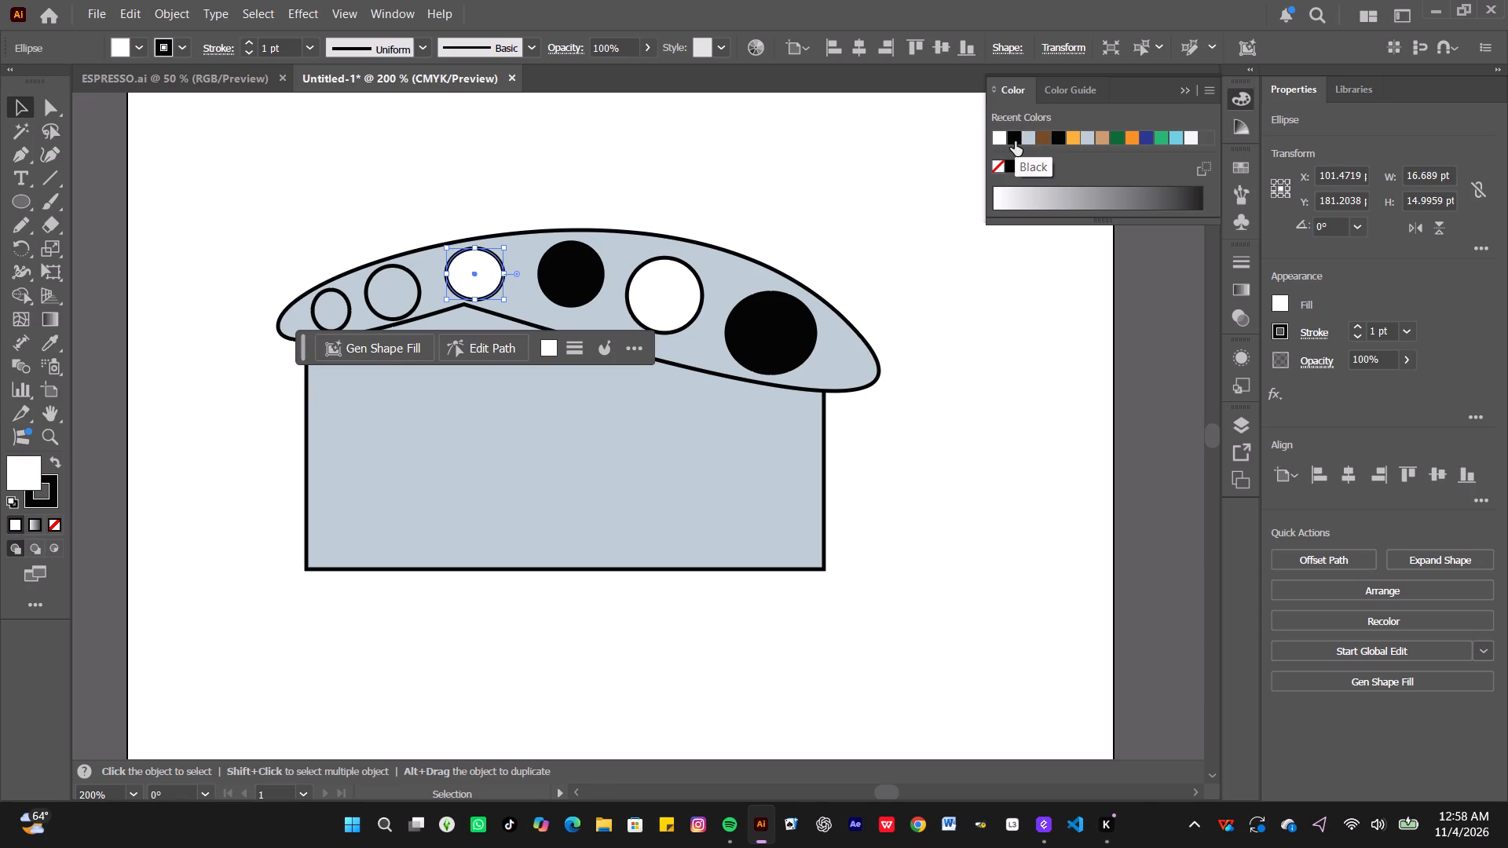
click(394, 276)
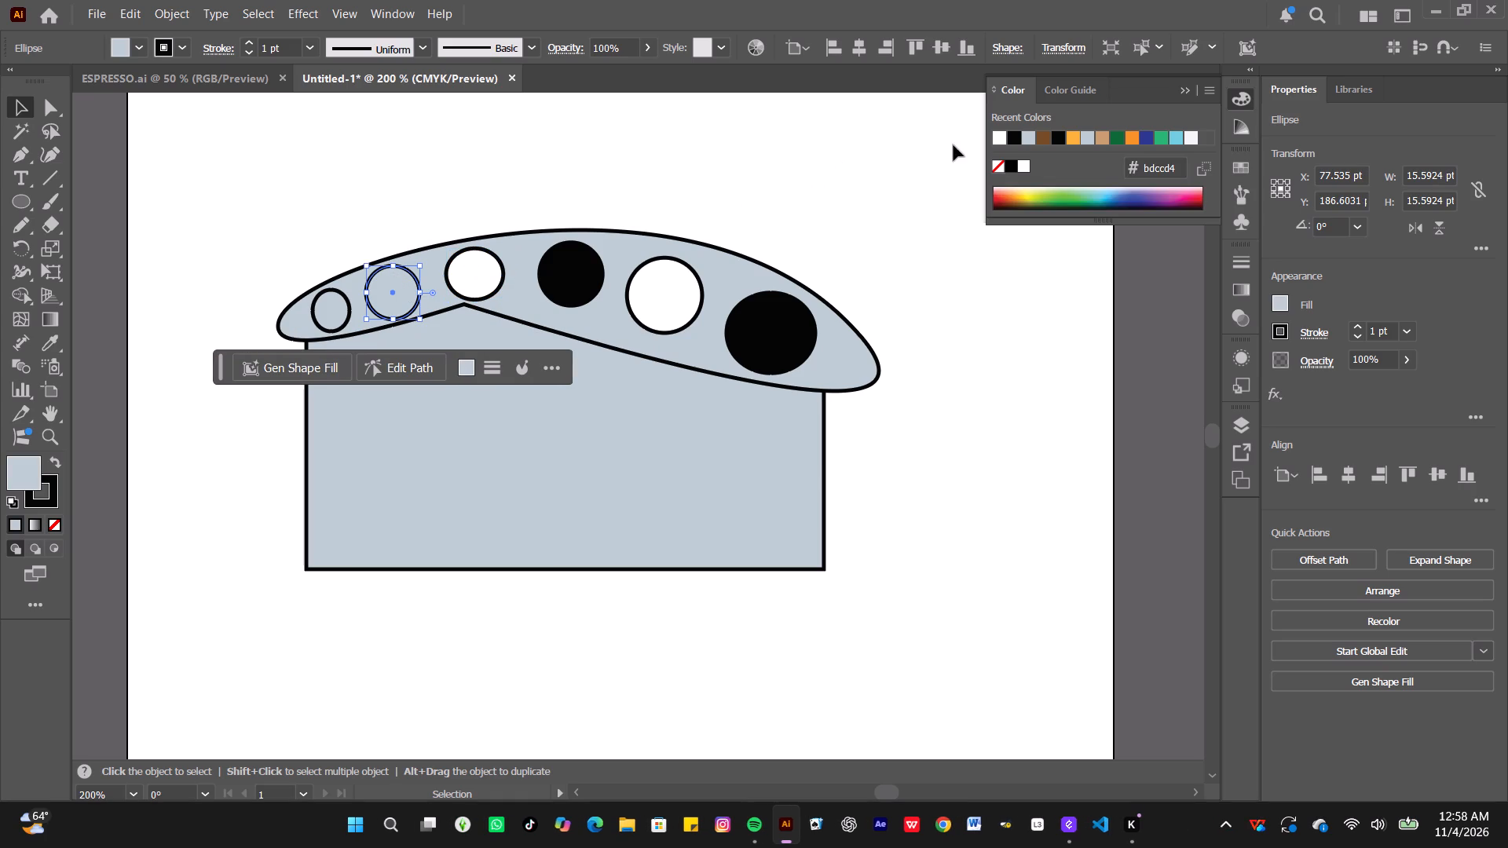
click(1013, 137)
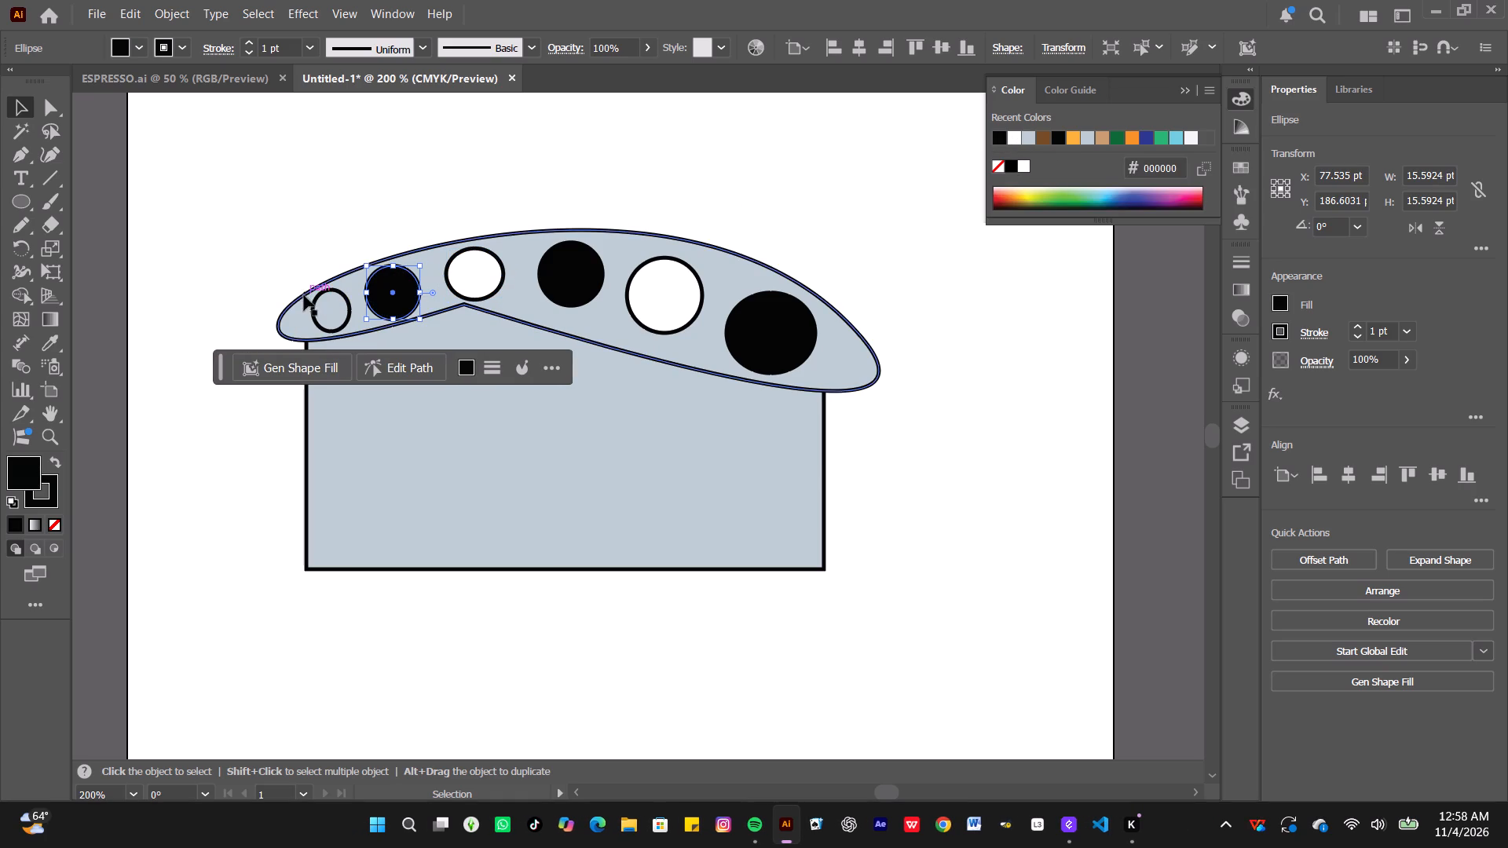
click(321, 302)
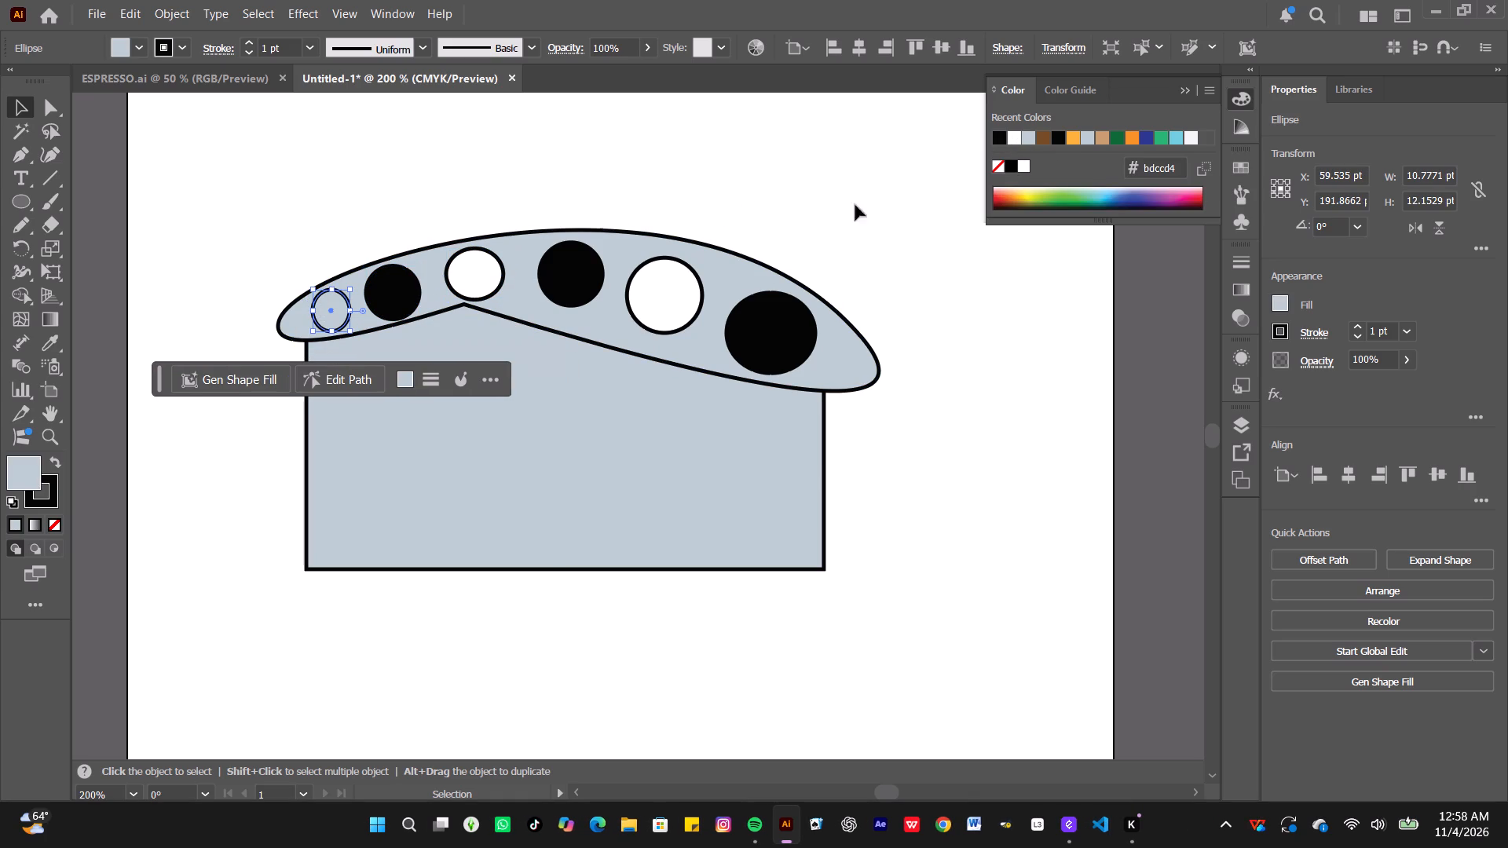
click(1012, 133)
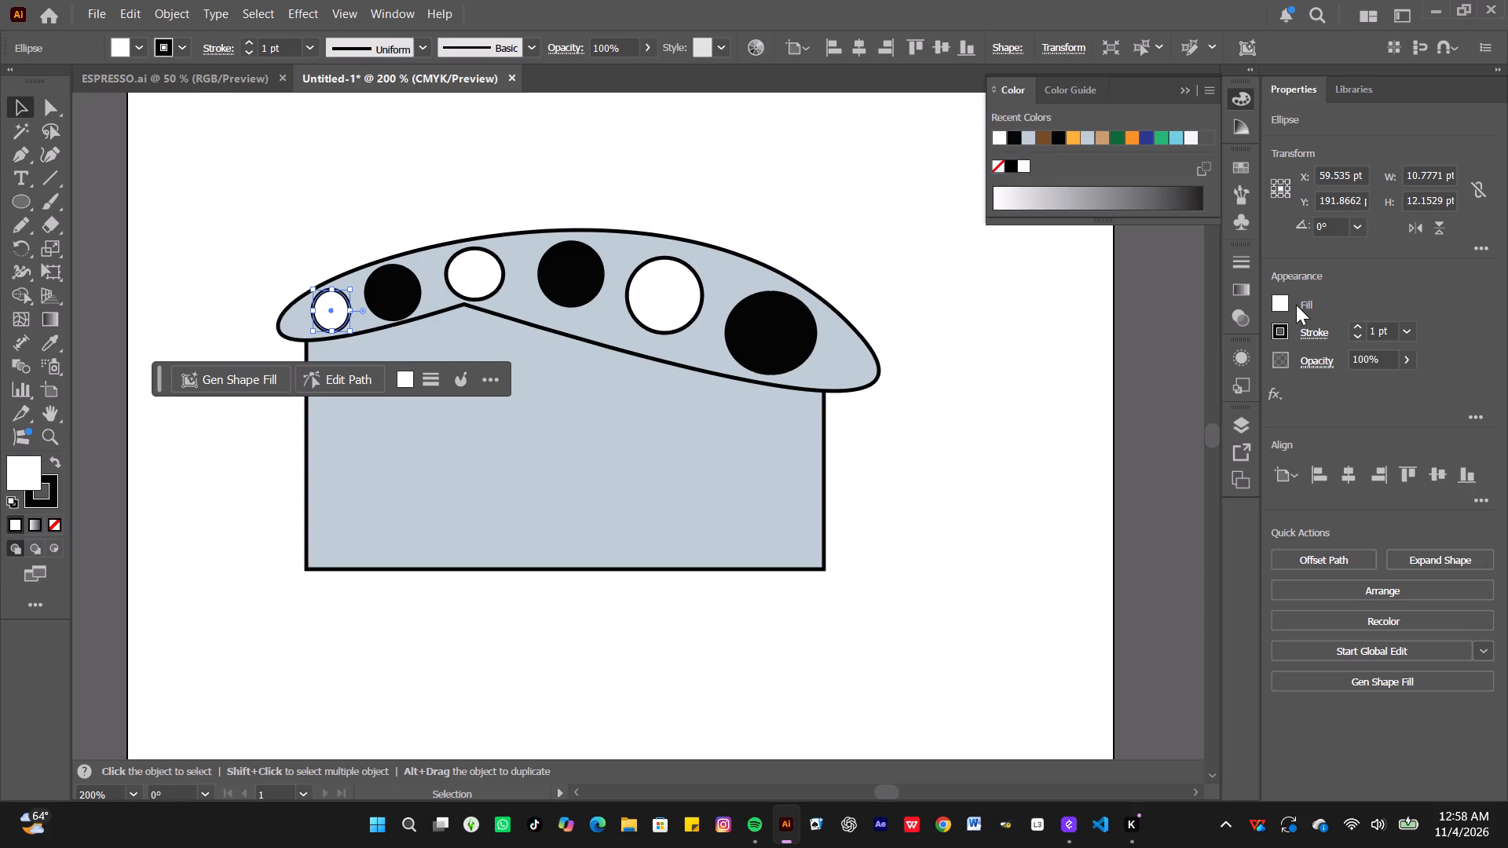
click(1016, 311)
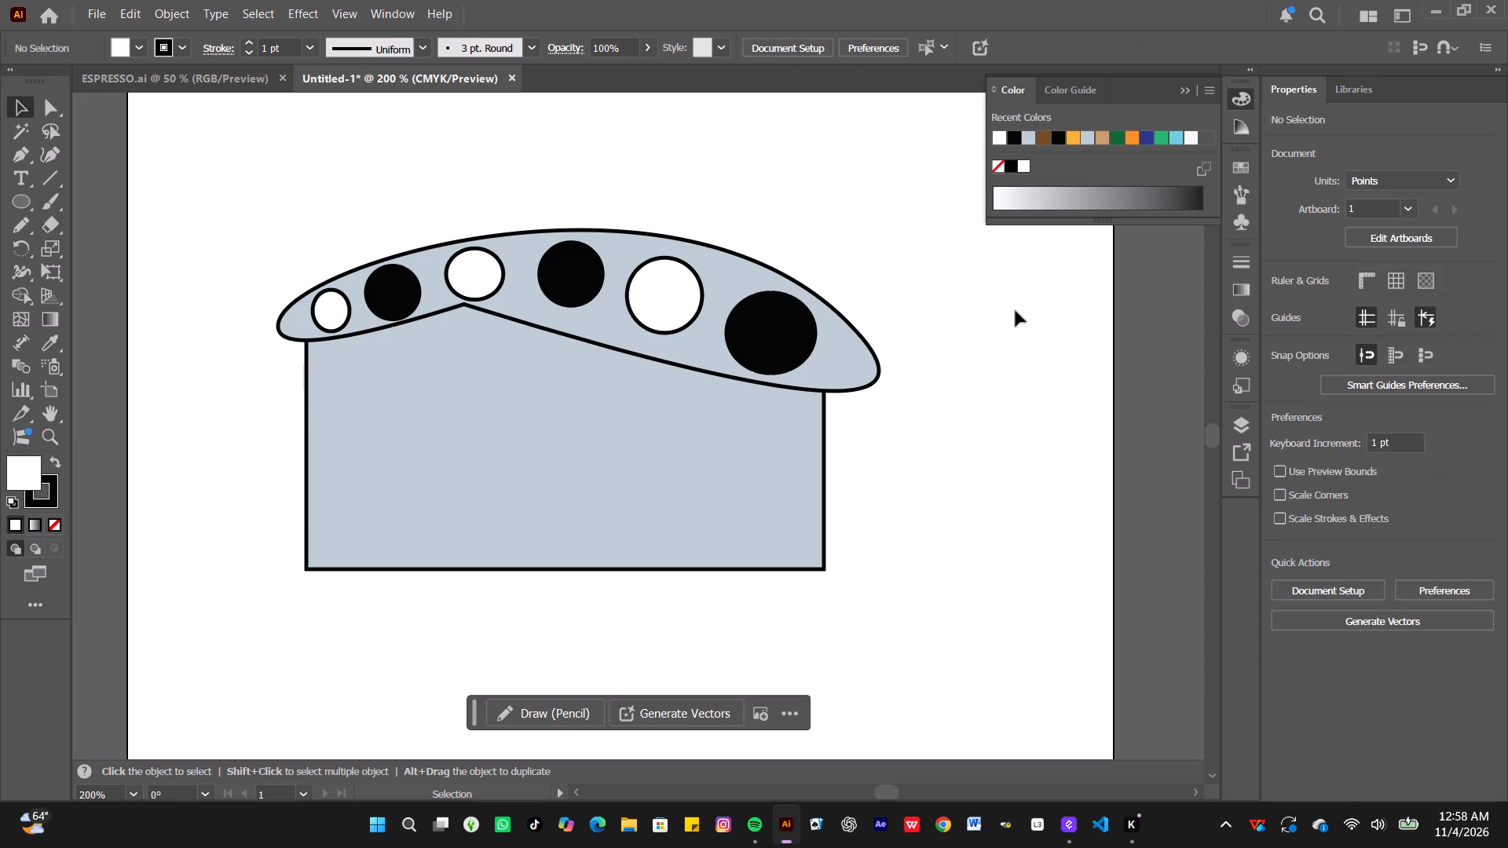
Remove the stroke from the white circle second from the right in the row.
click(675, 291)
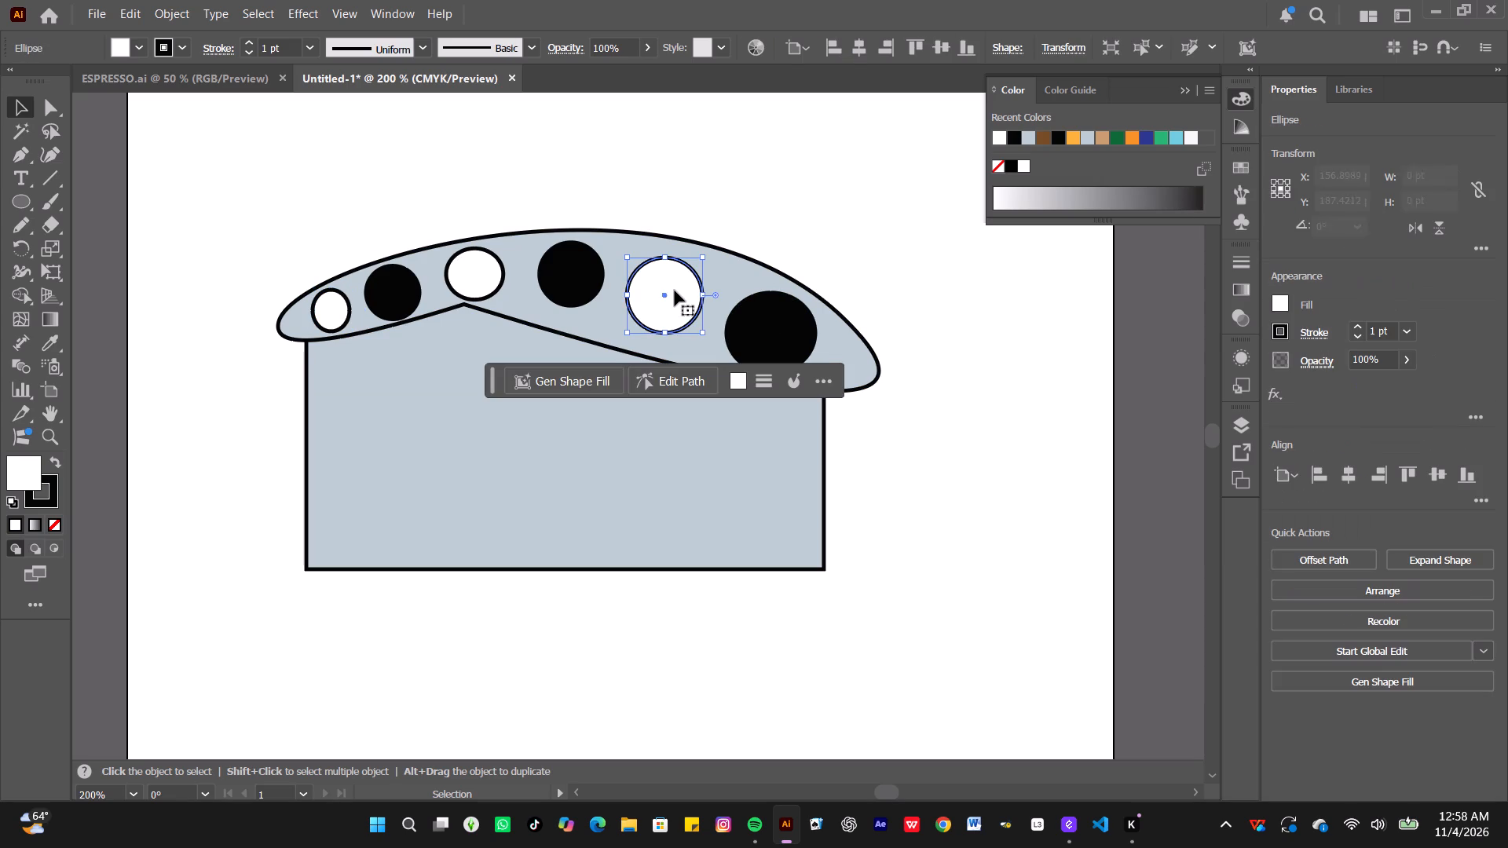
click(1357, 331)
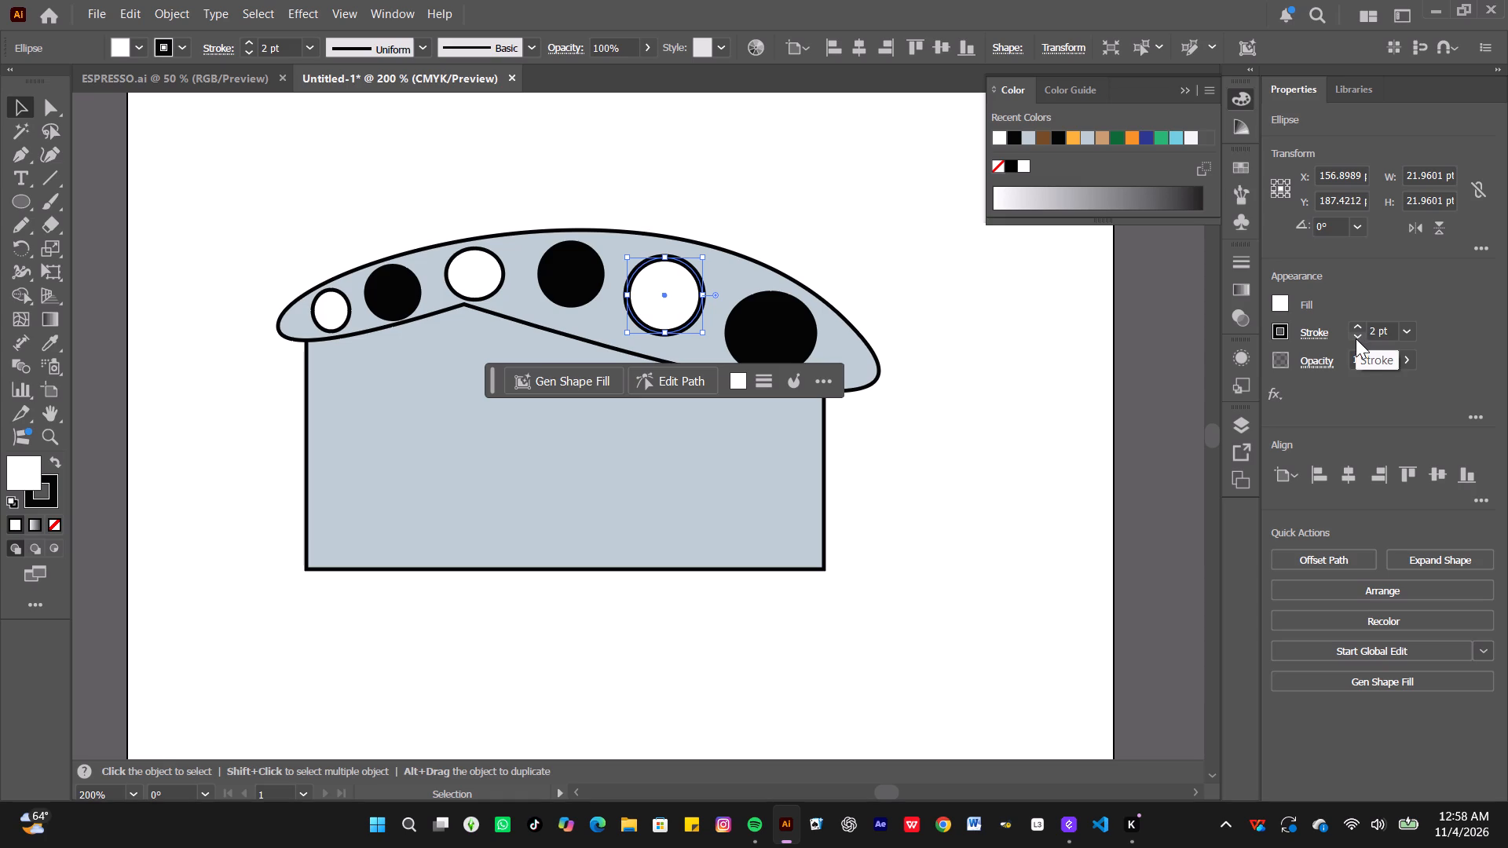
click(1356, 334)
triple_click(1356, 334)
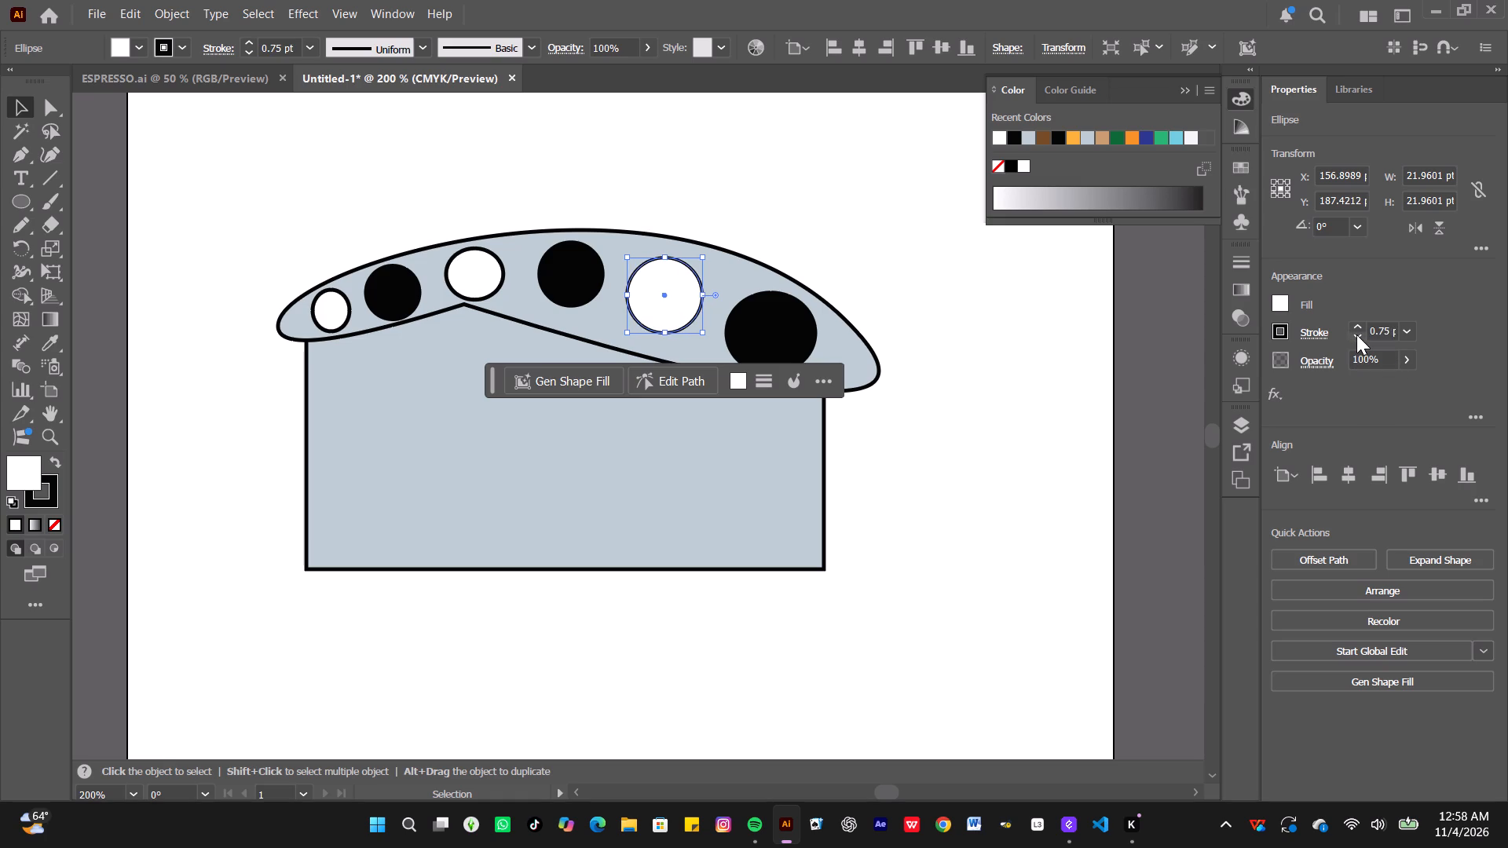
triple_click(1360, 335)
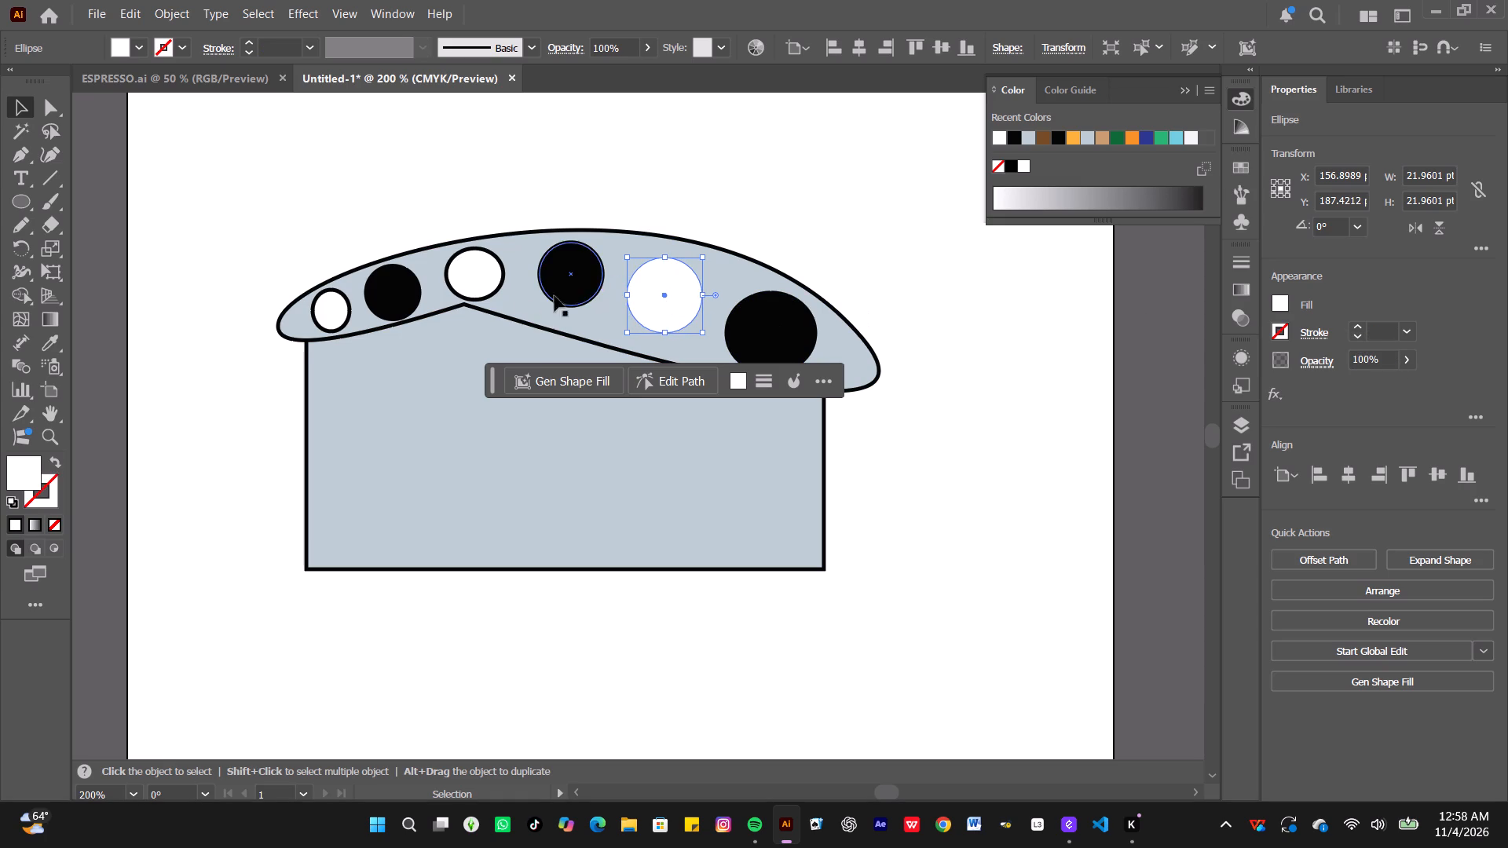
Remove the stroke from the two remaining outlined white circles in the row, the third from the left and the leftmost.
click(458, 260)
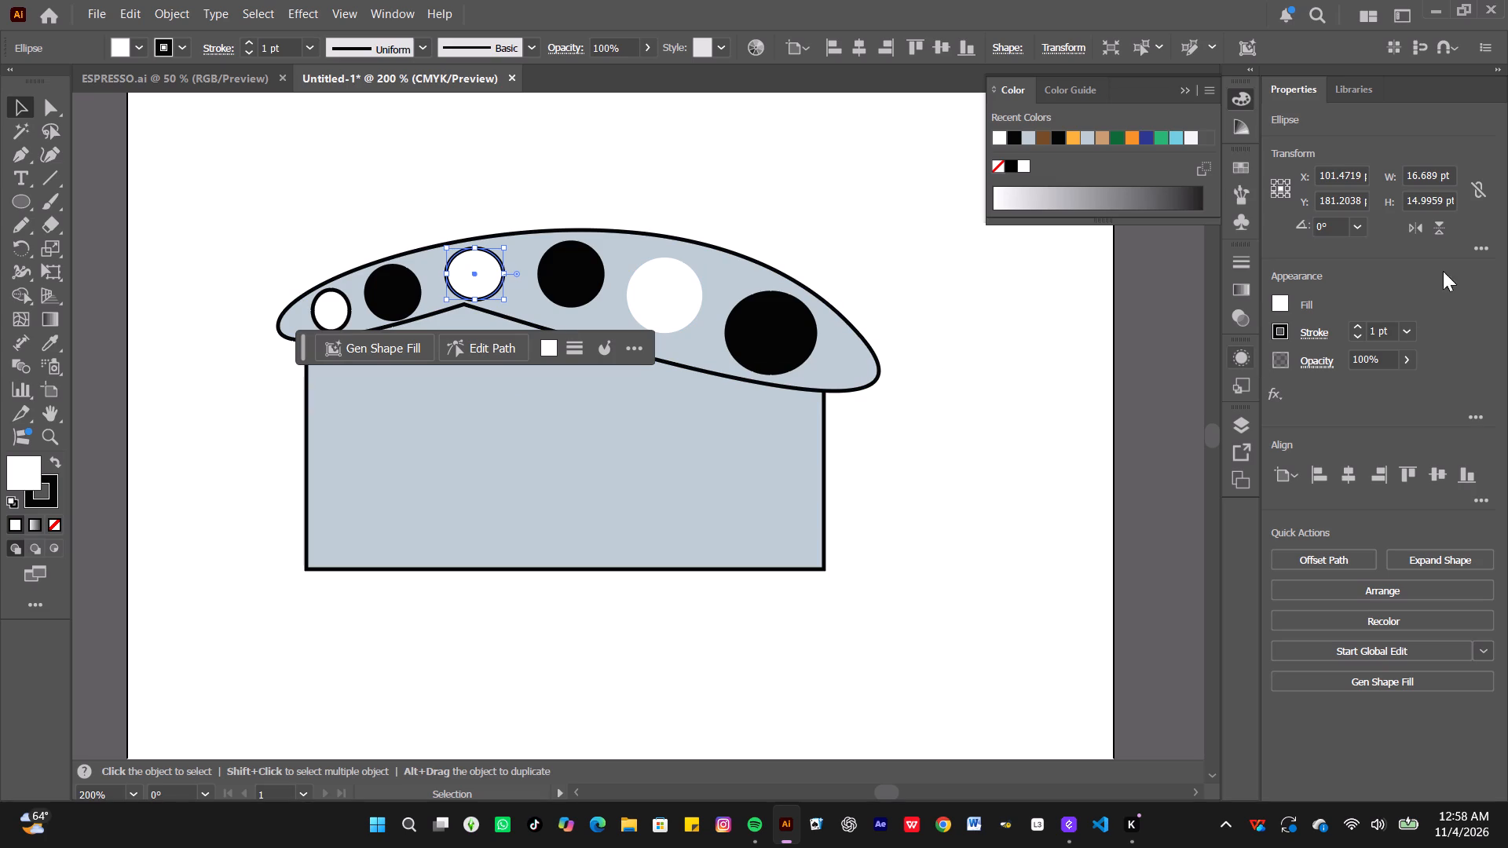
triple_click(1364, 337)
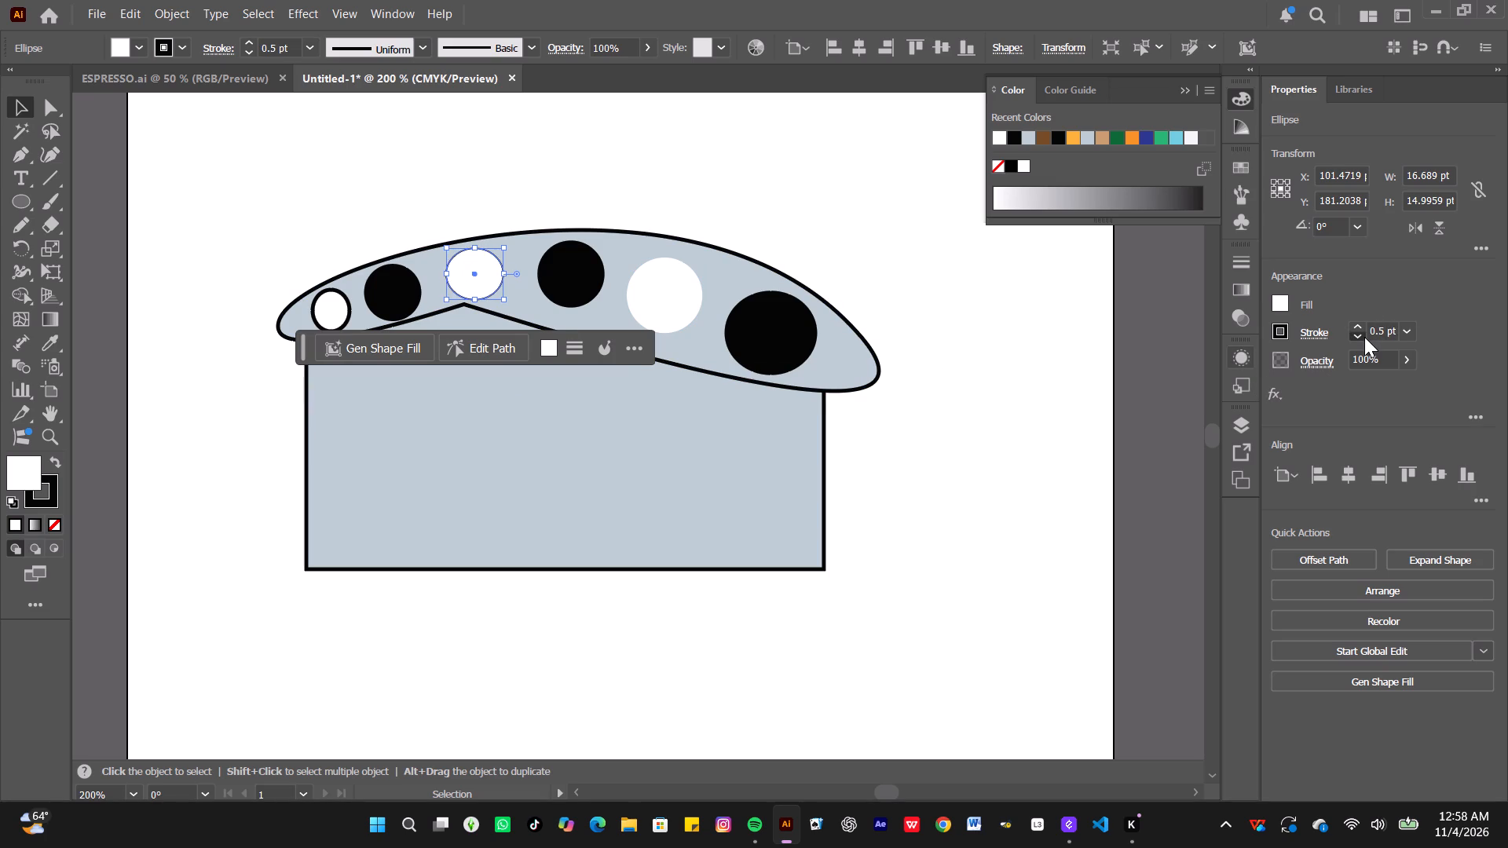
click(1364, 337)
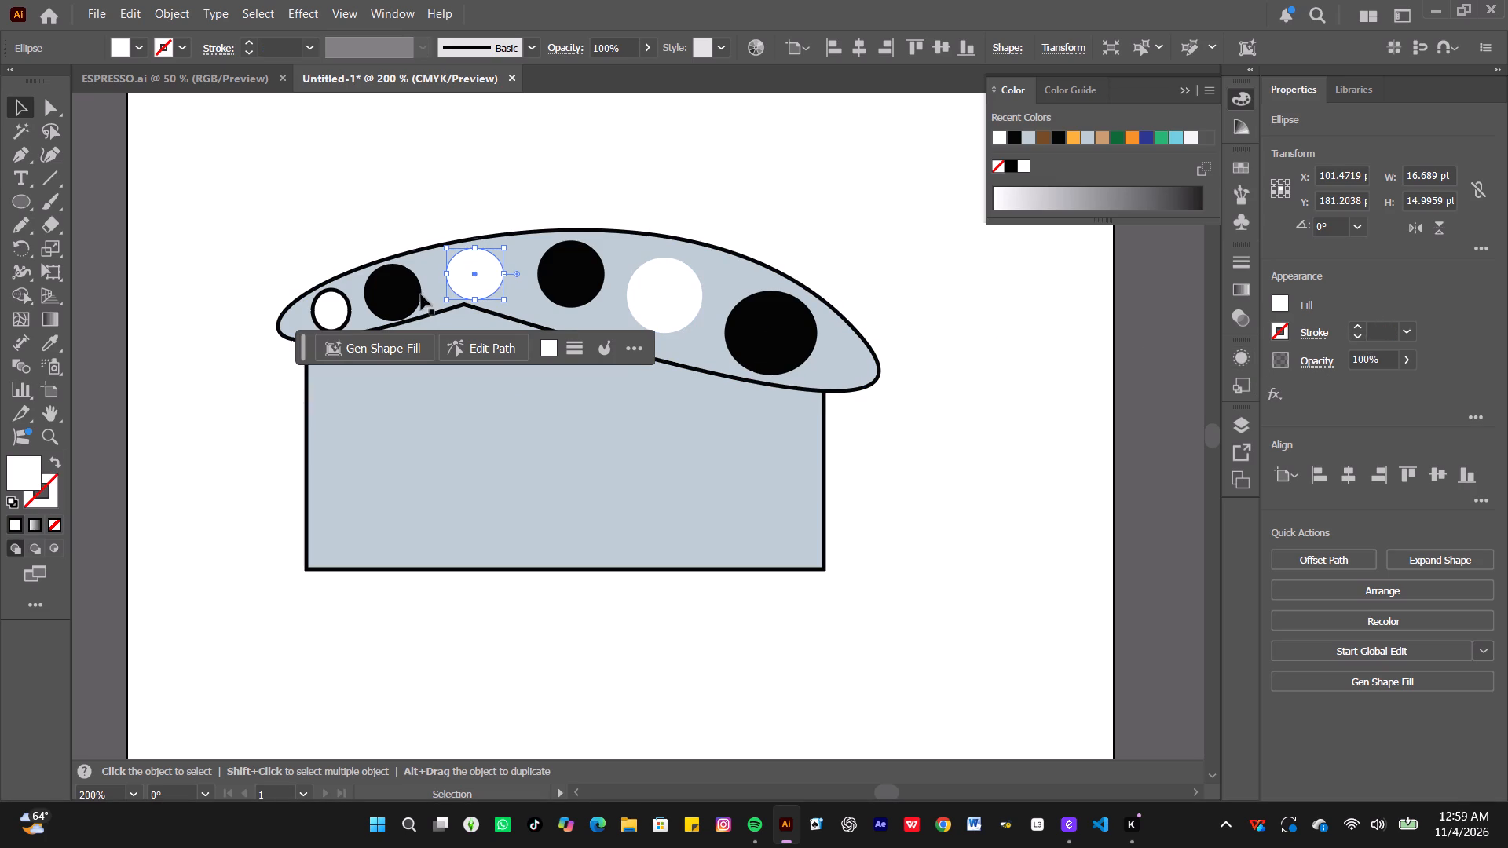
click(331, 315)
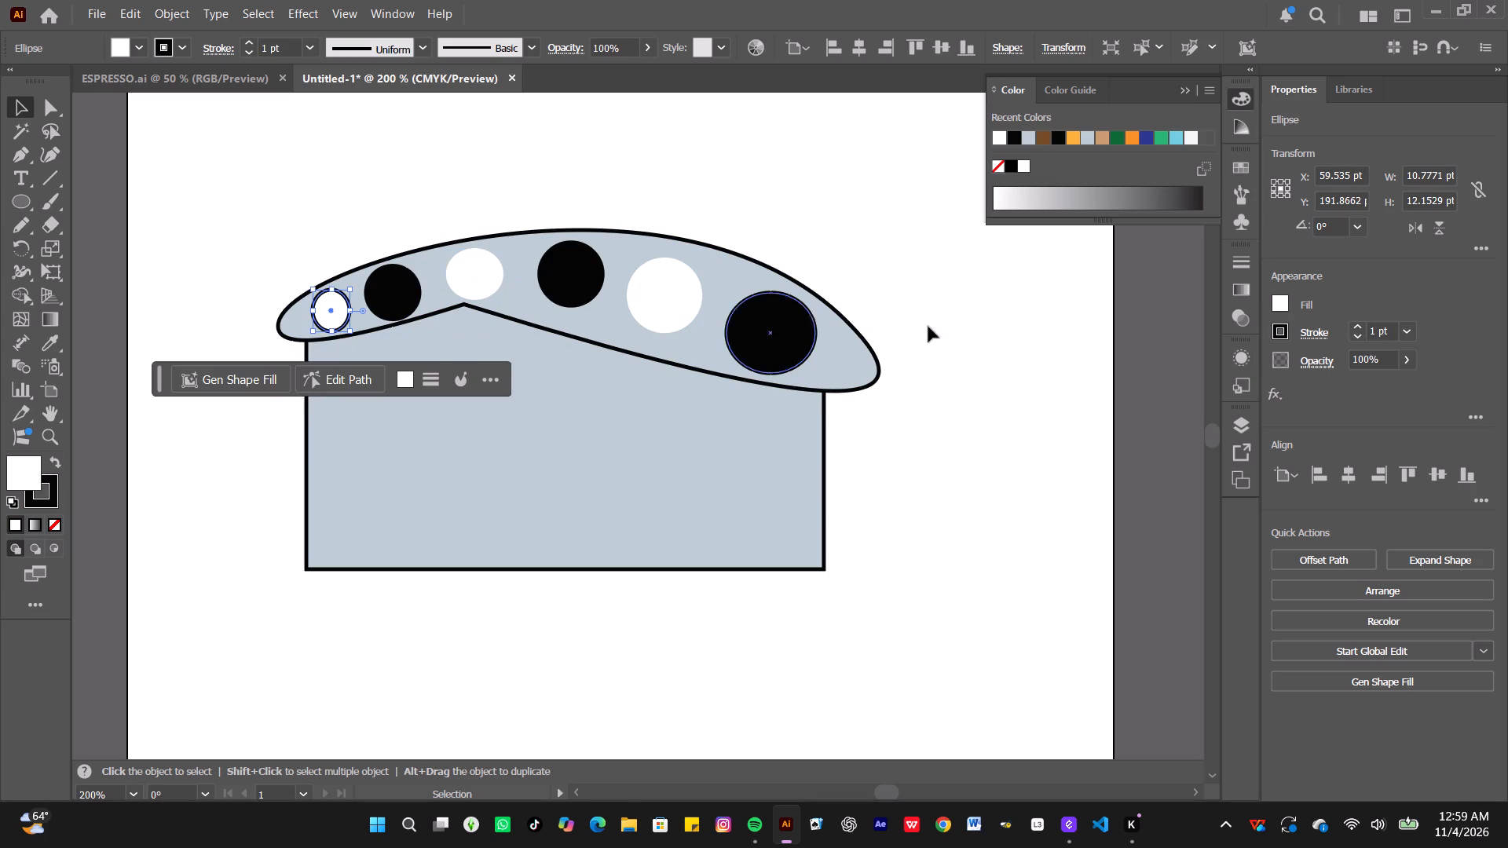
click(1352, 340)
click(1352, 340)
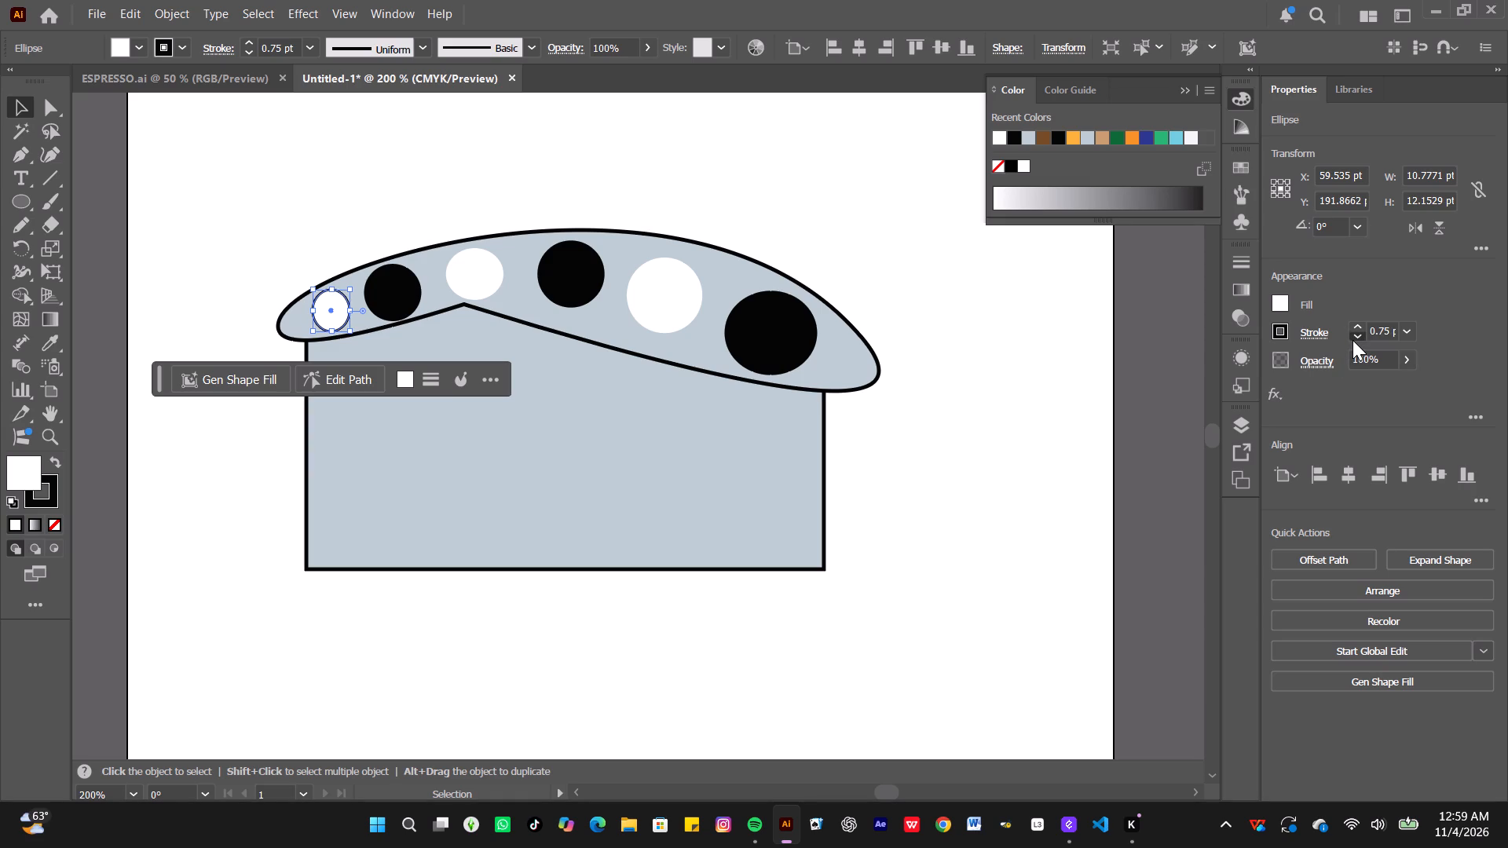
click(1352, 340)
click(1352, 340)
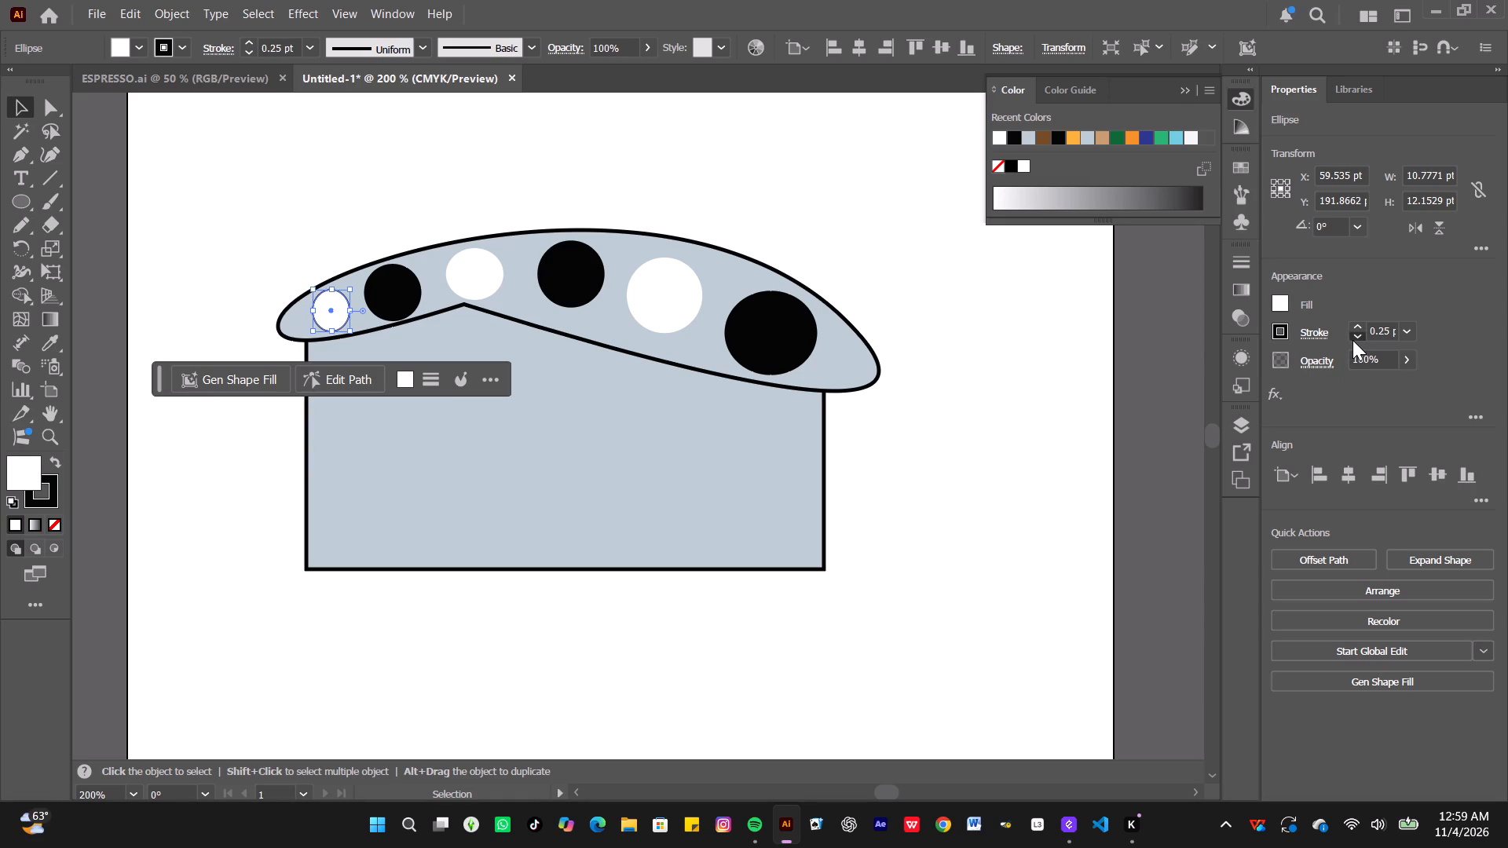
click(1352, 340)
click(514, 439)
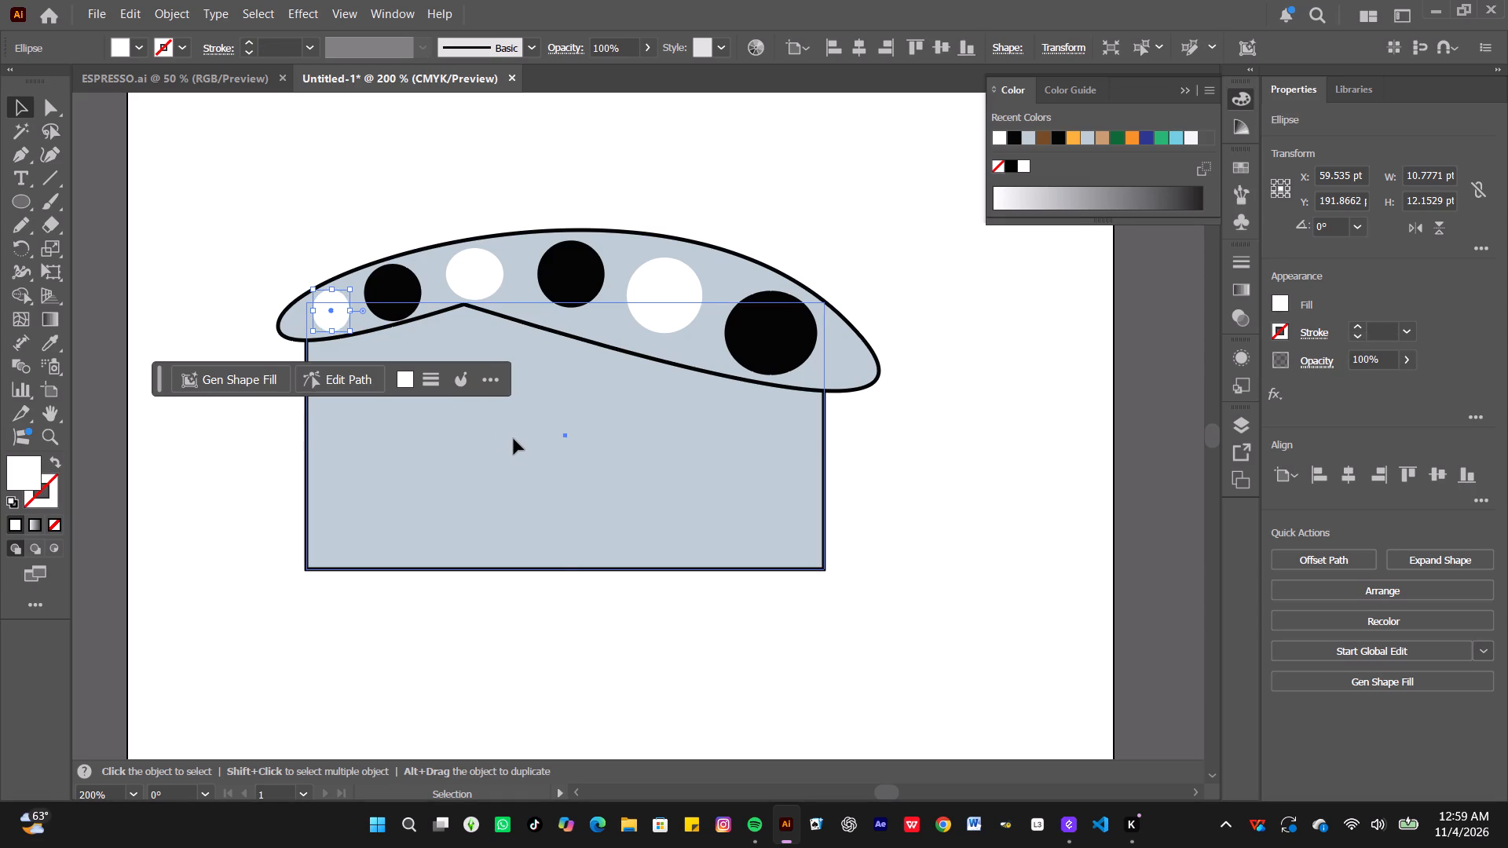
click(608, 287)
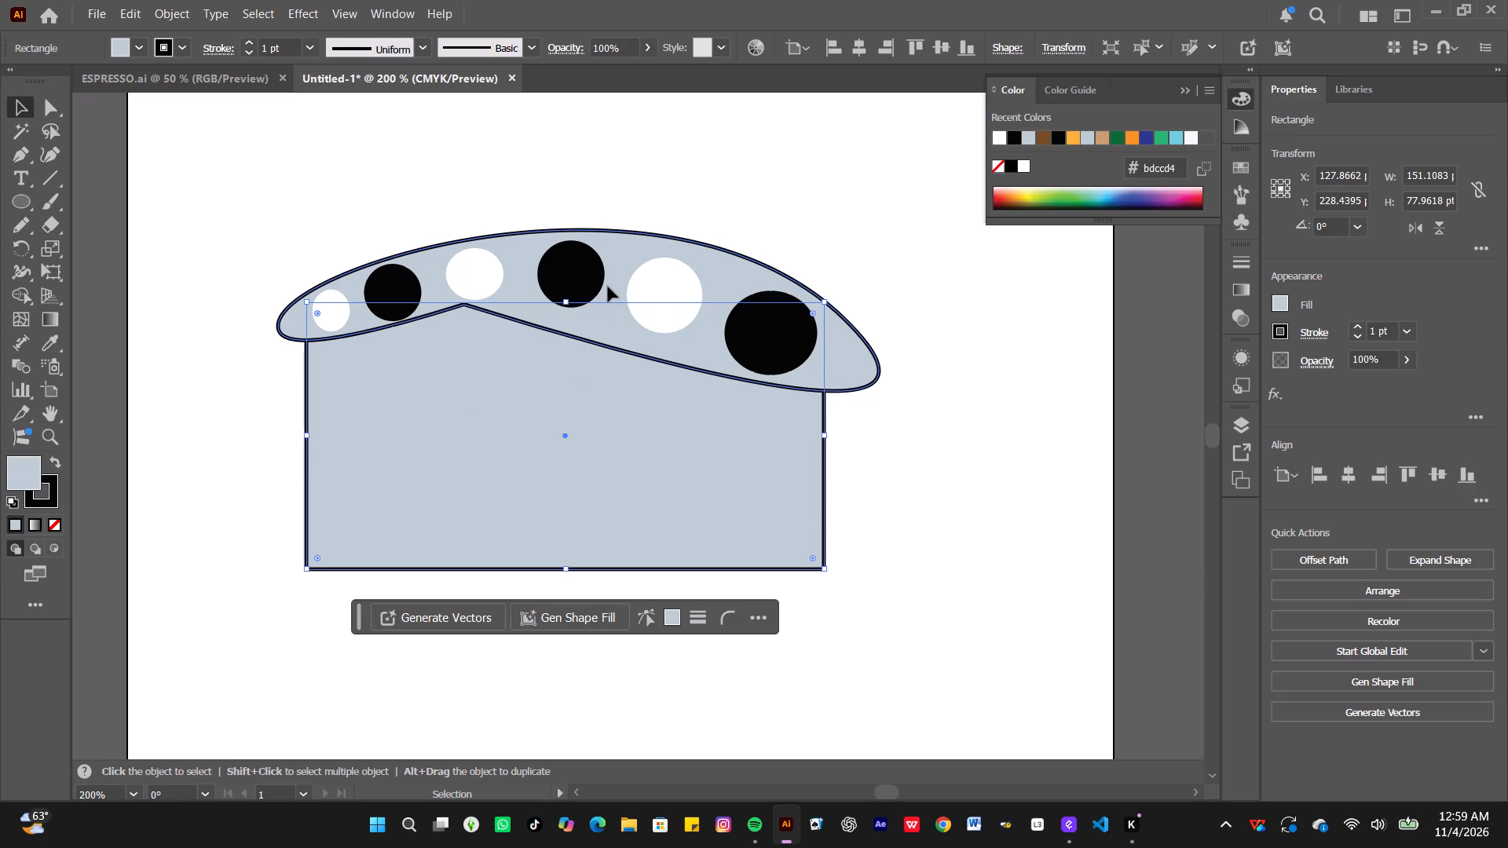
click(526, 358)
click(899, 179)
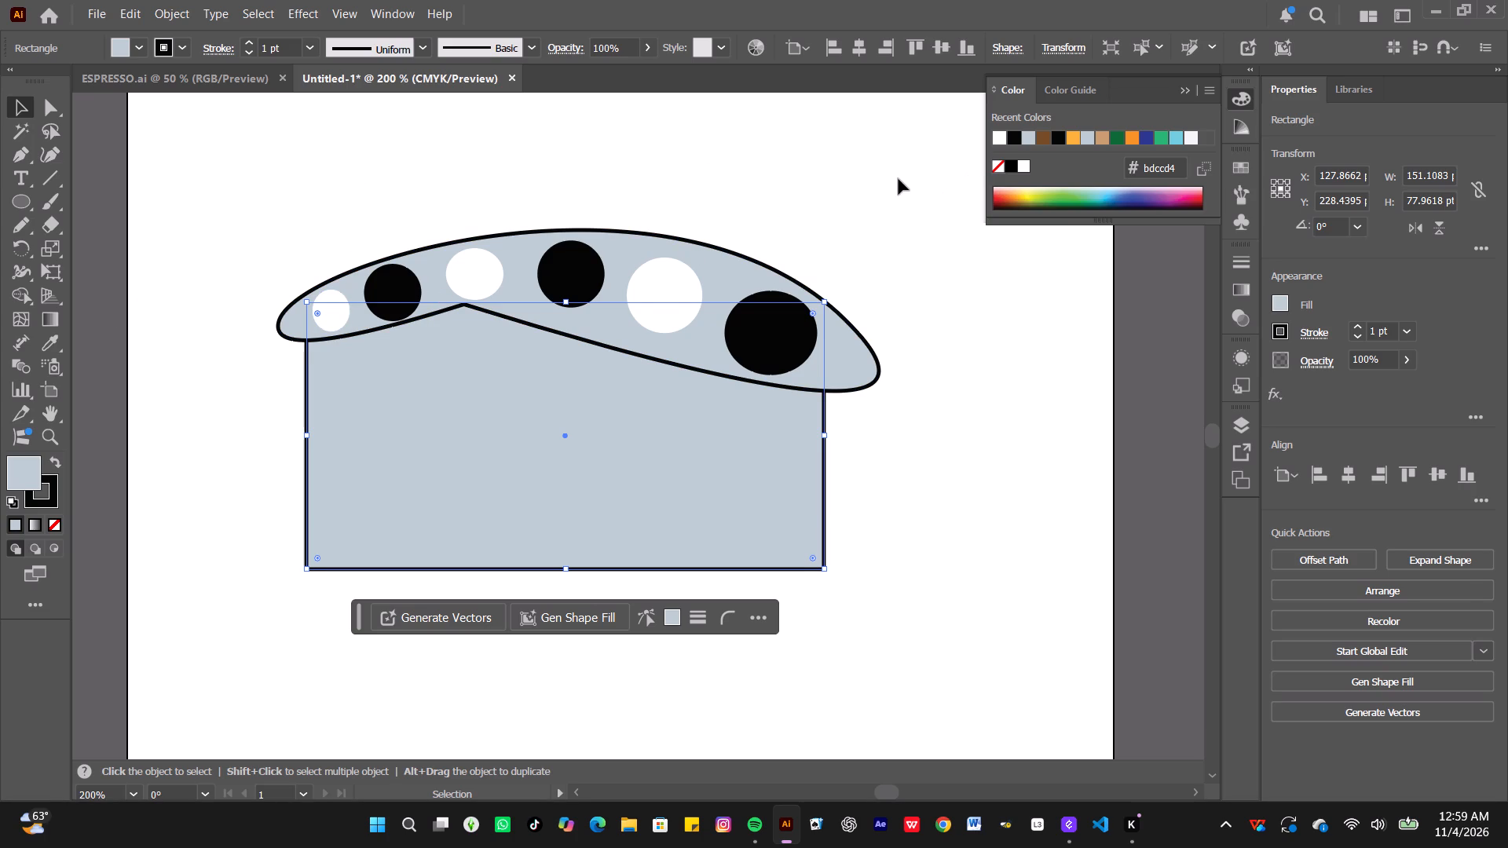
Group the rectangle, the curved shape and all six circles into one object.
scroll(684, 267, left, 3)
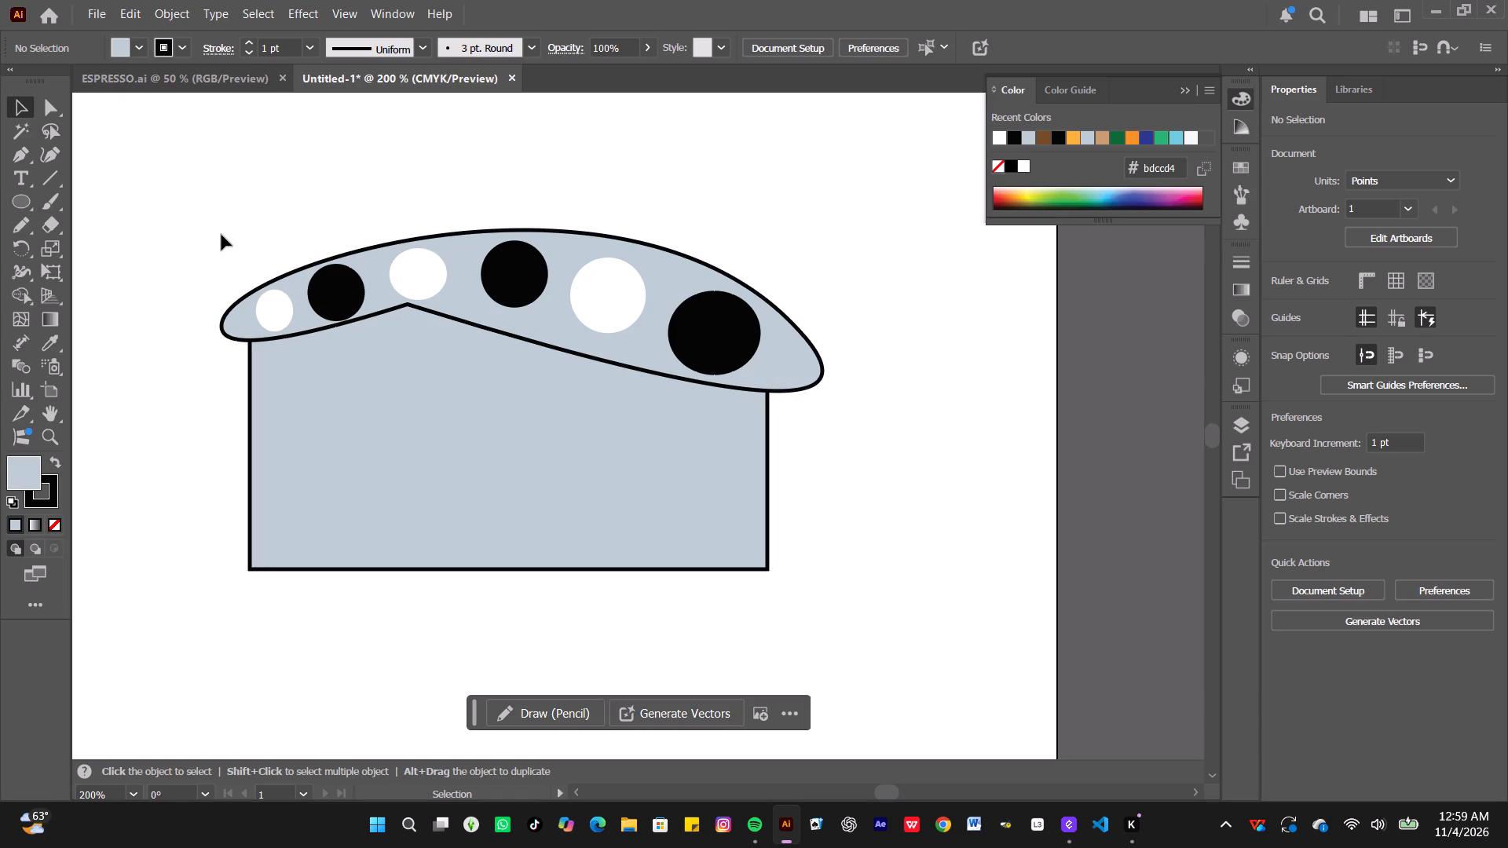
drag(221, 235, 651, 613)
scroll(475, 364, right, 1)
drag(651, 613, 868, 624)
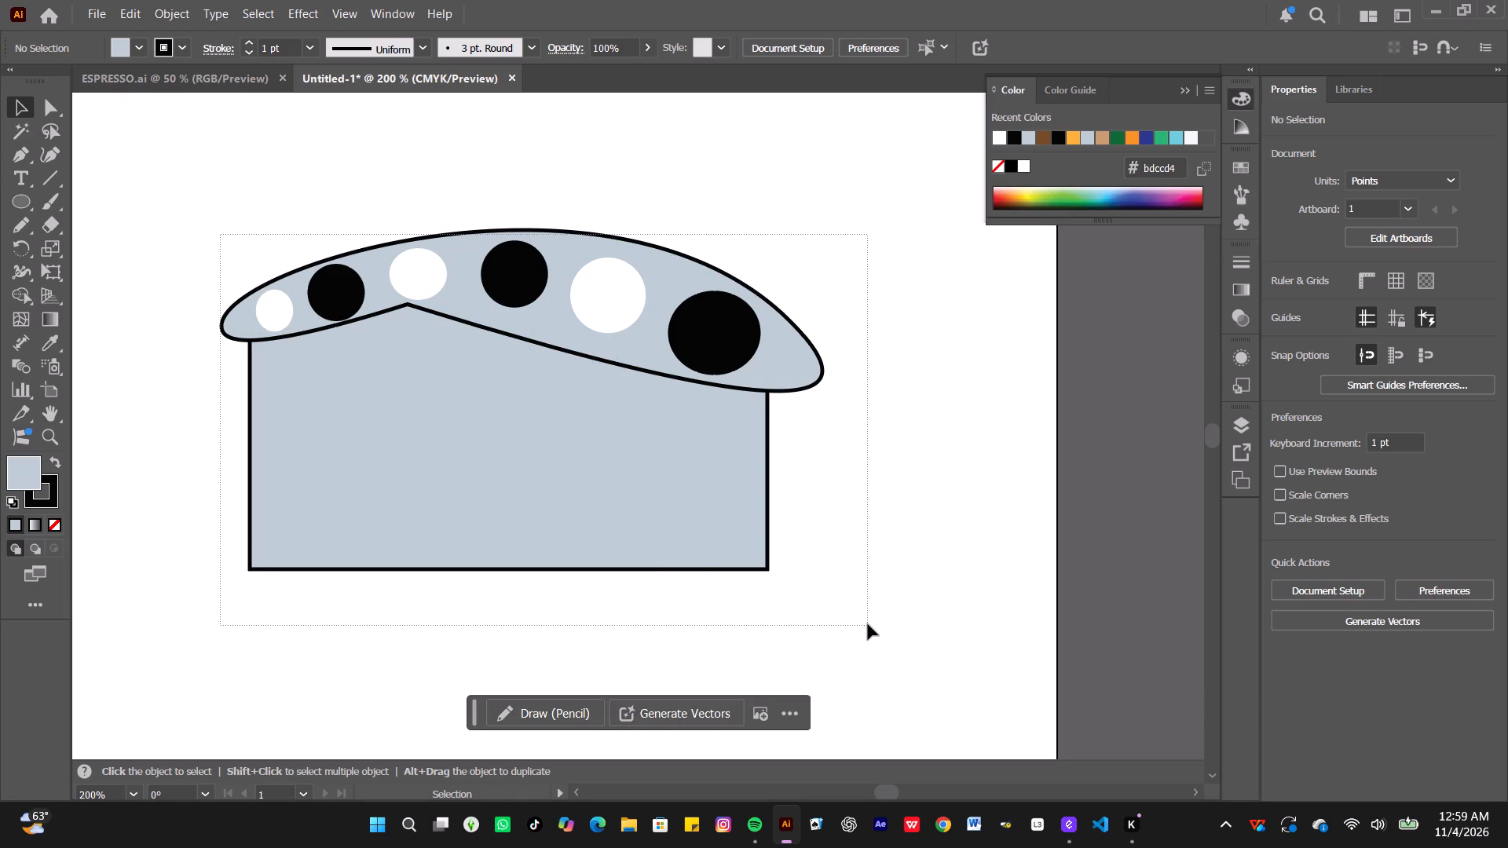
drag(868, 624, 825, 608)
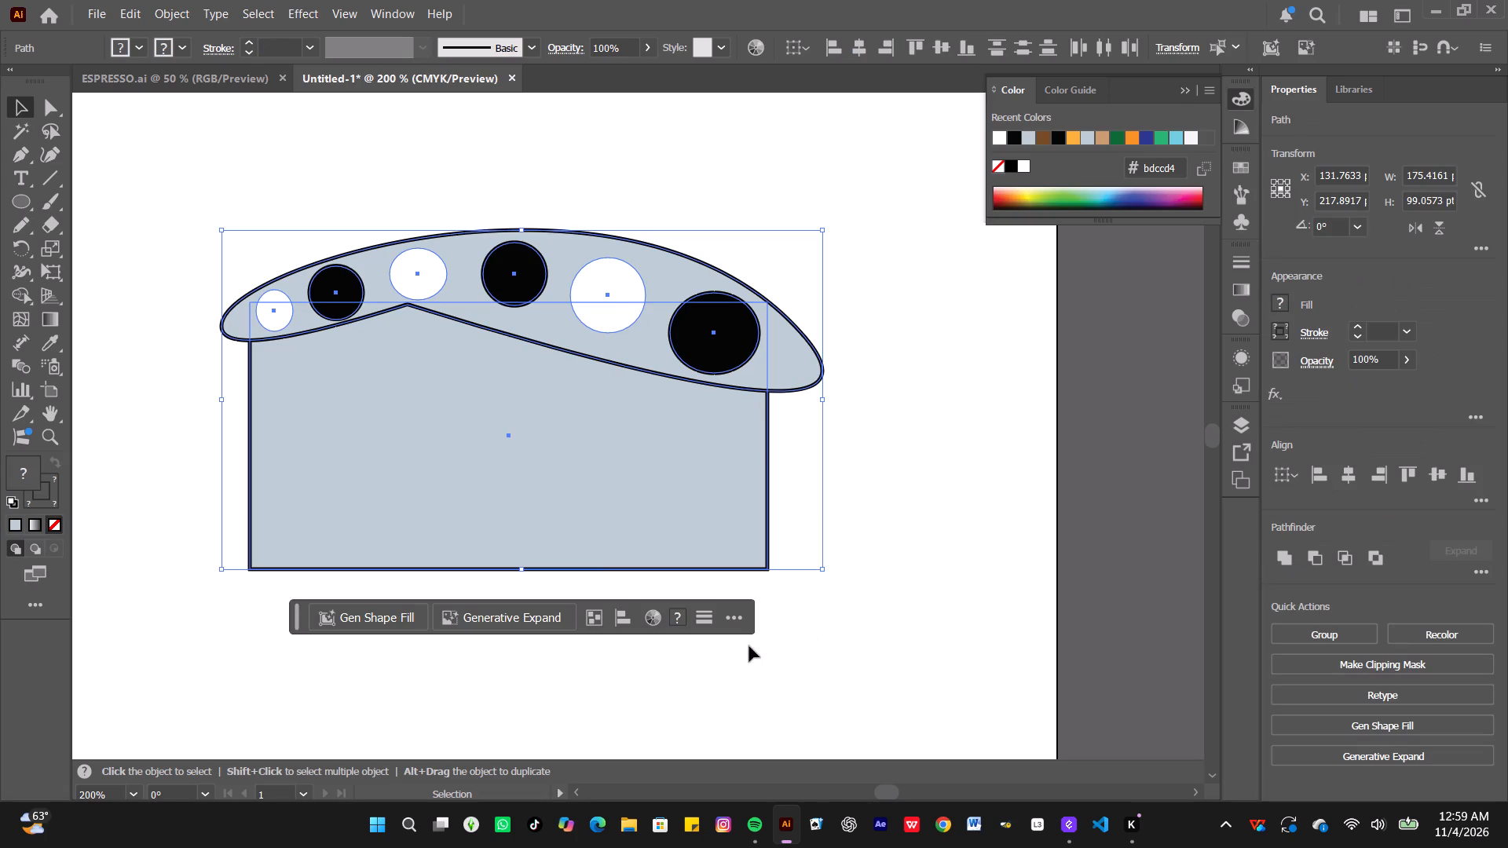
click(742, 615)
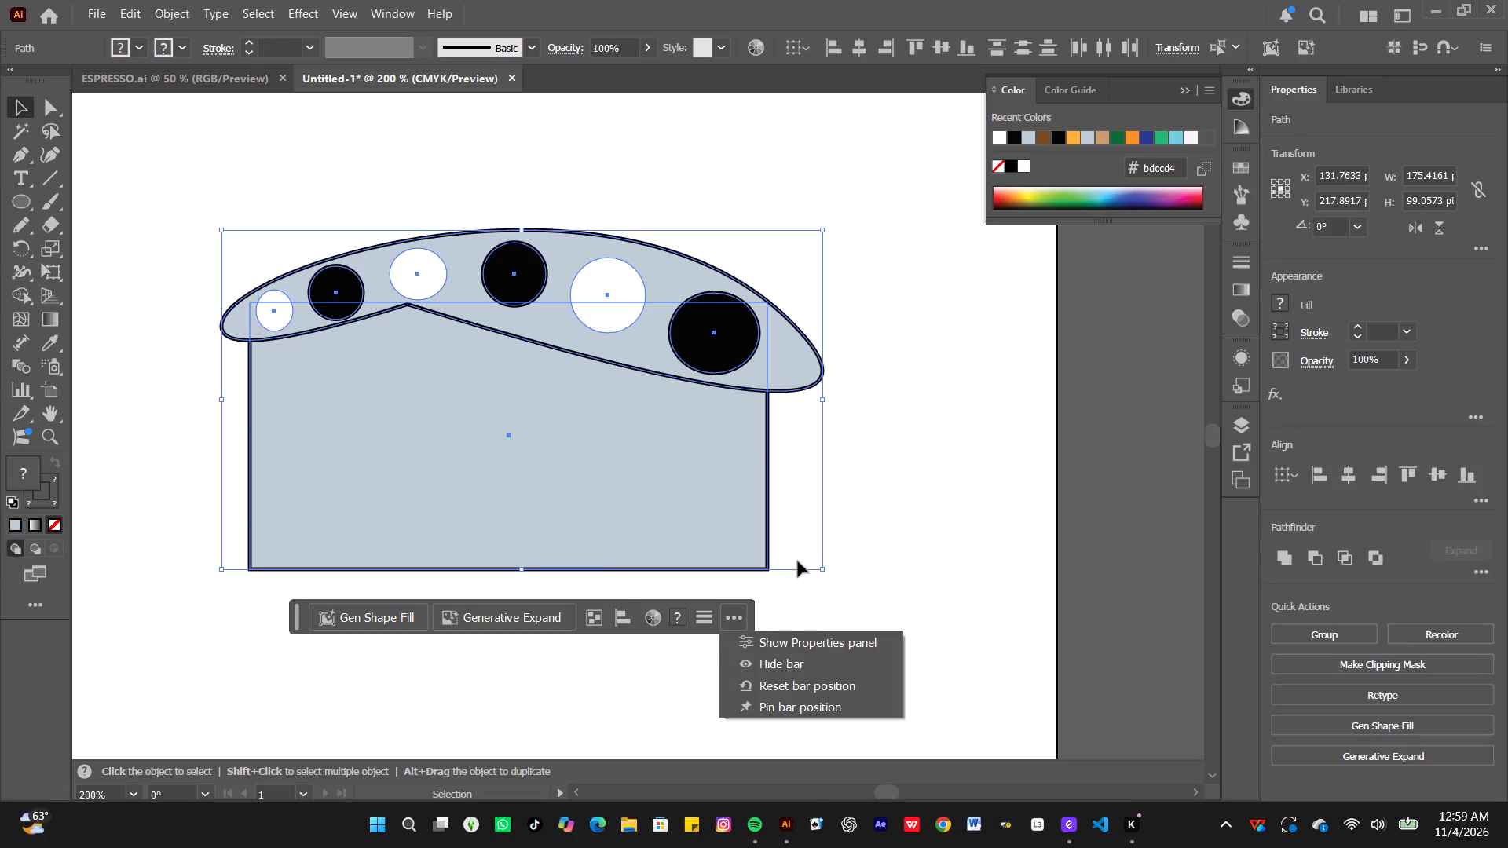
right_click(711, 487)
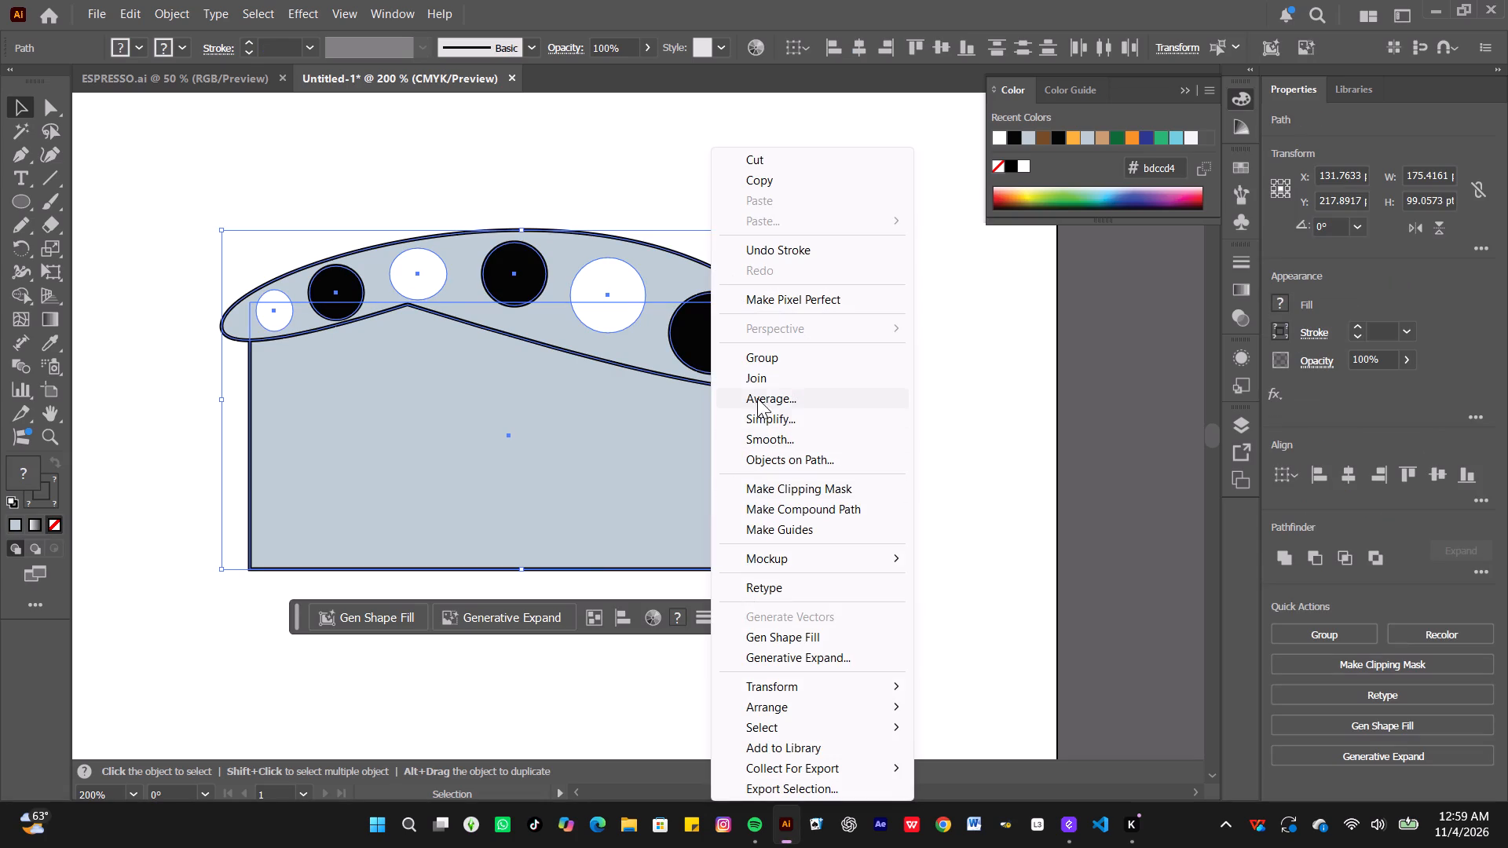
click(768, 361)
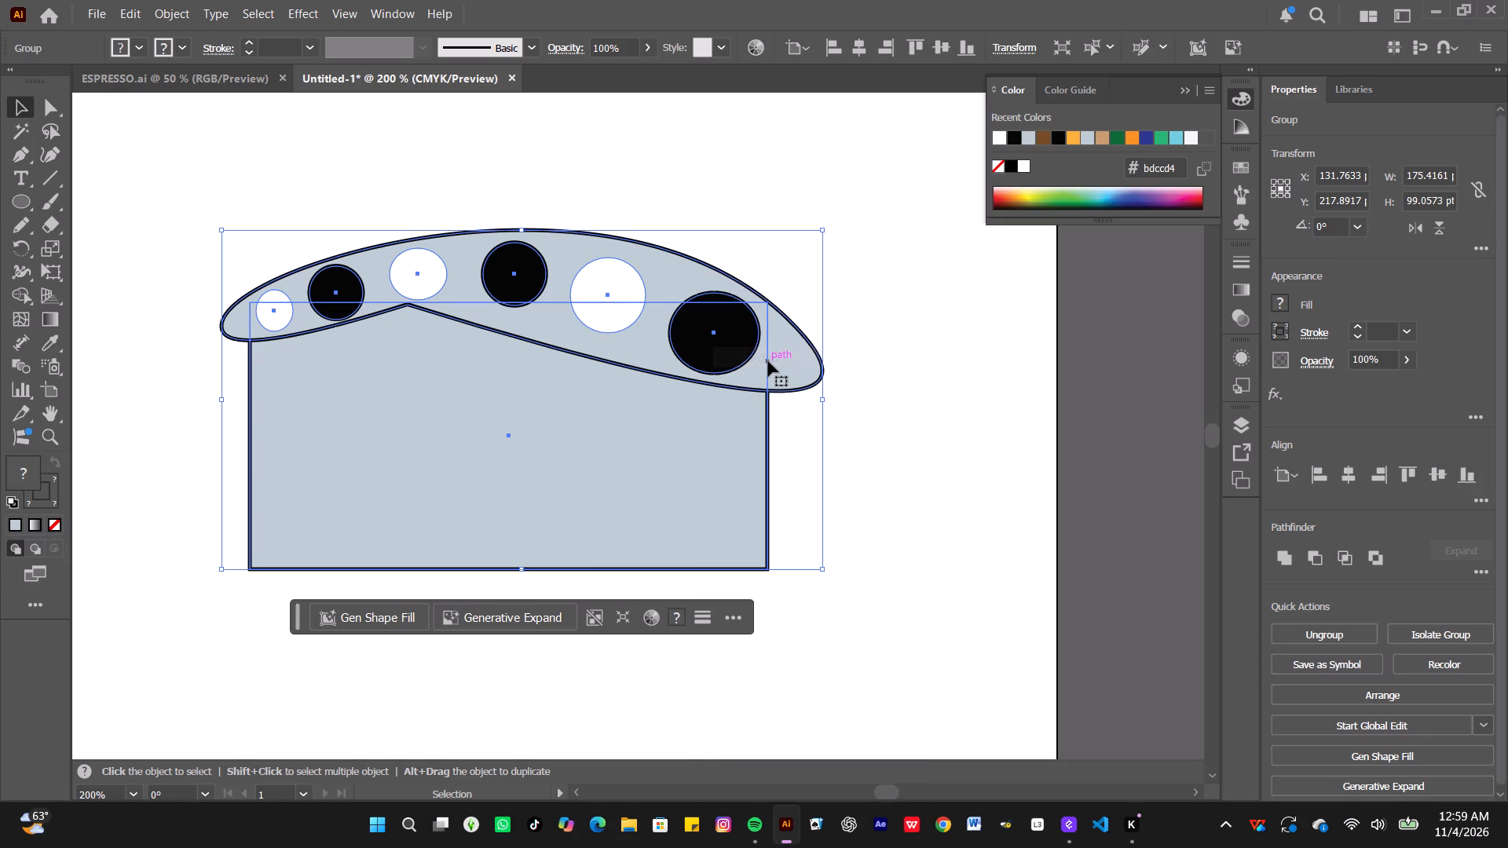
click(886, 350)
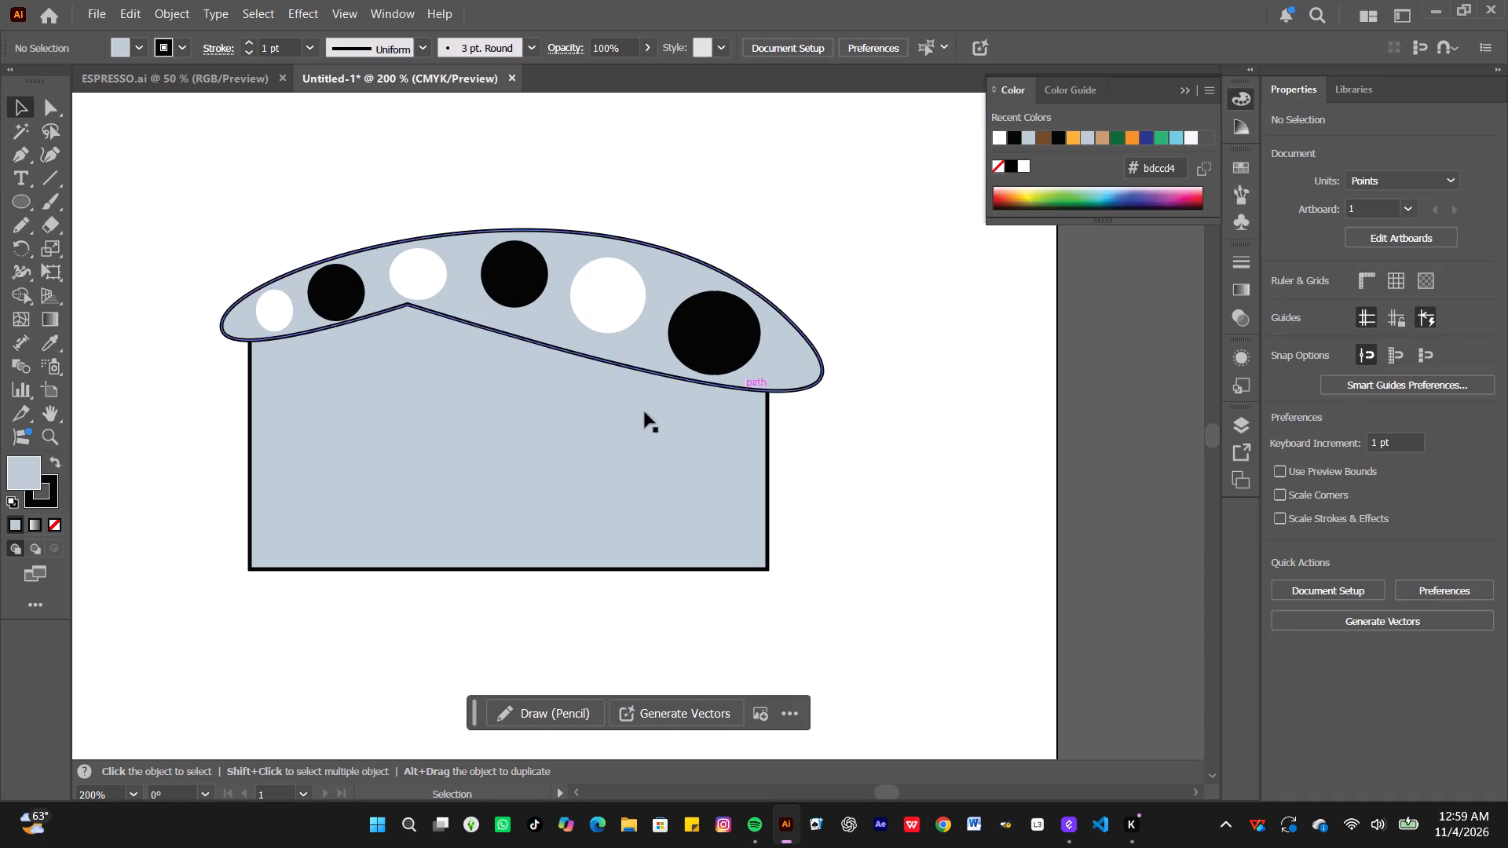
Move the grouped illustration a short distance up and to the right on the artboard.
drag(589, 431, 680, 402)
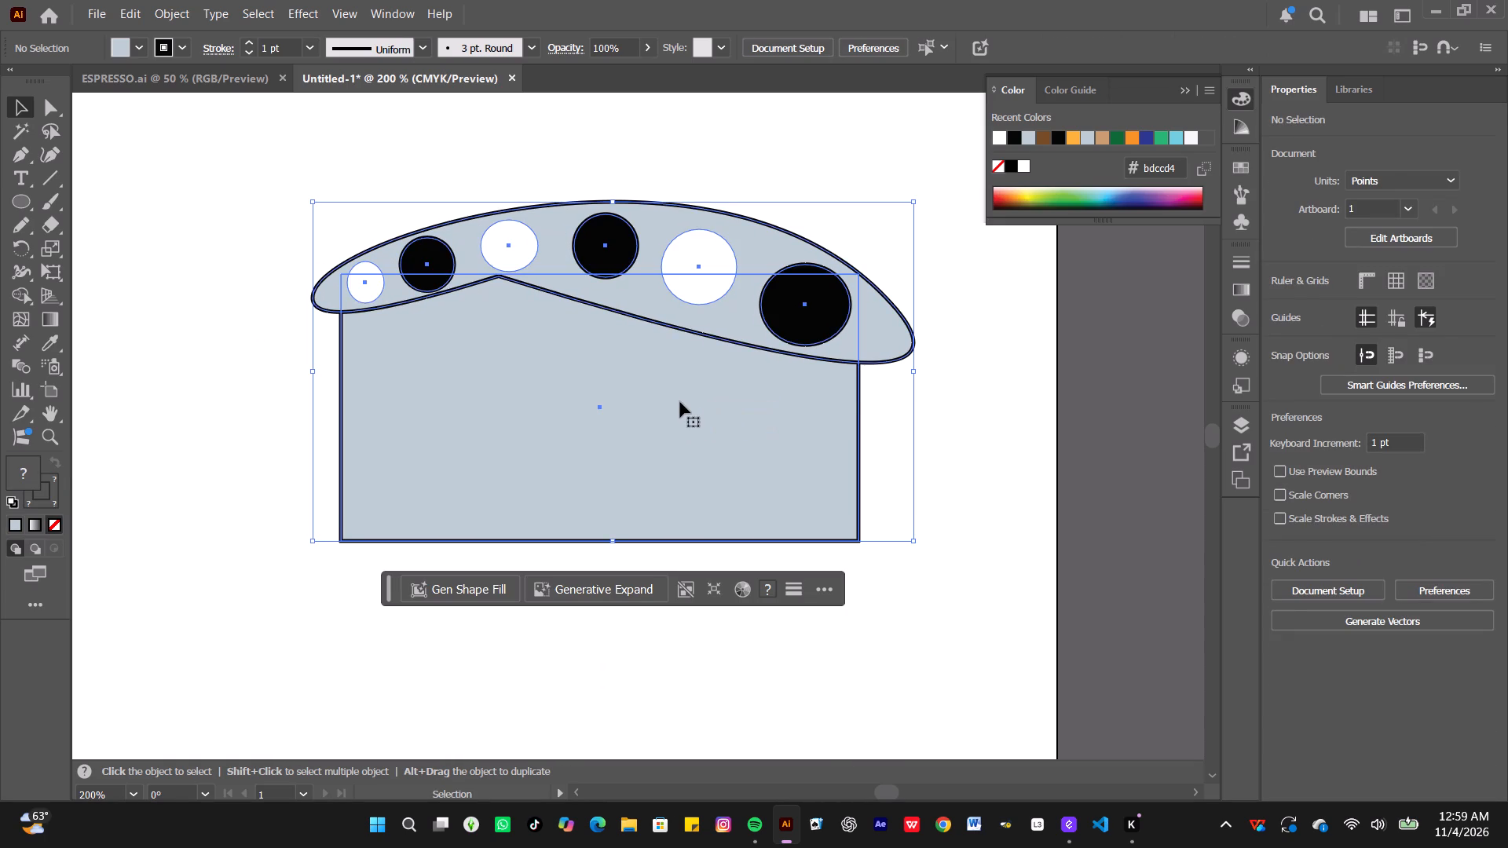
click(966, 379)
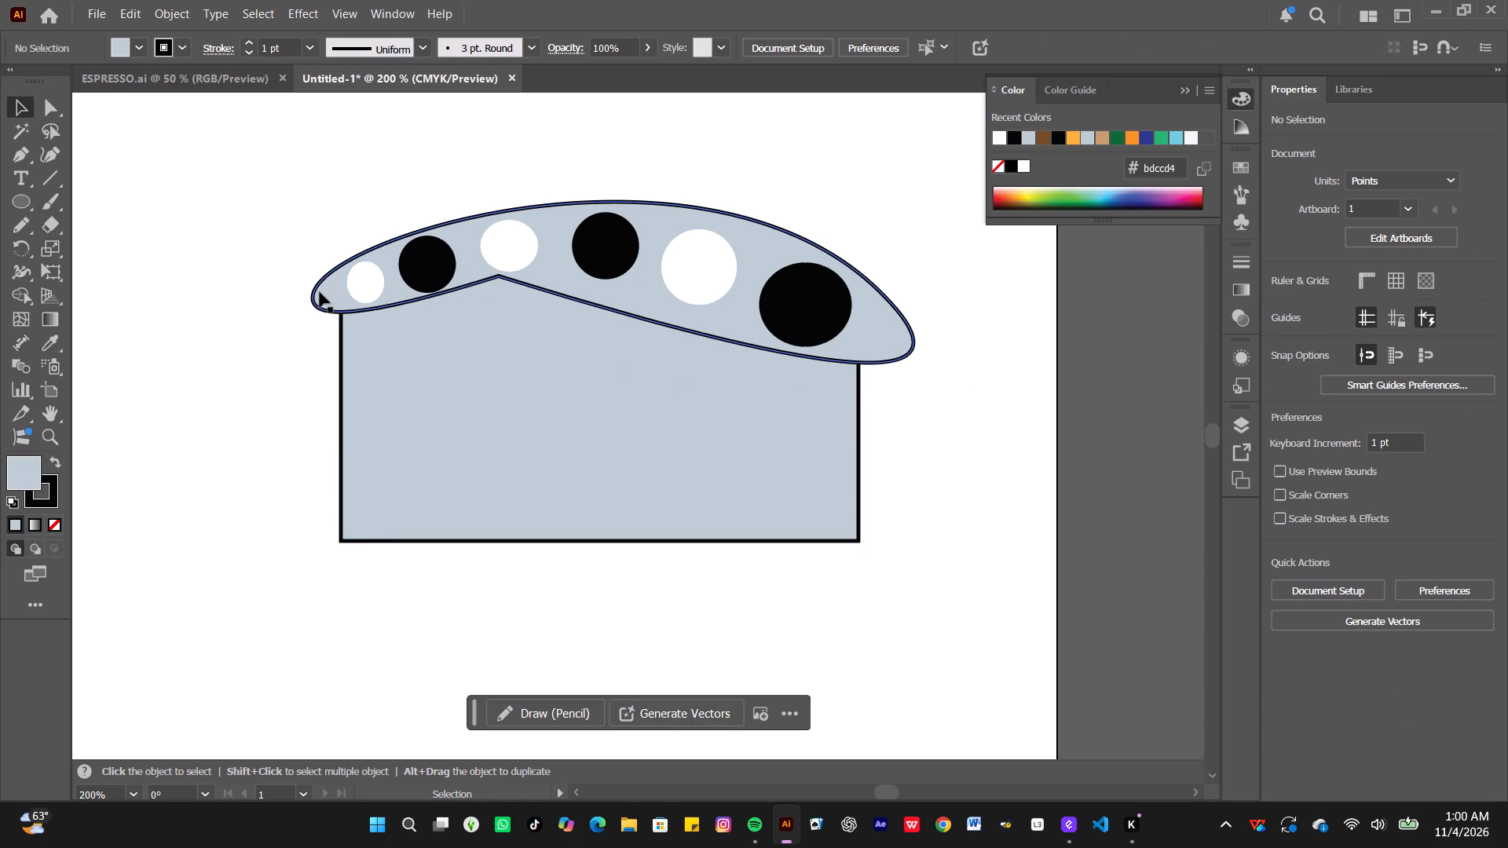
Draw a door rectangle about 33 pt wide and 46 pt high near the middle of the blue-grey body, reaching its bottom edge.
right_click(27, 196)
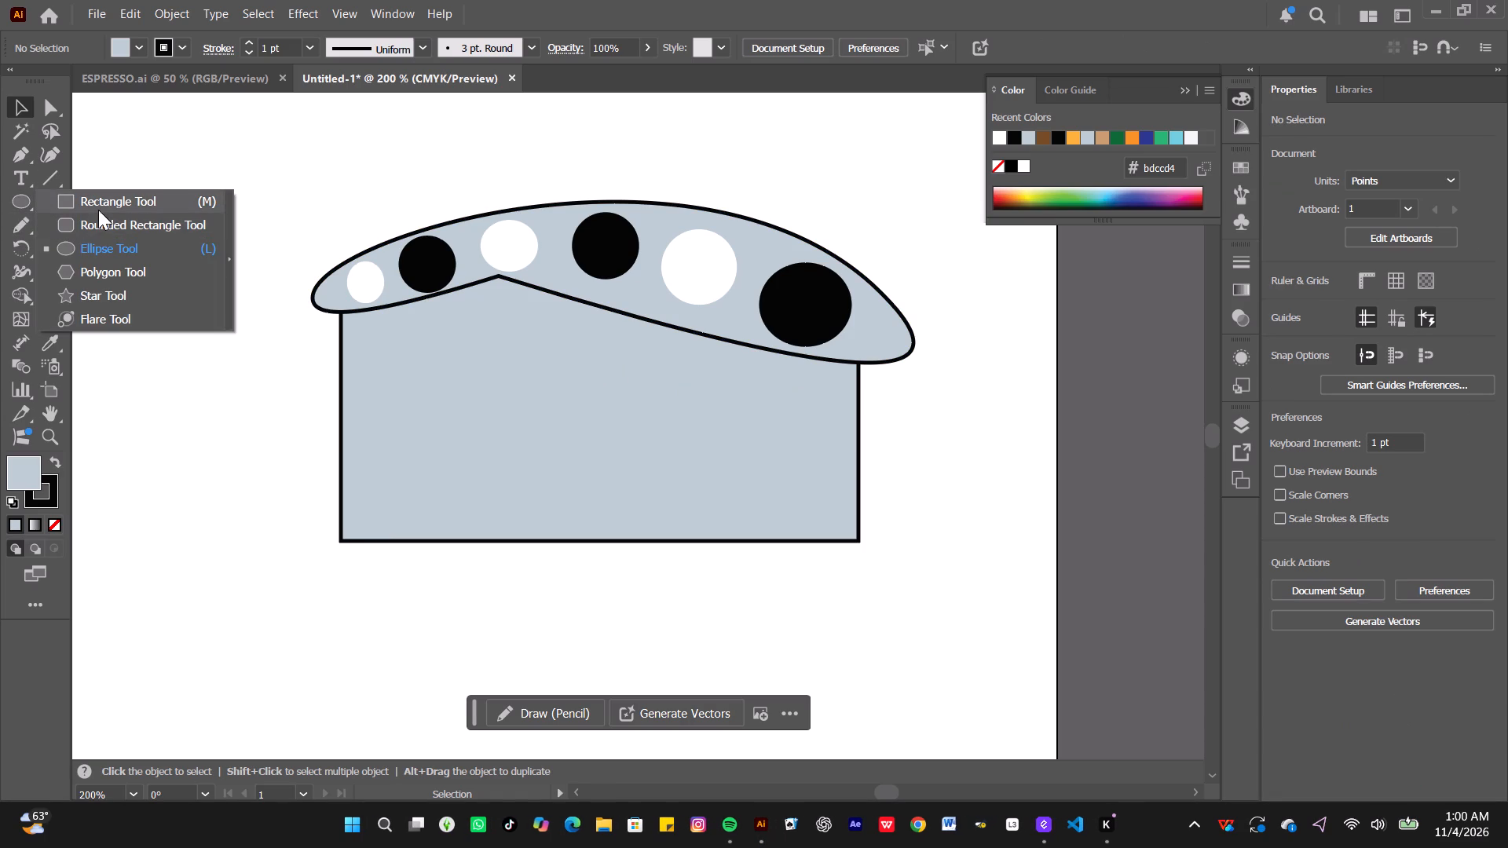
click(98, 210)
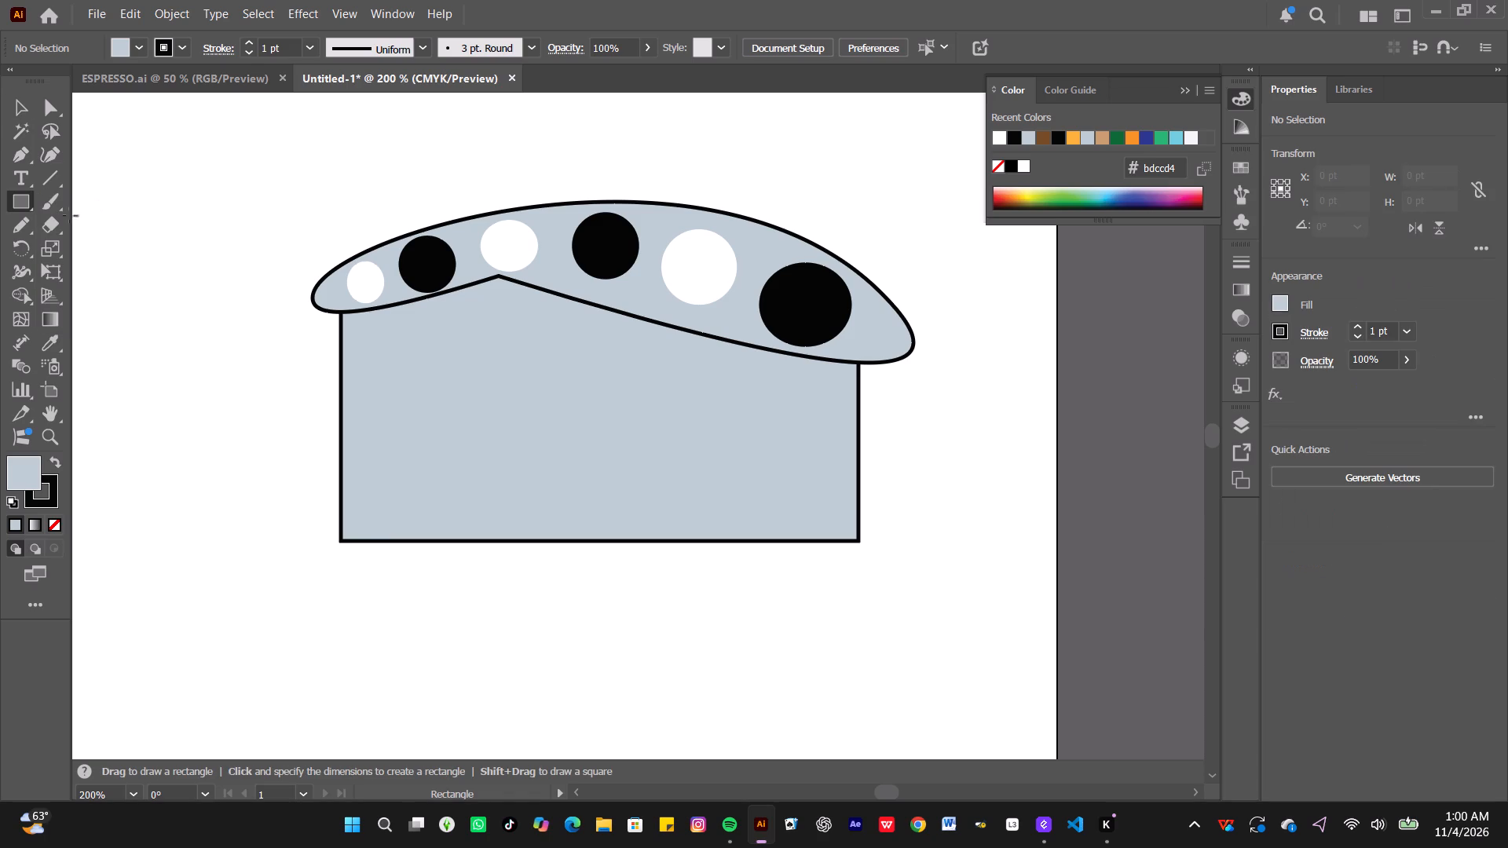
right_click(16, 197)
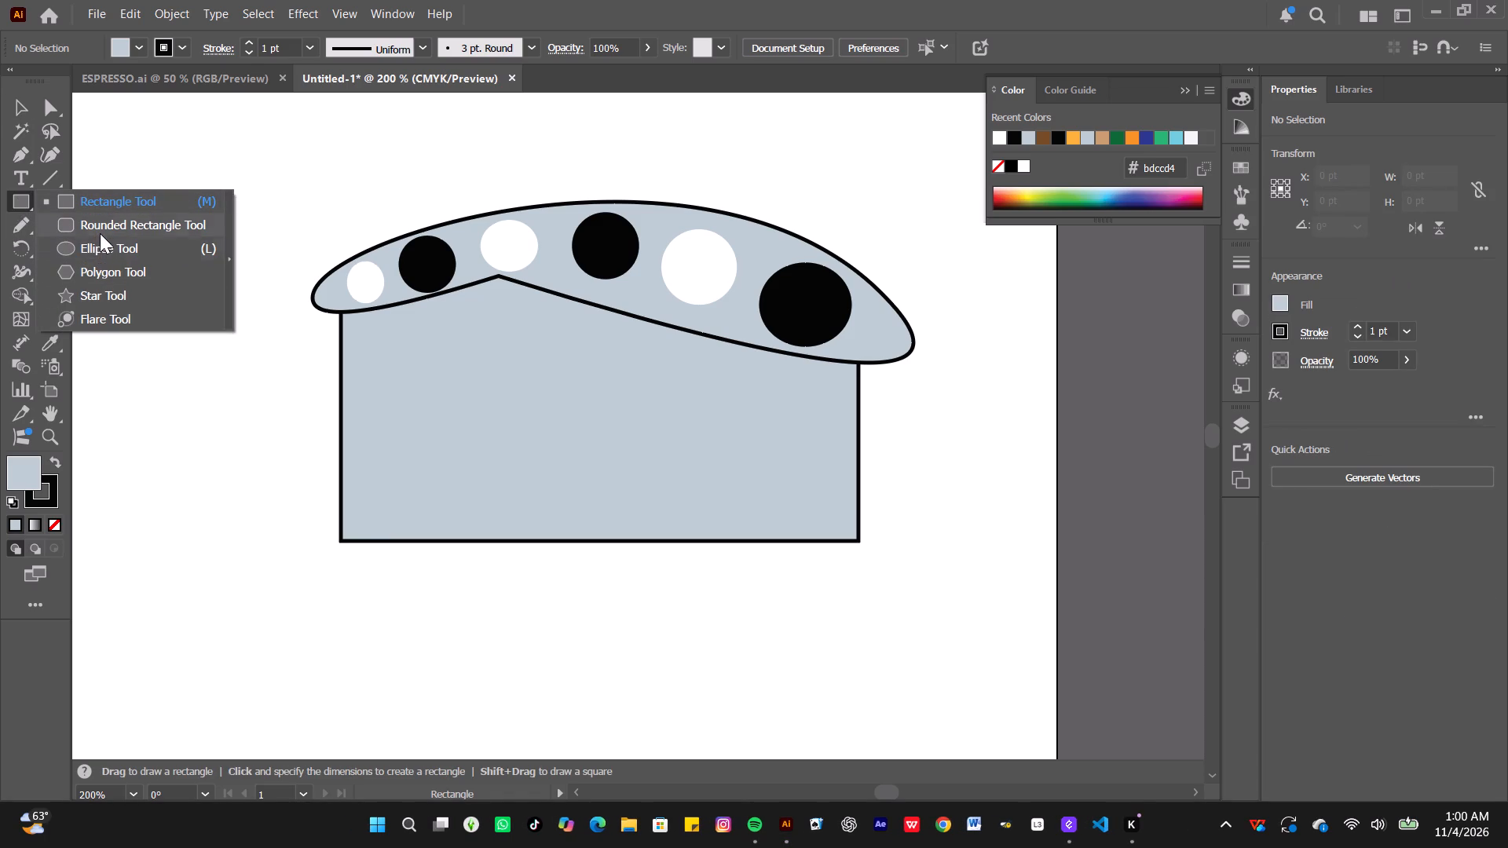
click(101, 233)
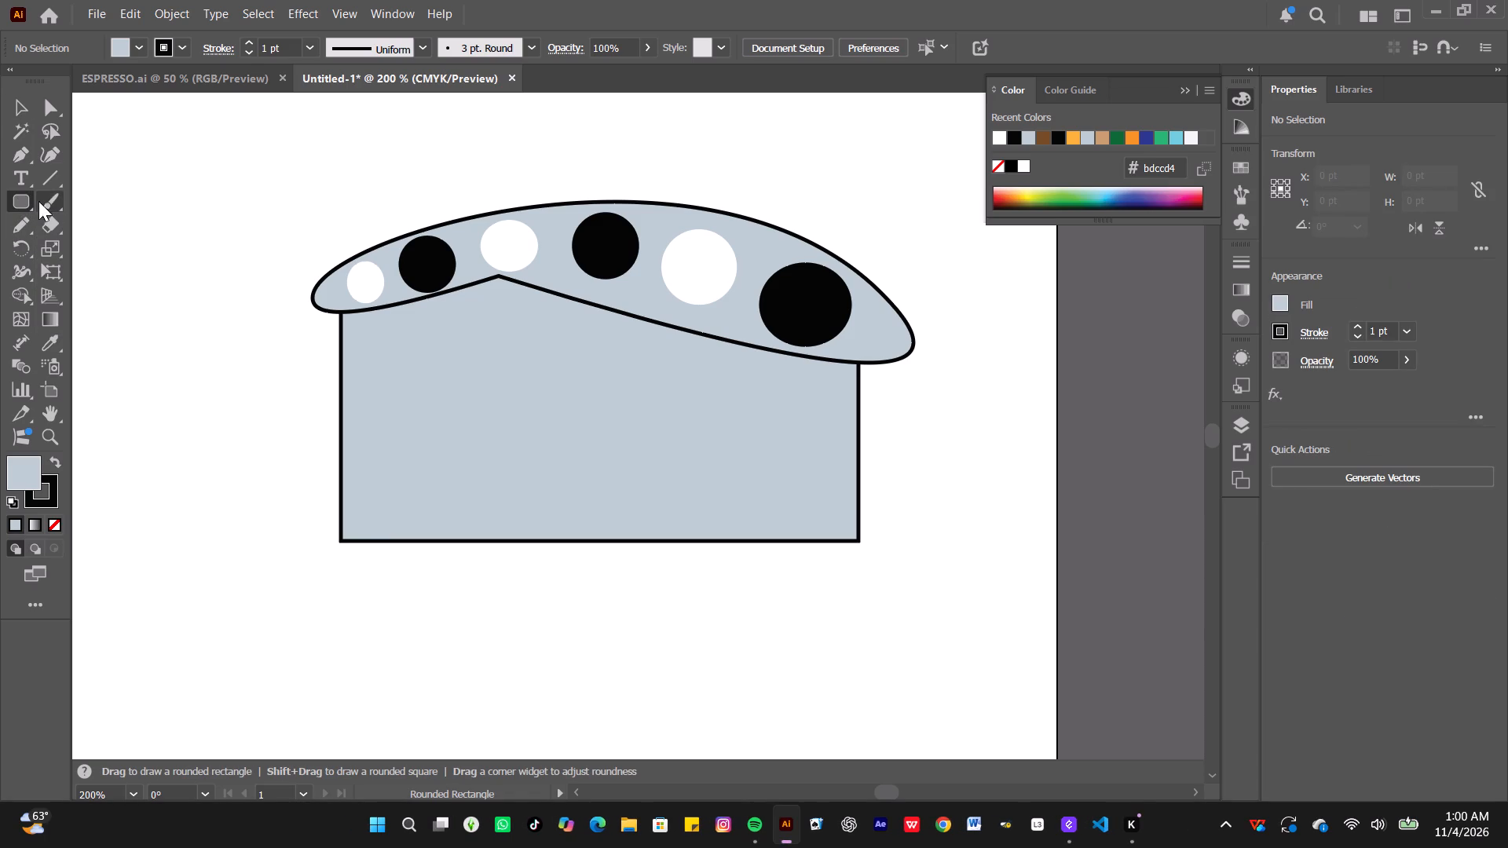
right_click(28, 201)
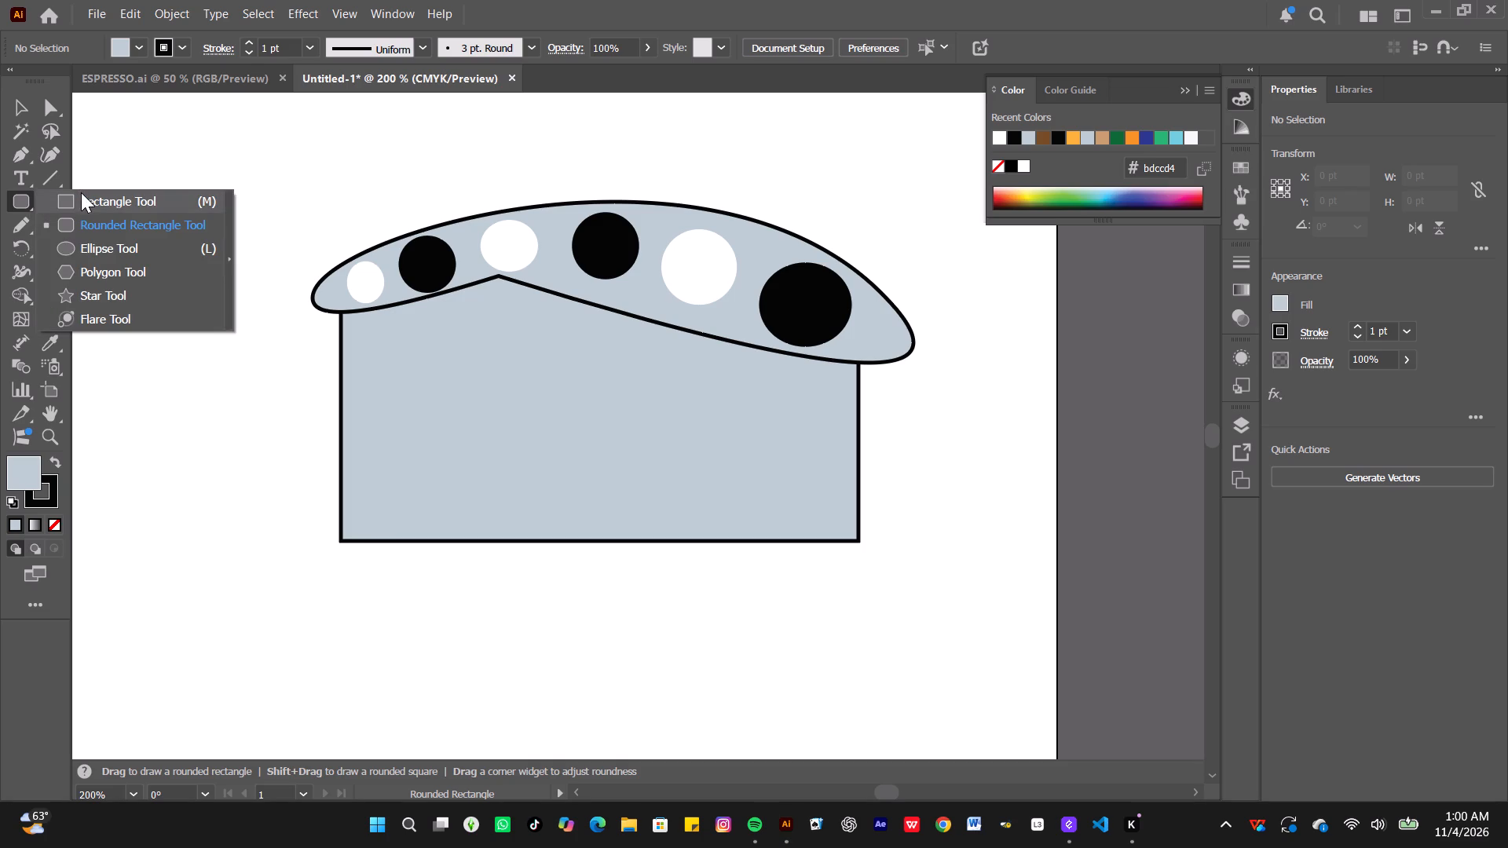
click(81, 192)
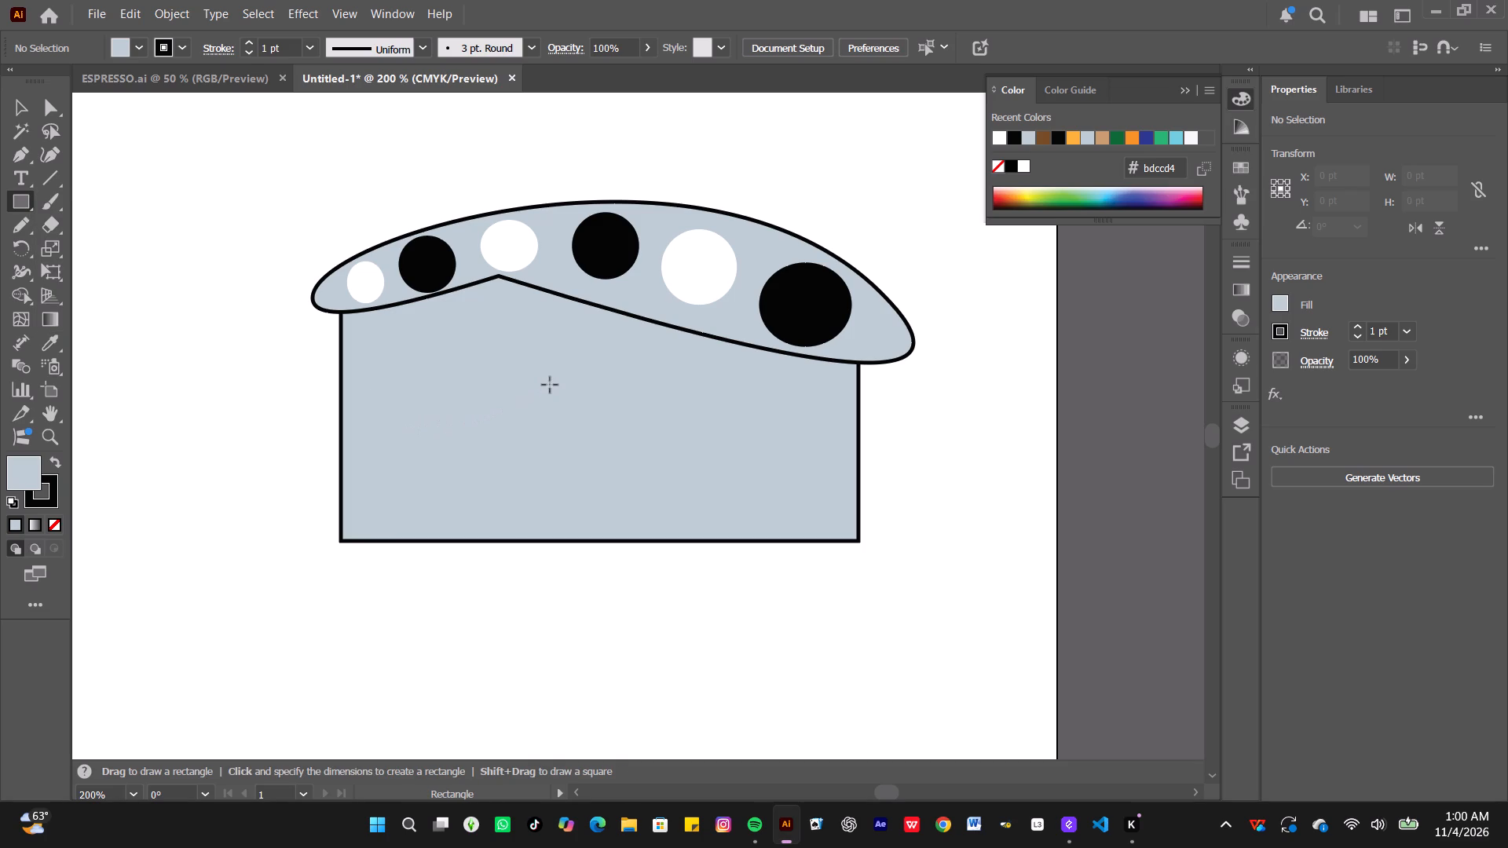
drag(550, 385, 651, 508)
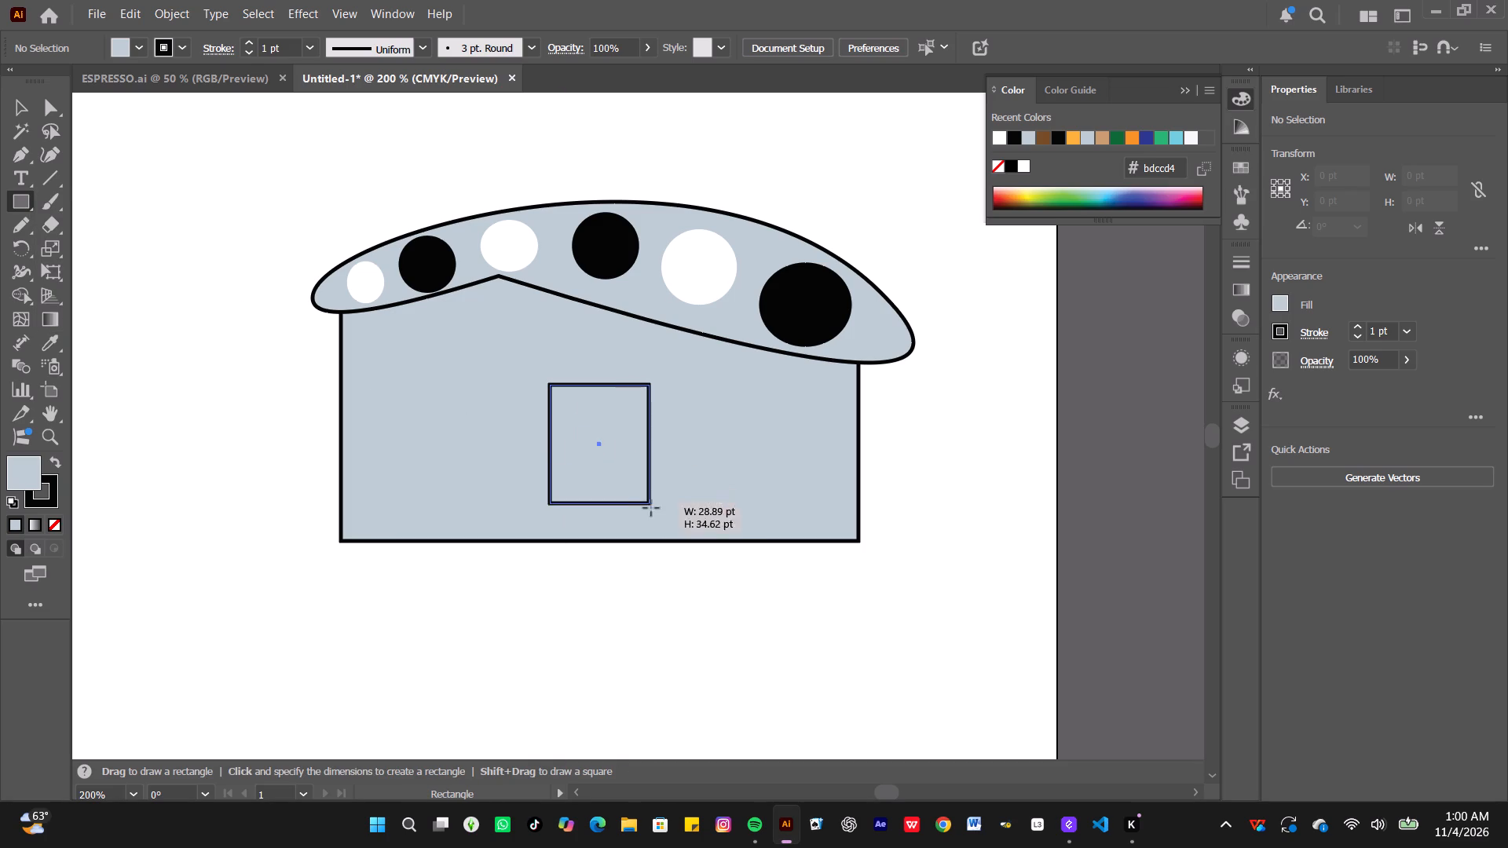
drag(651, 508, 662, 533)
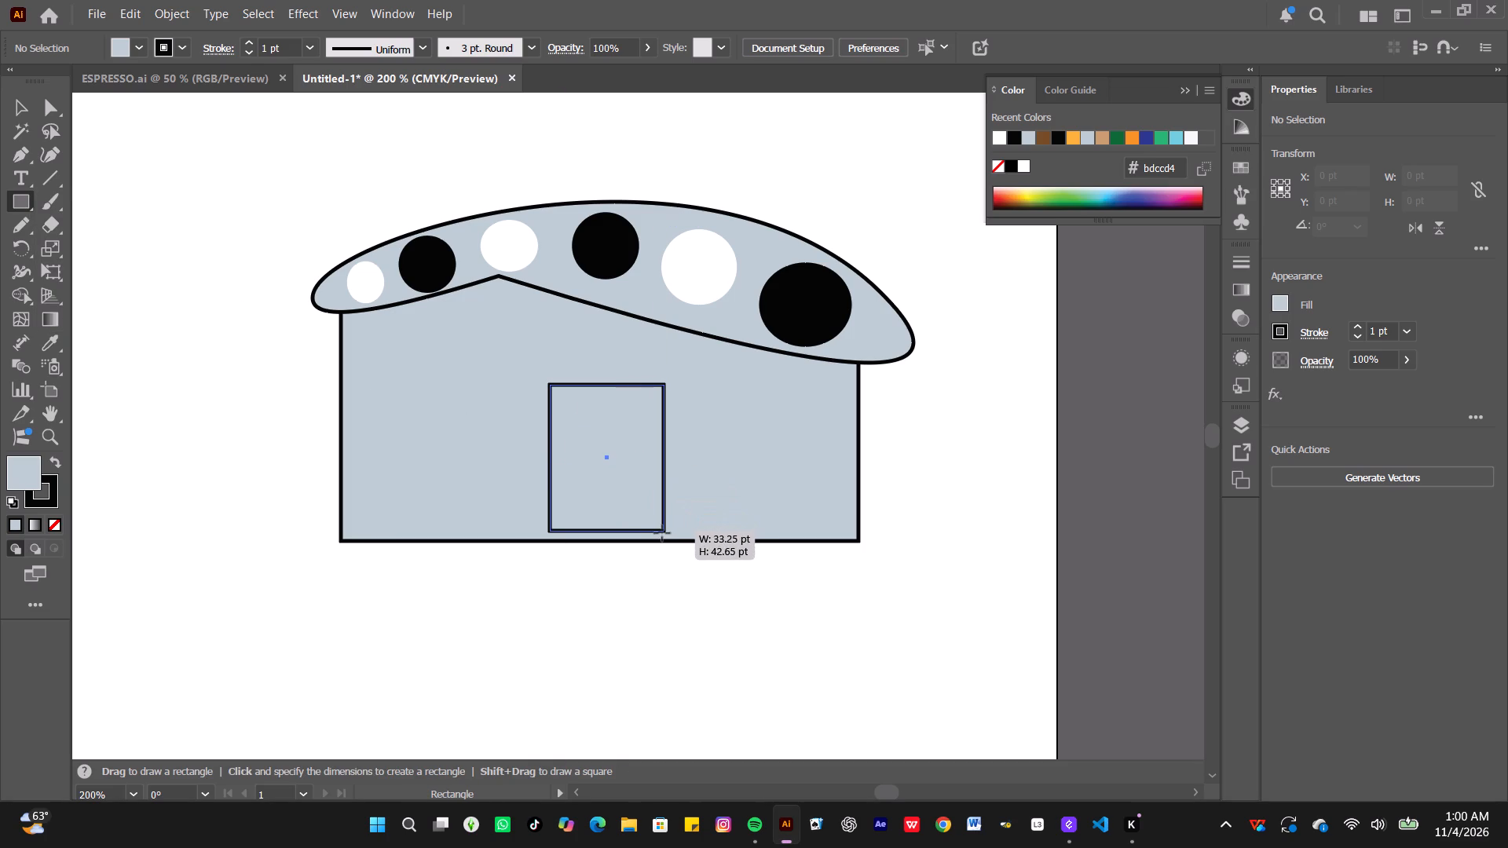
drag(662, 533, 661, 539)
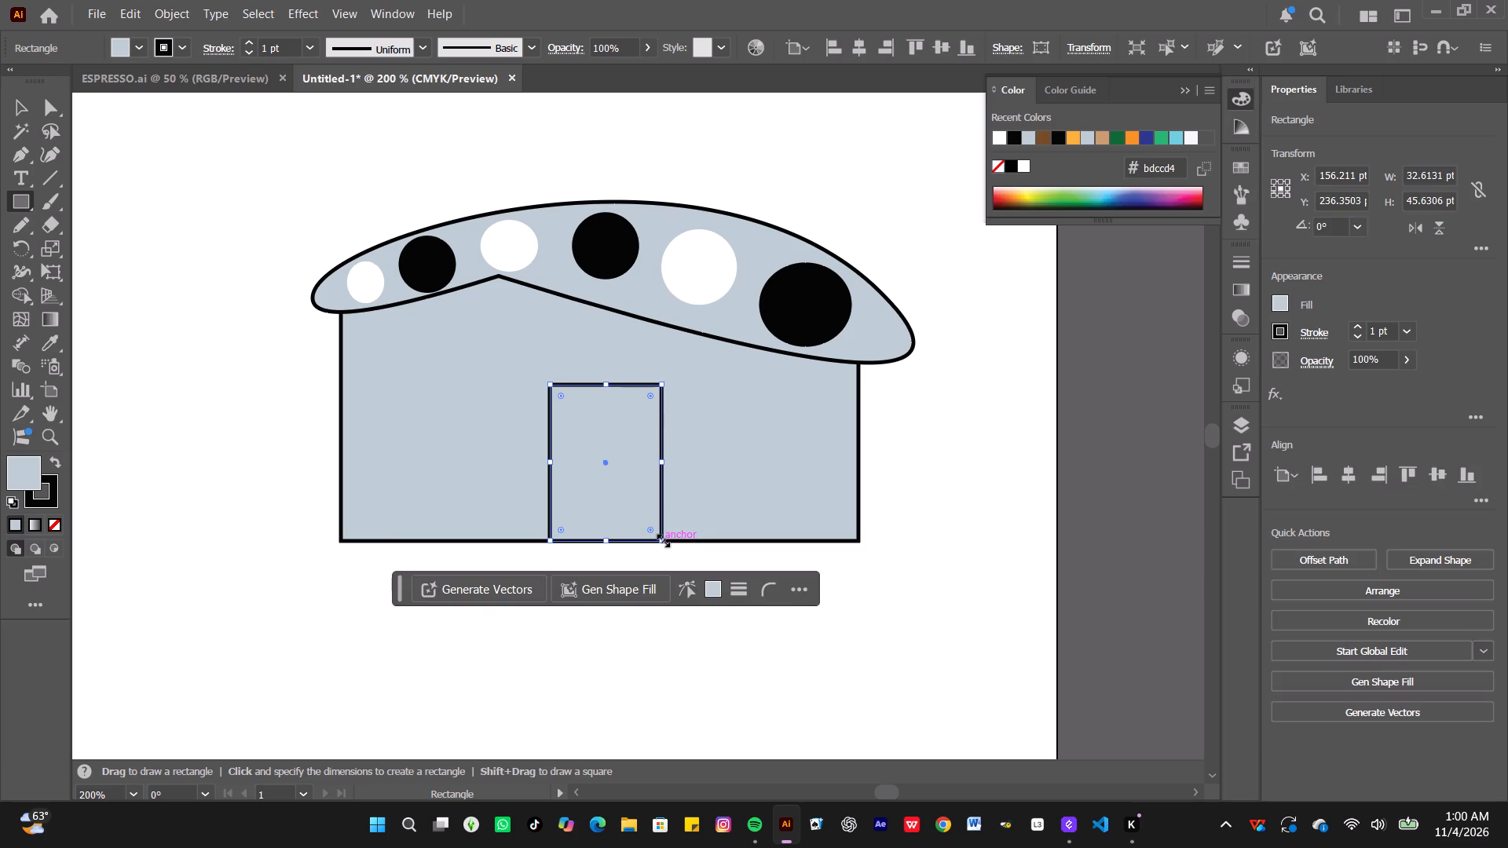
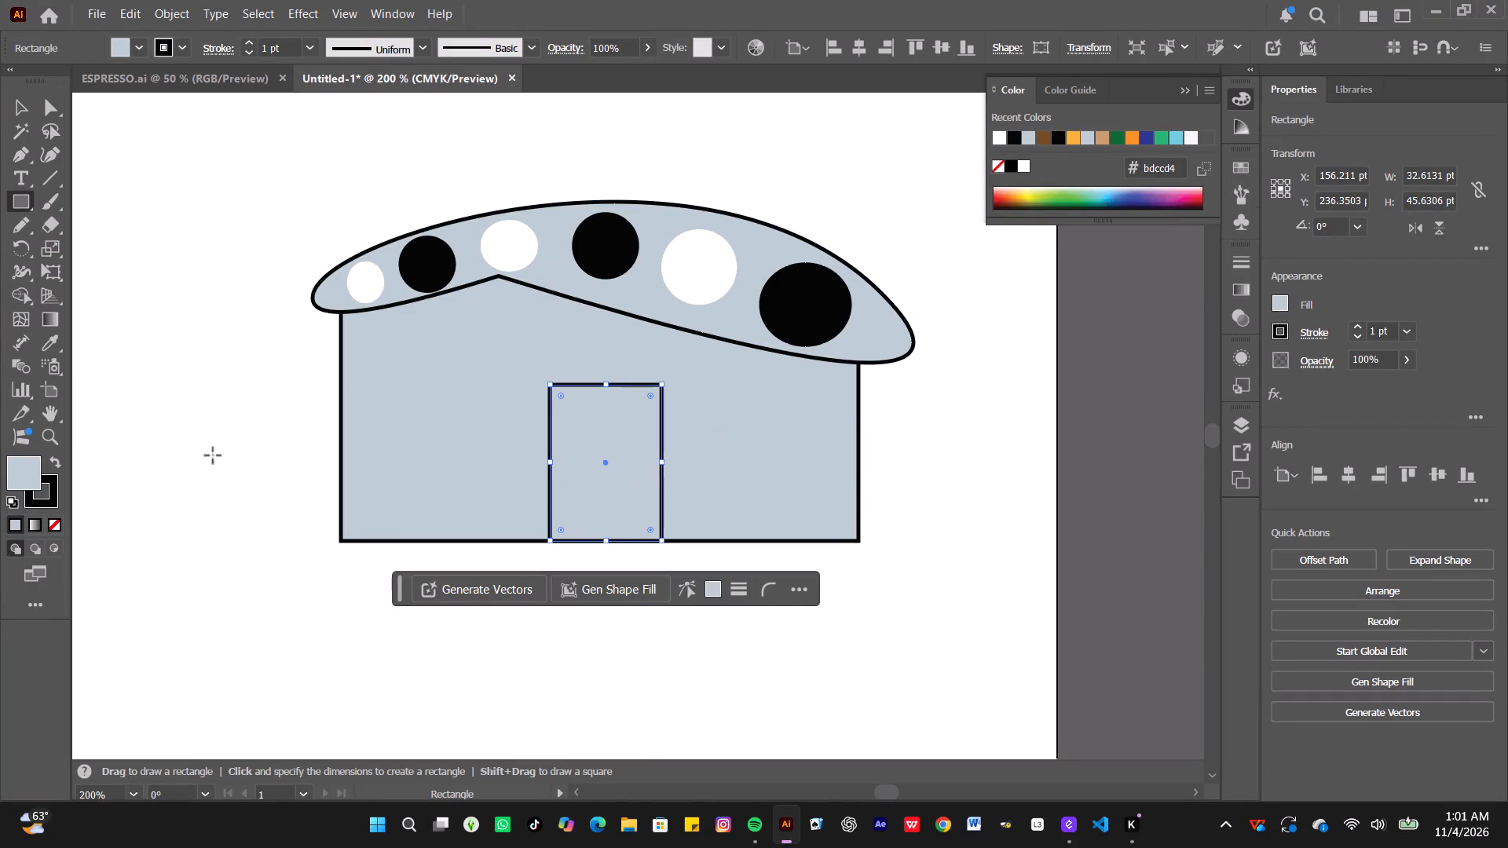
Fill the door rectangle in the building's body with white (ffffff).
click(12, 108)
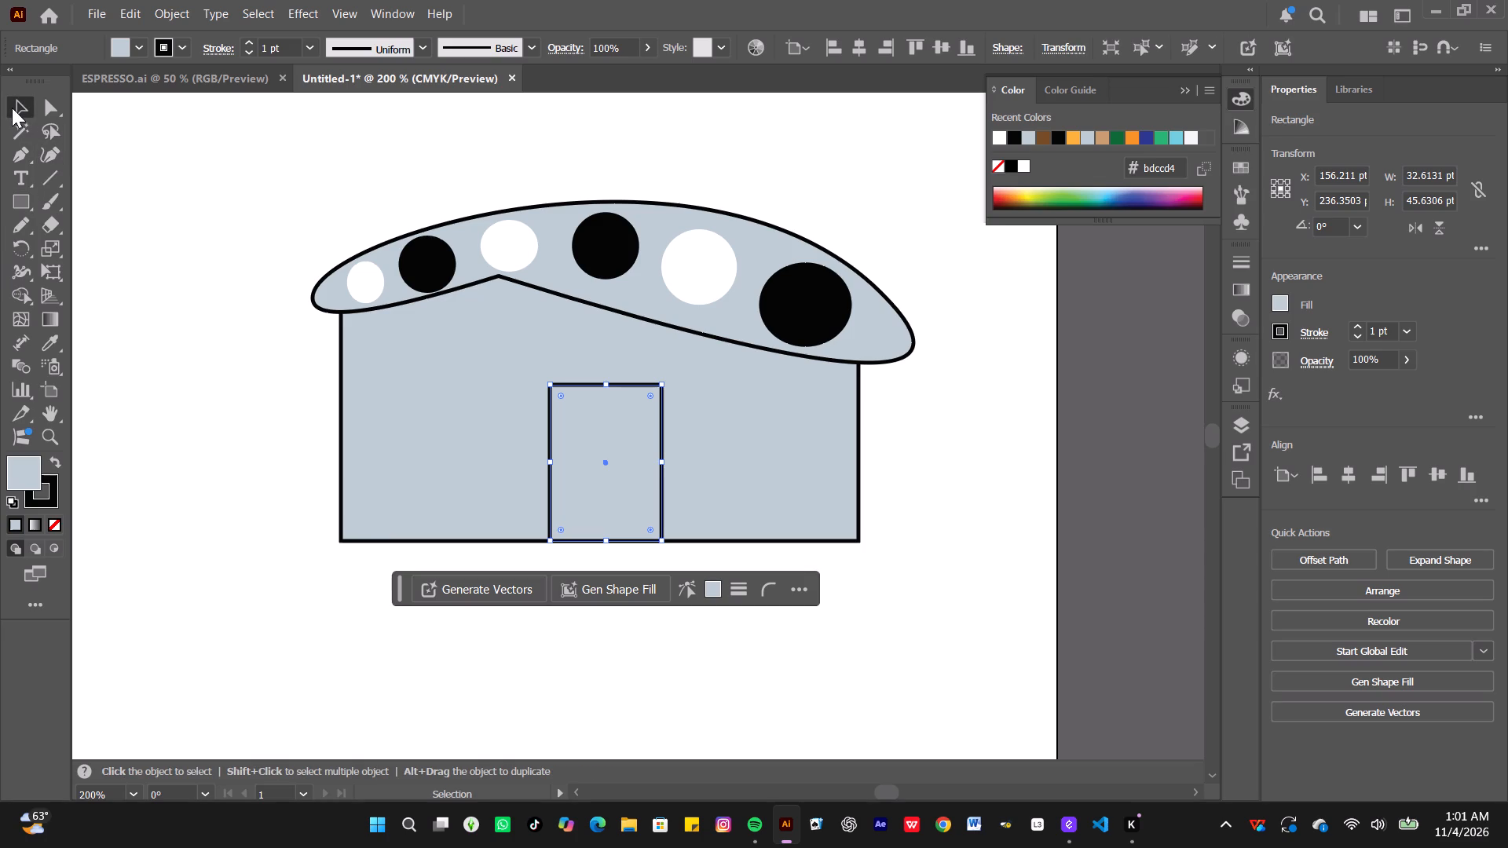
click(57, 102)
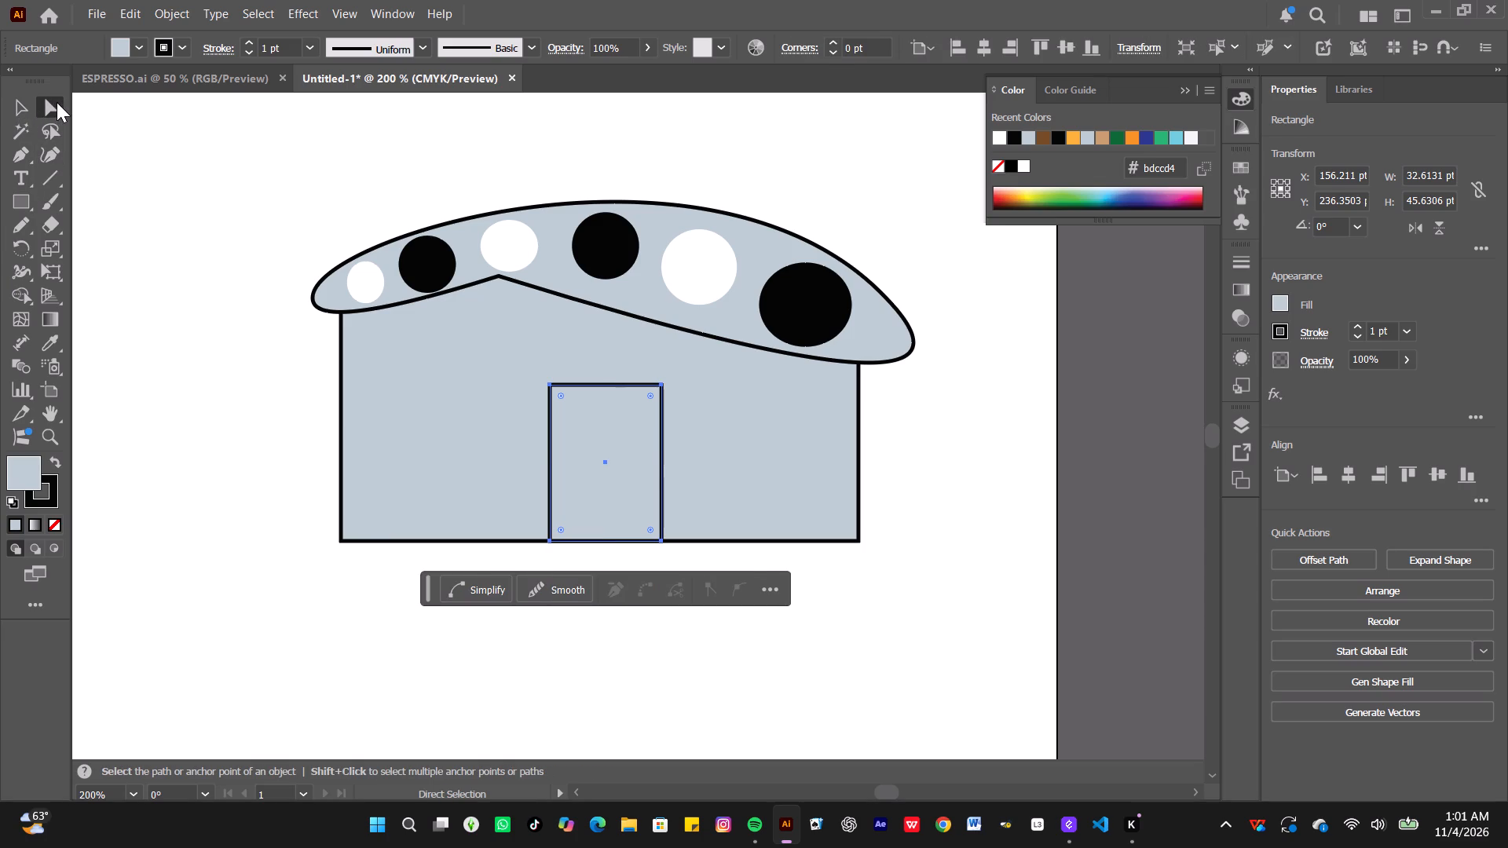
click(494, 473)
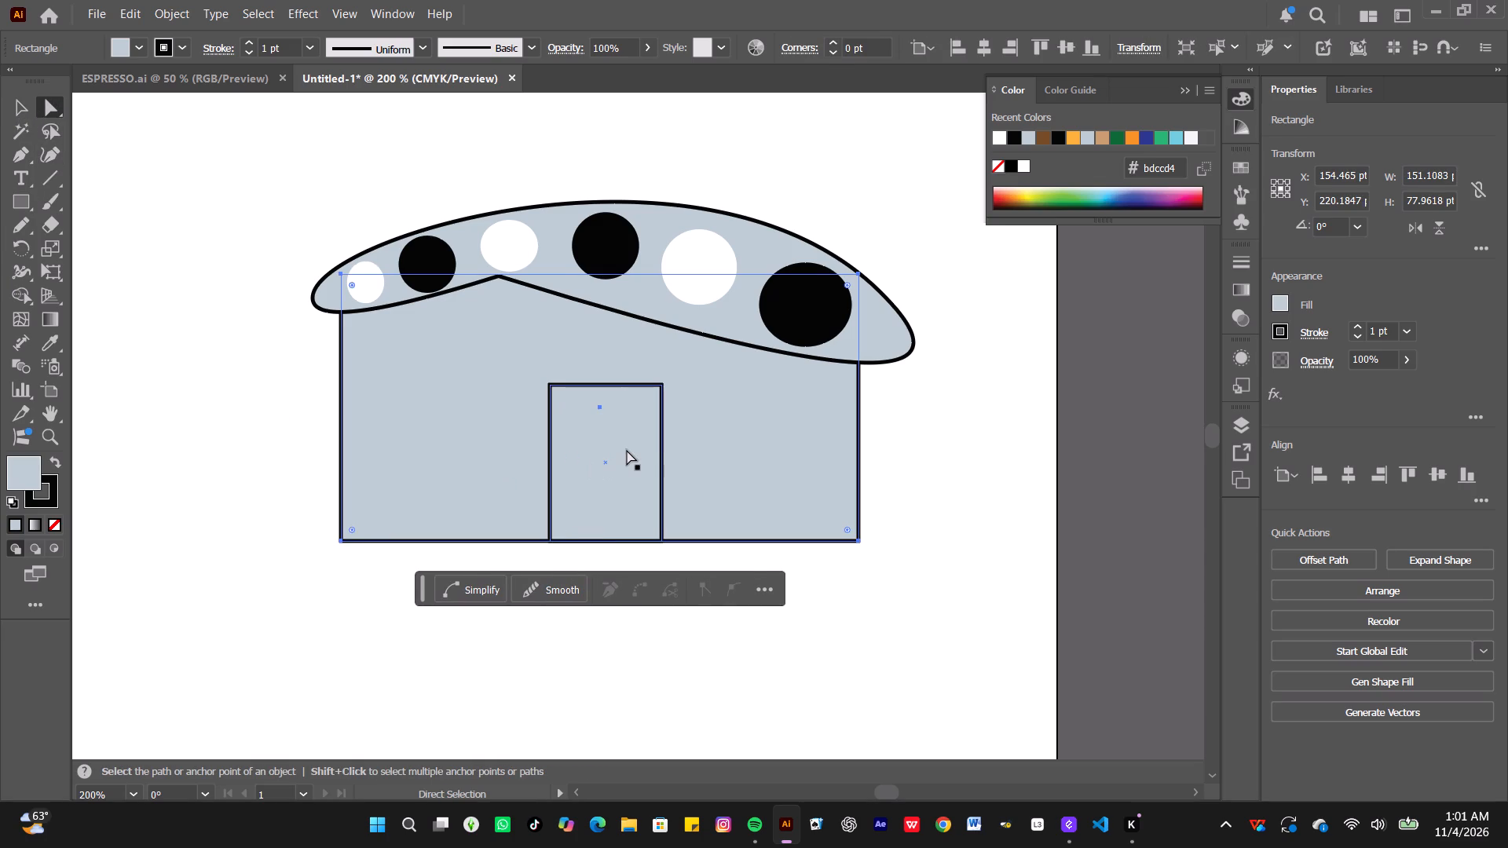
click(627, 450)
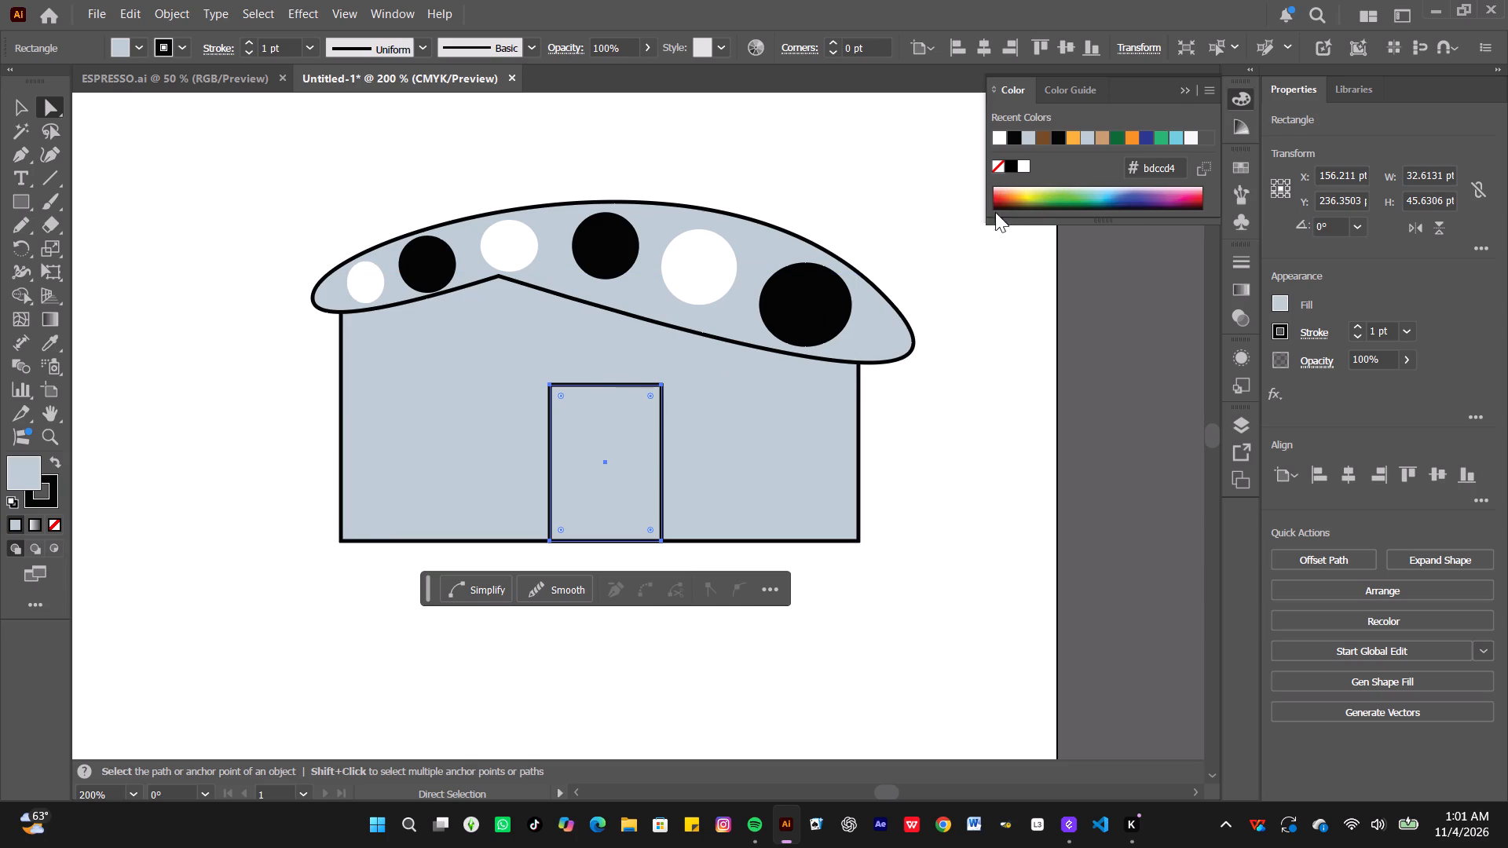
click(1025, 170)
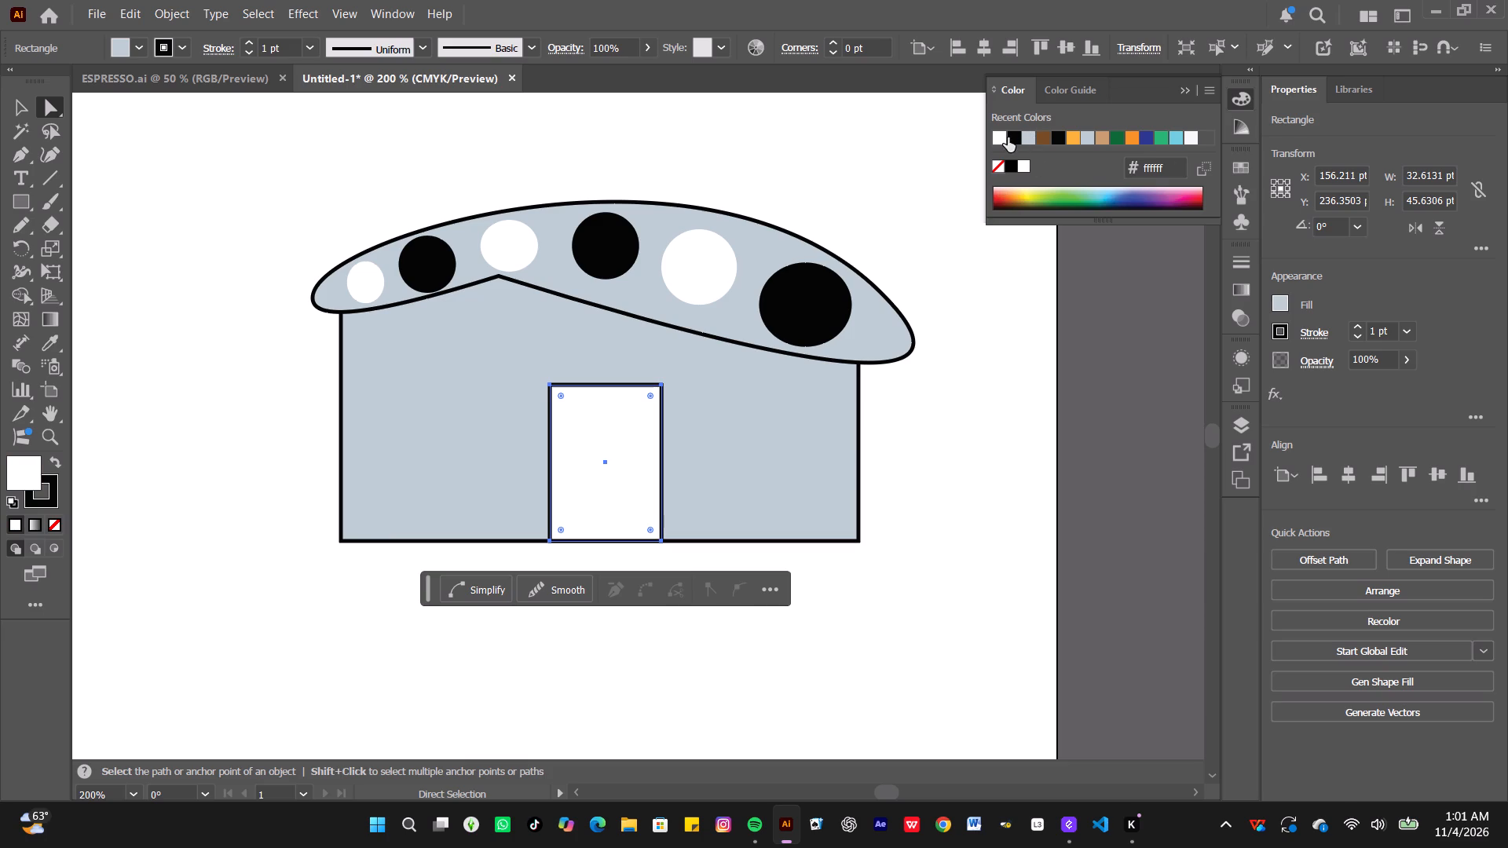
click(1019, 137)
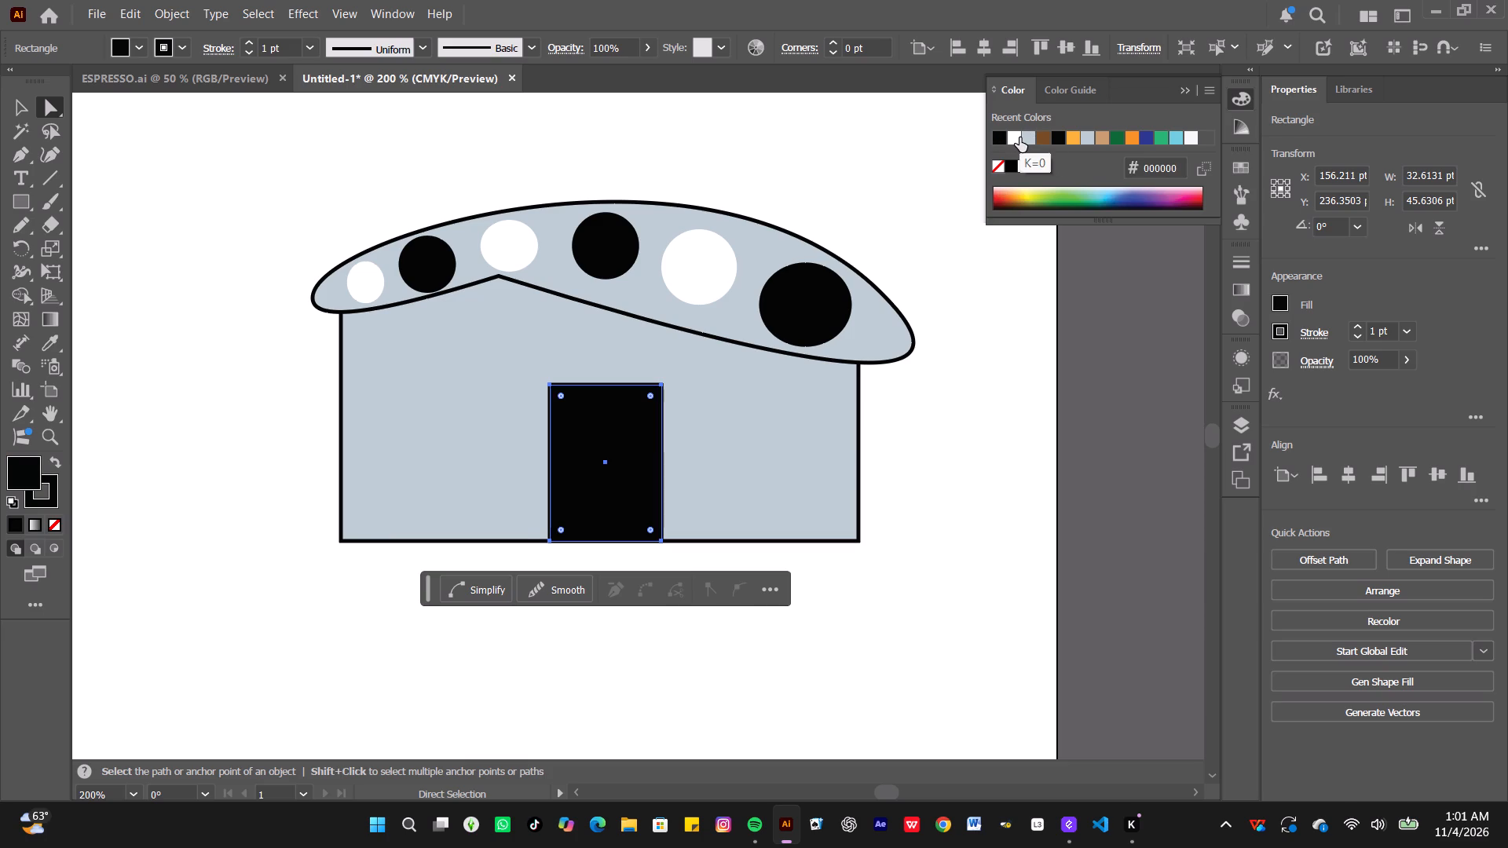
click(1019, 166)
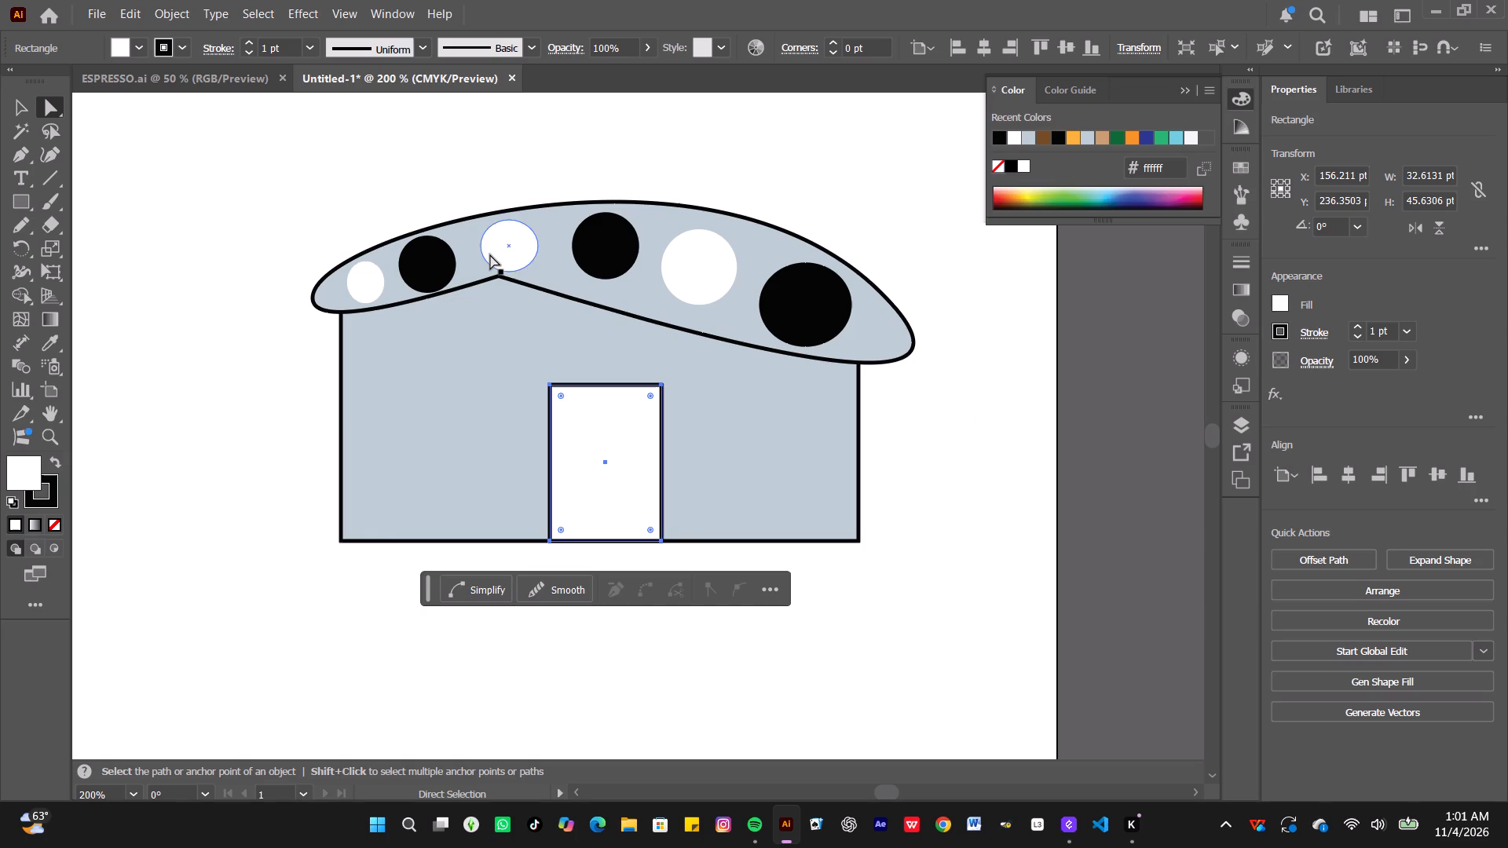
Draw a small upright ellipse about 6 pt wide and 8 pt high in the blank area left of the roof.
right_click(24, 198)
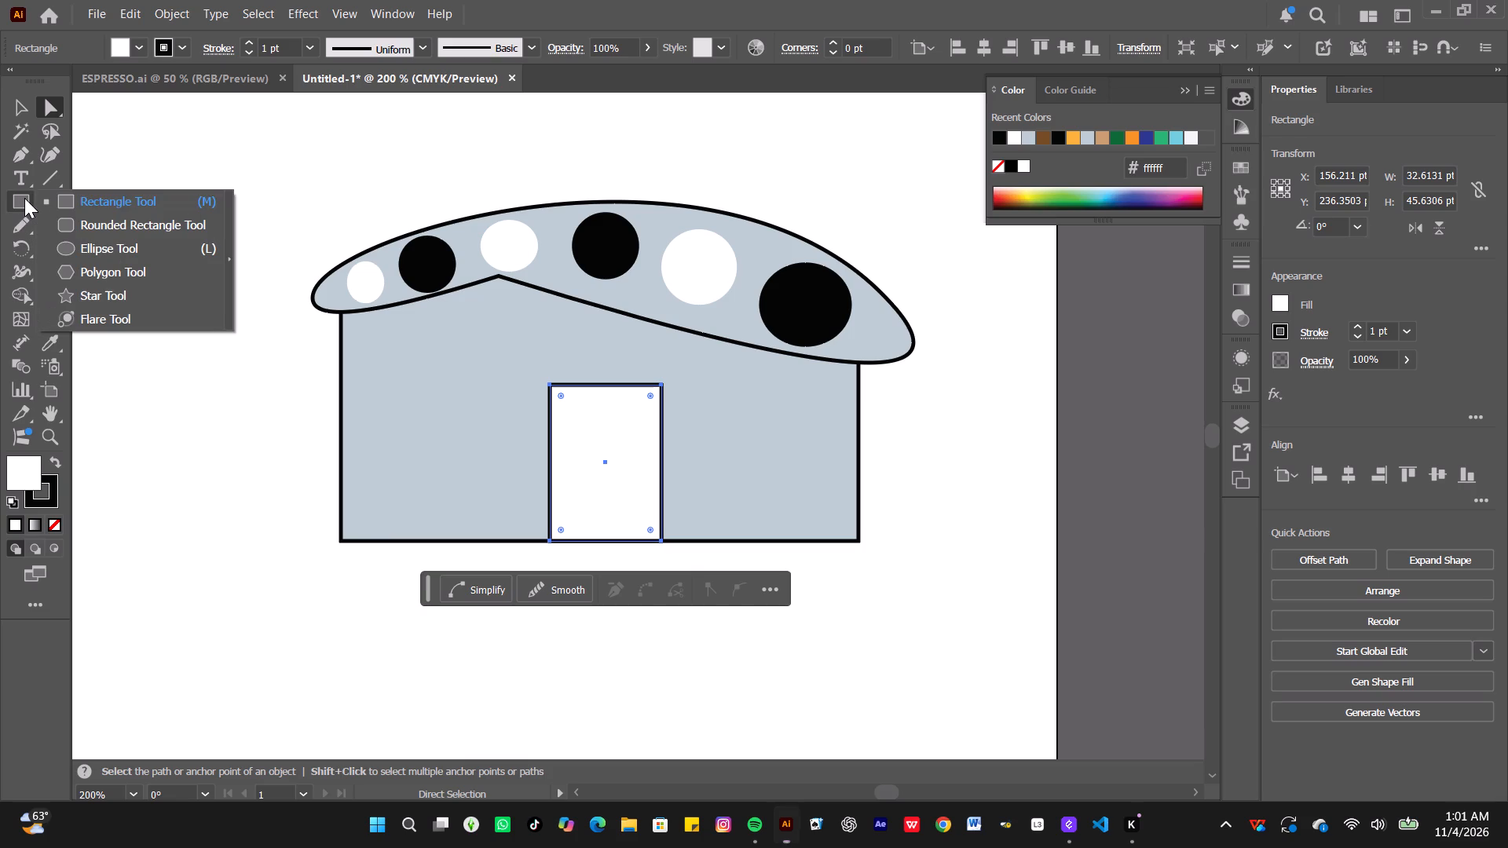
click(91, 247)
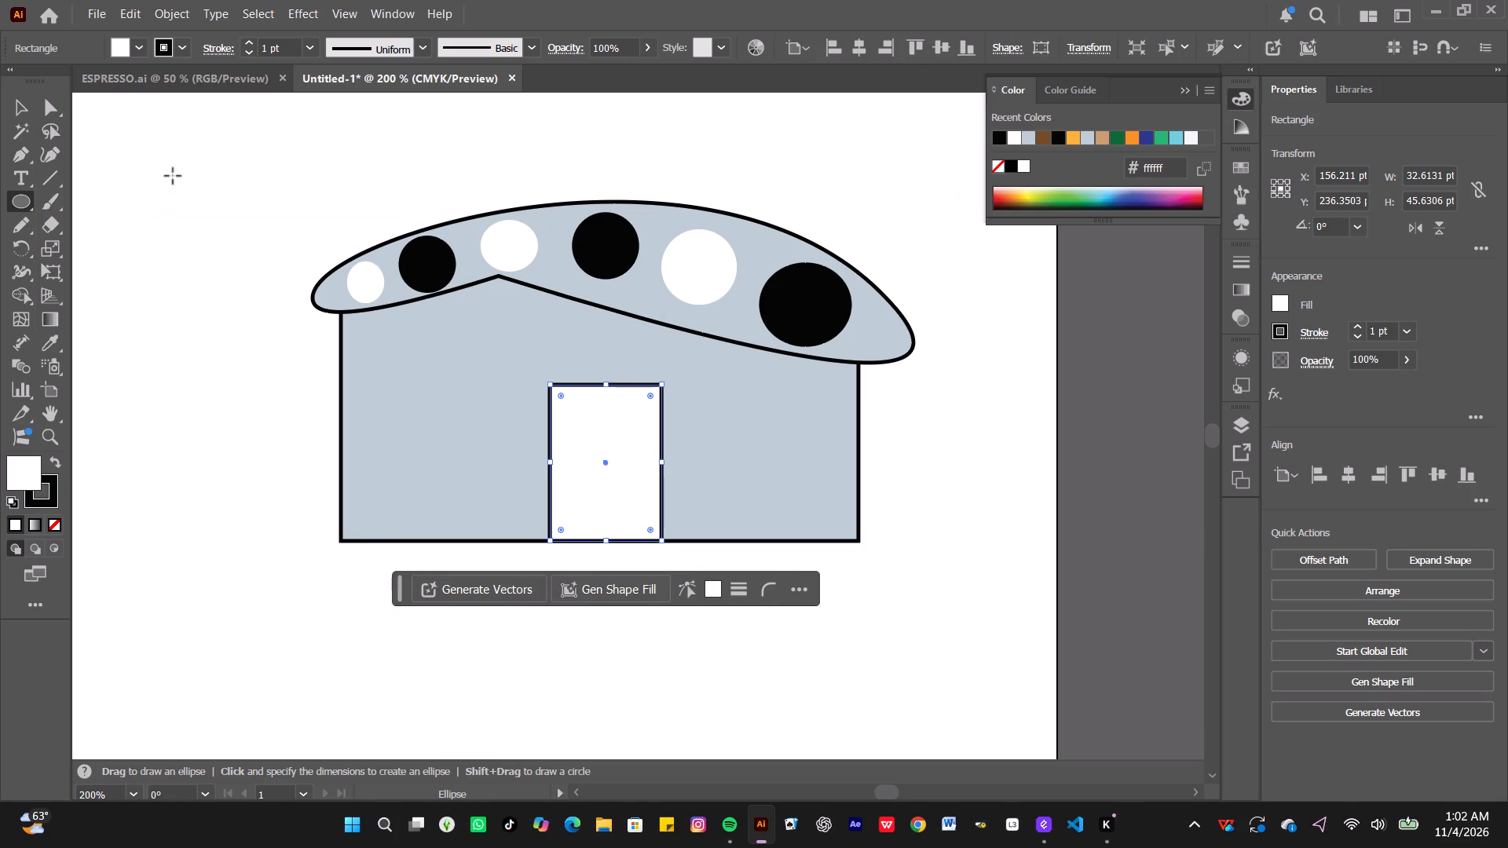
drag(186, 182, 204, 208)
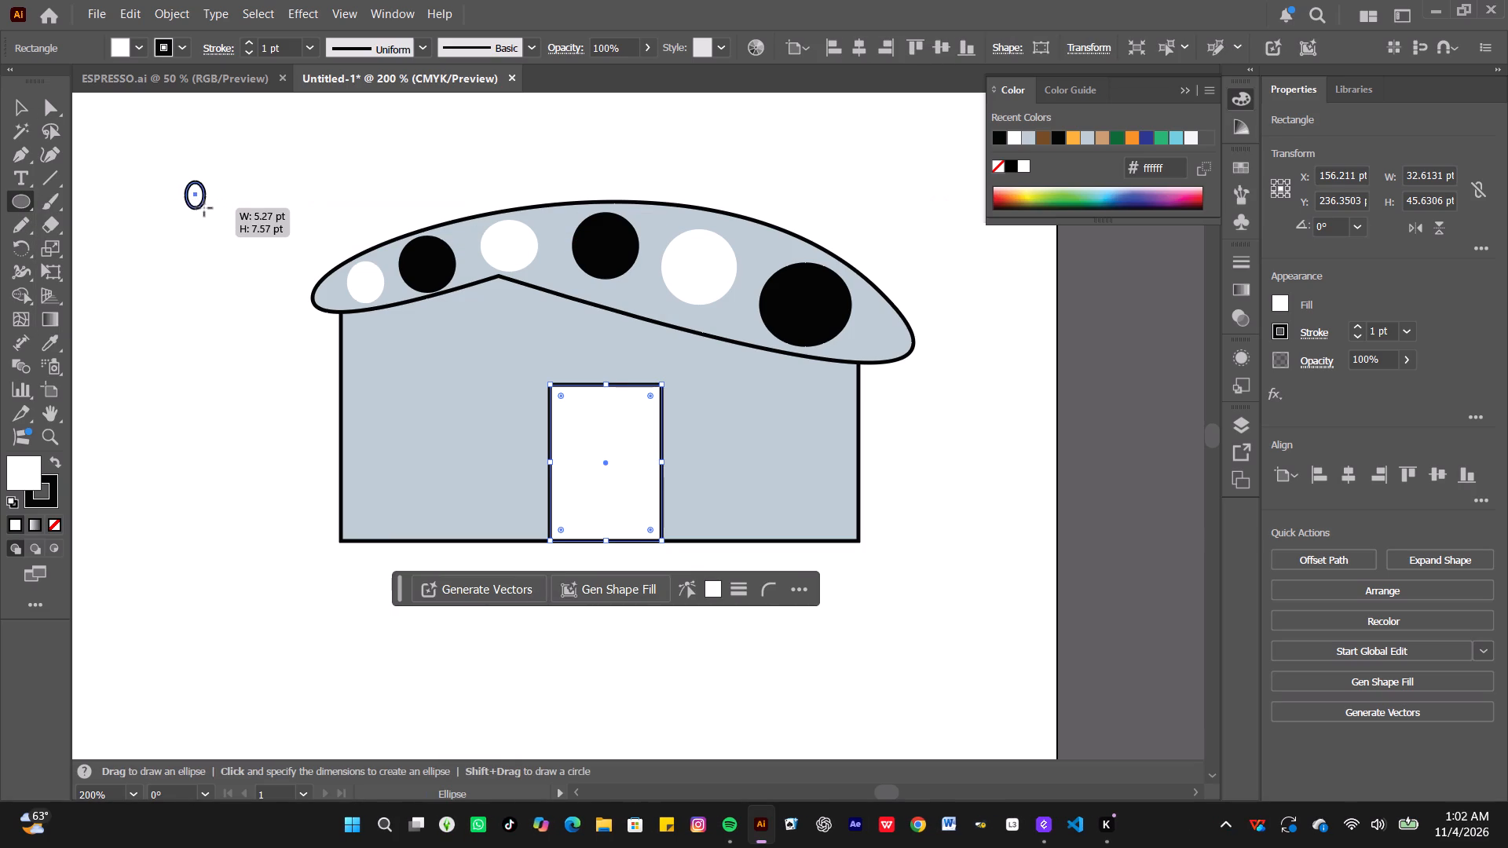
drag(204, 208, 207, 210)
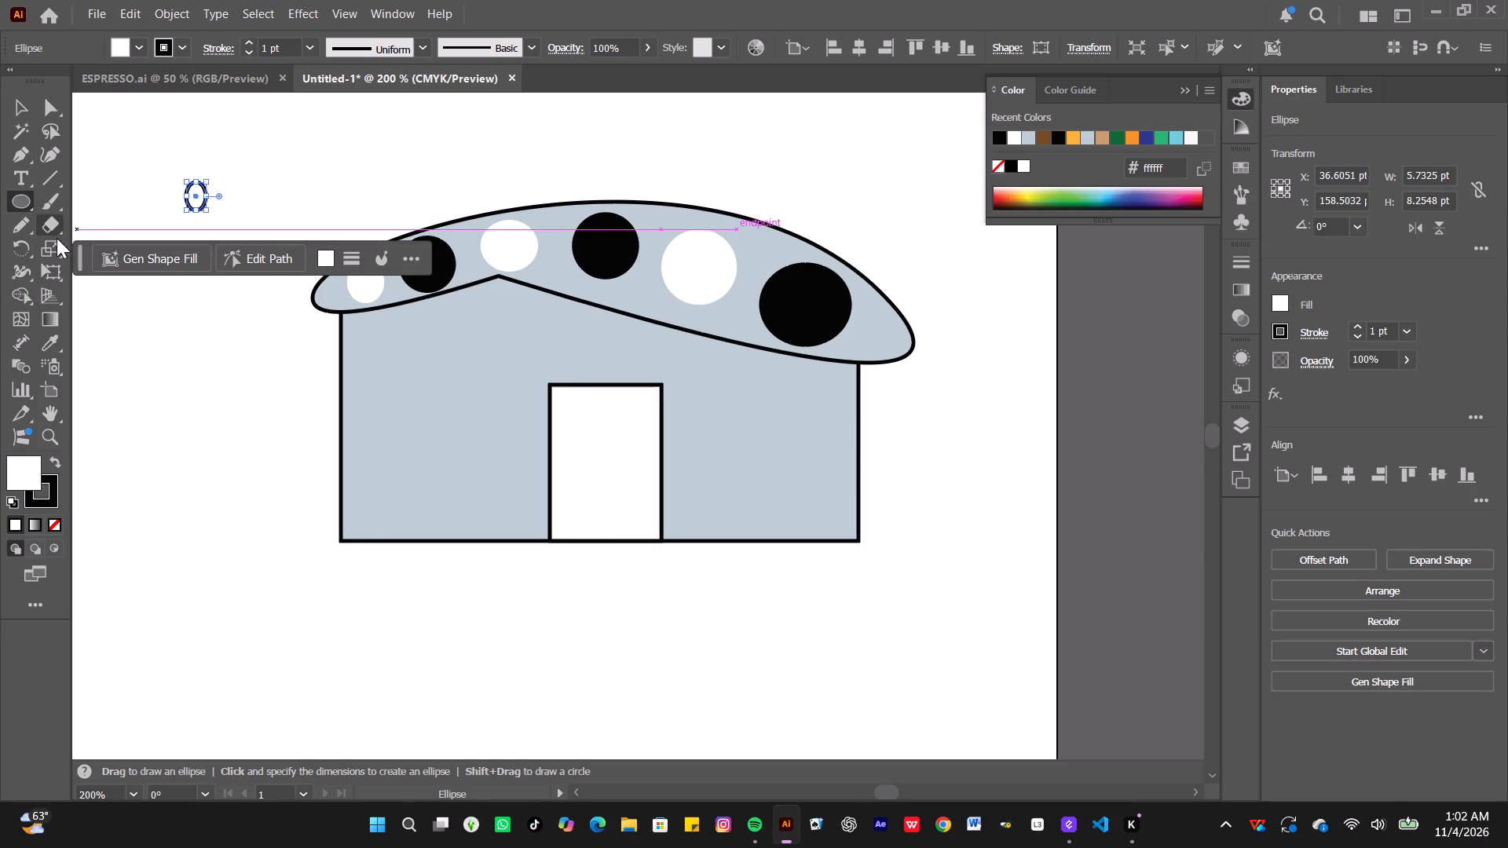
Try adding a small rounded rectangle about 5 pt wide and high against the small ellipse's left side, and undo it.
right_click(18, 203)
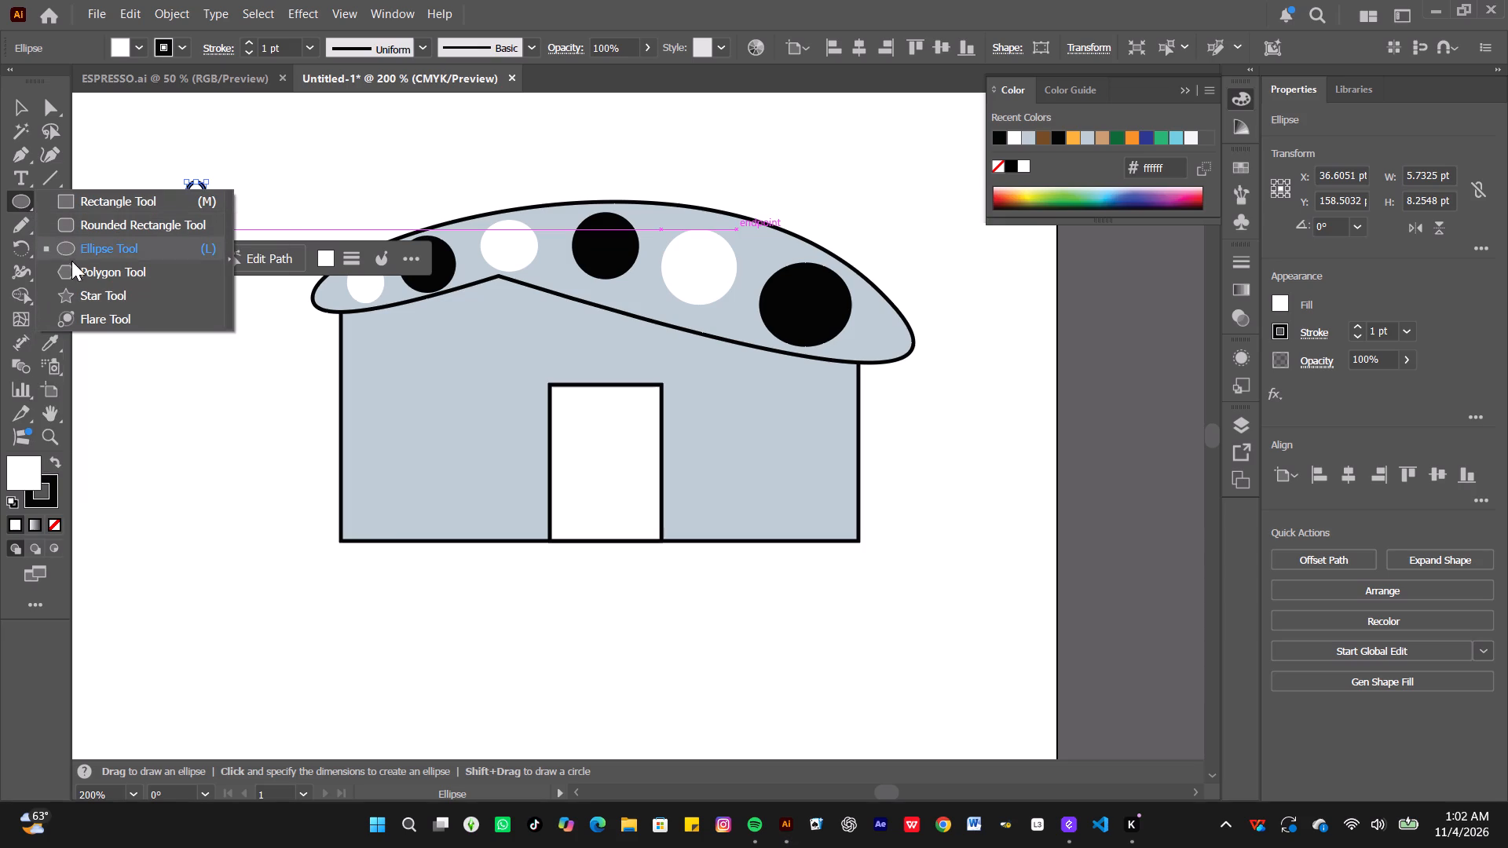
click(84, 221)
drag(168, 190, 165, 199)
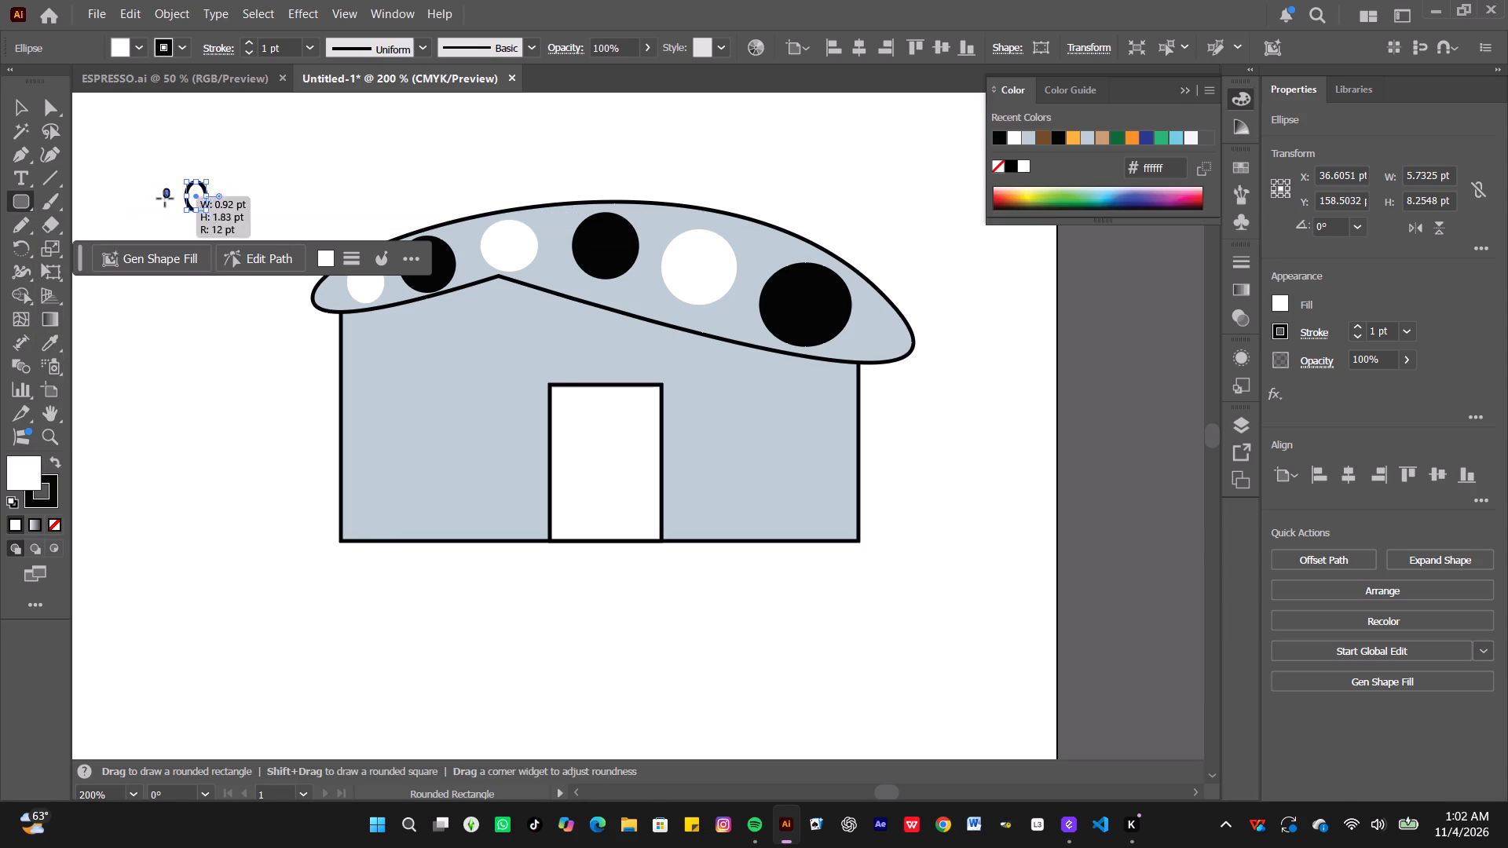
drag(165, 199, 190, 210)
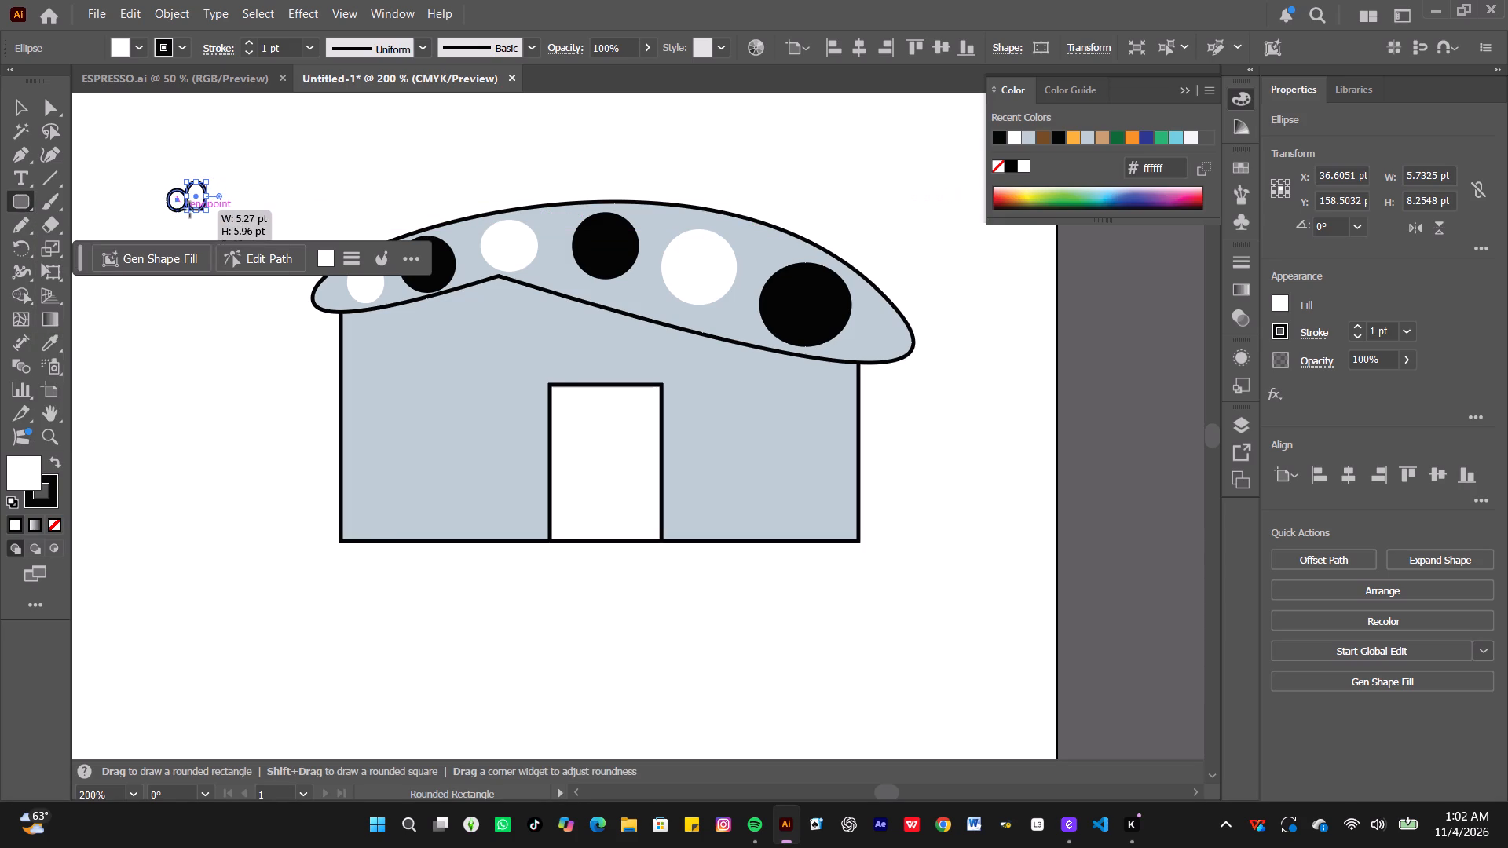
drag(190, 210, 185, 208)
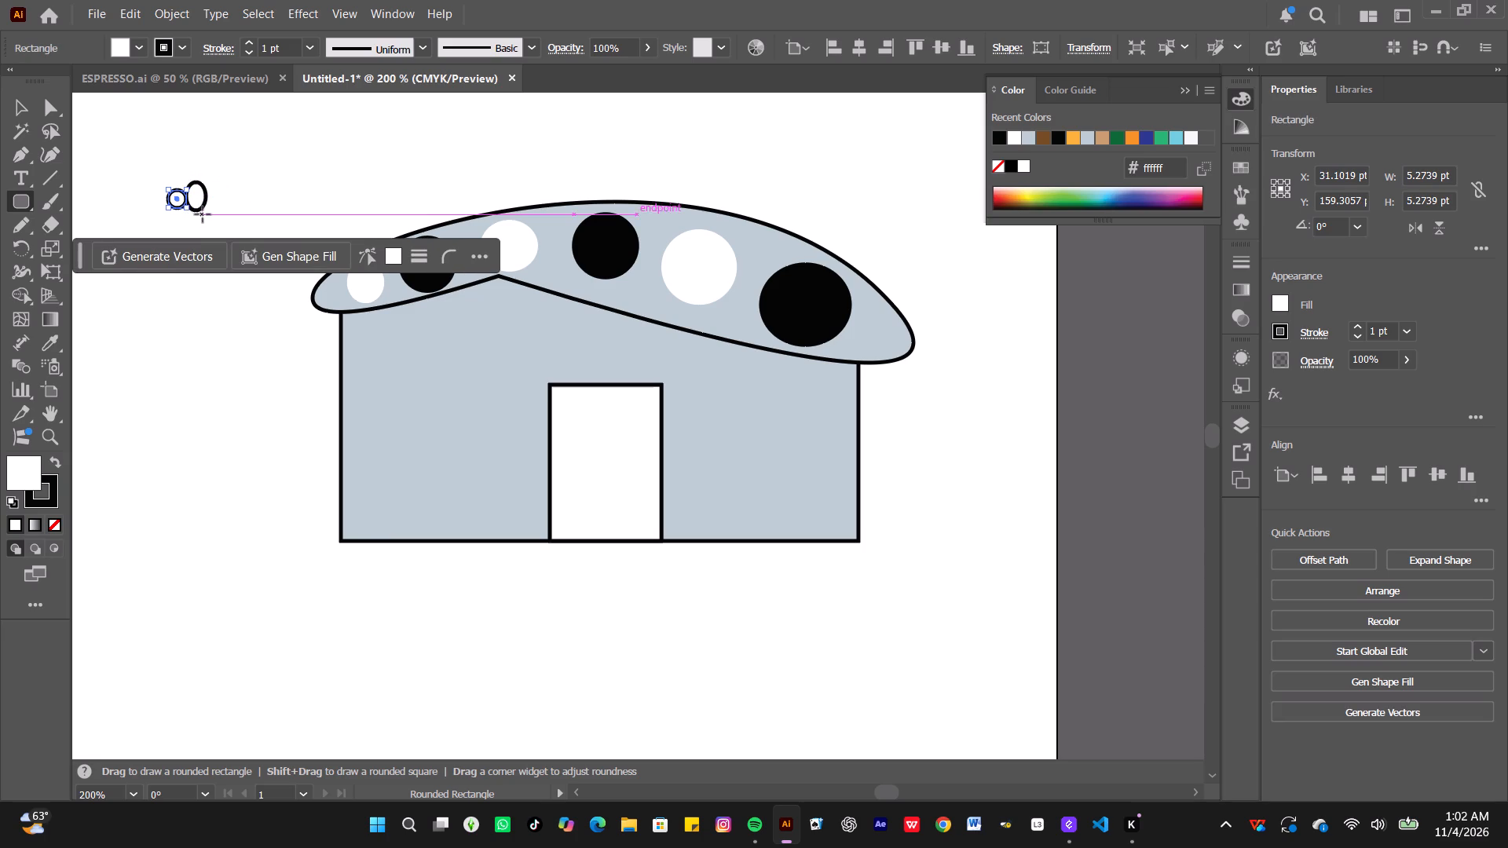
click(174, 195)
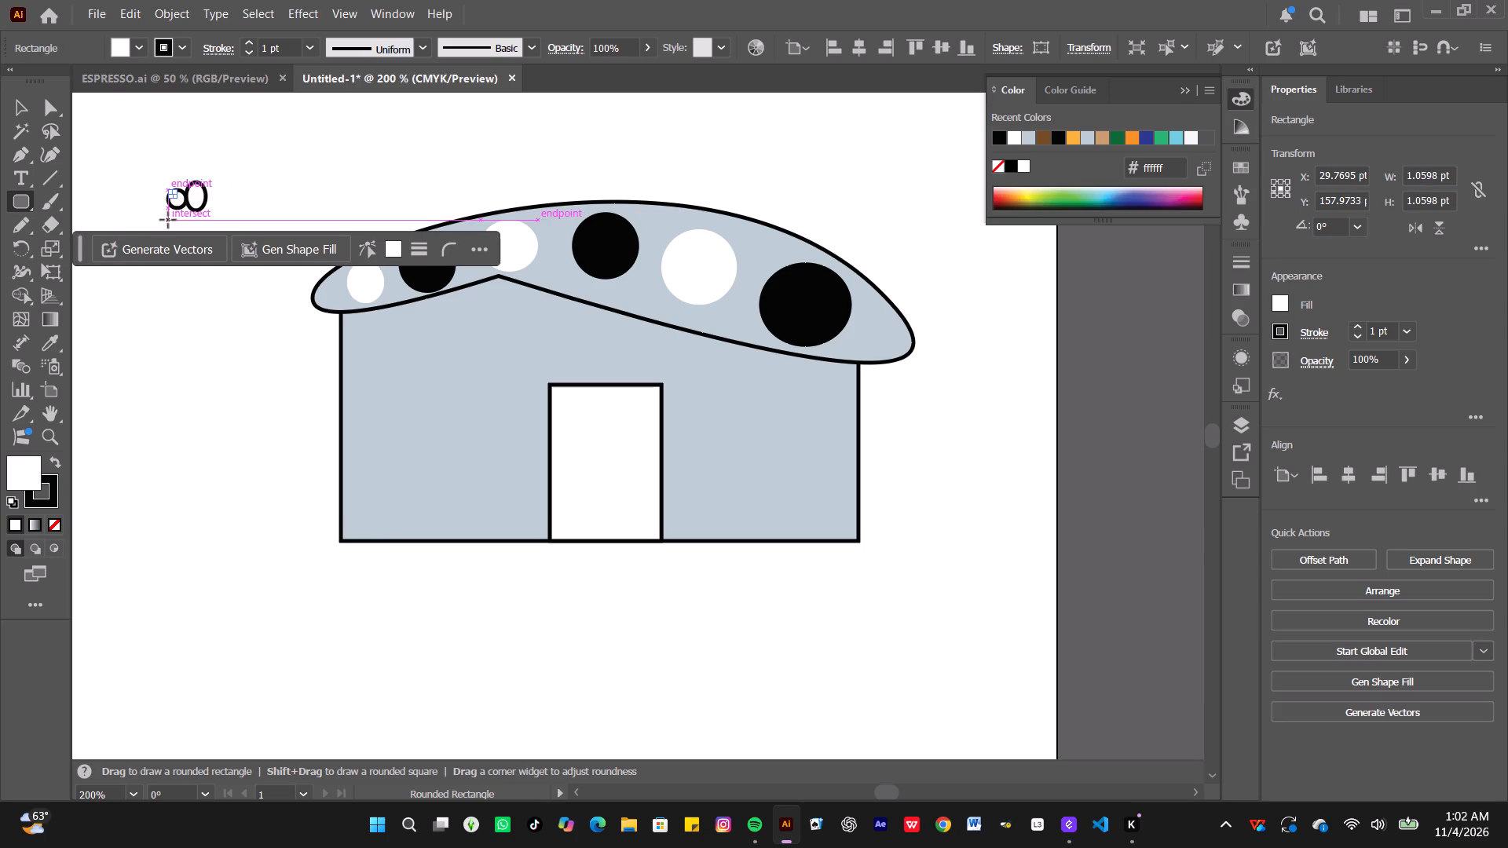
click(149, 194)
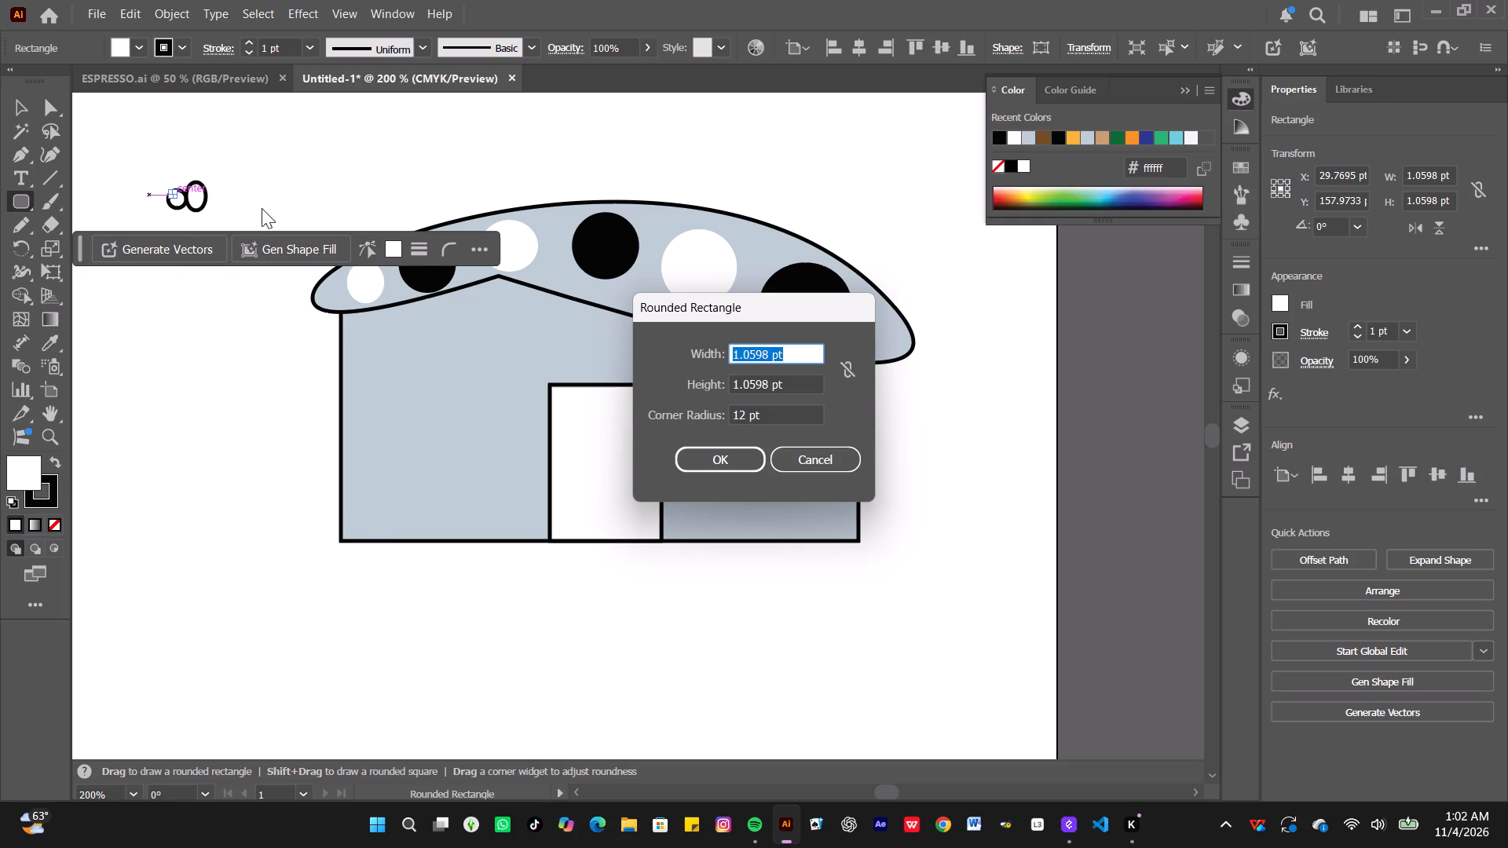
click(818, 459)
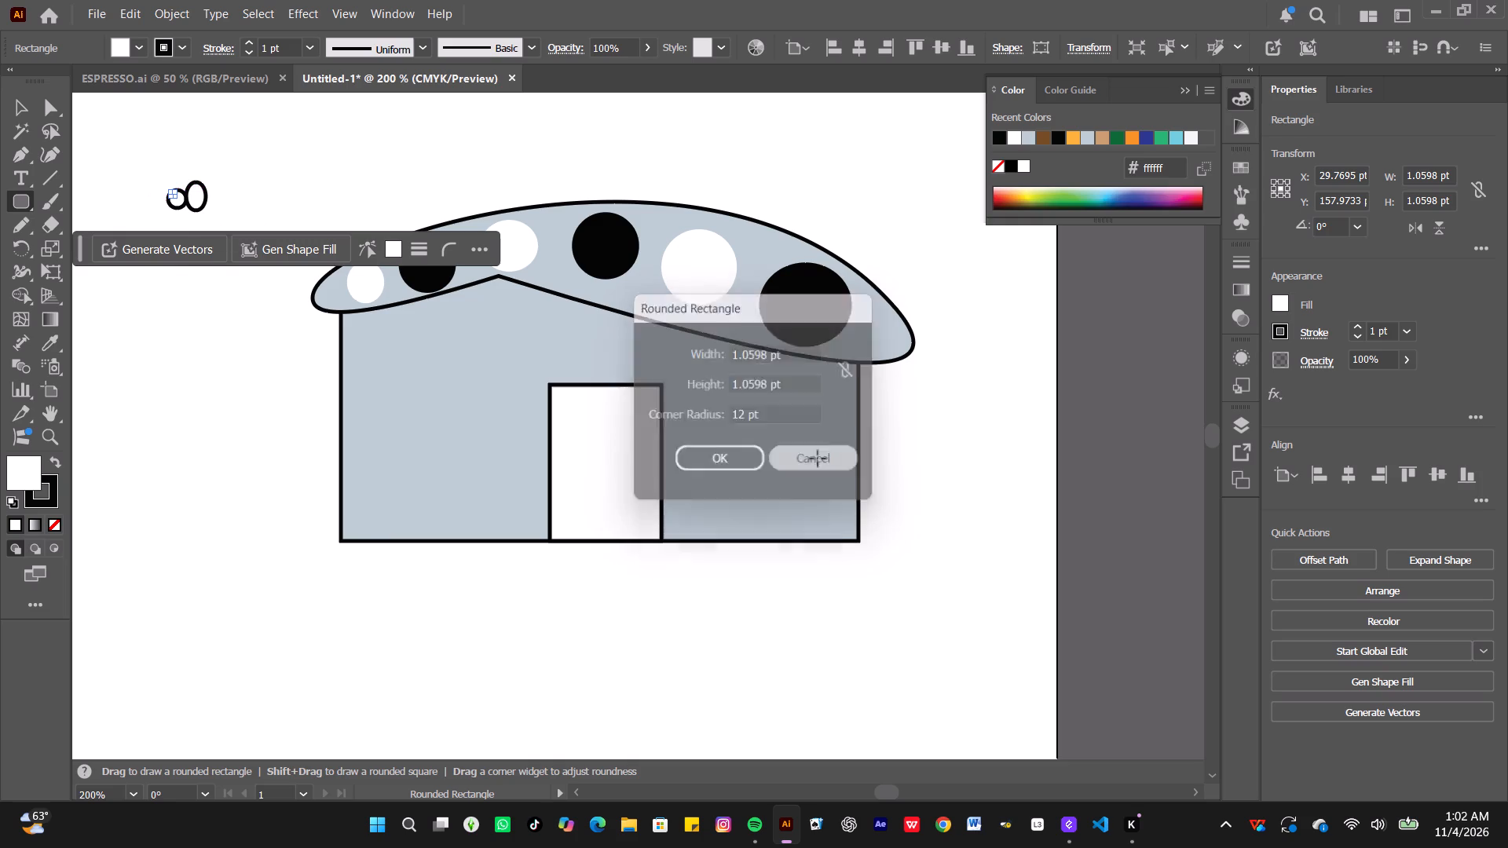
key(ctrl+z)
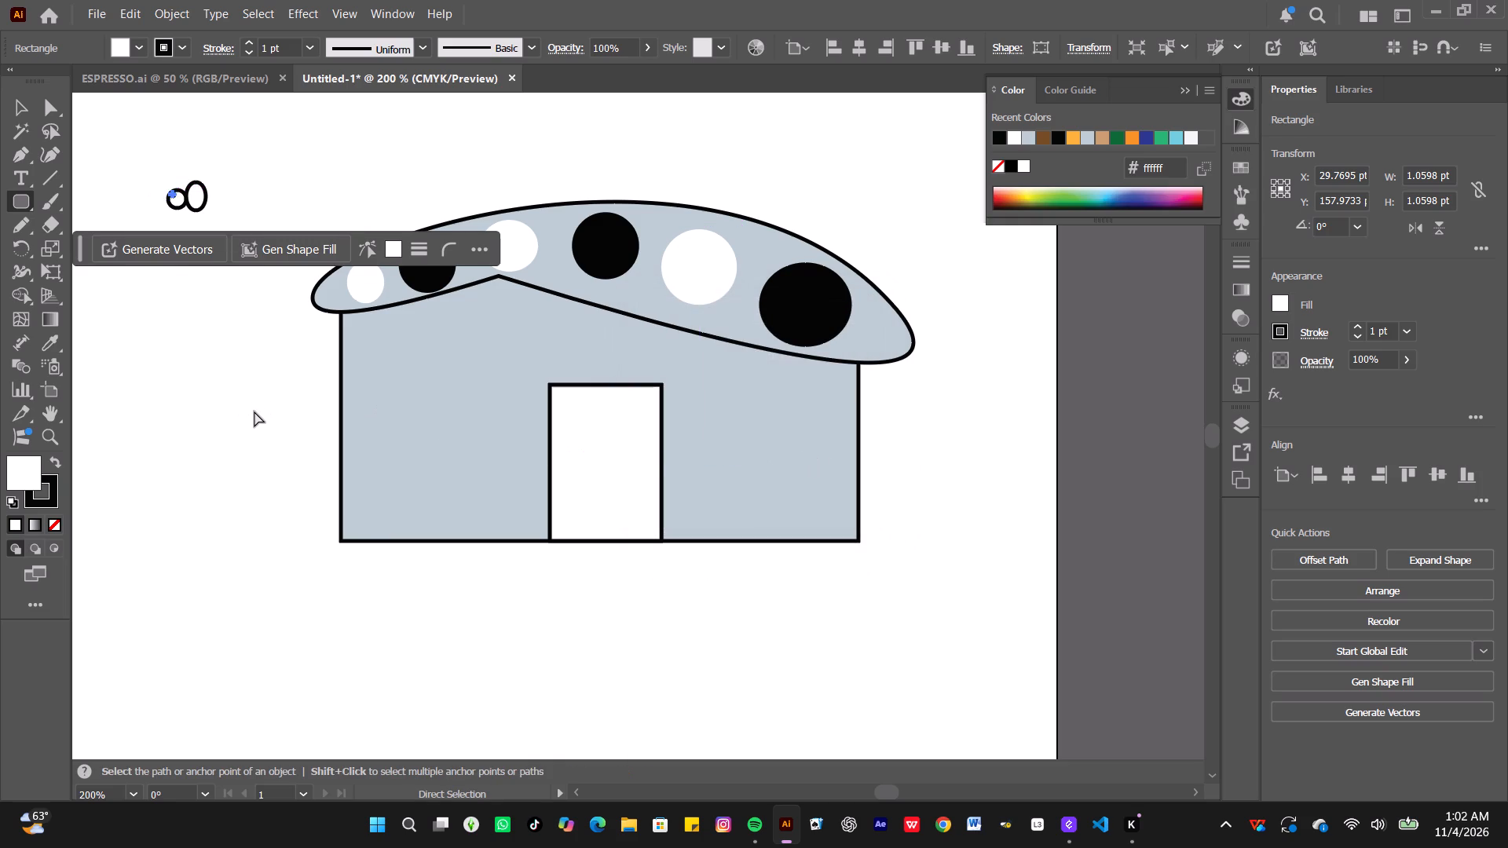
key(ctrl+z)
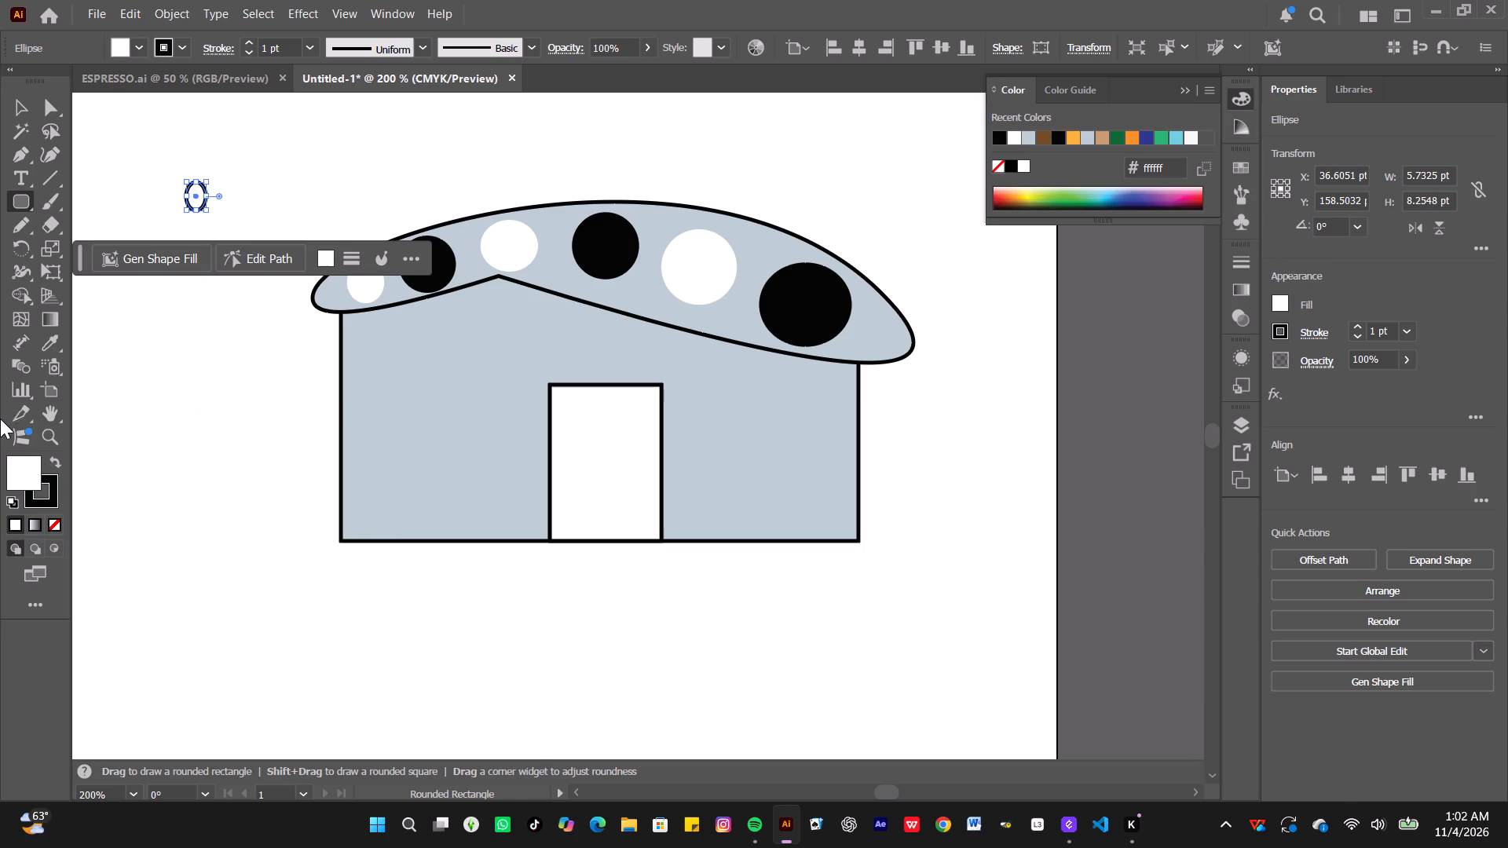
Draw a small rectangle about 11 pt wide and 5 pt high a short distance left of the small ellipse.
right_click(24, 203)
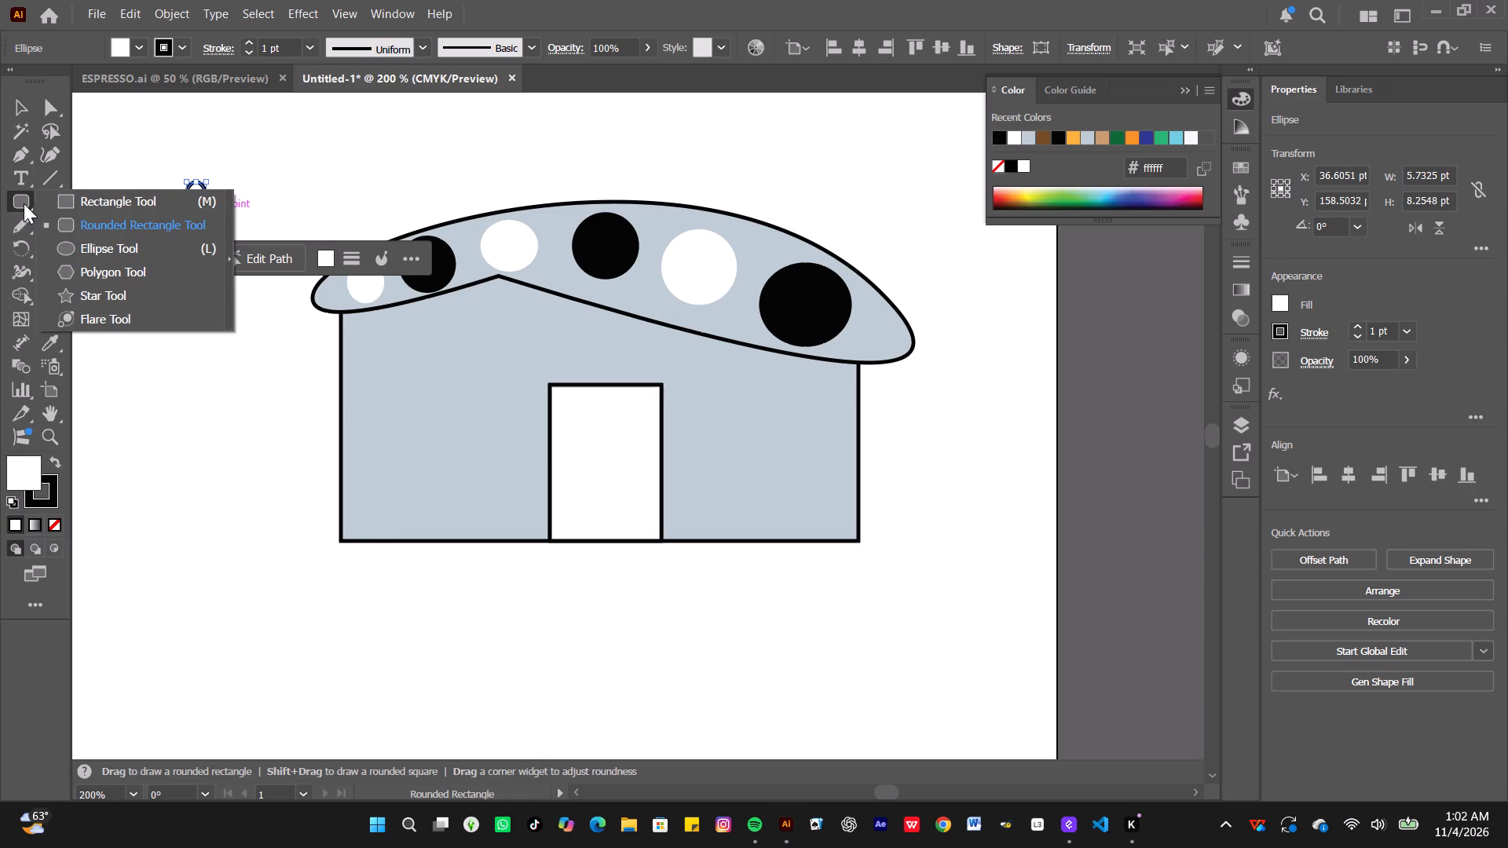
click(64, 201)
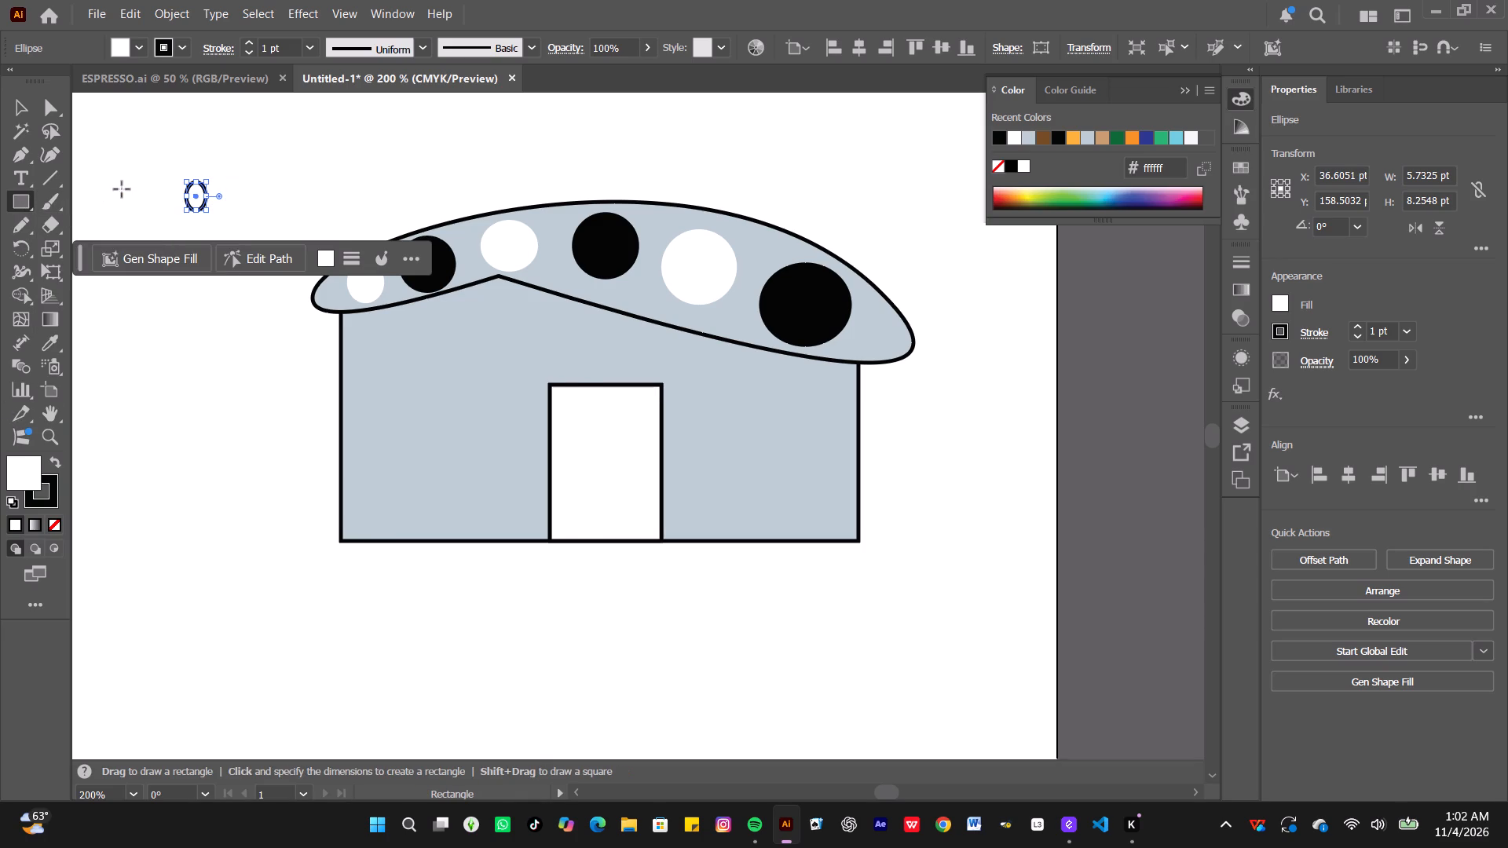
drag(124, 196, 151, 222)
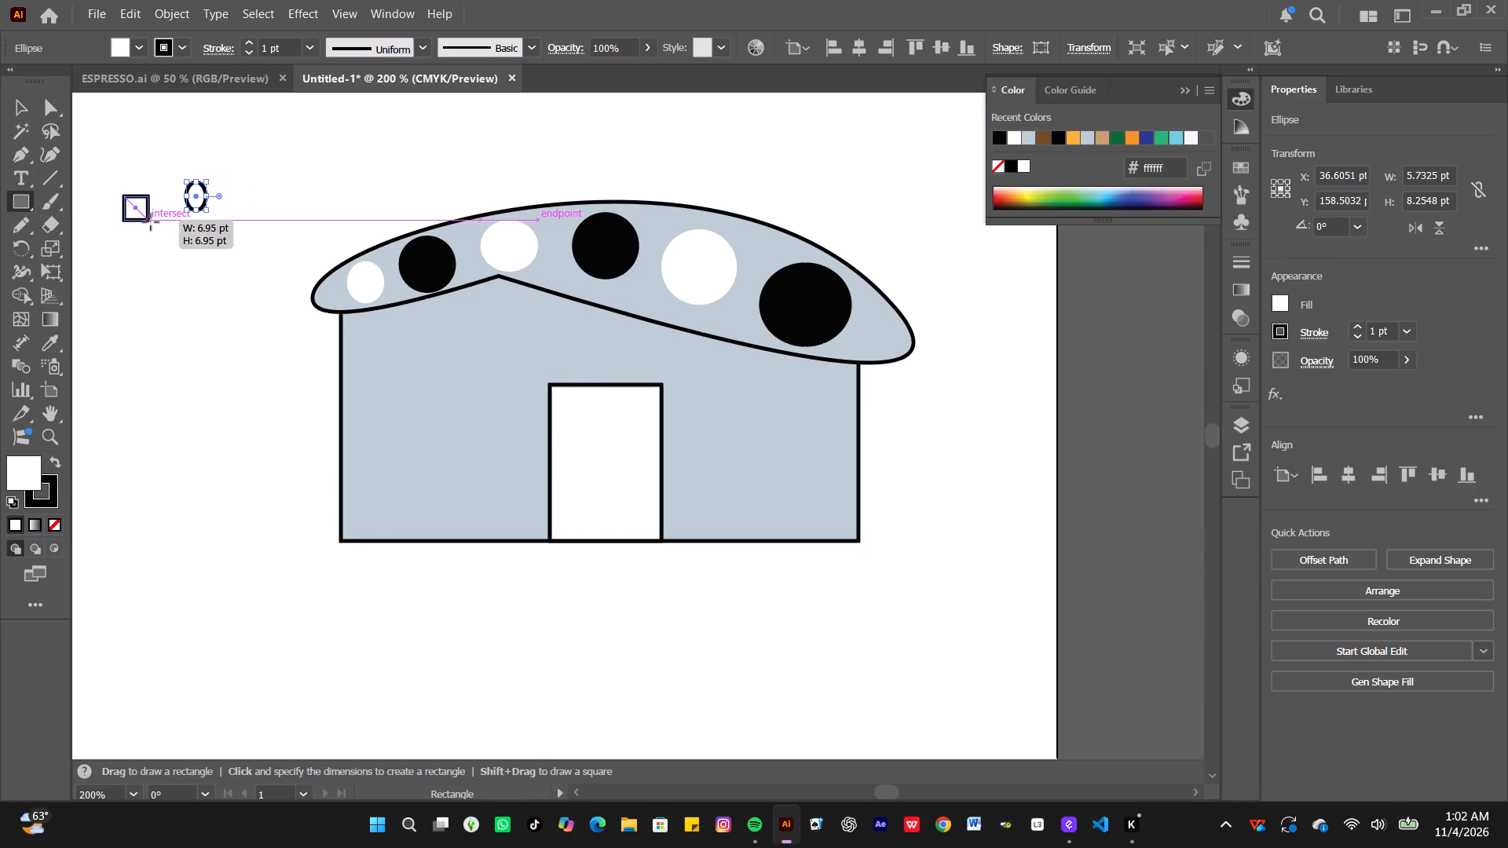
drag(151, 222, 159, 214)
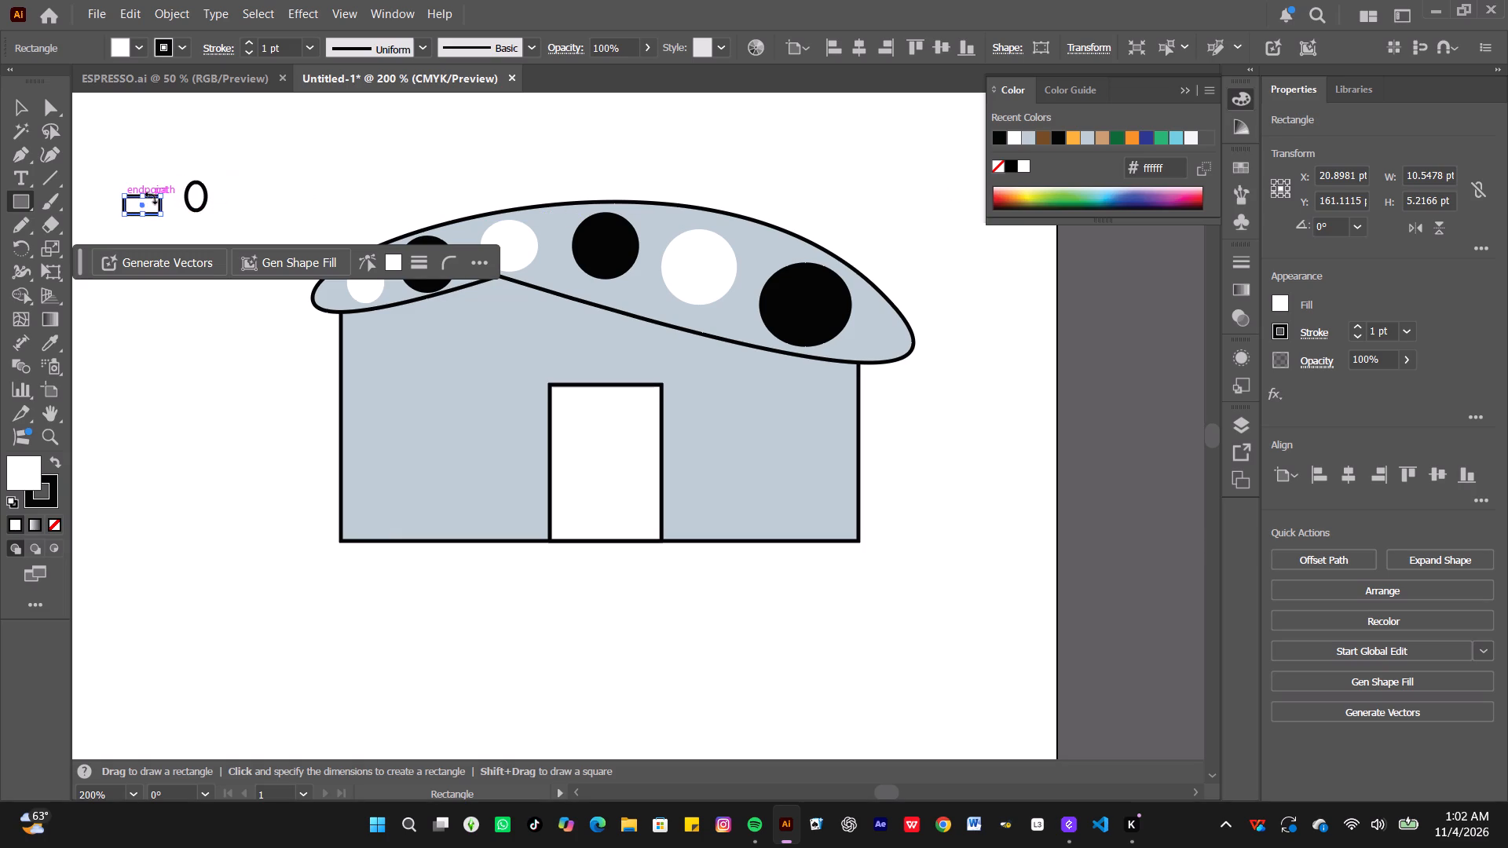
Move the small rectangle about 7 pt right and 3 pt up, level with the small ellipse and touching its left side.
click(45, 98)
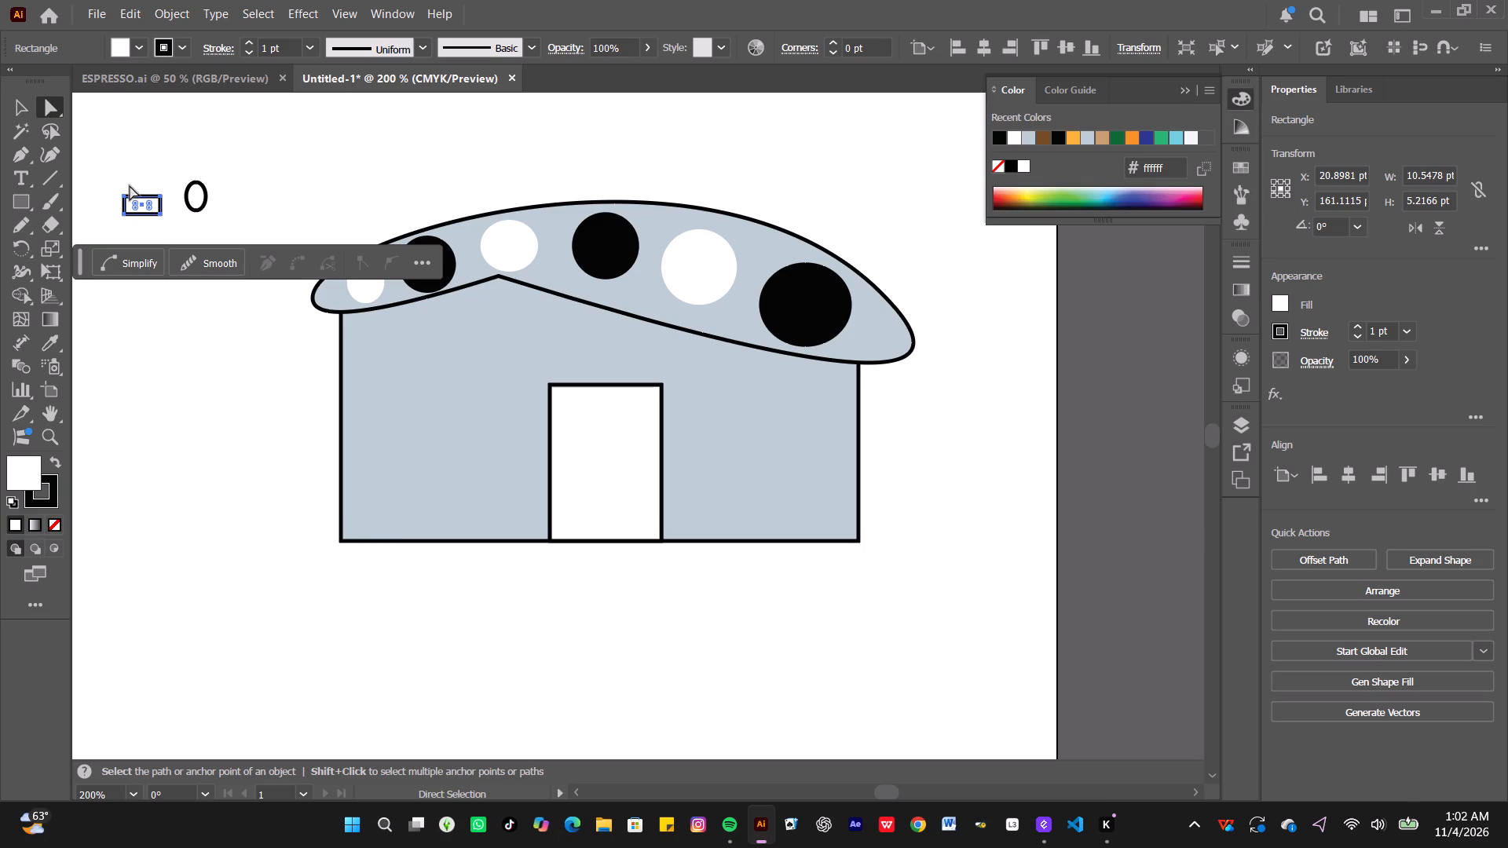
drag(132, 197, 144, 196)
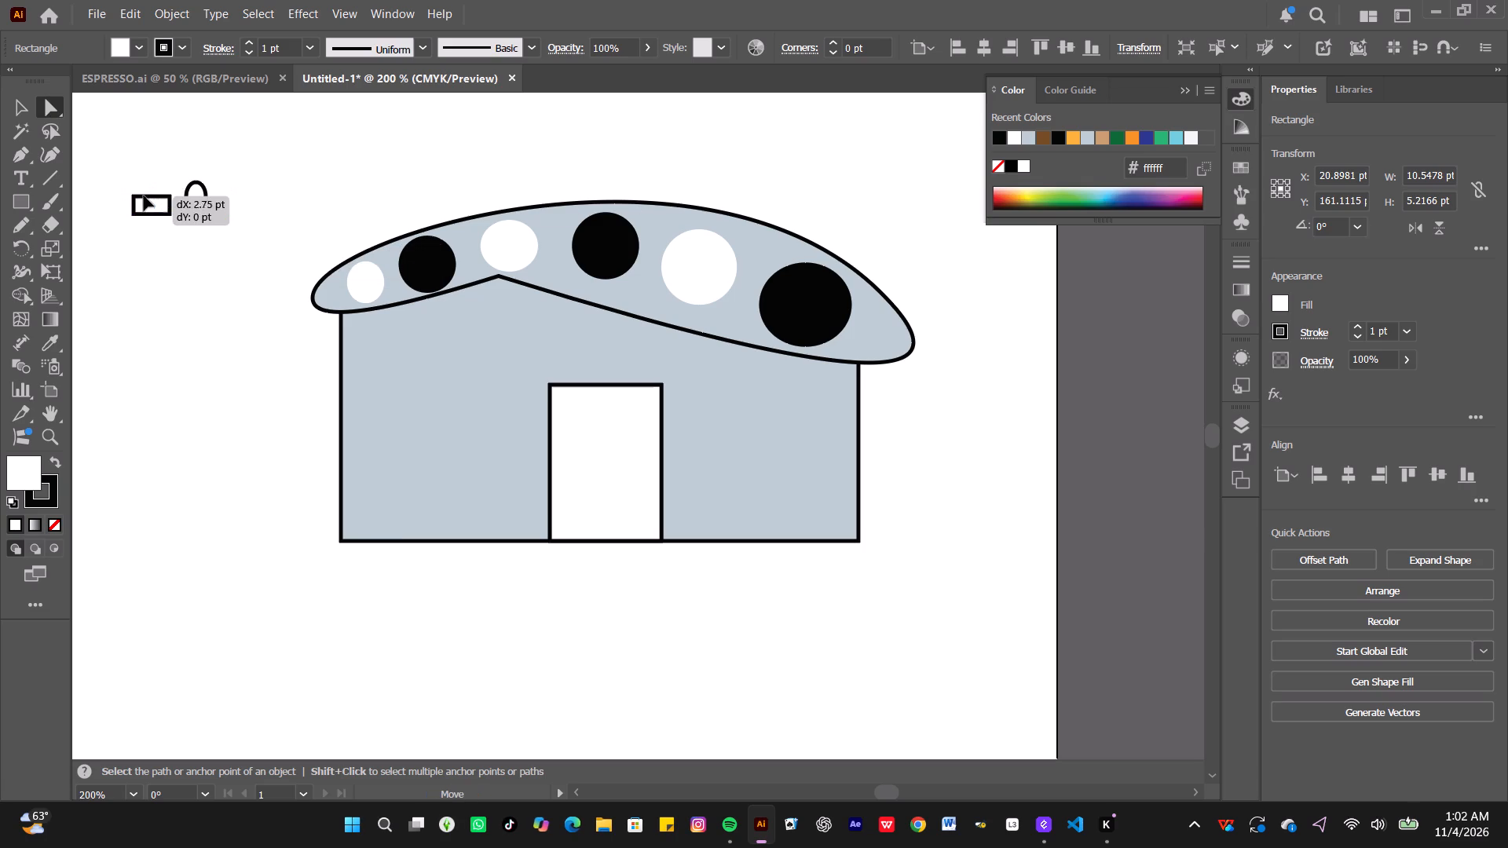
drag(144, 196, 155, 185)
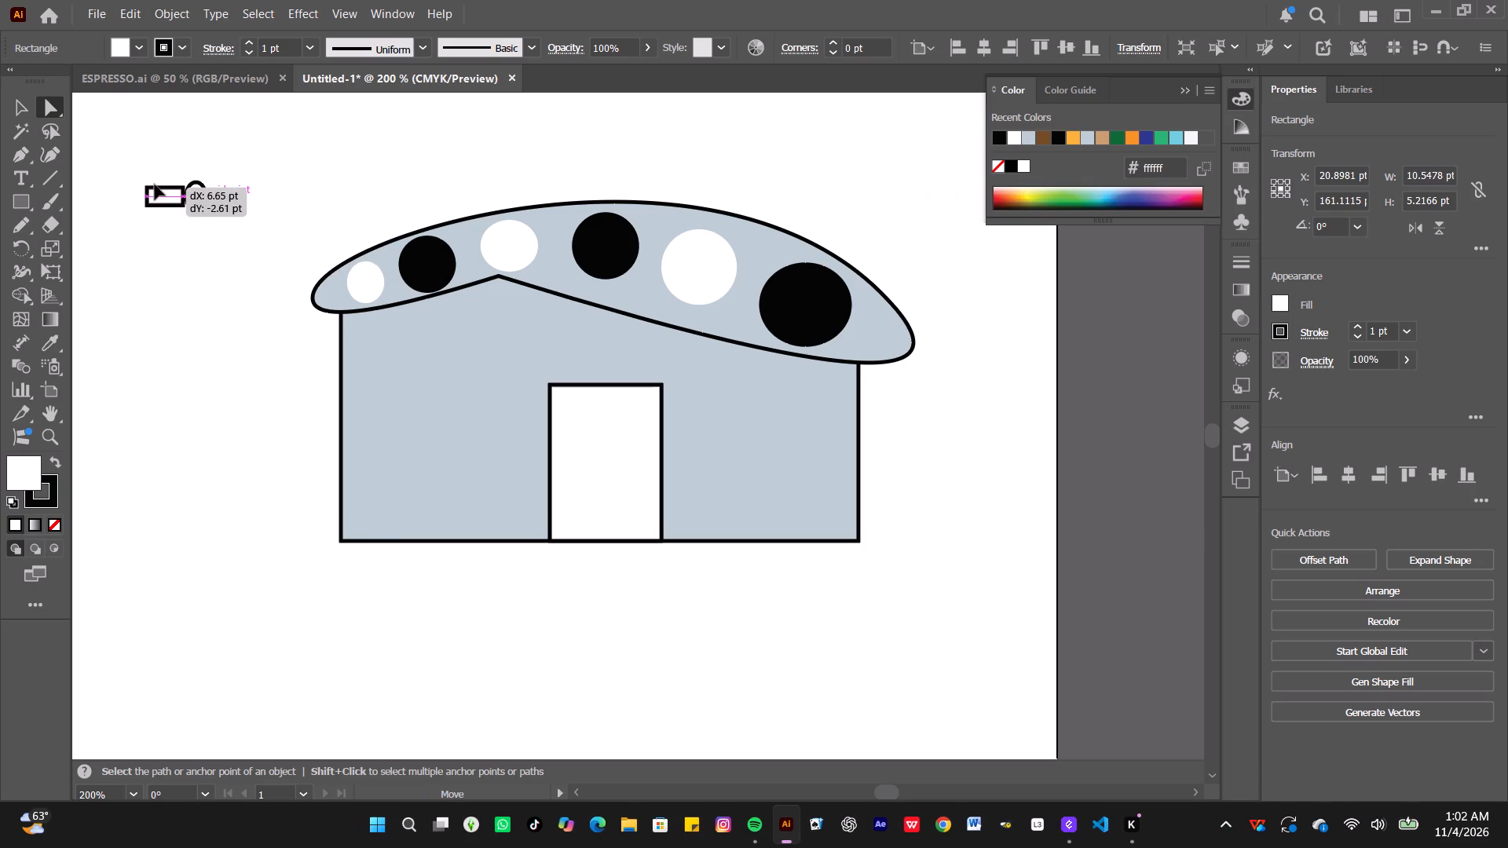
drag(155, 185, 156, 185)
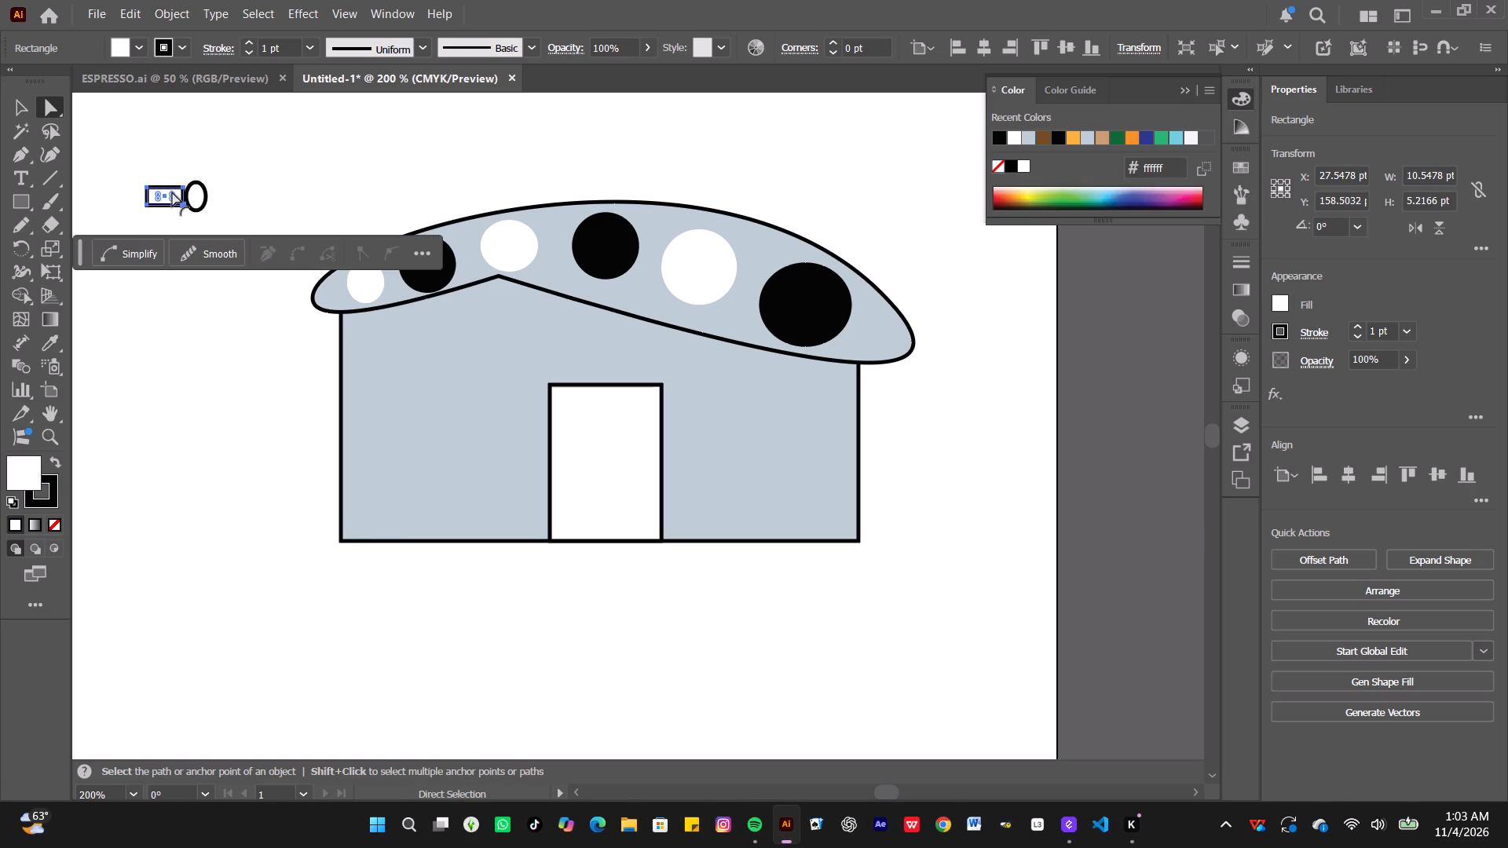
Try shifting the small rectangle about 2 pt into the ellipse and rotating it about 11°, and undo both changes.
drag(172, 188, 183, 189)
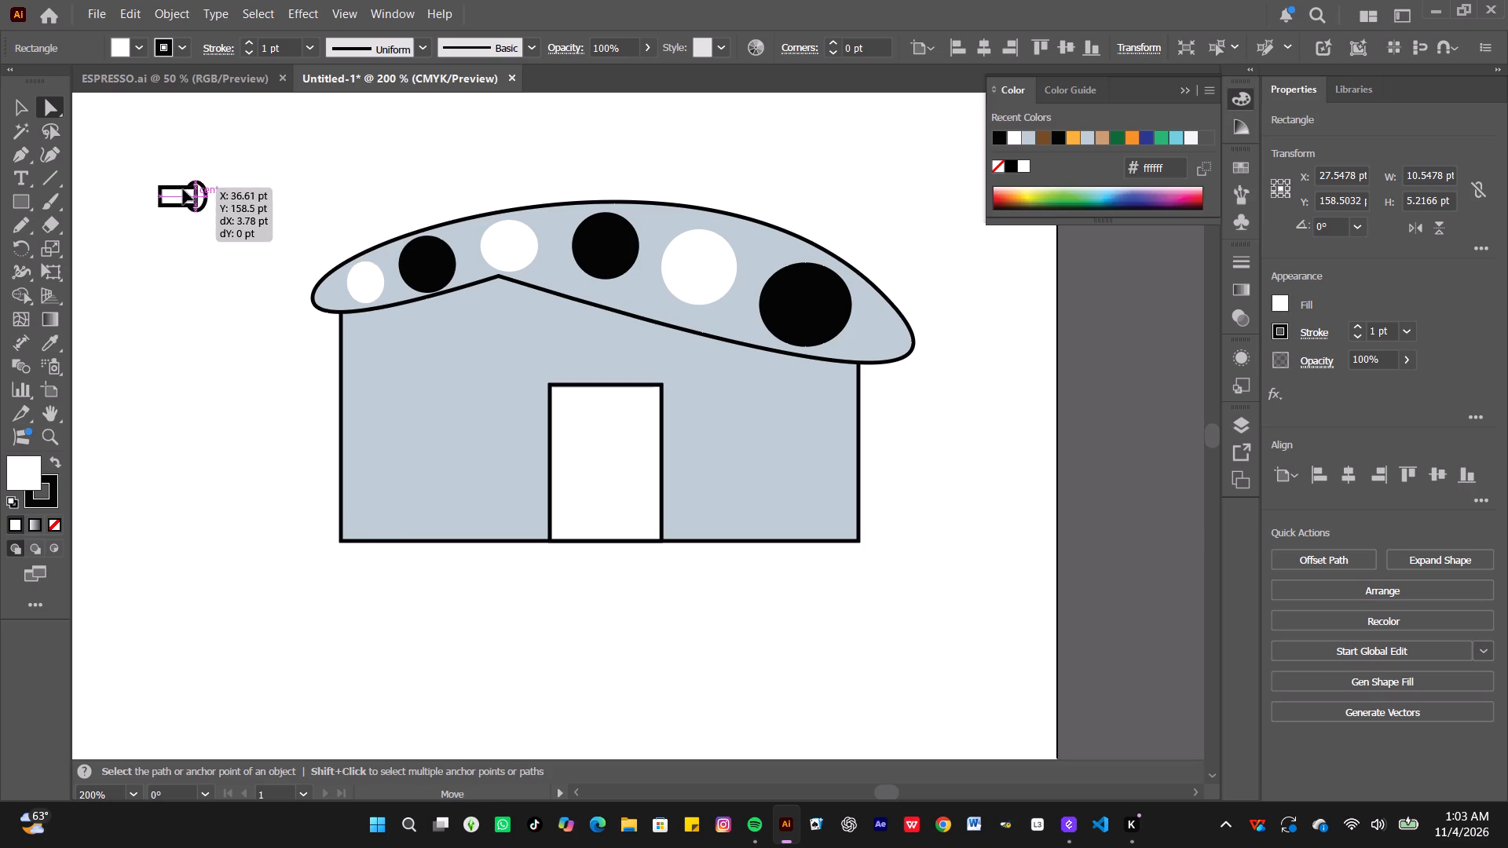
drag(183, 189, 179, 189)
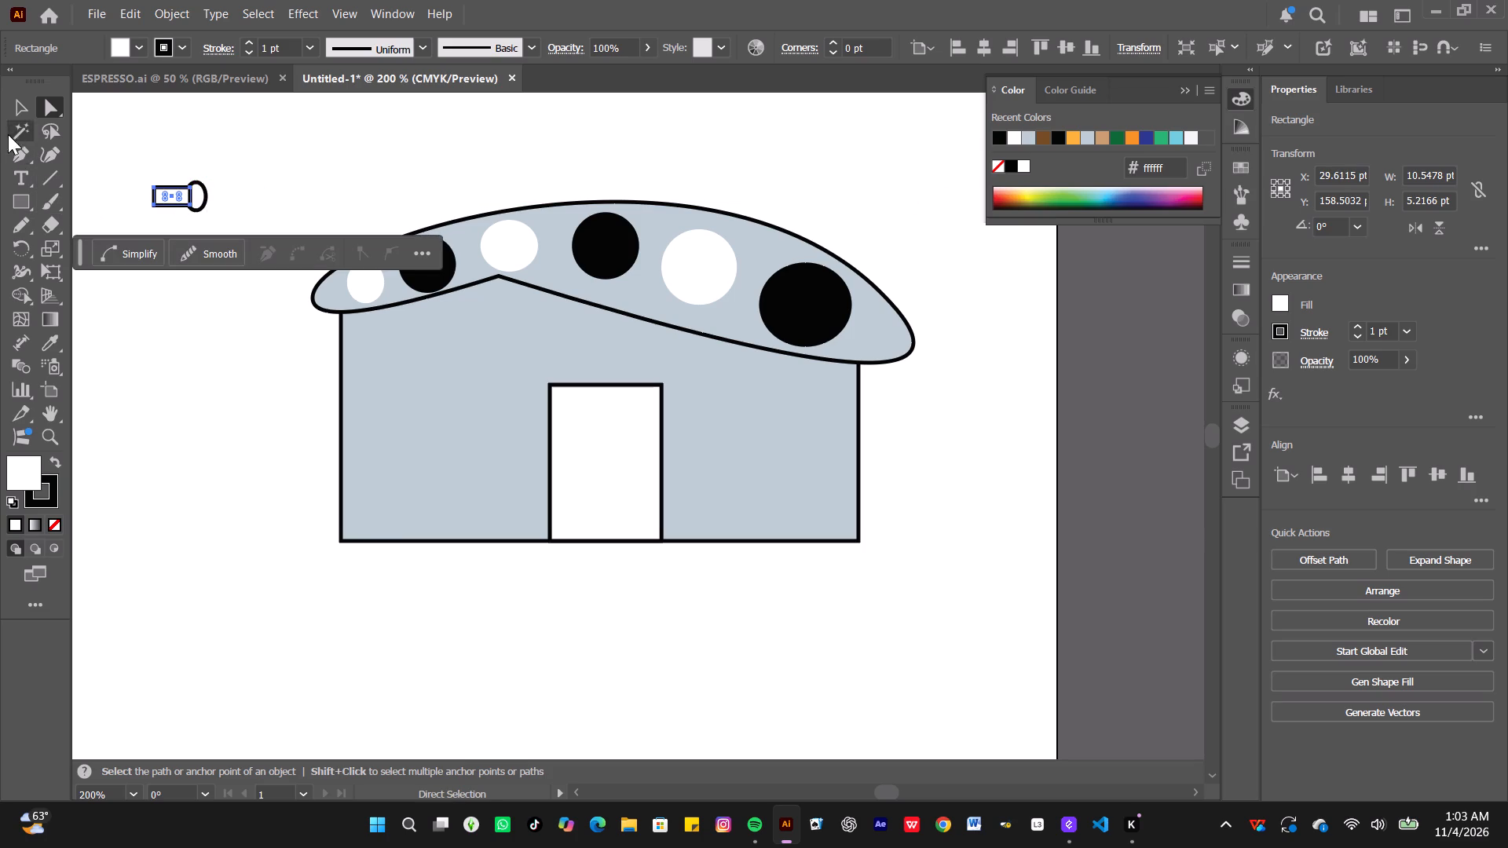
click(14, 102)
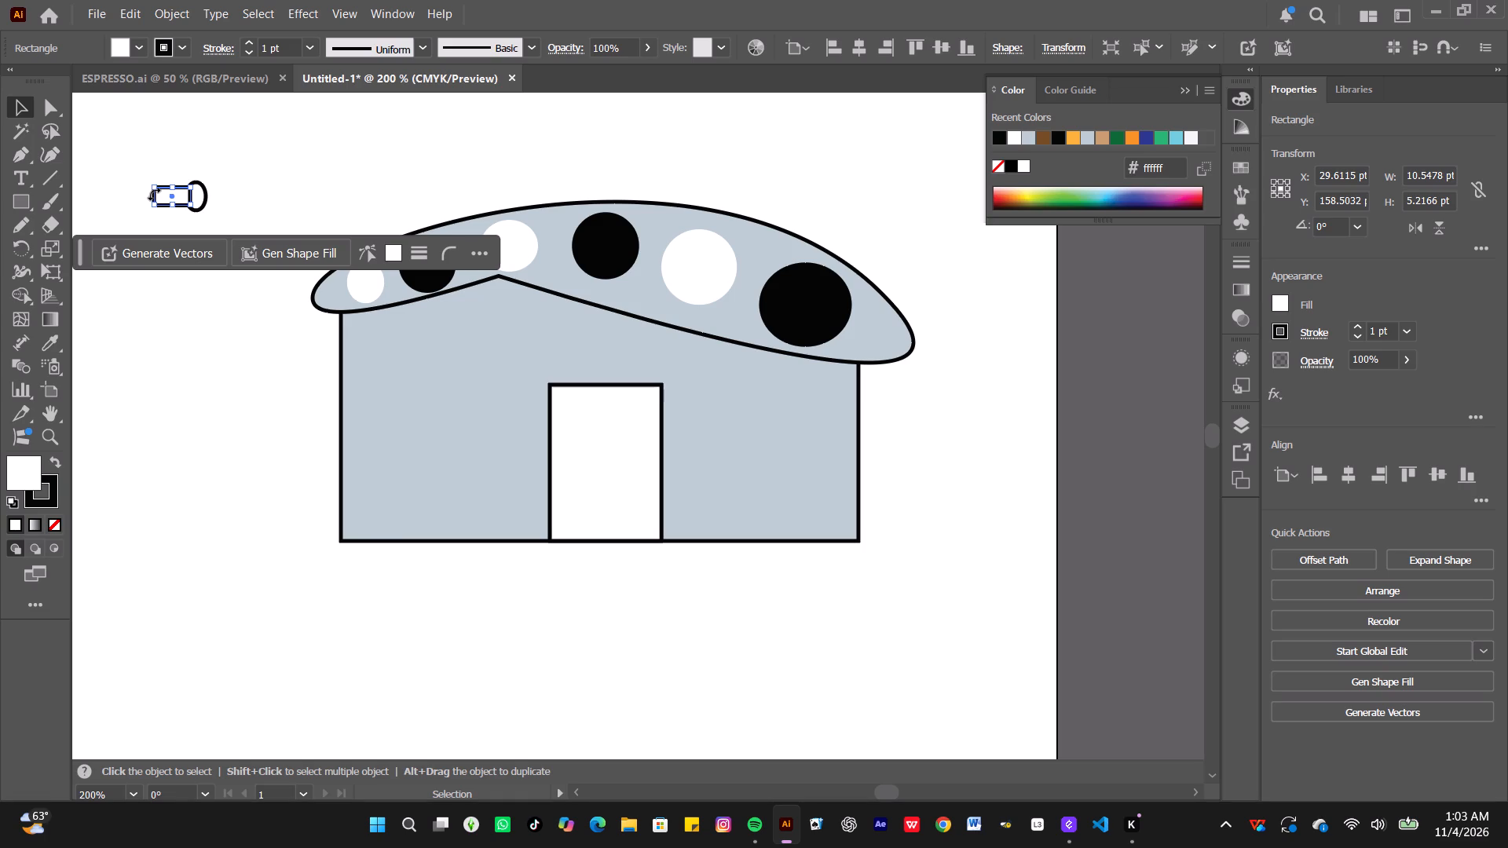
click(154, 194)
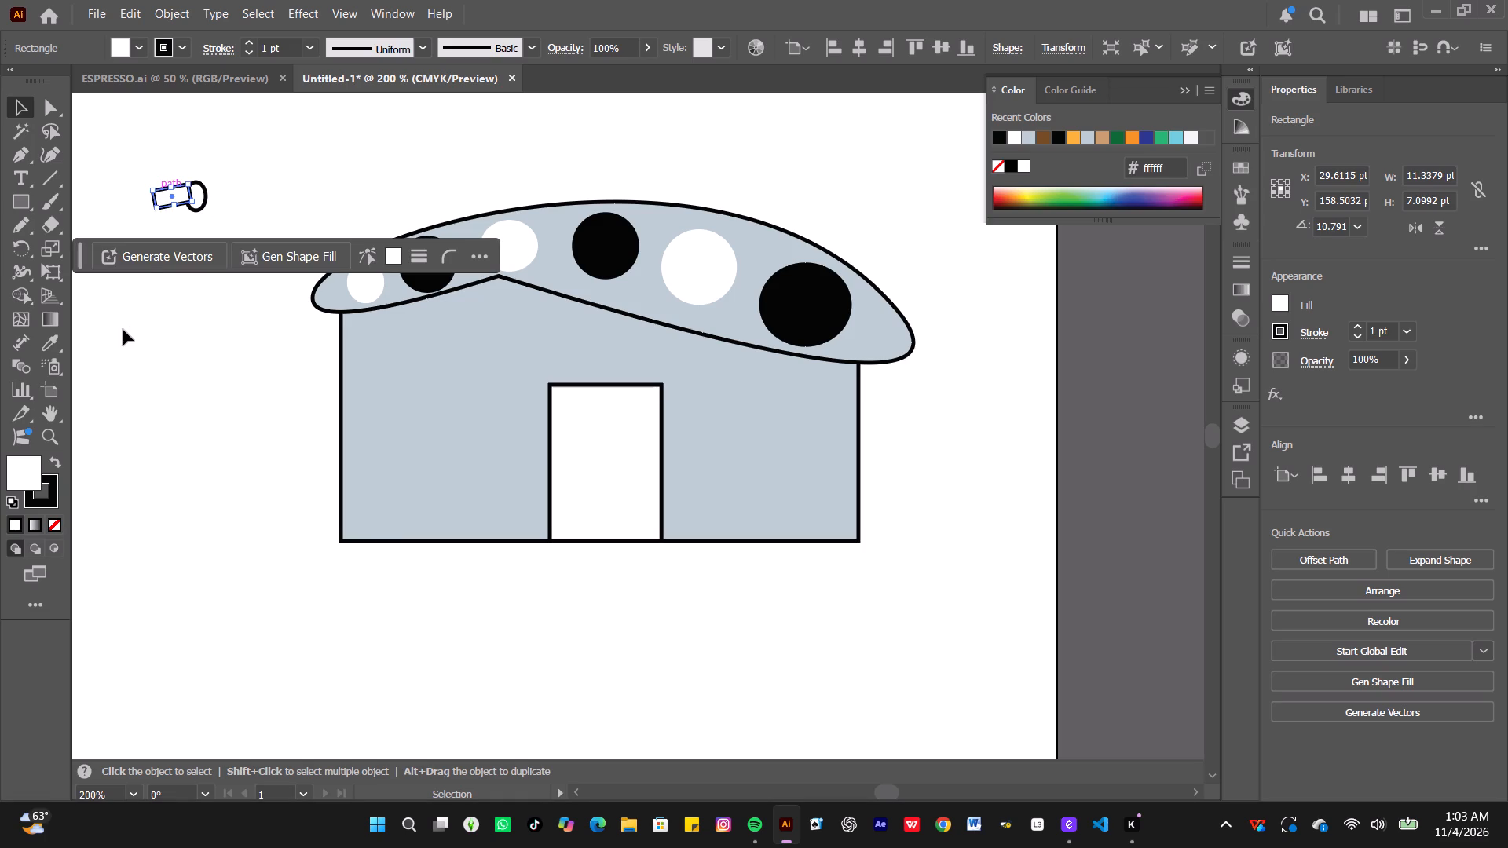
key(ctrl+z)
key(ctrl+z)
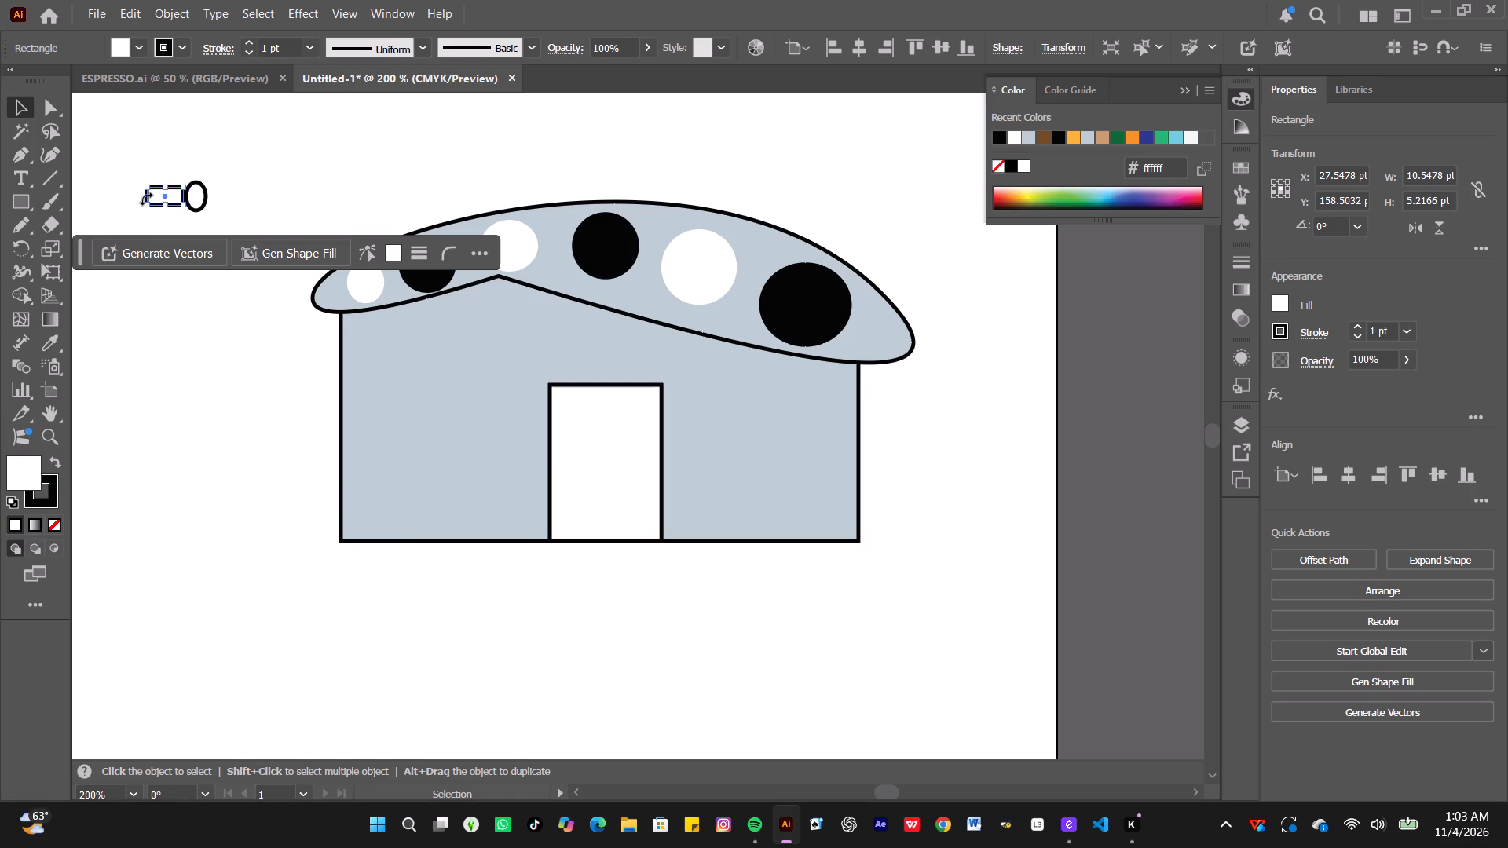
Stretch the small rectangle's bottom edge downward to a height of about 10 pt.
drag(164, 204, 164, 213)
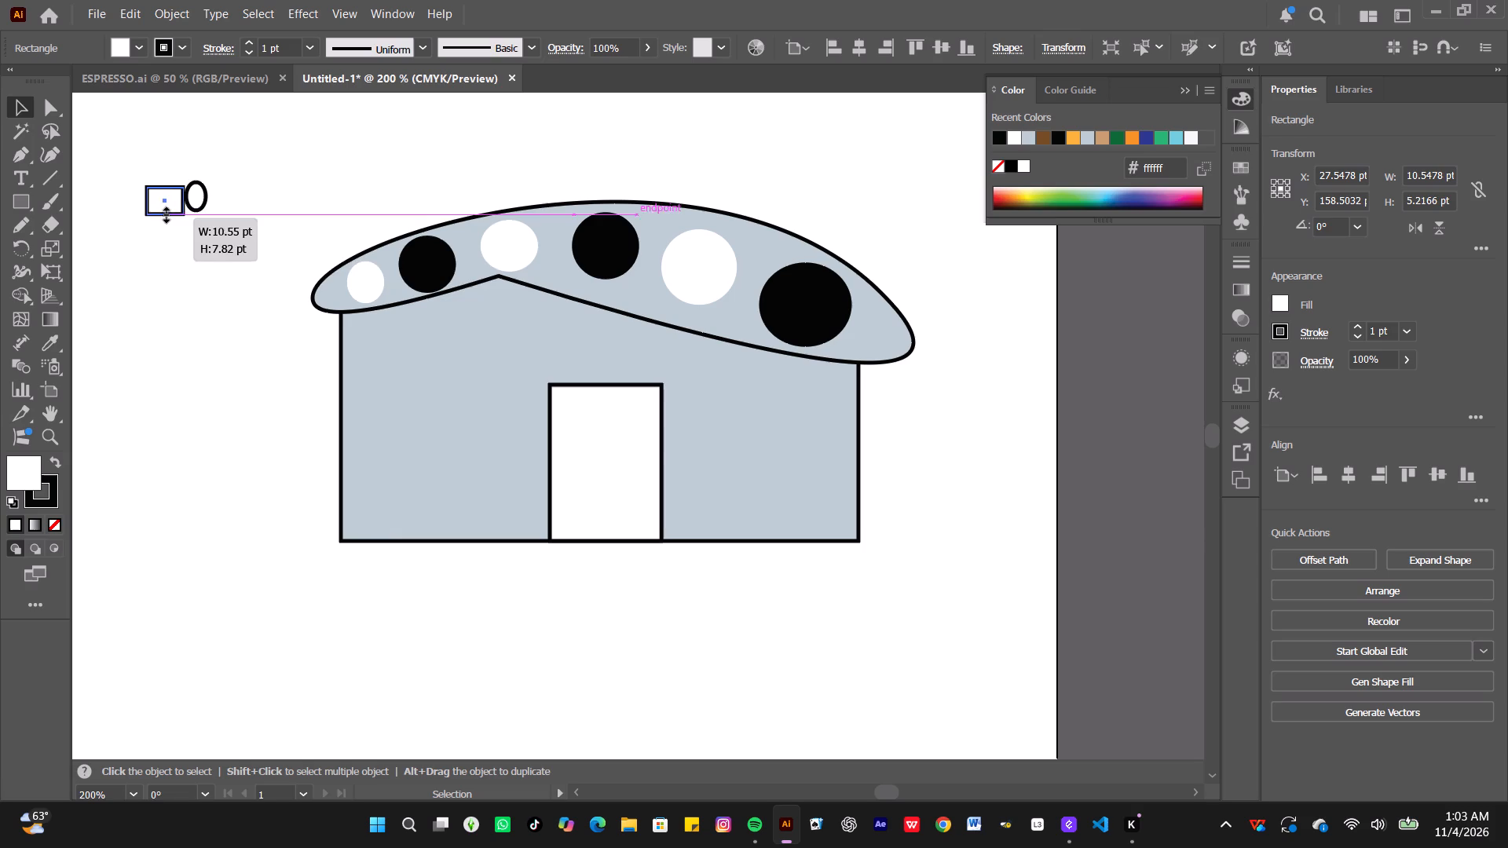
drag(164, 213, 164, 218)
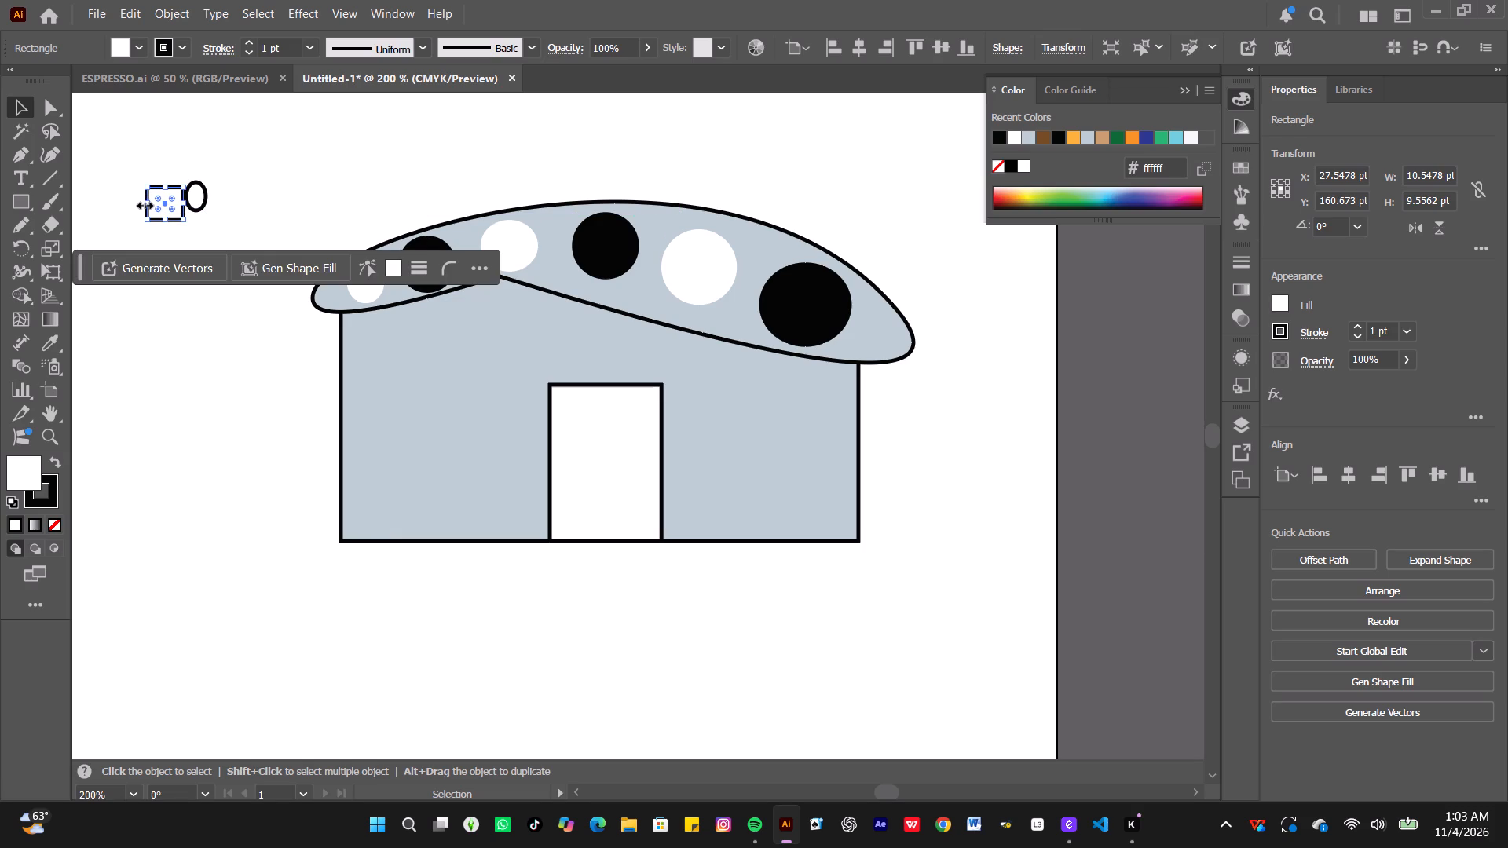
Shrink the small rectangle to about 8 pt wide and 4 pt high, bringing in its left and bottom edges.
drag(143, 206, 154, 204)
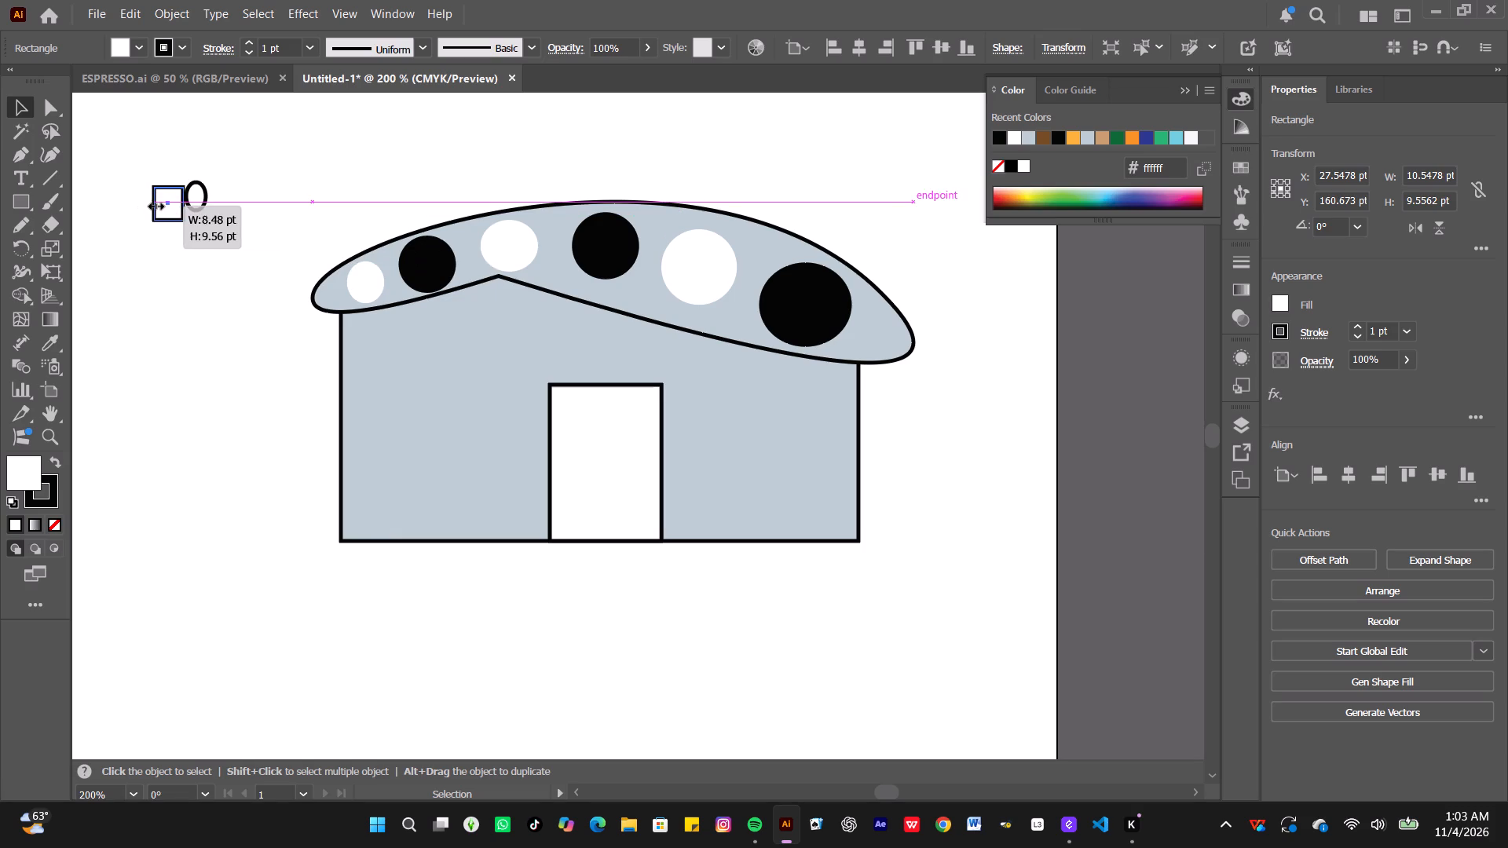
drag(154, 204, 156, 204)
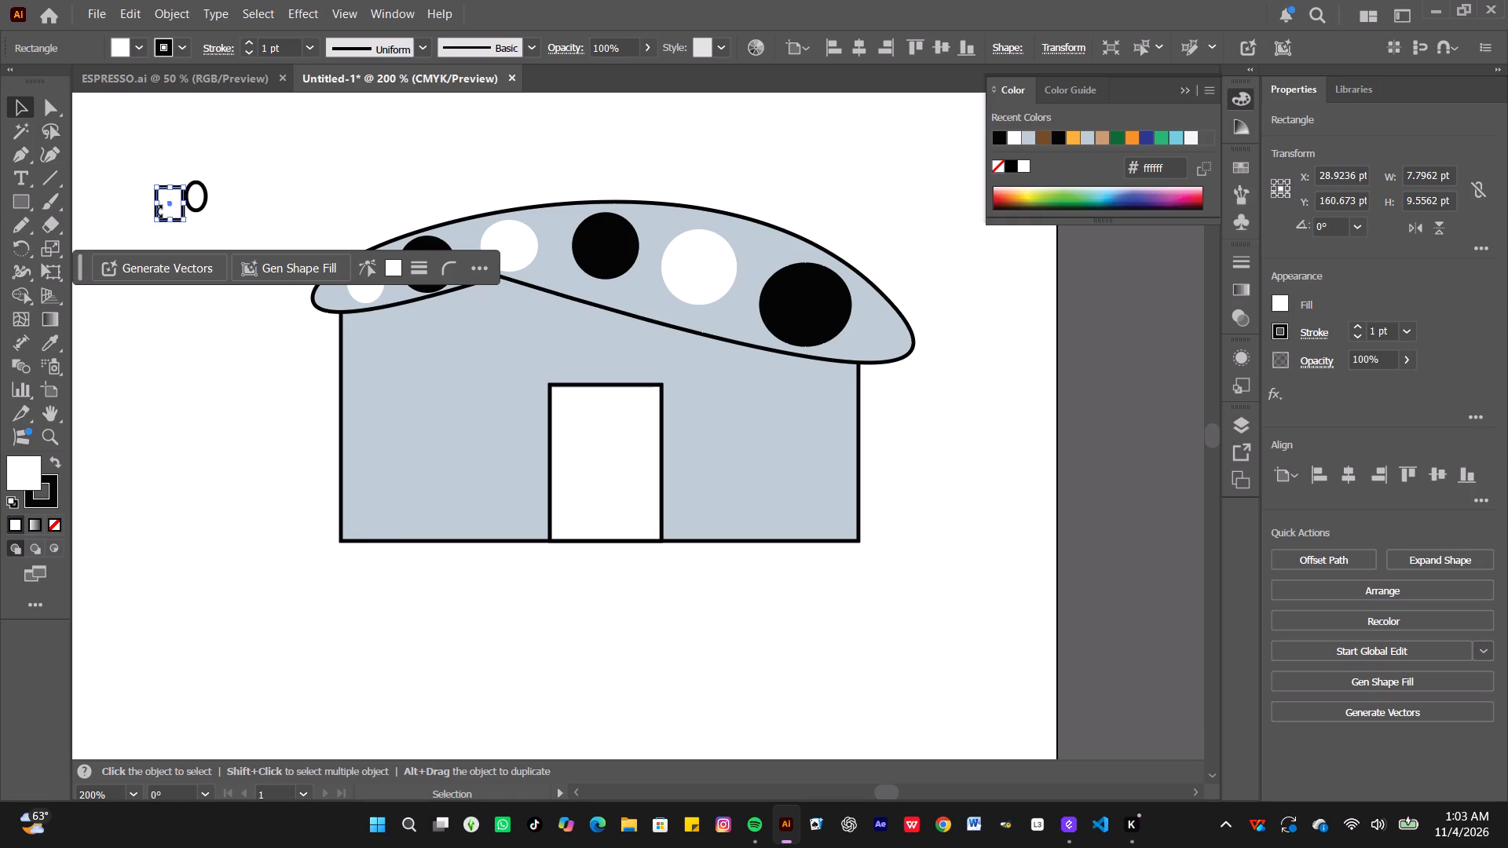
drag(169, 223, 169, 210)
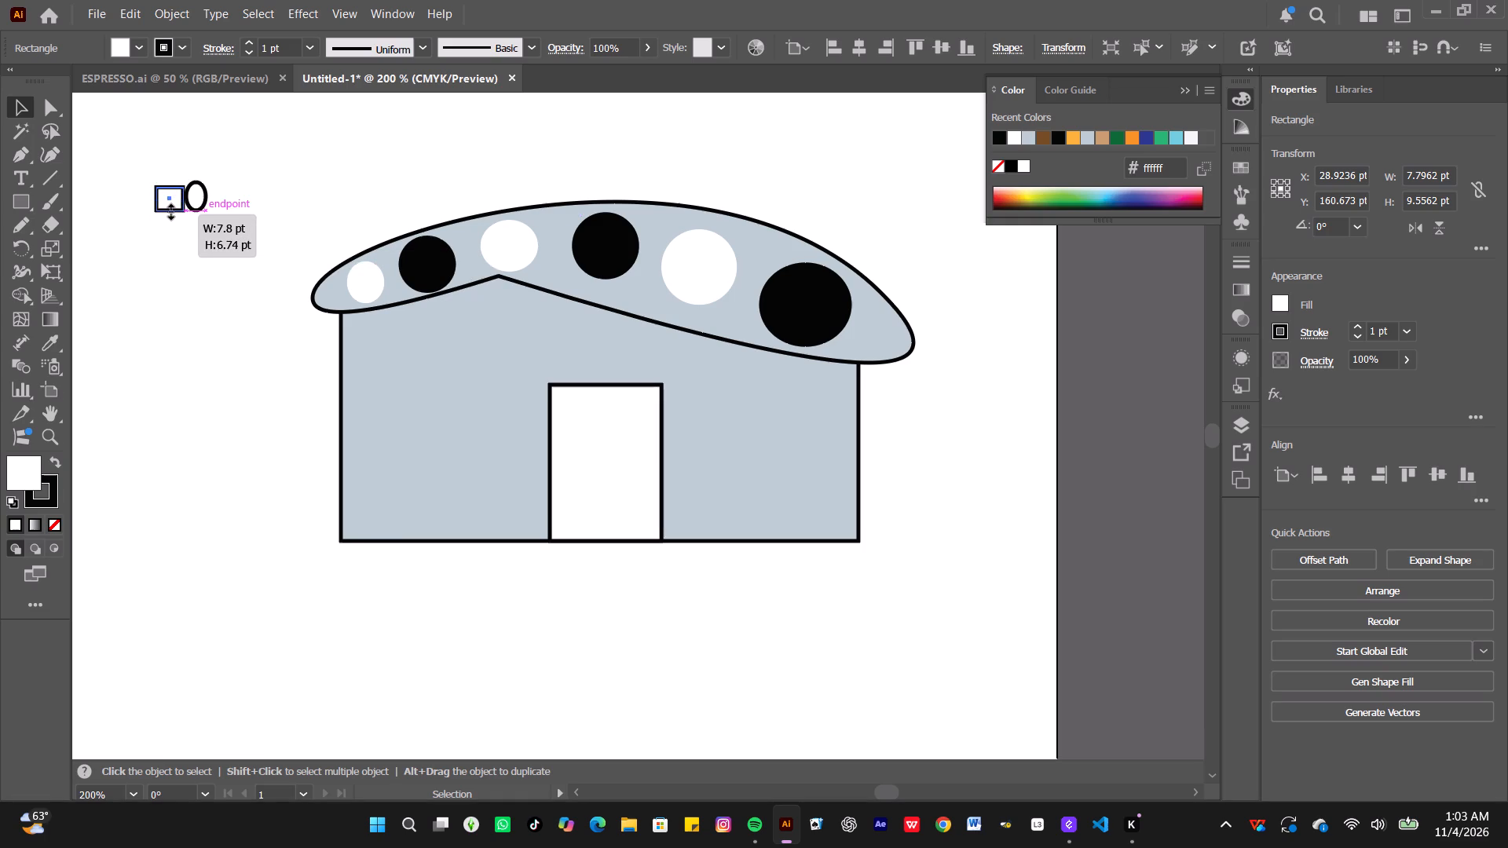
drag(169, 210, 174, 204)
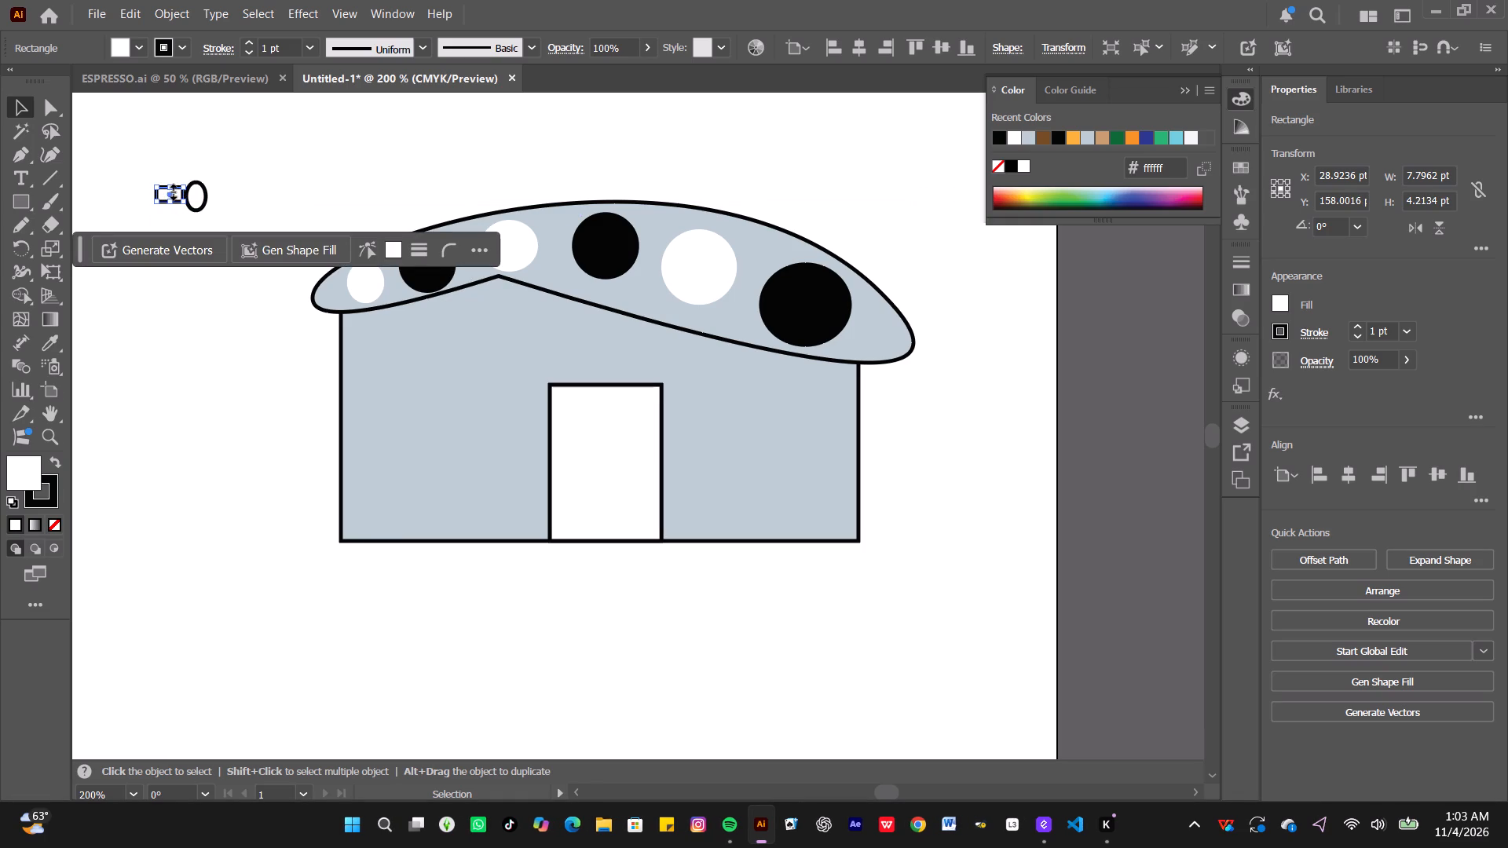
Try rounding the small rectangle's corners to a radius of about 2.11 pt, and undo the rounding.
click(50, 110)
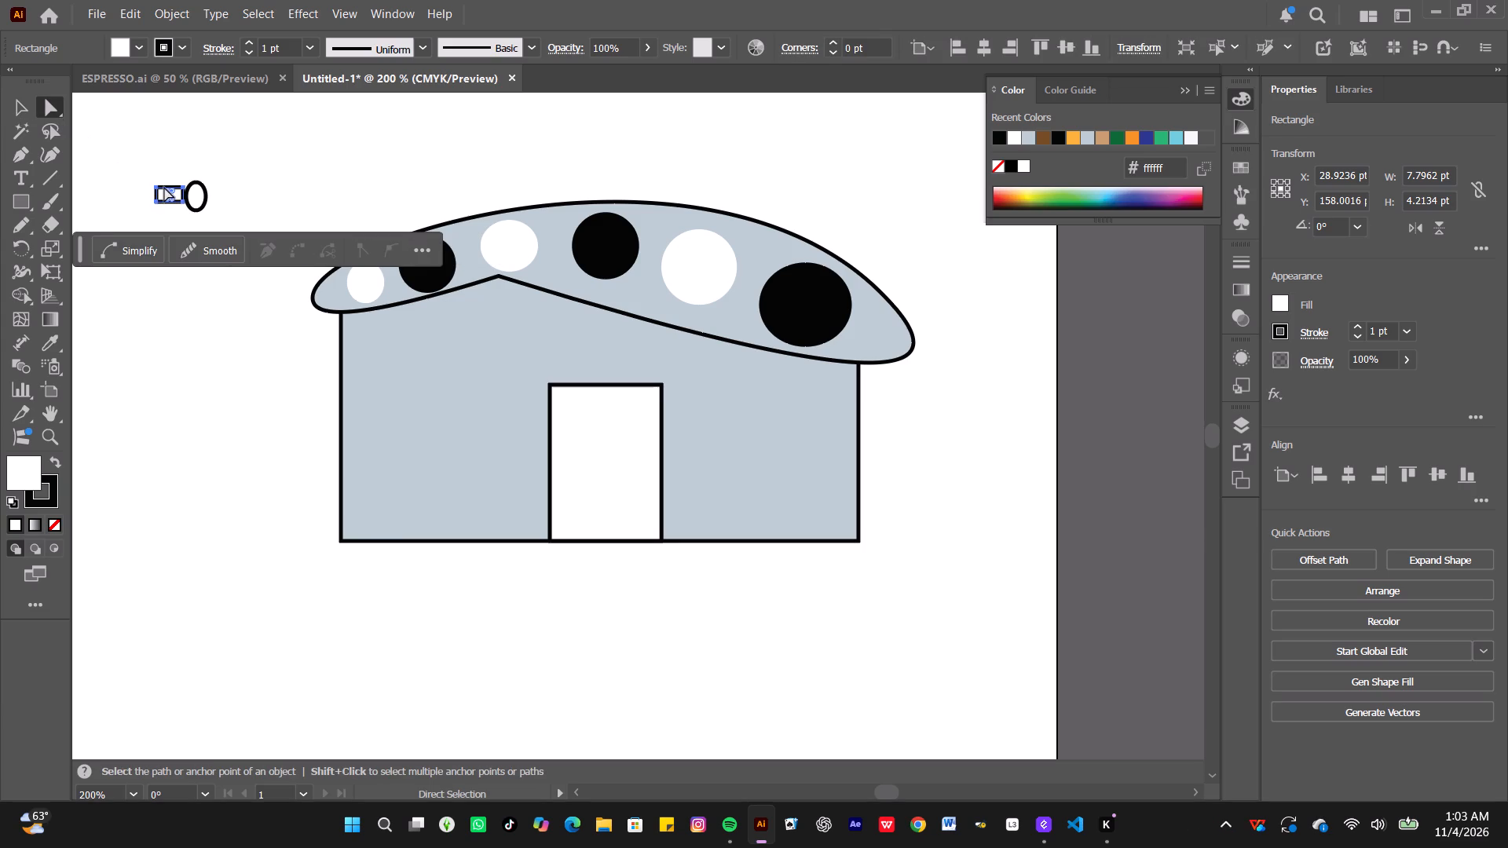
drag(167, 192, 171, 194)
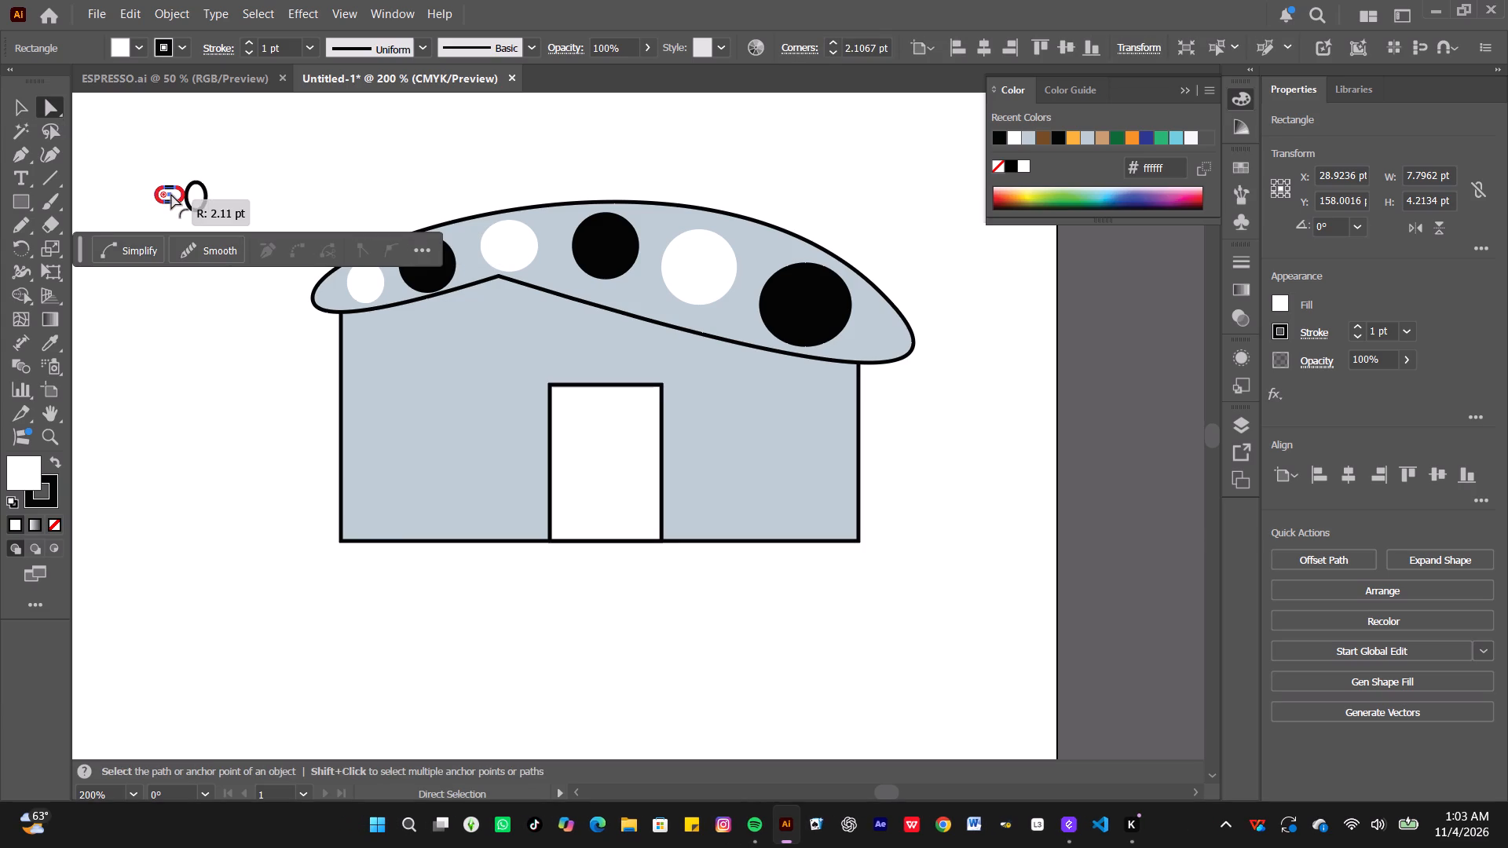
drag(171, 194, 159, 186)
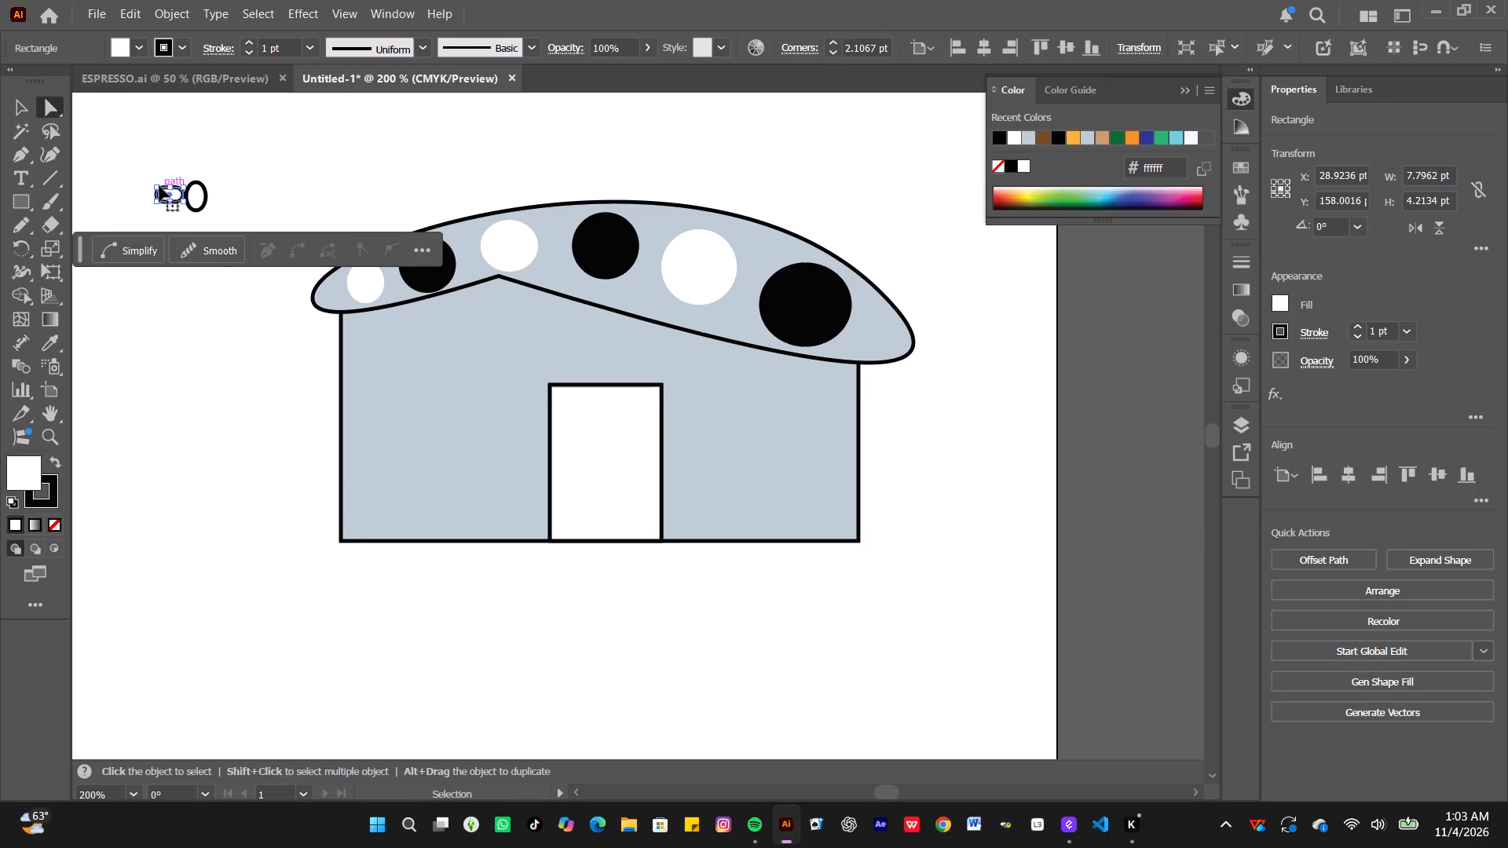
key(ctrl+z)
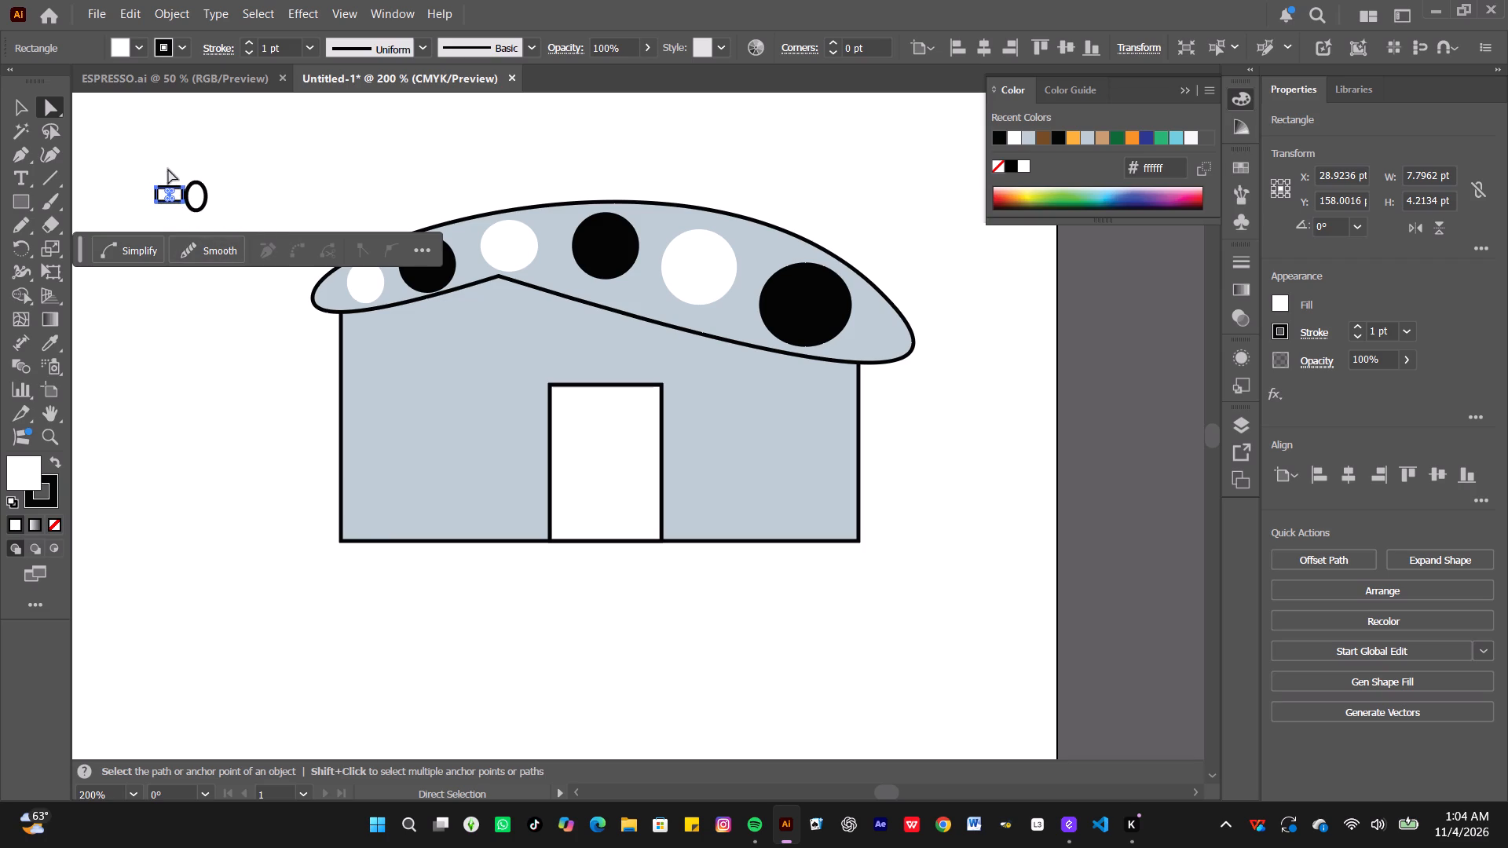
Move the small rectangle about 3 pt right and 0.7 pt down so that it overlaps the ellipse.
ctrl+scroll(192, 184, up, 3)
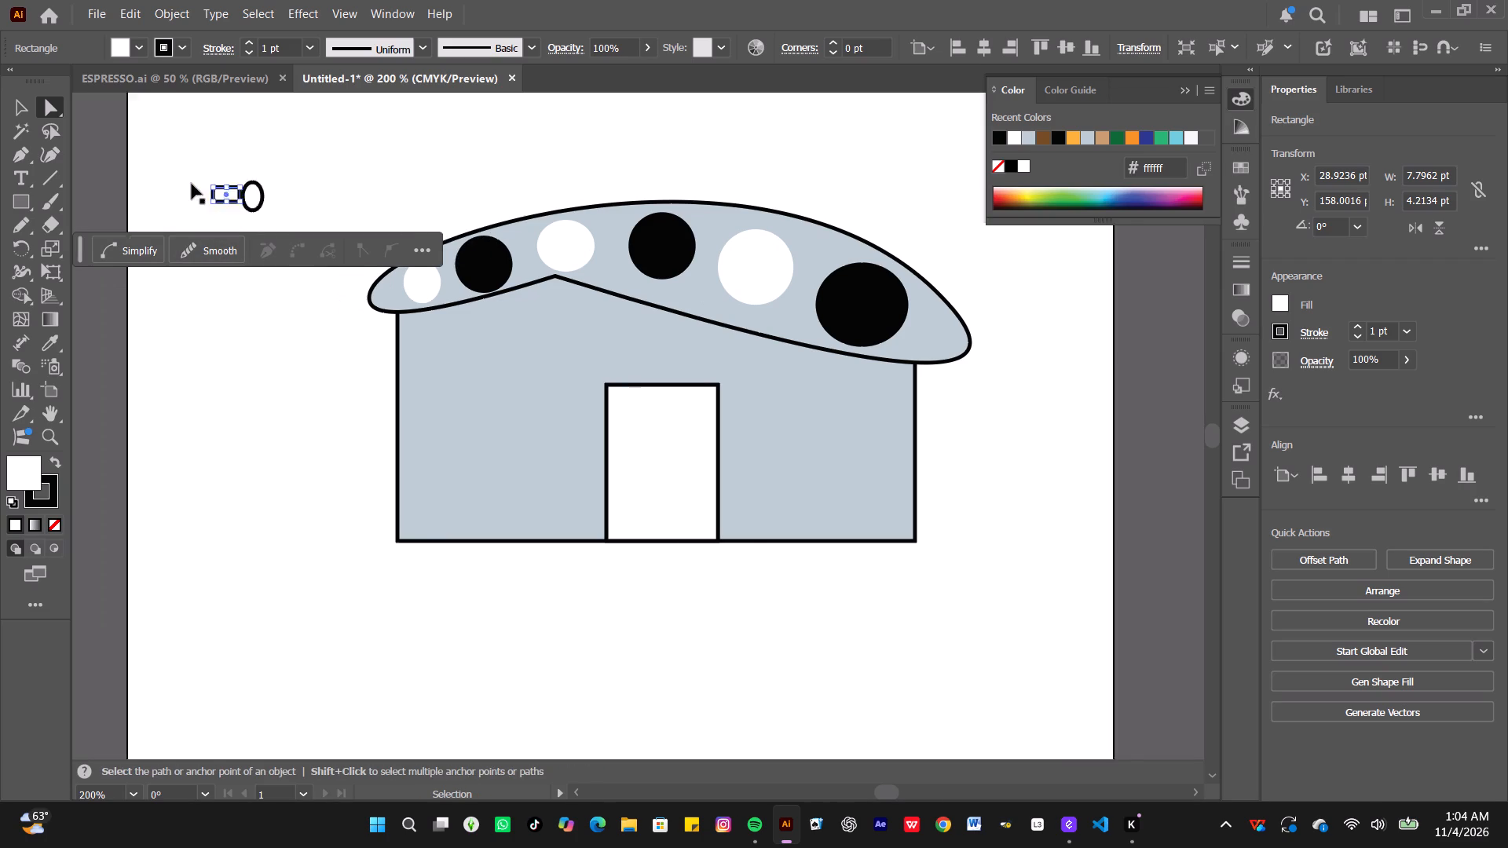
ctrl+scroll(192, 184, up, 5)
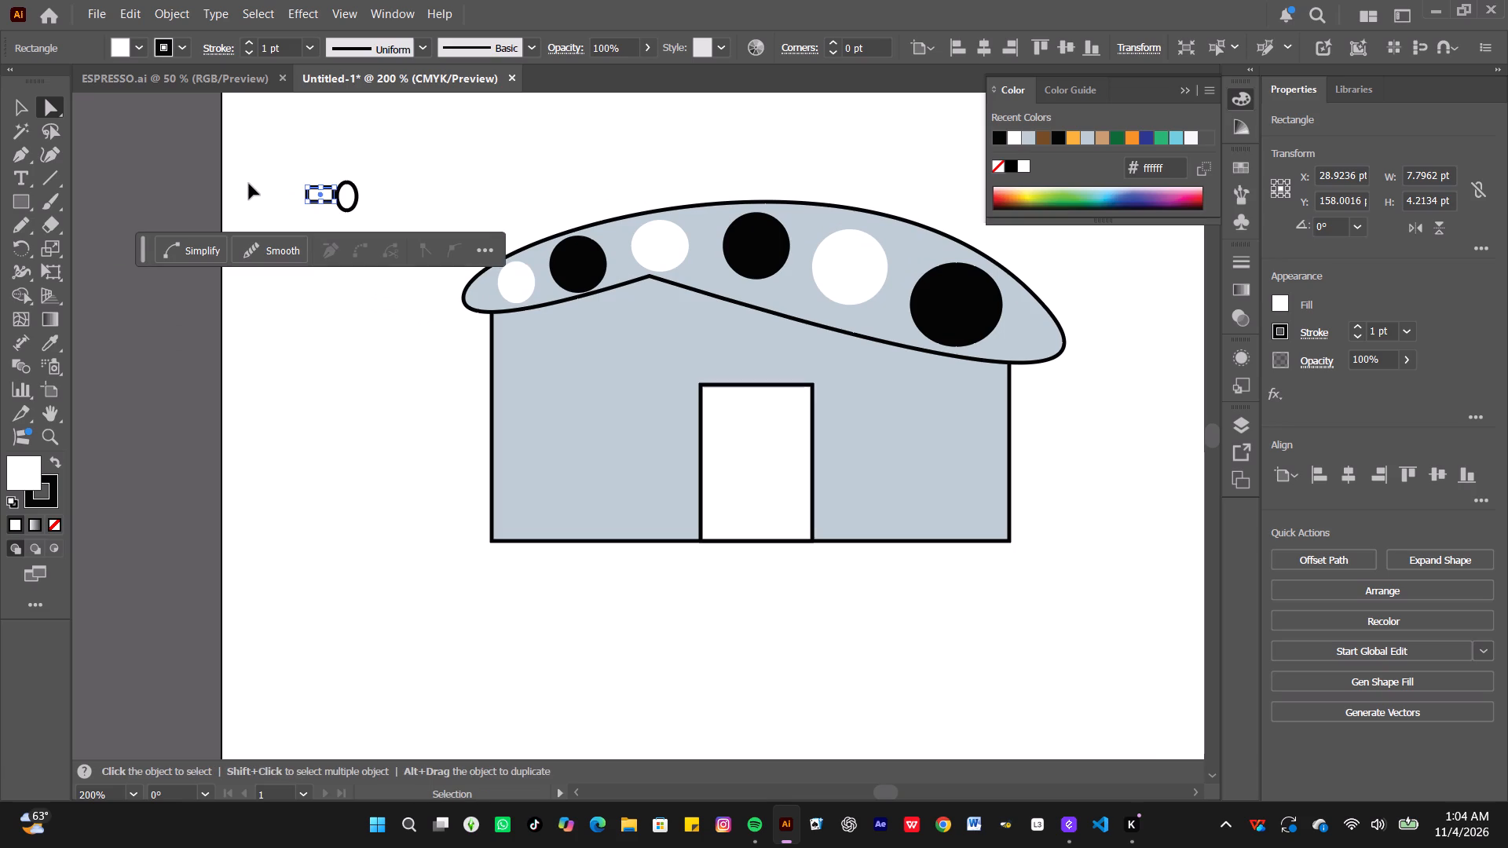
key(ctrl+equal)
key(ctrl+equal)
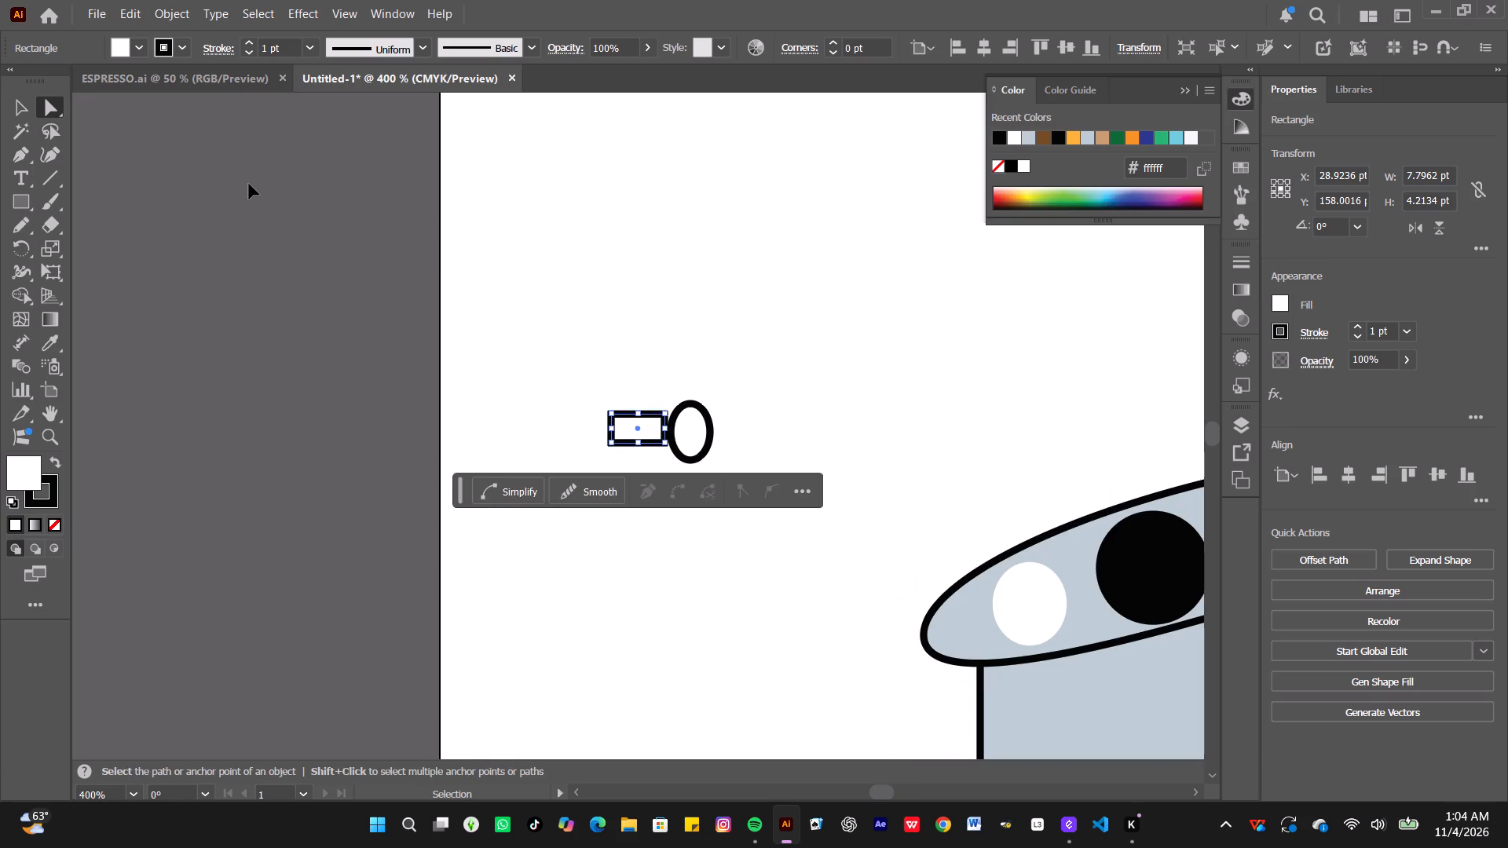
scroll(806, 433, left, 1)
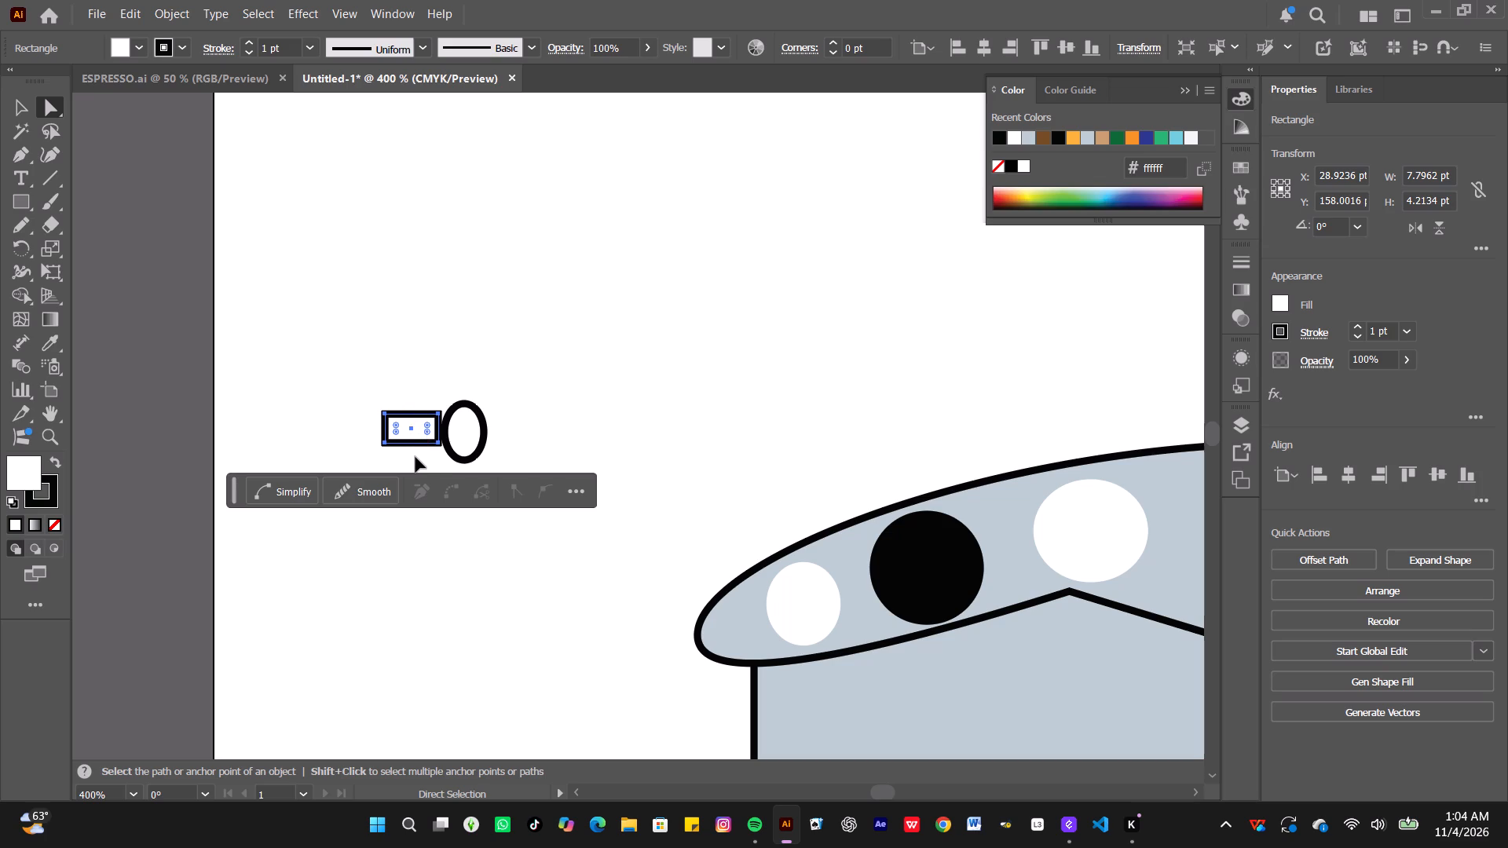
key(ctrl+equal)
key(ctrl+equal)
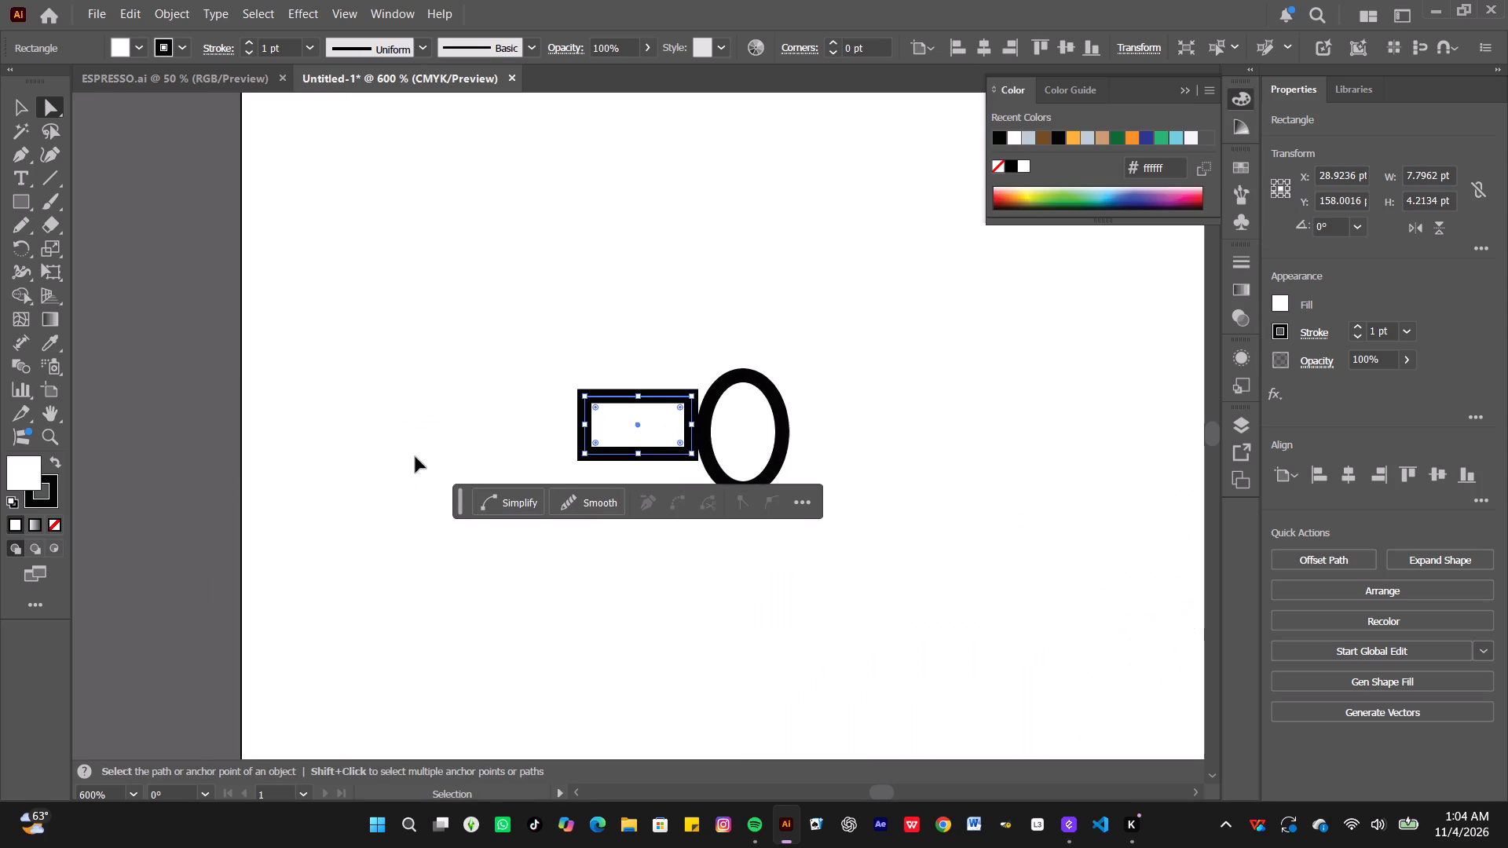
key(ctrl+equal)
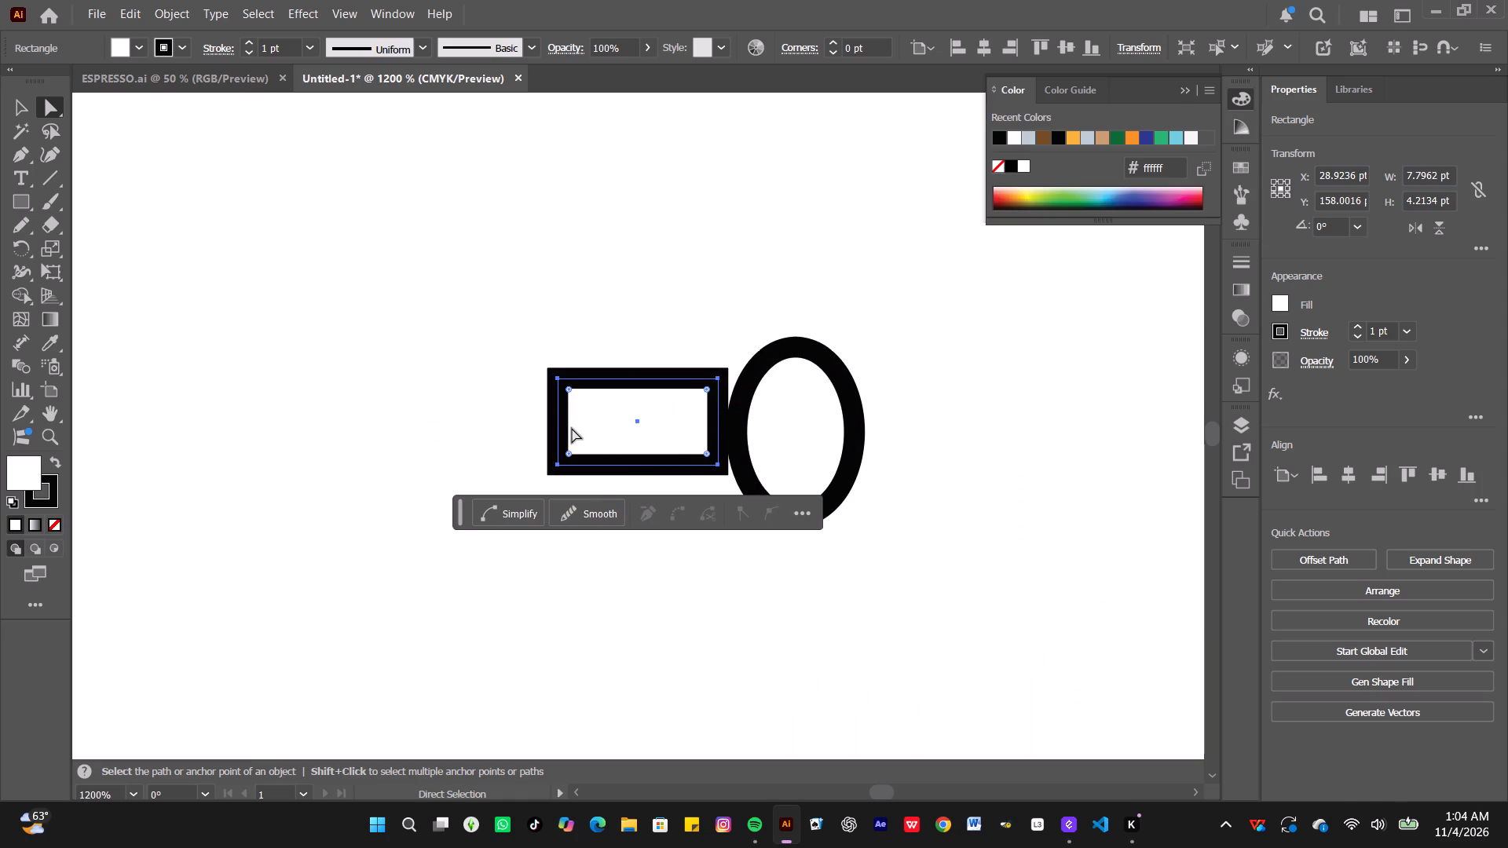
drag(613, 422, 642, 435)
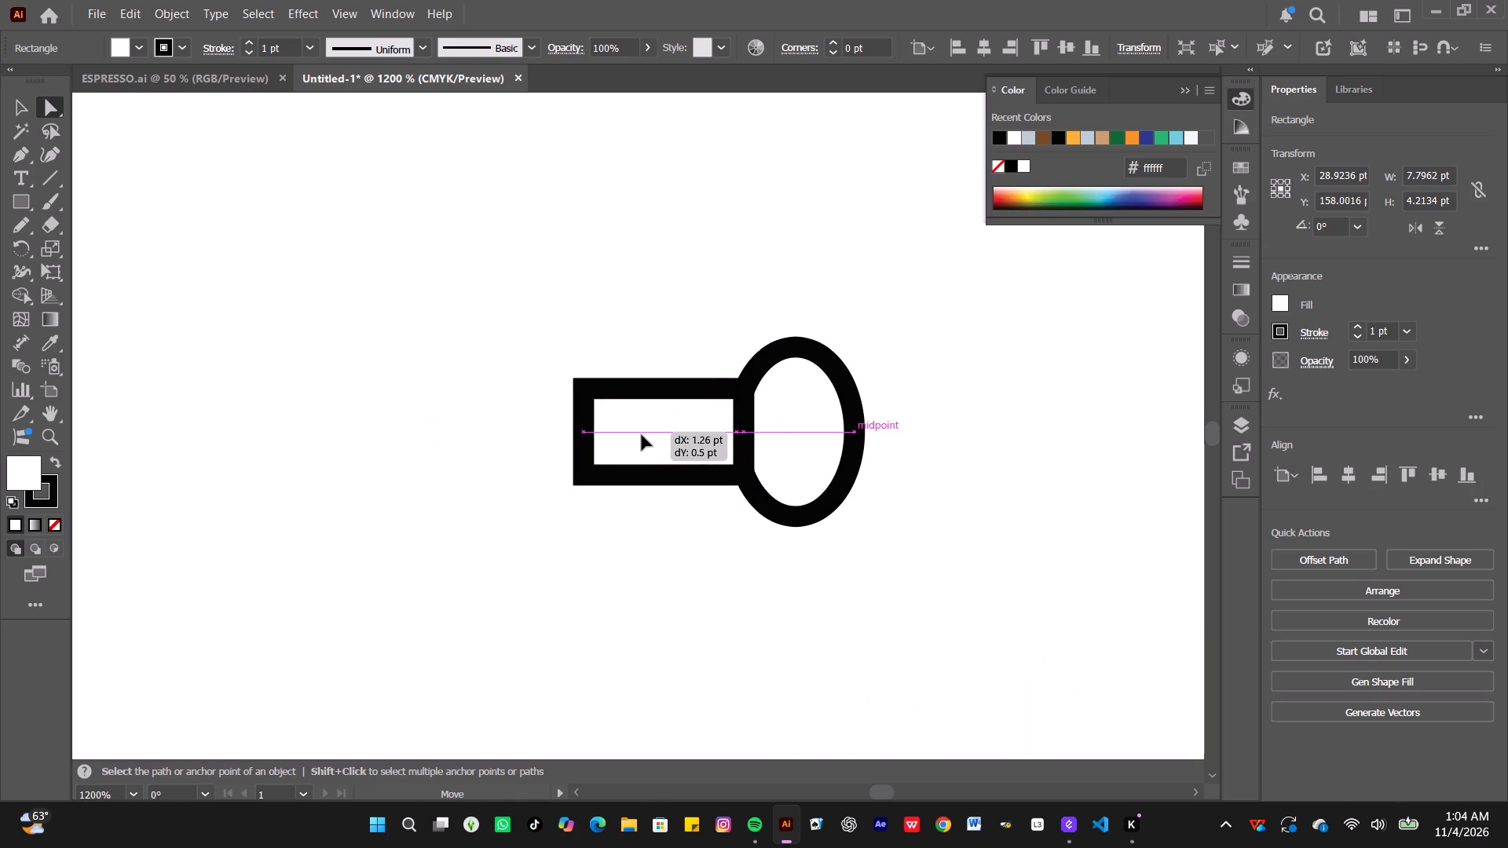
drag(642, 435, 678, 436)
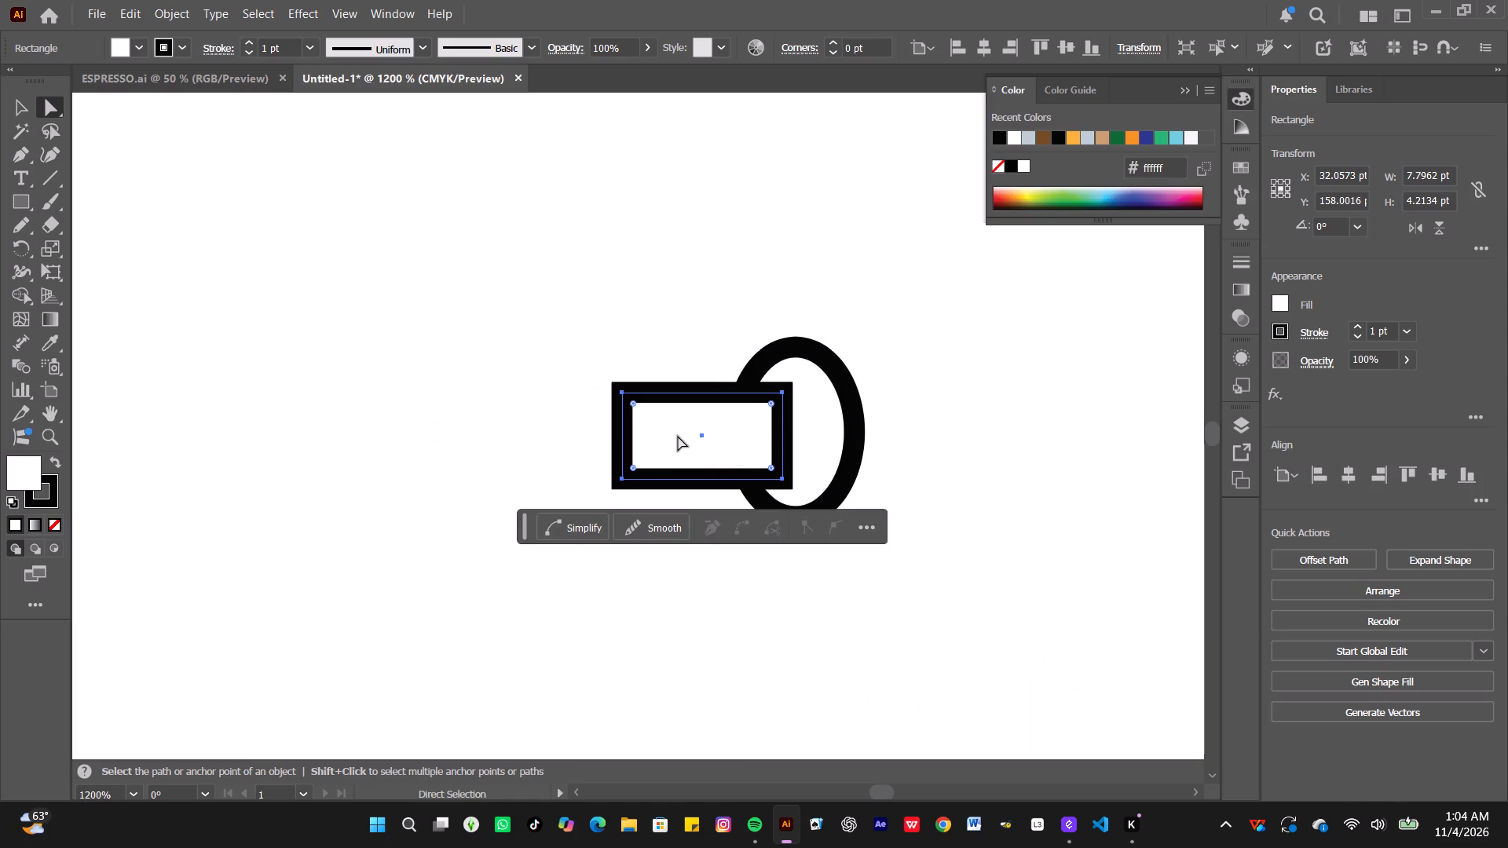
Fill both the small rectangle and the overlapping ellipse with black (000000).
click(999, 137)
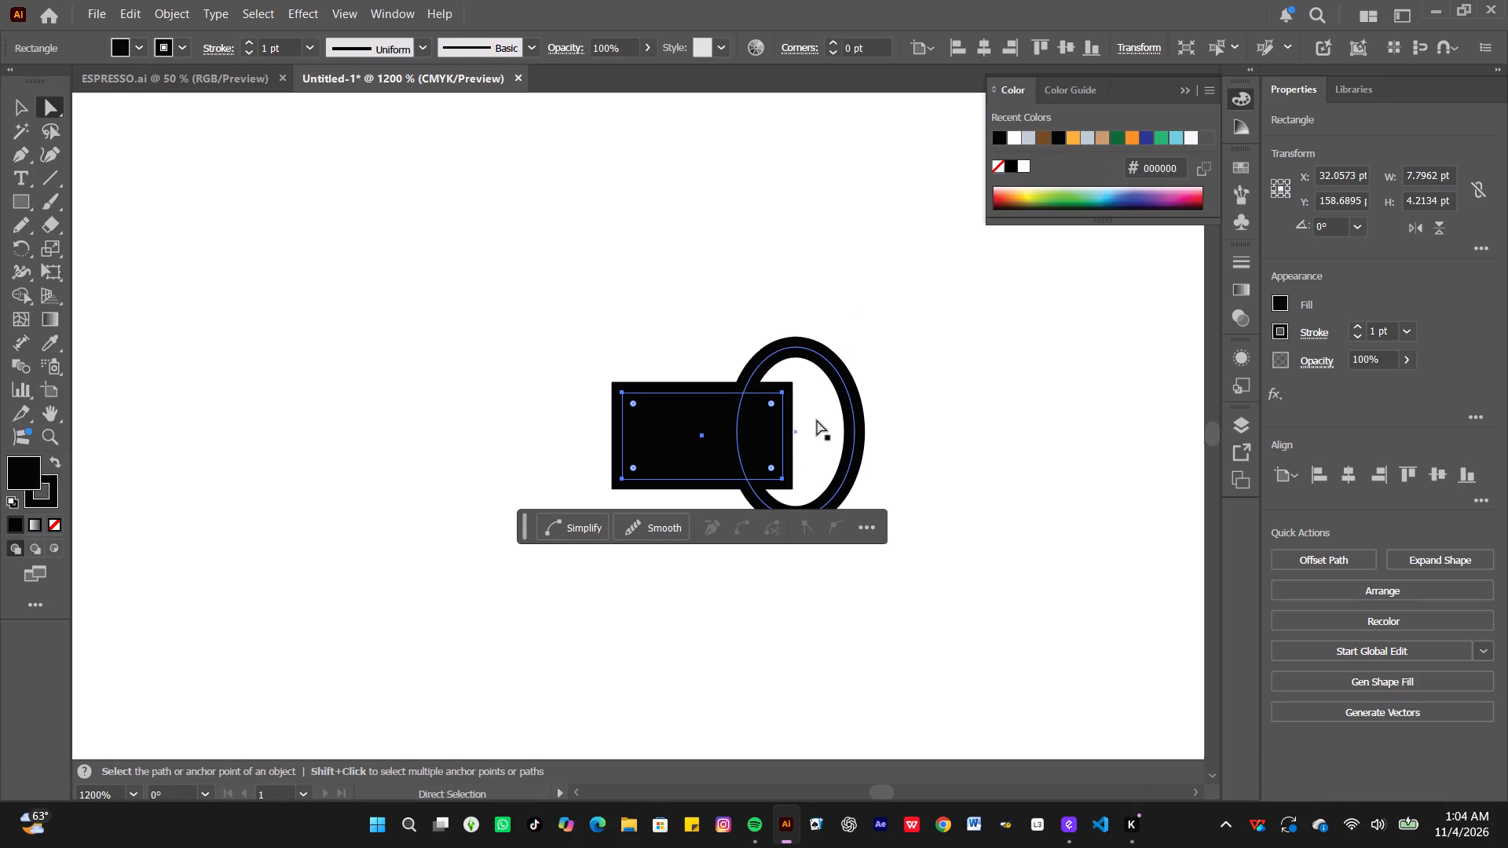
click(799, 445)
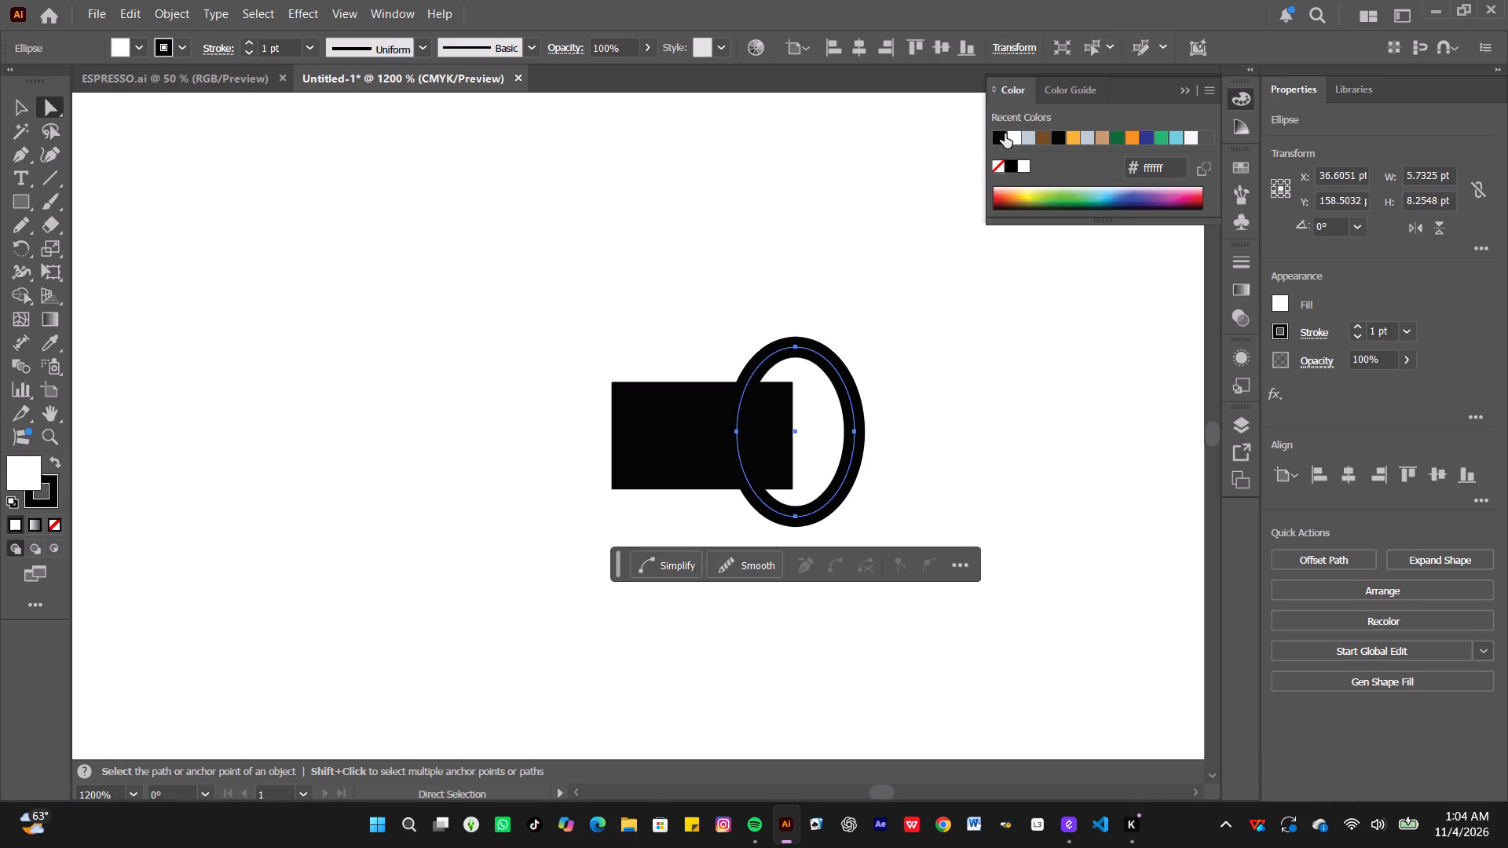
click(996, 138)
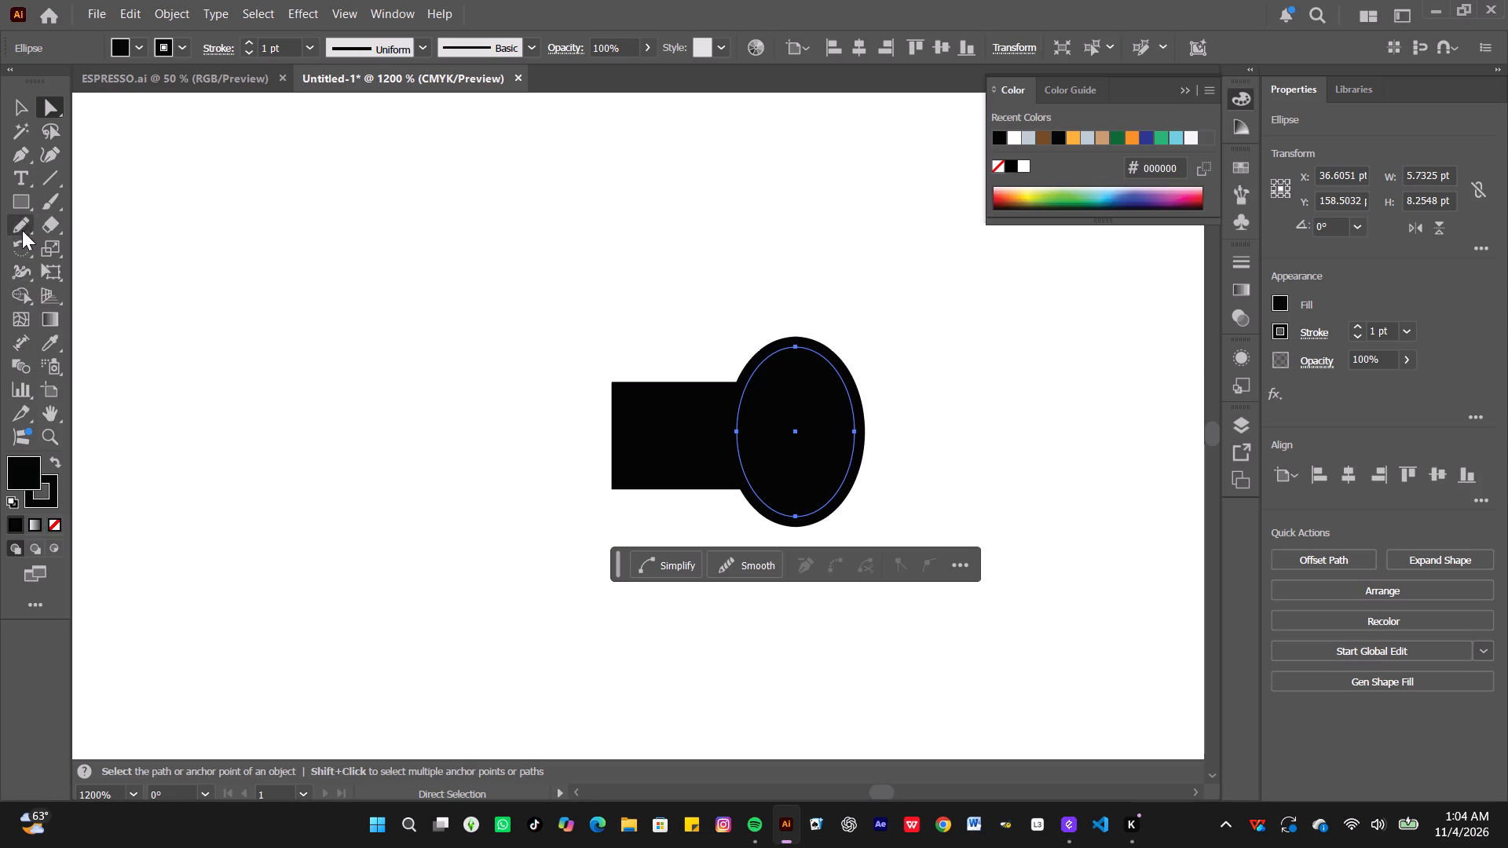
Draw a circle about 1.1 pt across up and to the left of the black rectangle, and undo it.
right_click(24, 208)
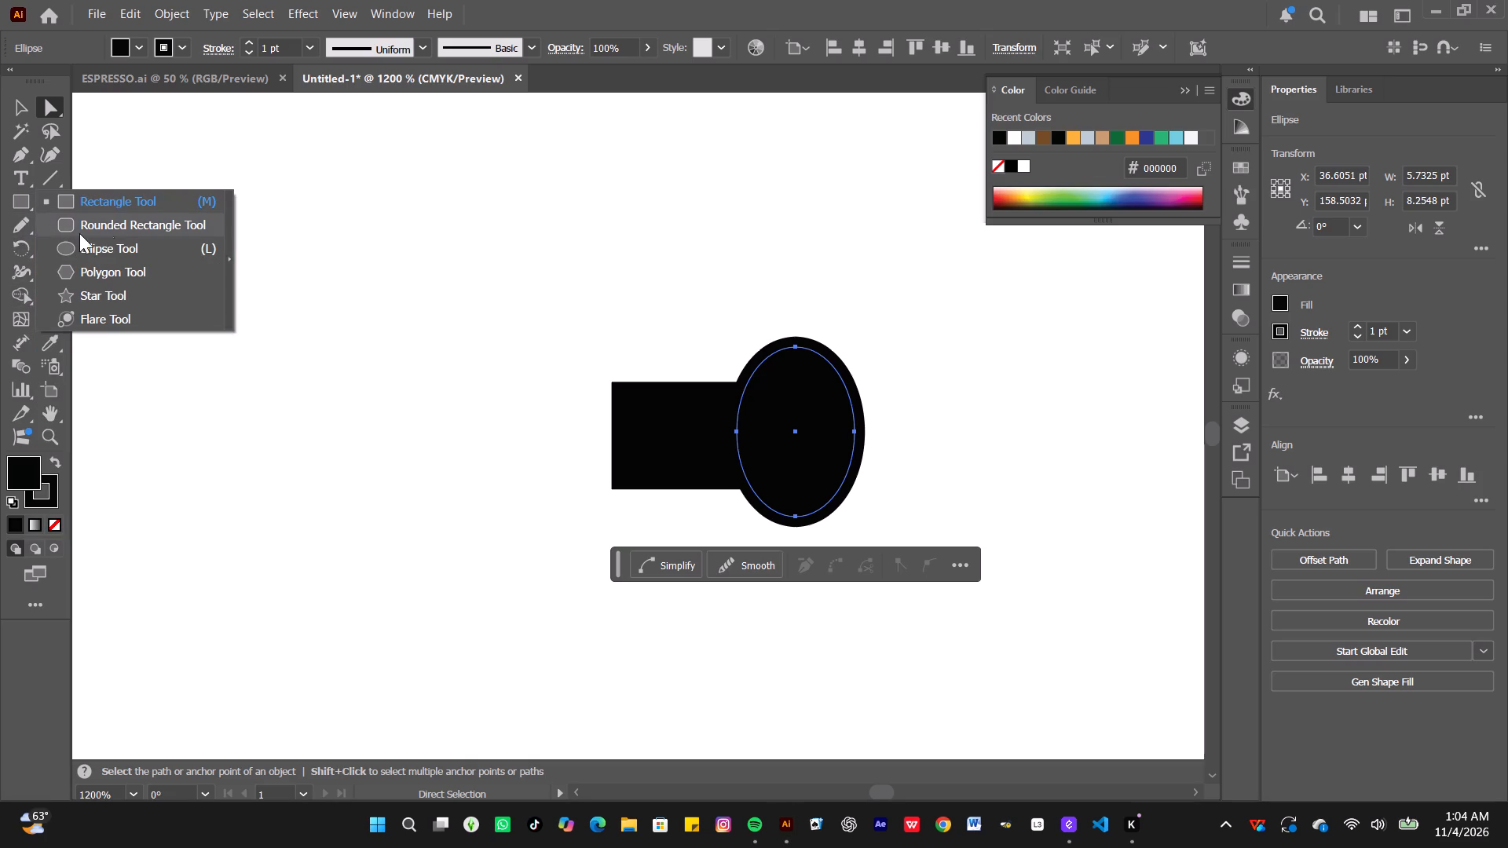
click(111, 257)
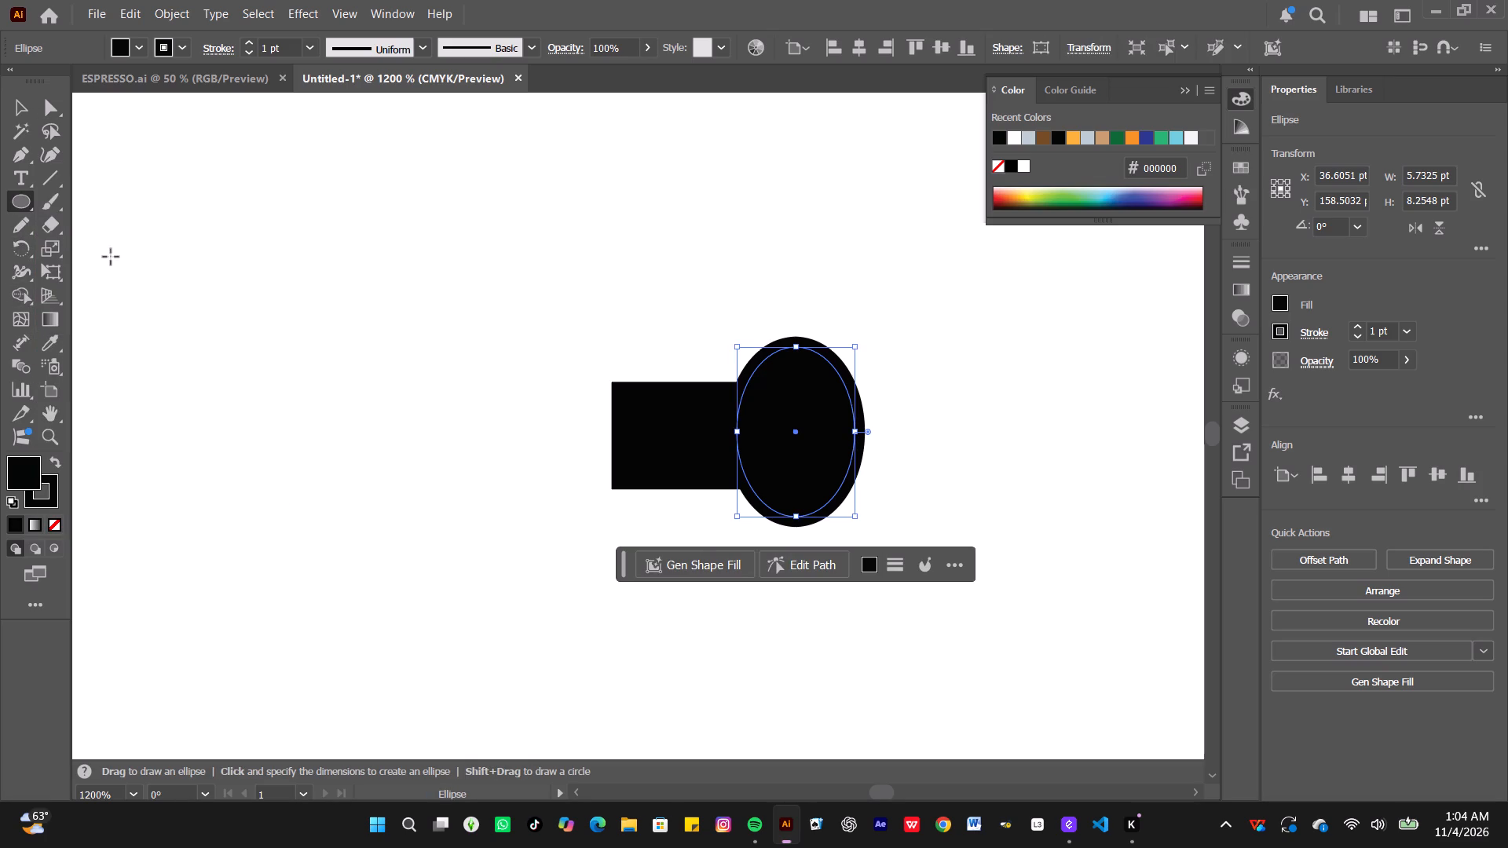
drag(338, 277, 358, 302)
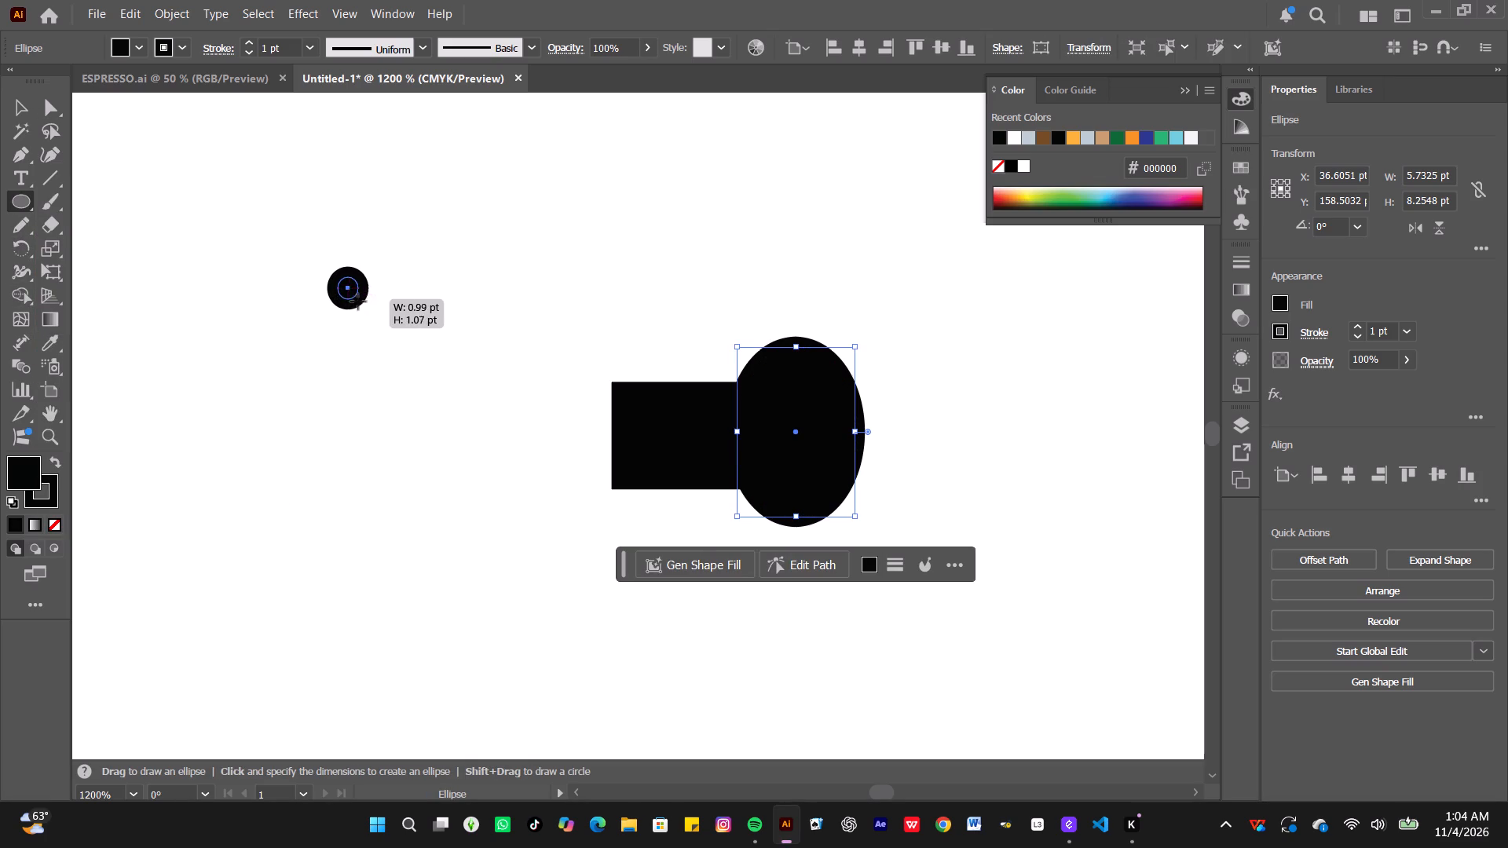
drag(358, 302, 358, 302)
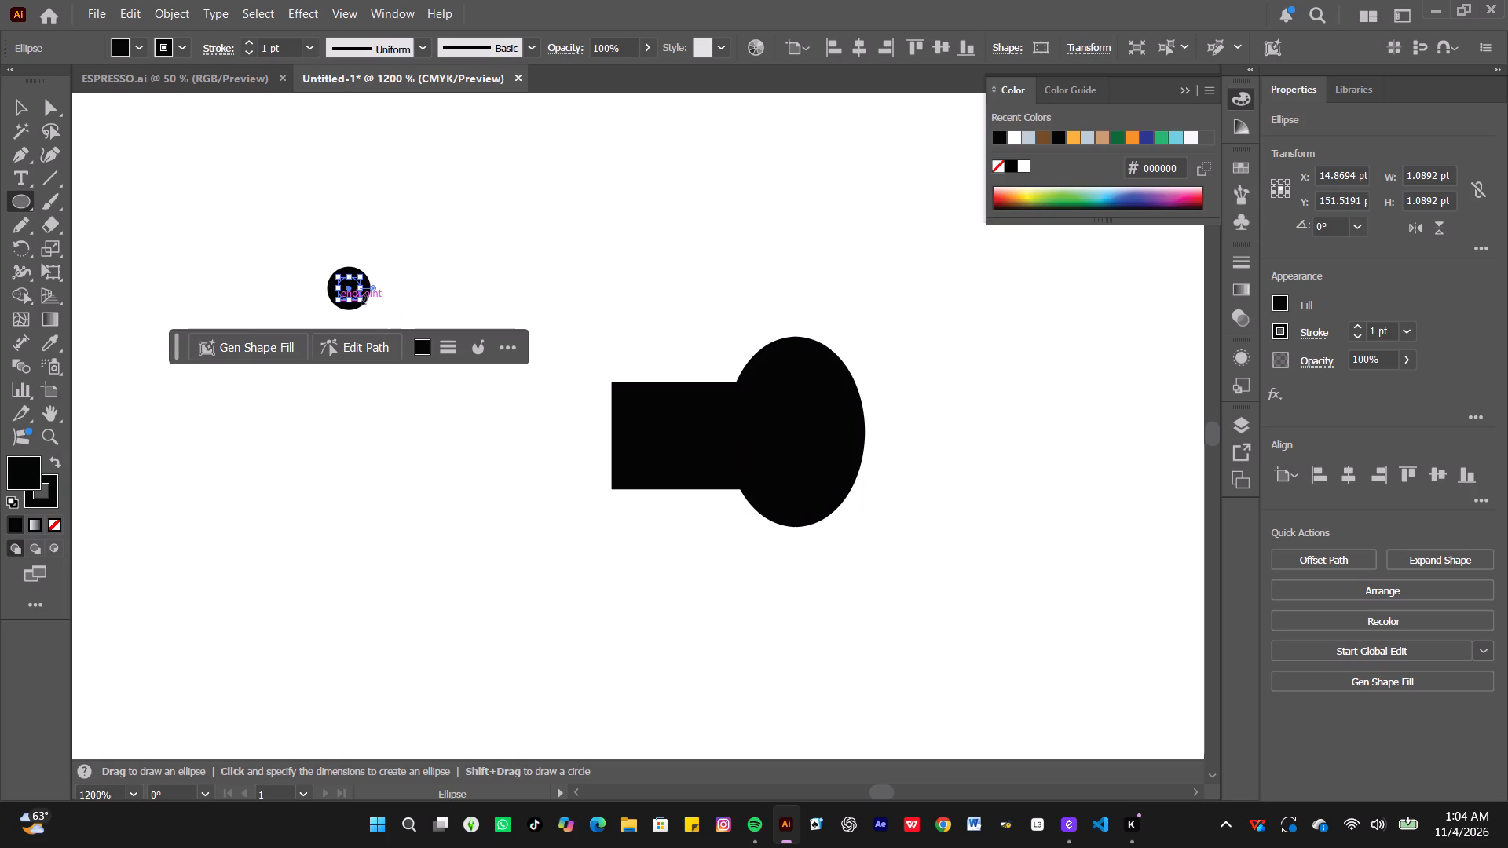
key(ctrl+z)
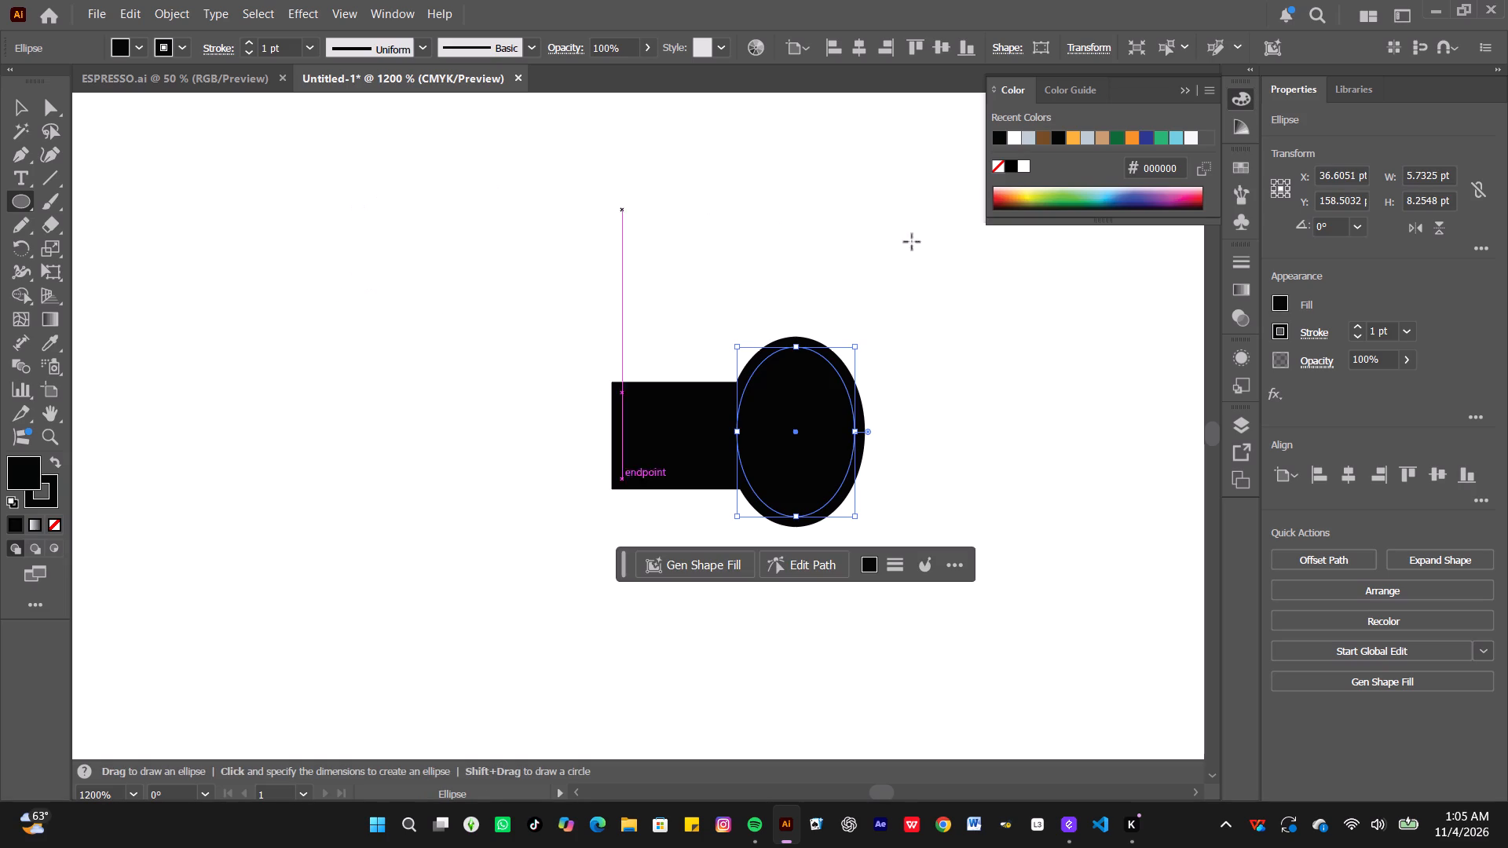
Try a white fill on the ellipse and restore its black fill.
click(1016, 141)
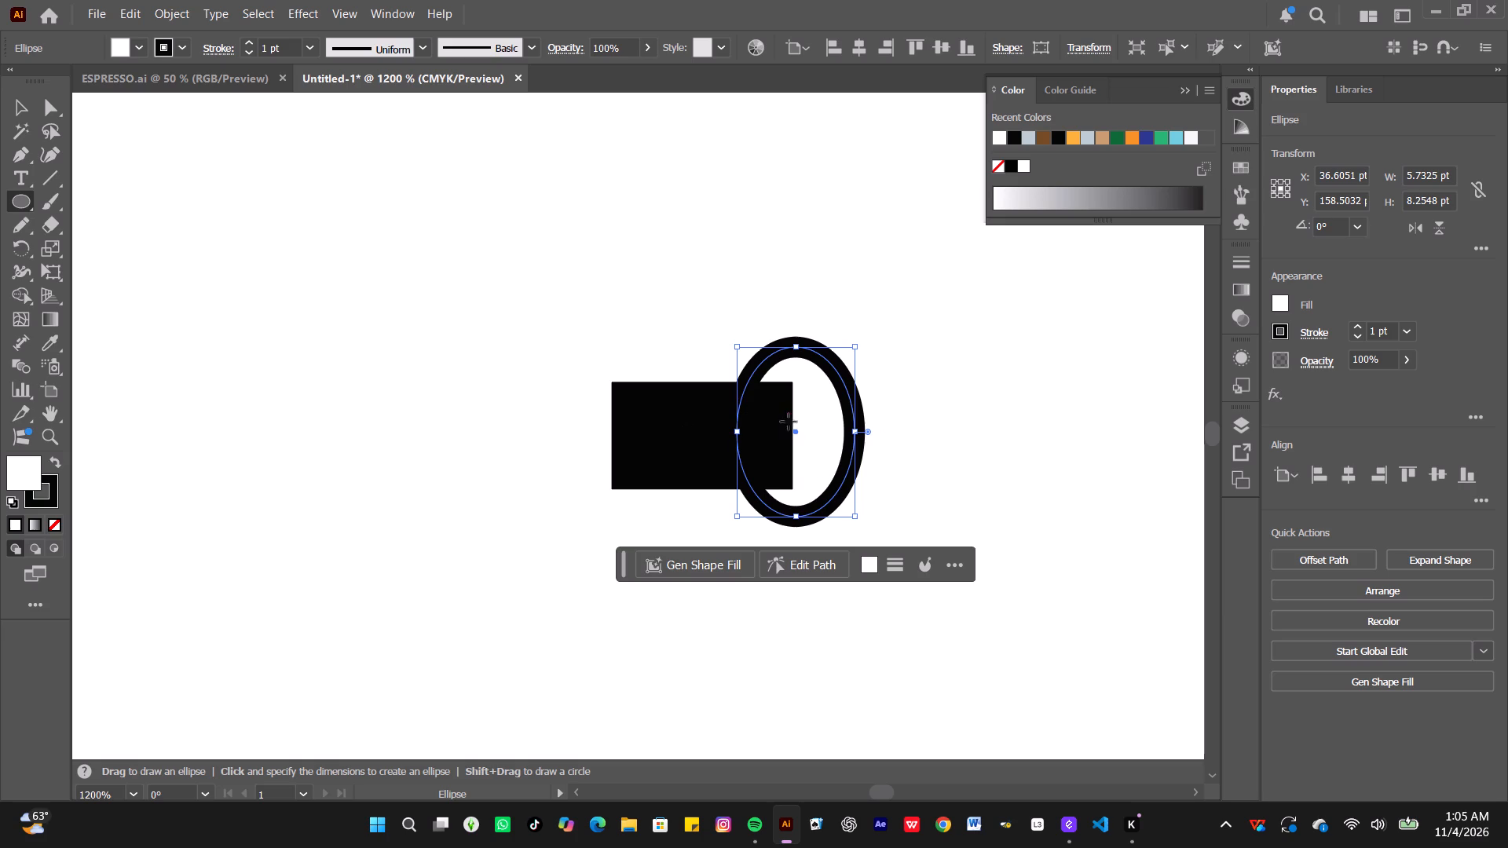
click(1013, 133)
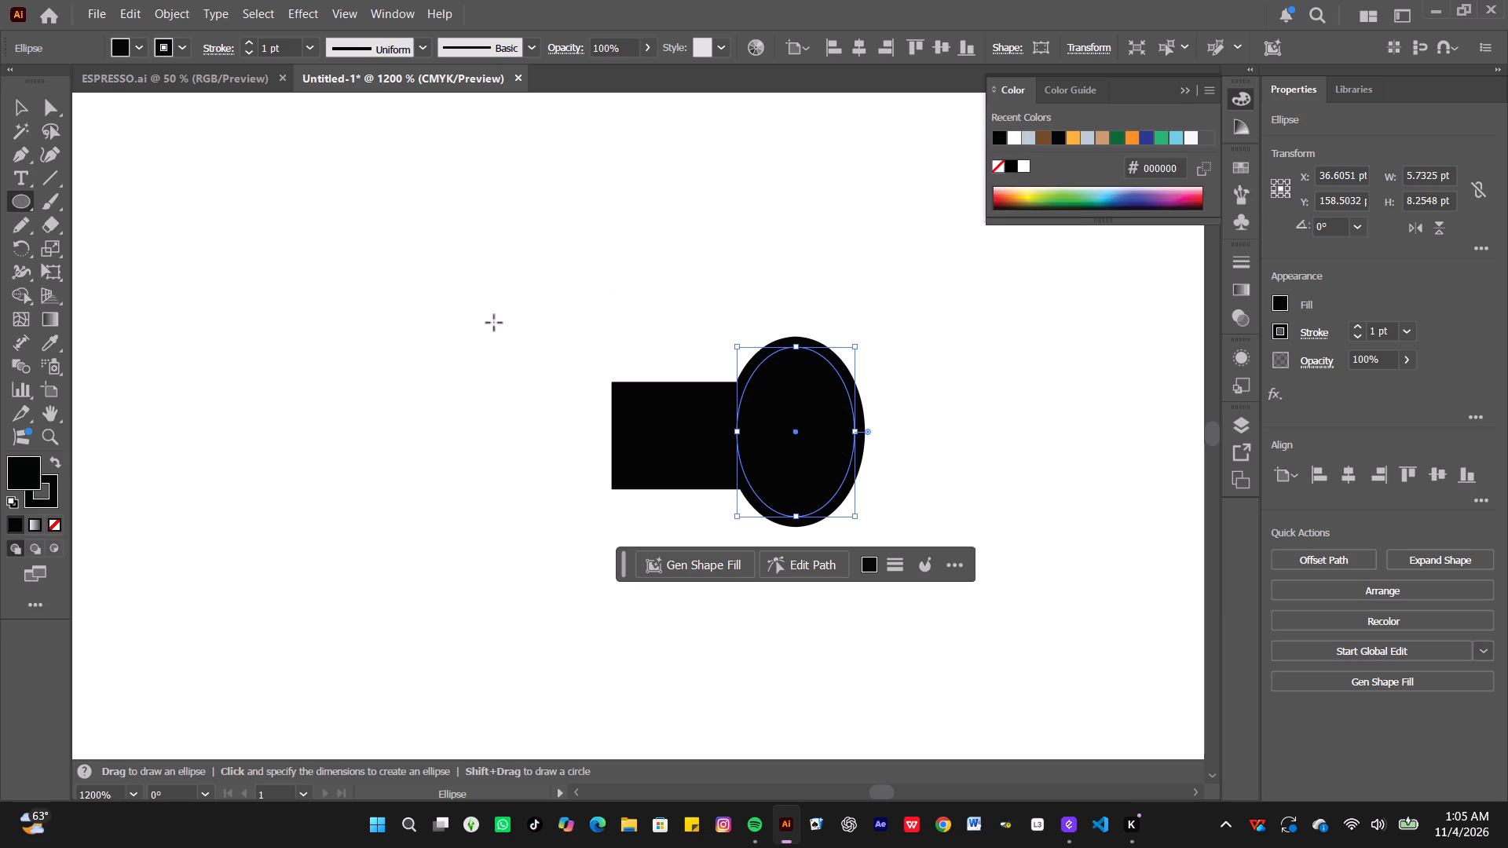
With nothing selected, draw a tiny black circle about 0.7 pt across, about 23 pt left of the black rectangle's centre.
click(499, 318)
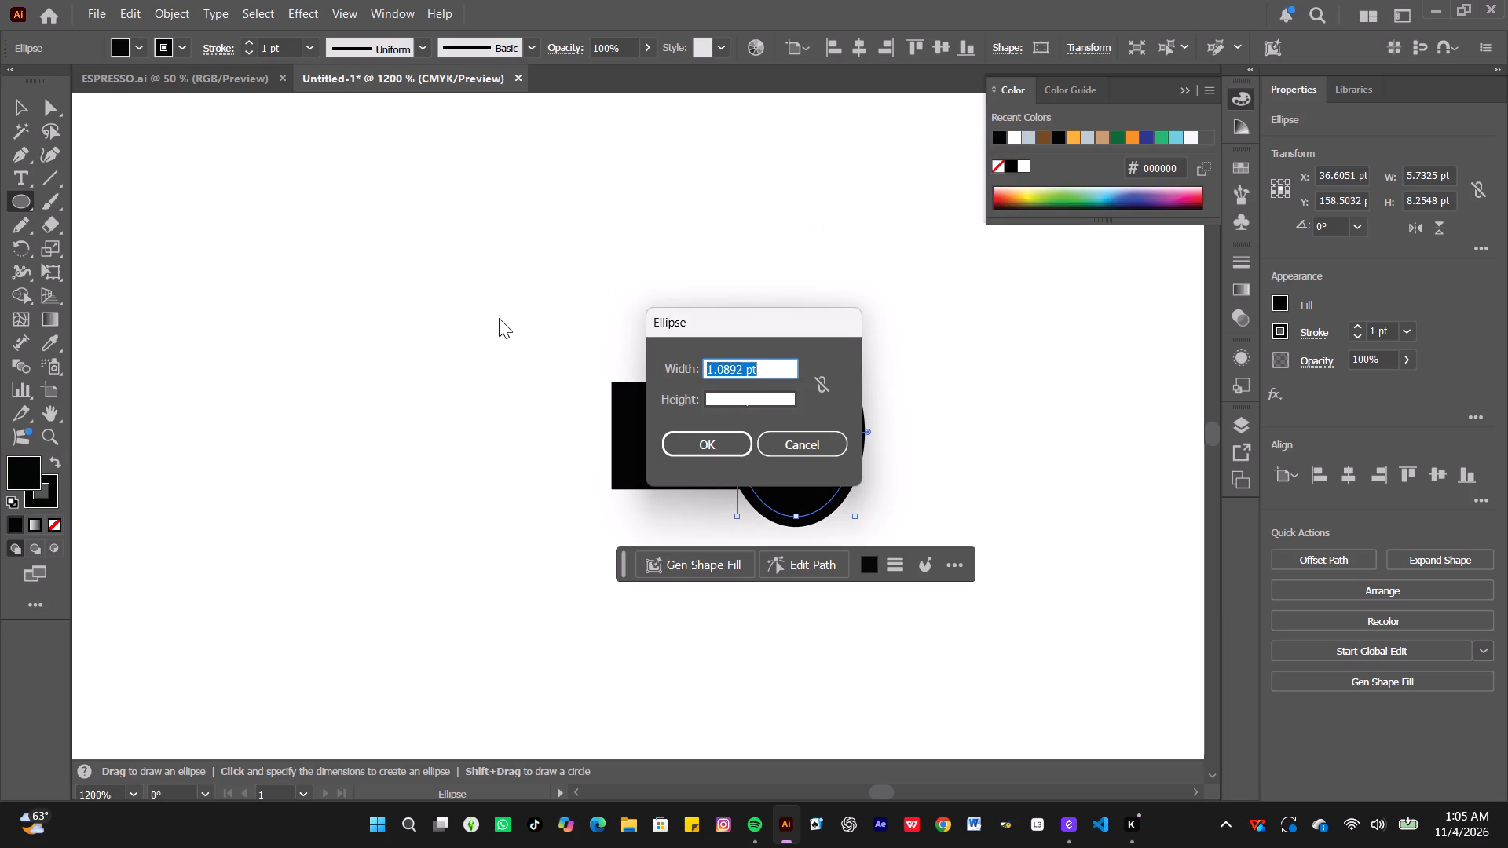
click(788, 437)
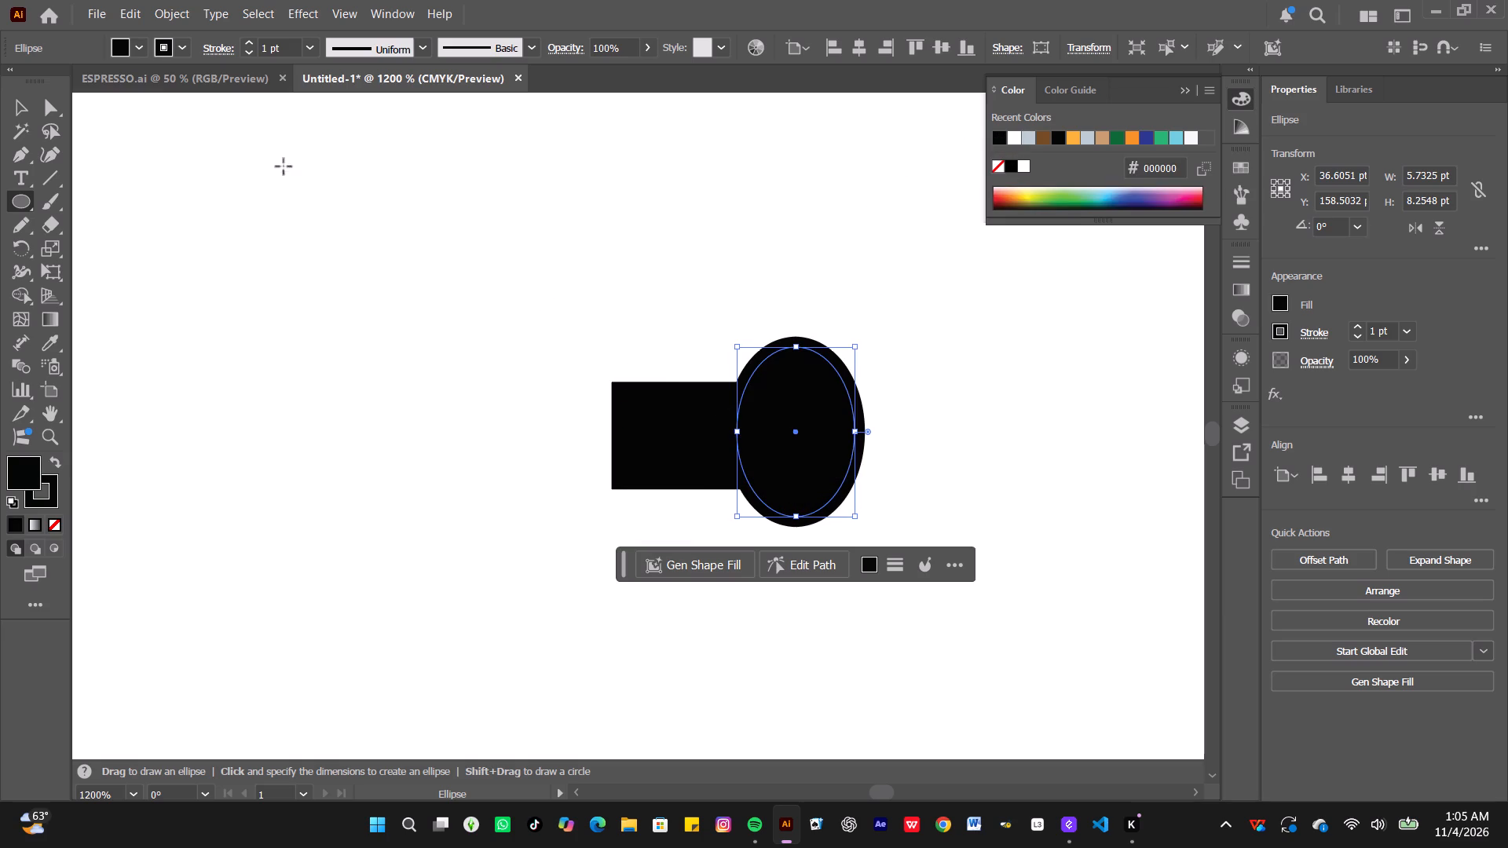
click(30, 111)
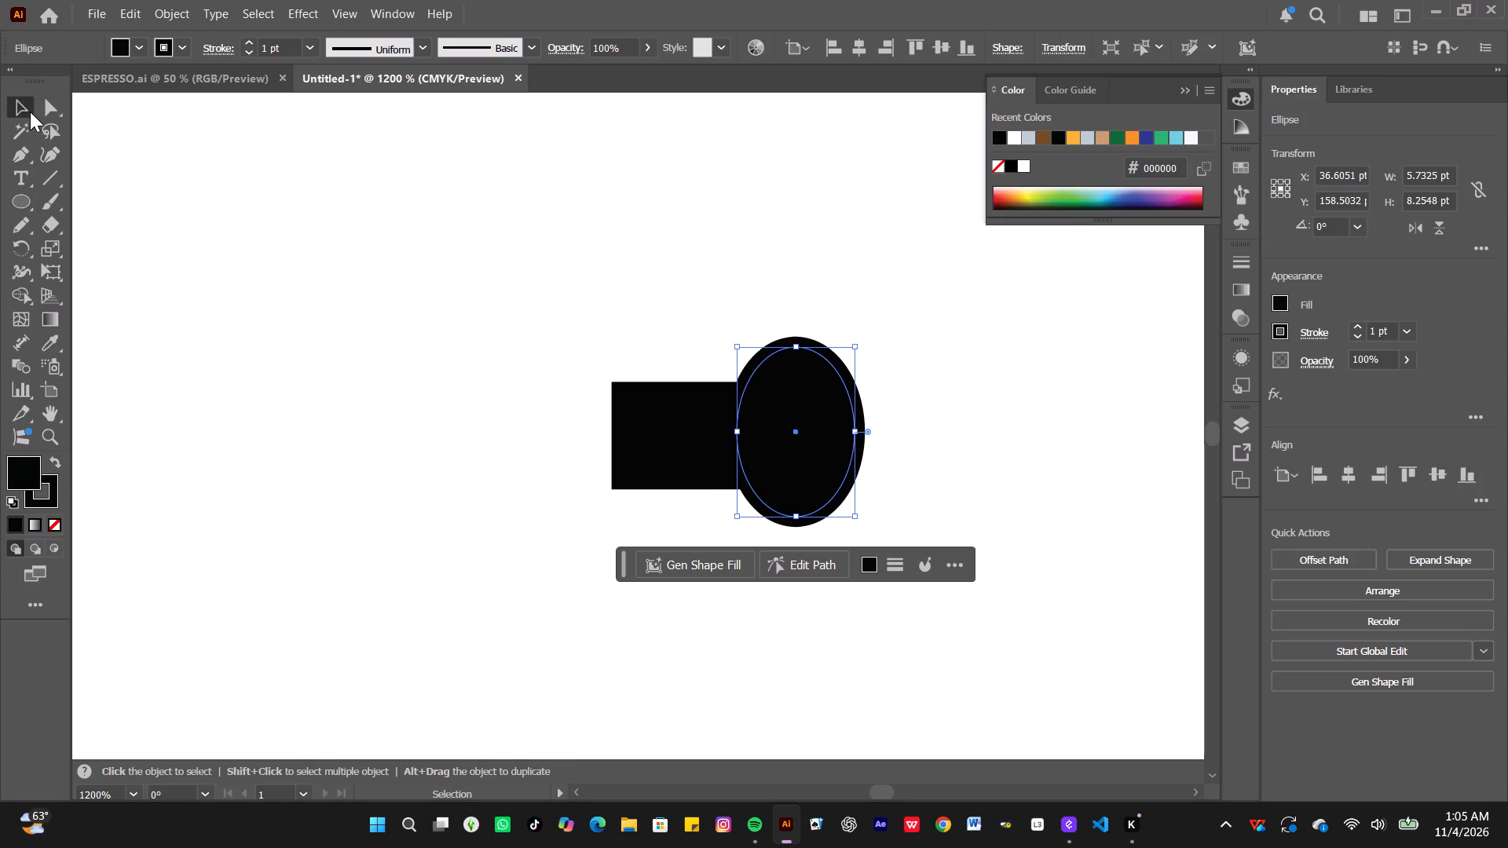
click(302, 307)
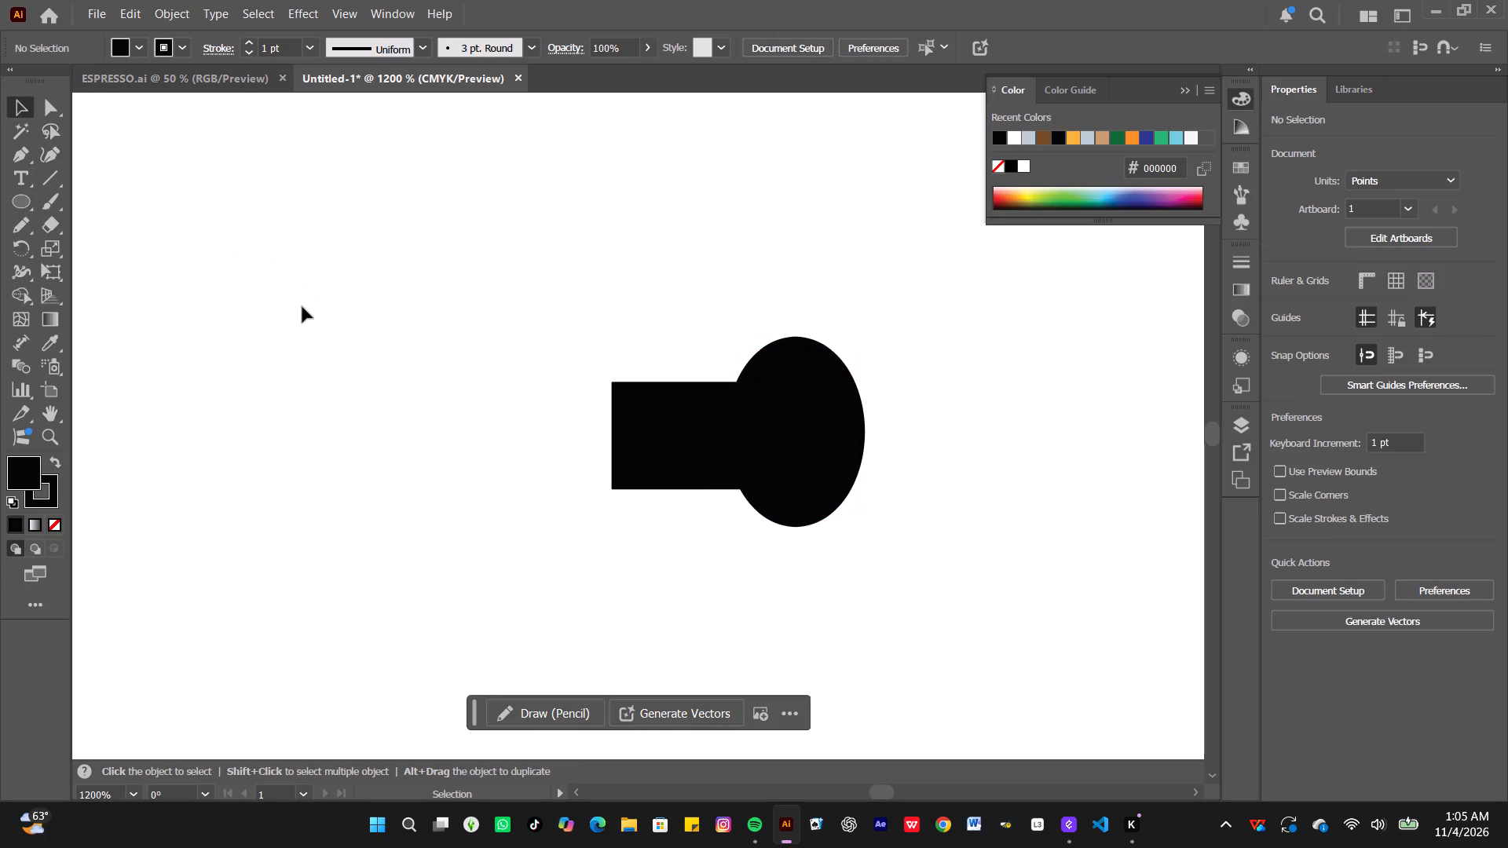
click(22, 206)
drag(221, 332, 240, 353)
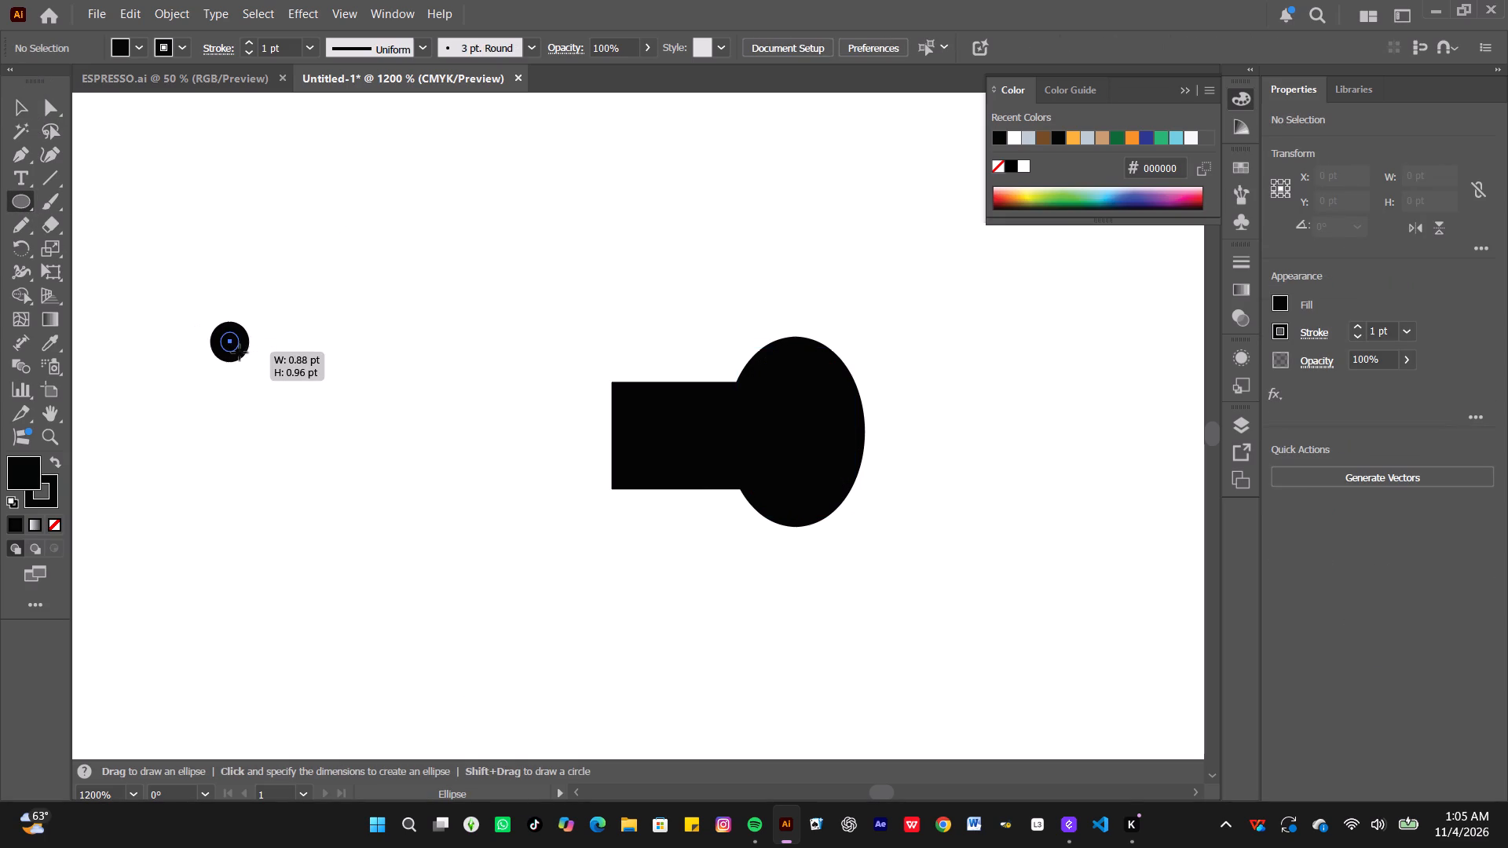
drag(240, 353, 236, 348)
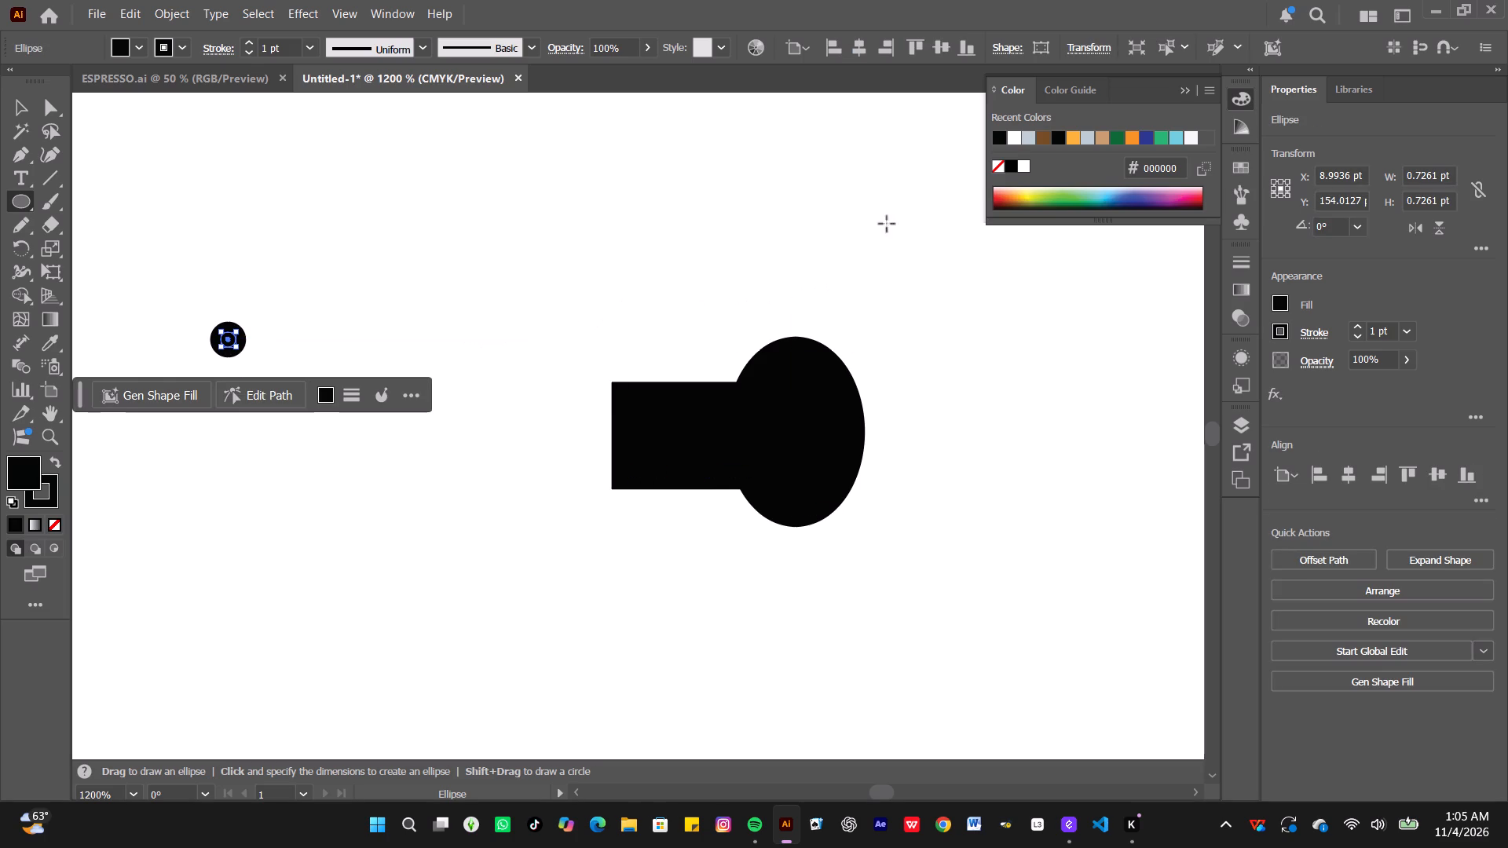
Set the tiny circle's fill to None.
click(997, 163)
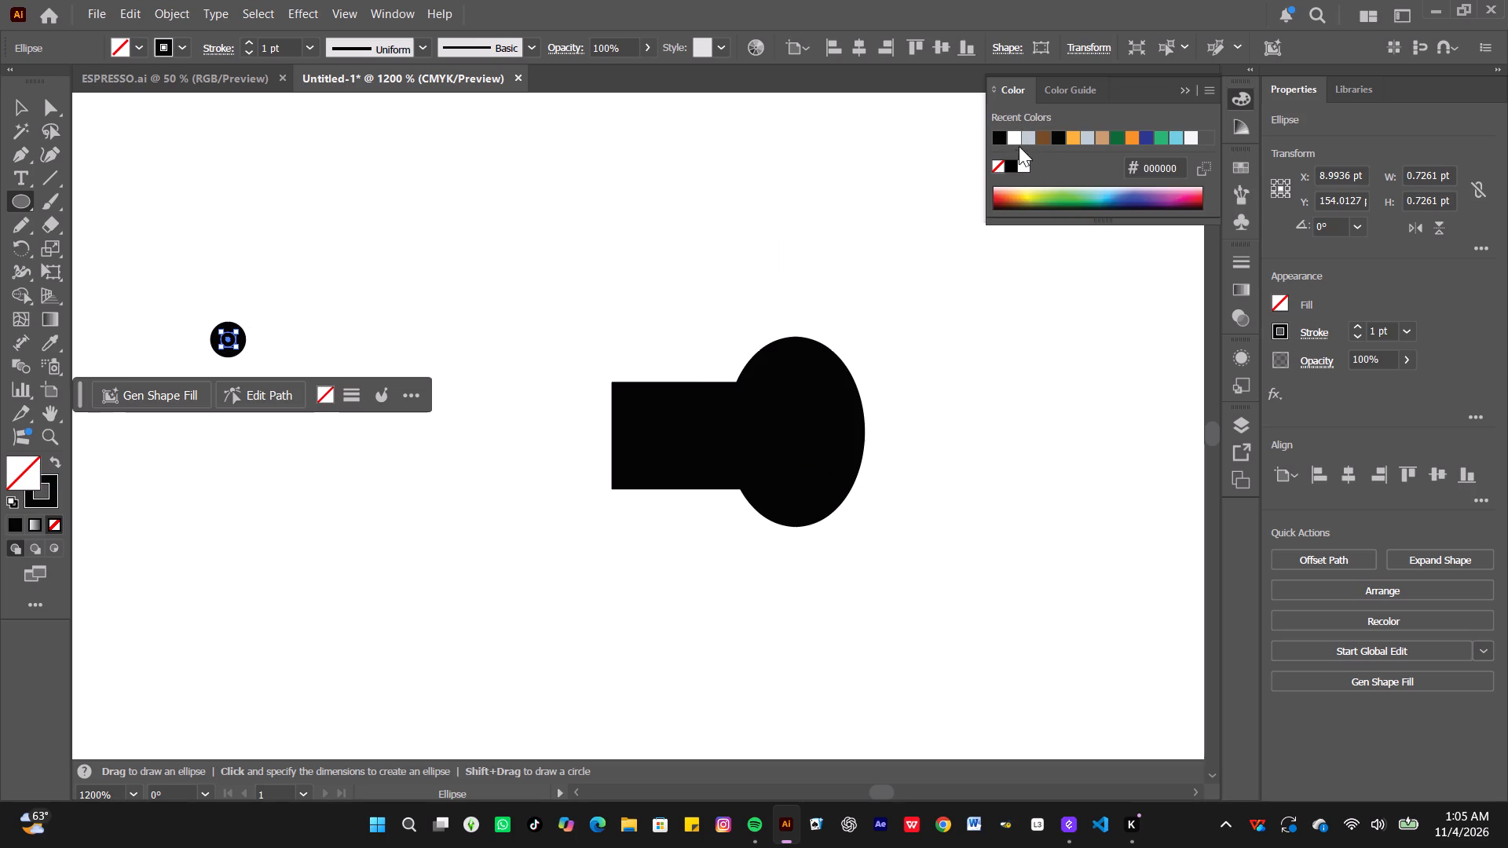
click(999, 165)
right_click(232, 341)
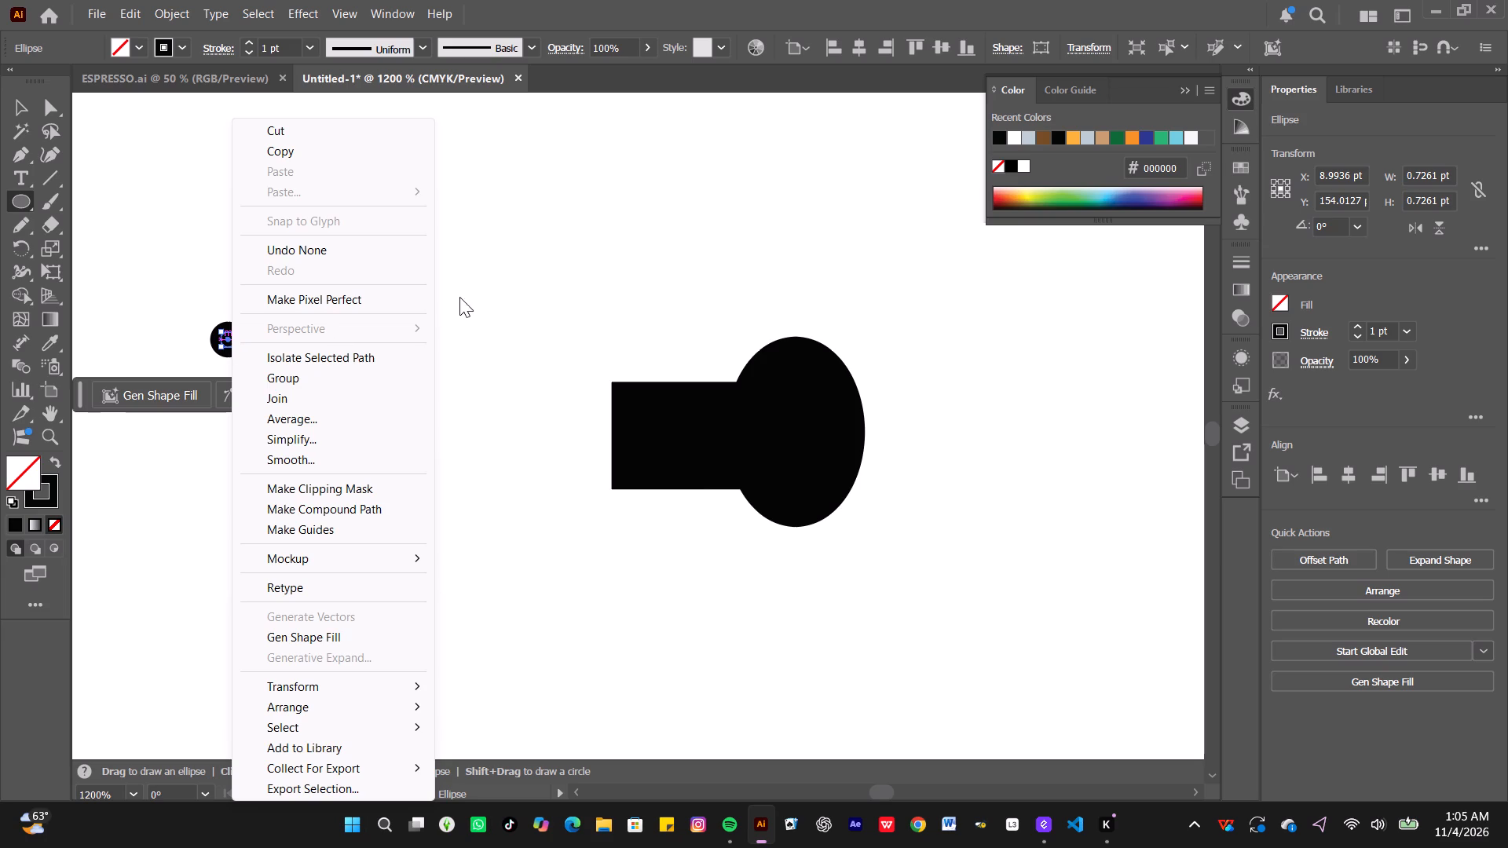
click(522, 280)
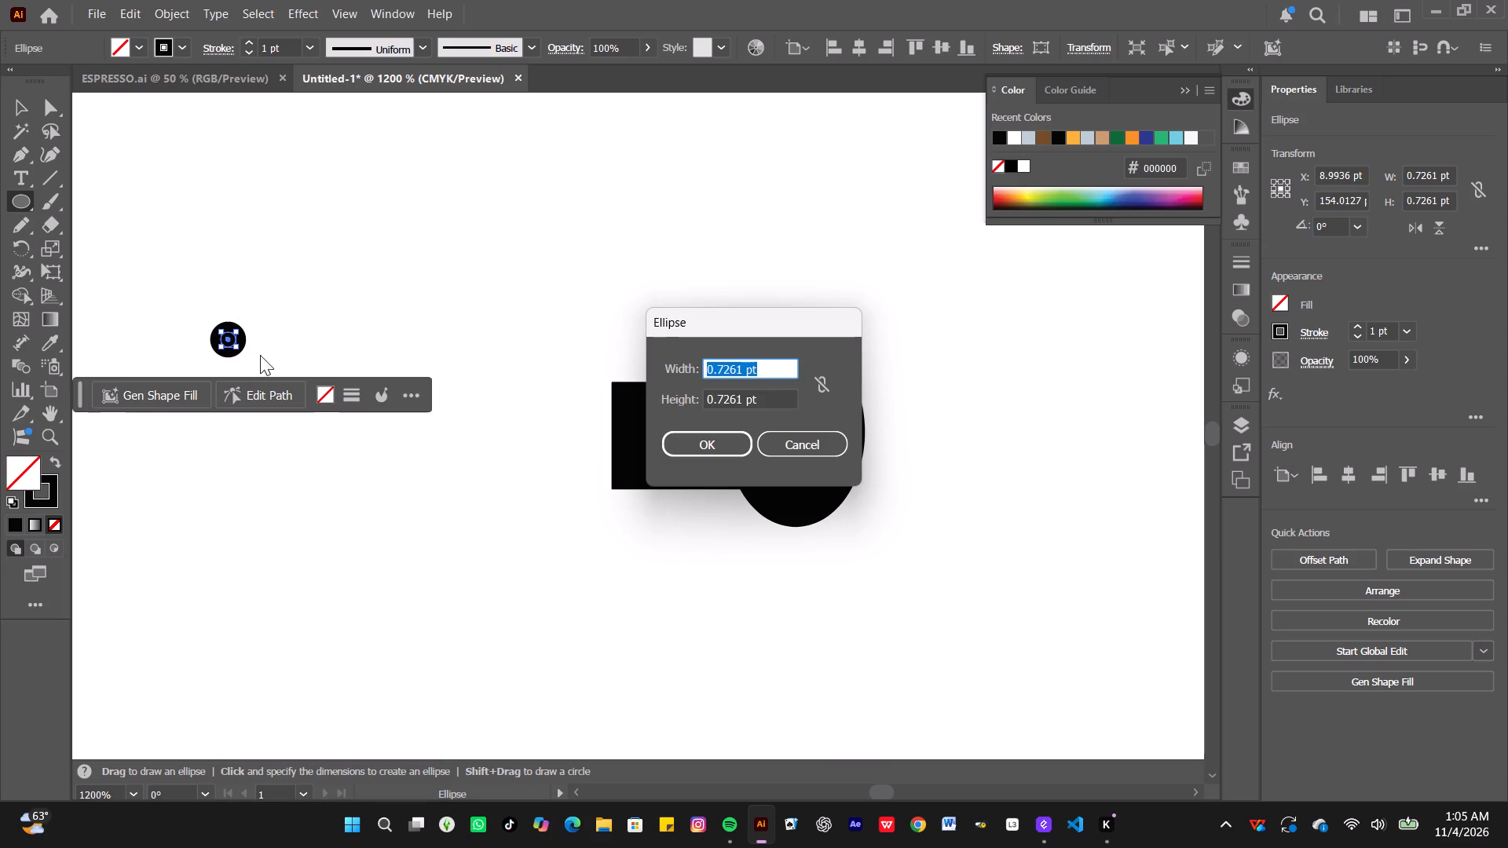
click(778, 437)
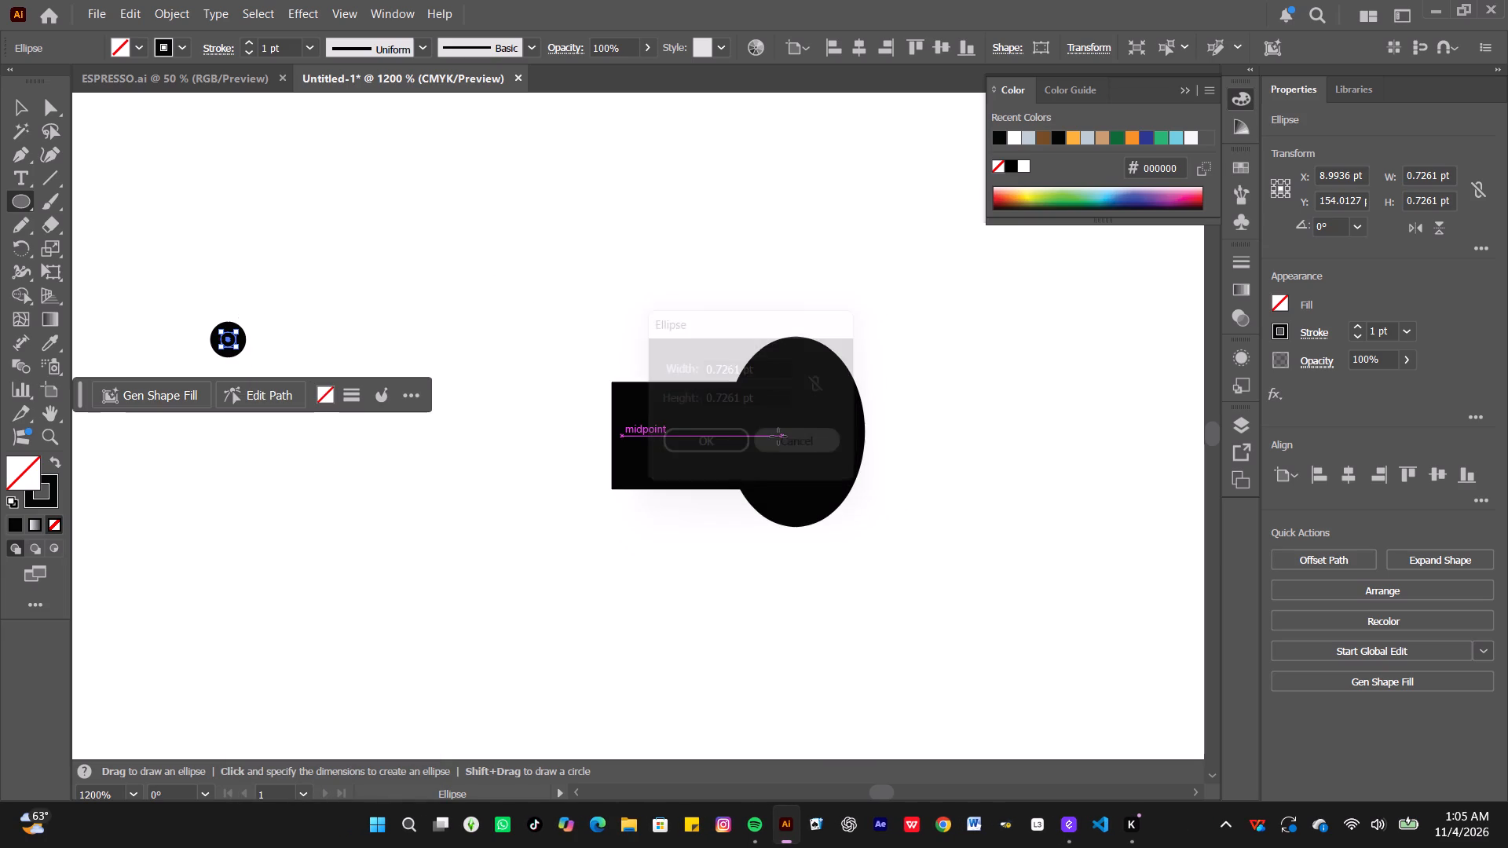
Reapply a fill of None to the tiny circle, set its stroke weight to 0.25 pt, and deselect it.
click(23, 106)
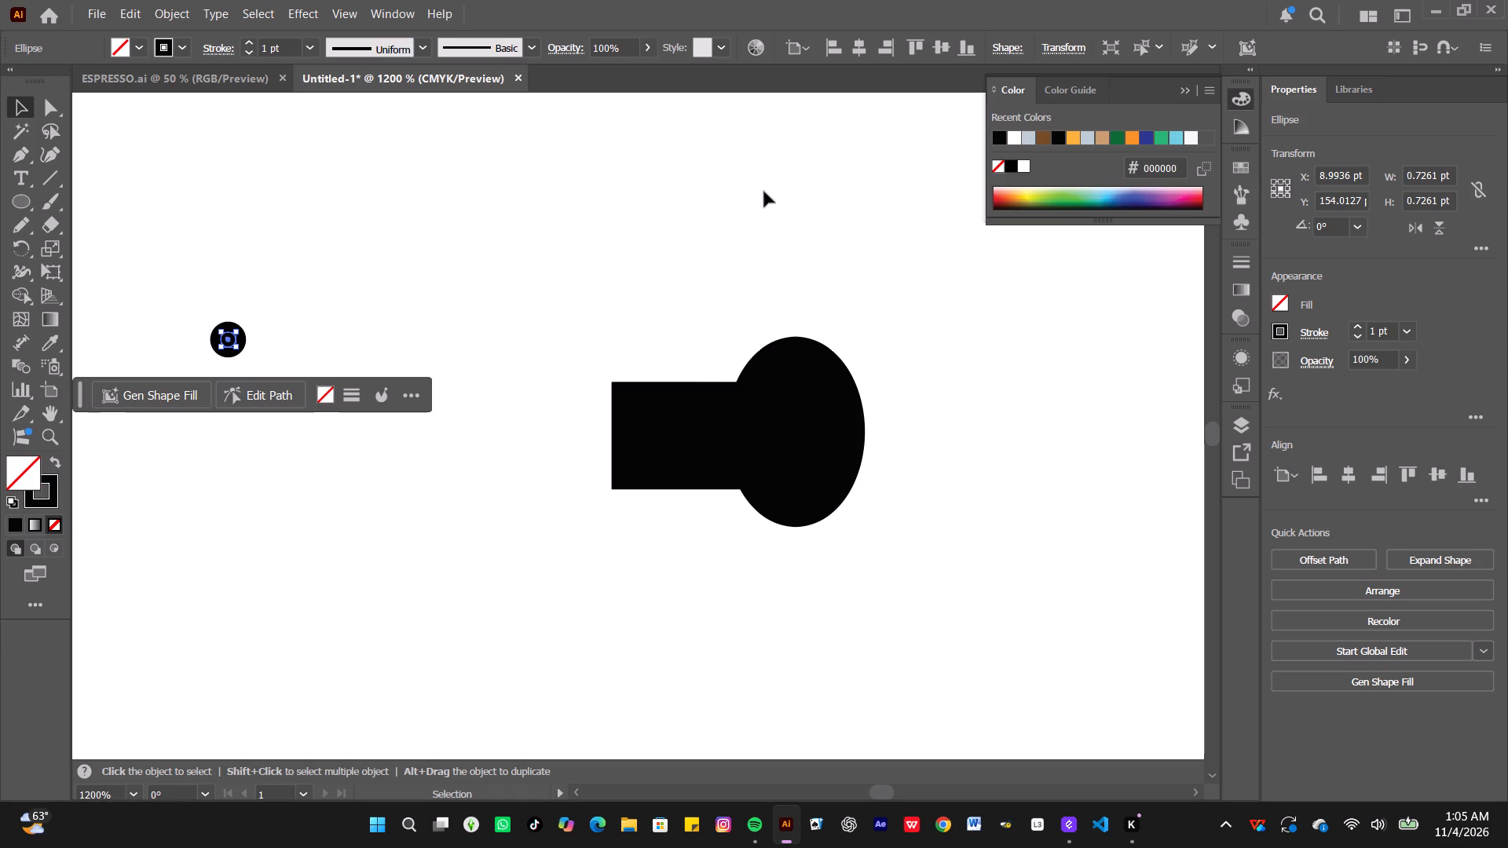
click(1003, 167)
click(290, 328)
click(221, 340)
click(1362, 337)
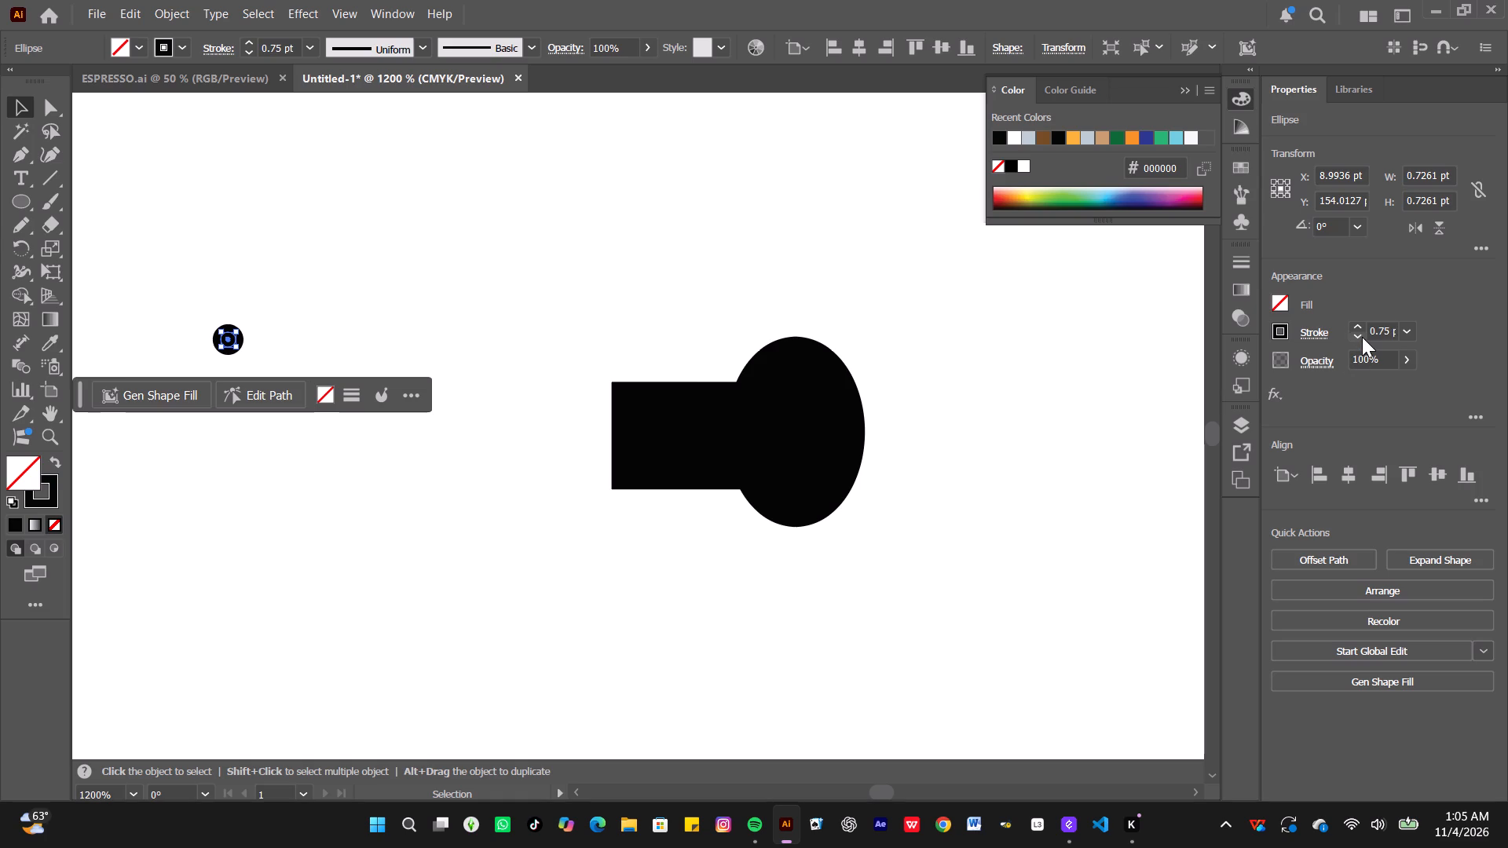
click(1362, 337)
click(1362, 337)
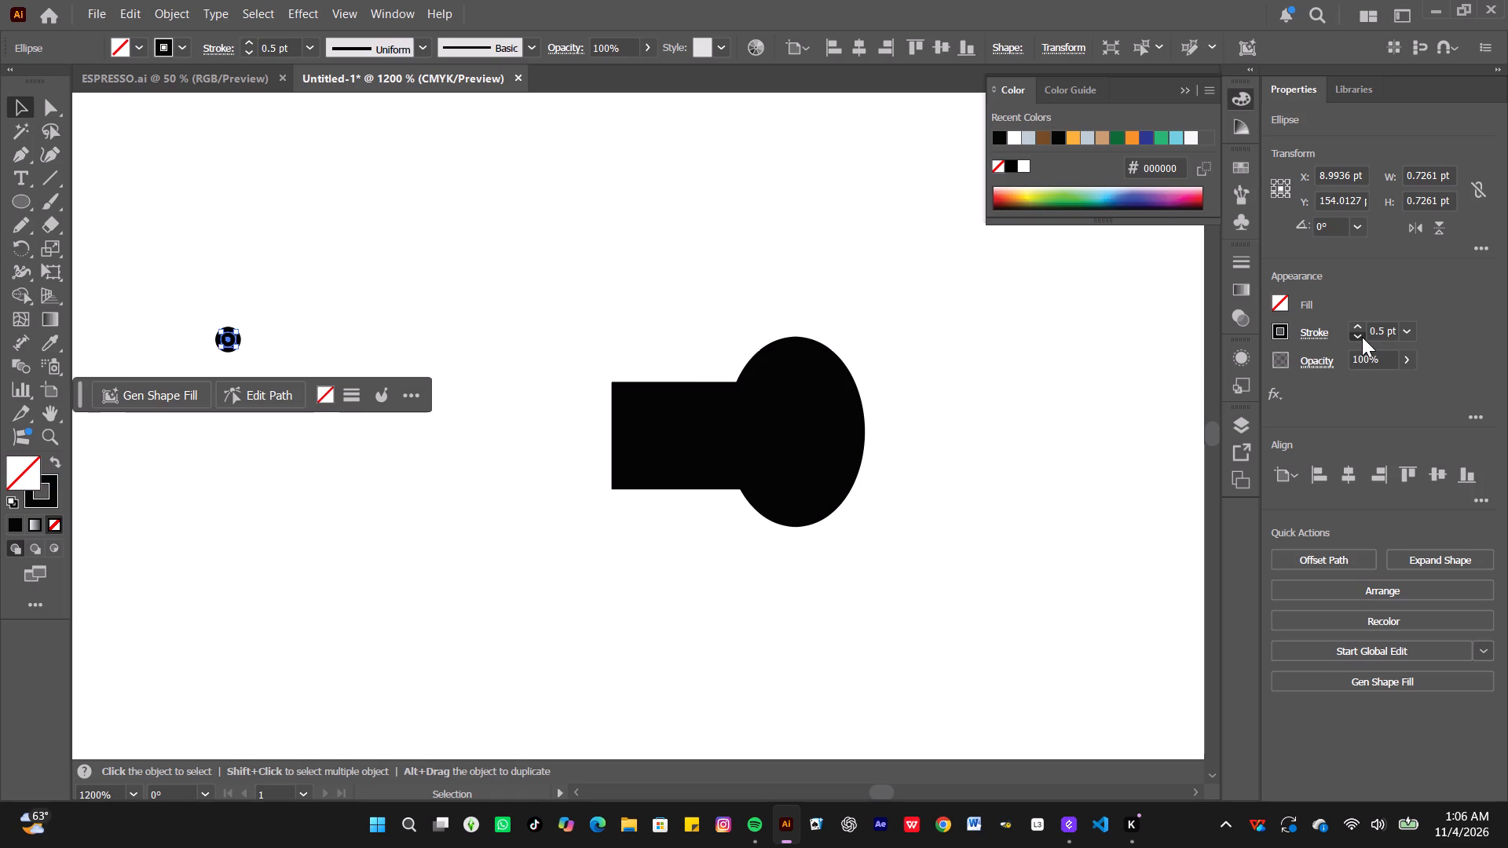
click(1362, 337)
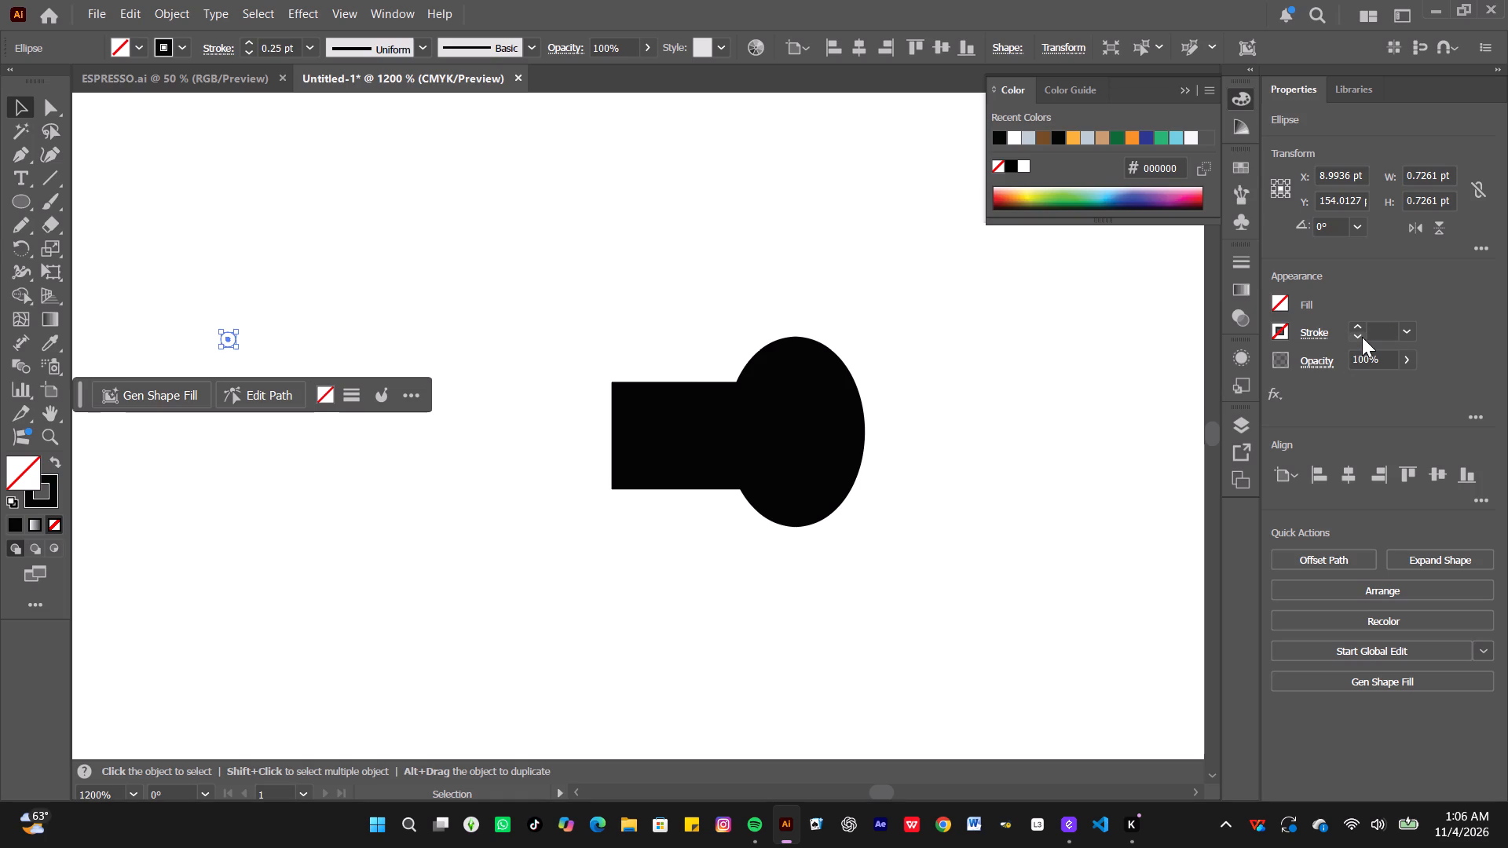
click(1357, 329)
click(374, 243)
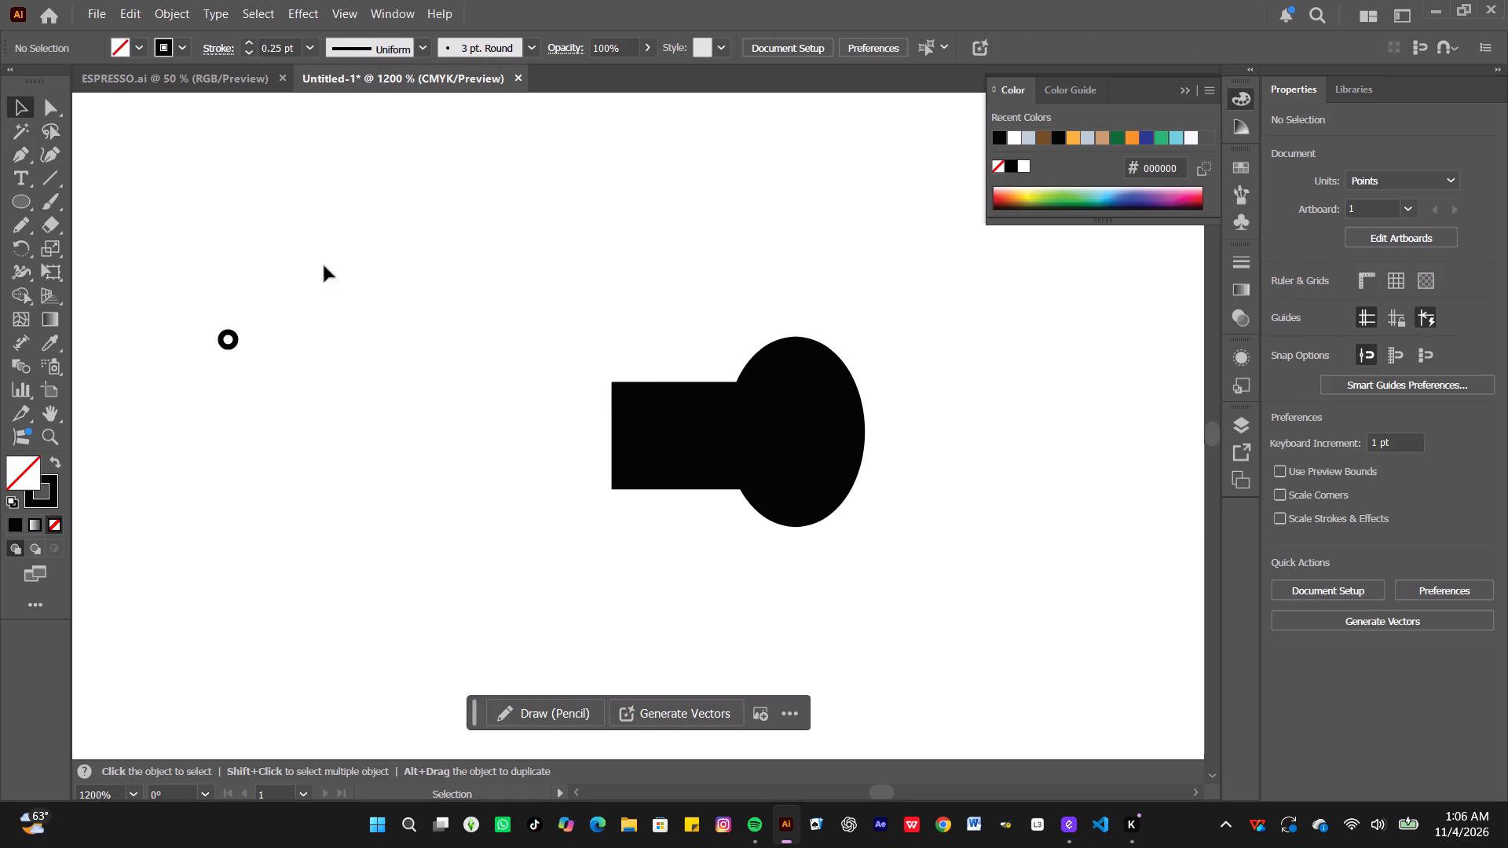
Move the tiny circle onto the black ellipse, slightly above and to the right of the ellipse's centre.
drag(225, 338, 702, 417)
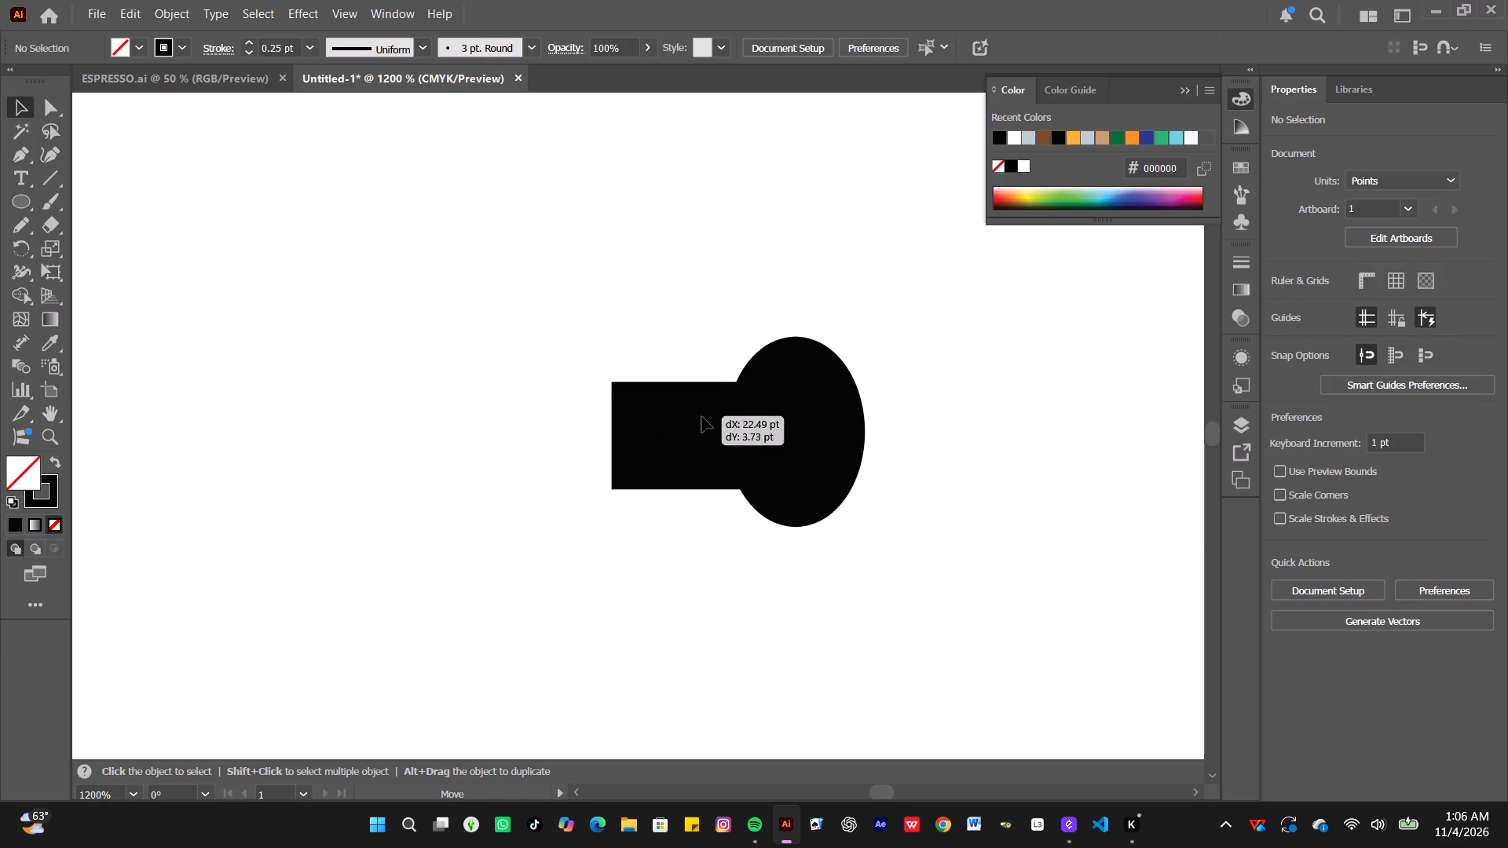
drag(702, 417, 814, 397)
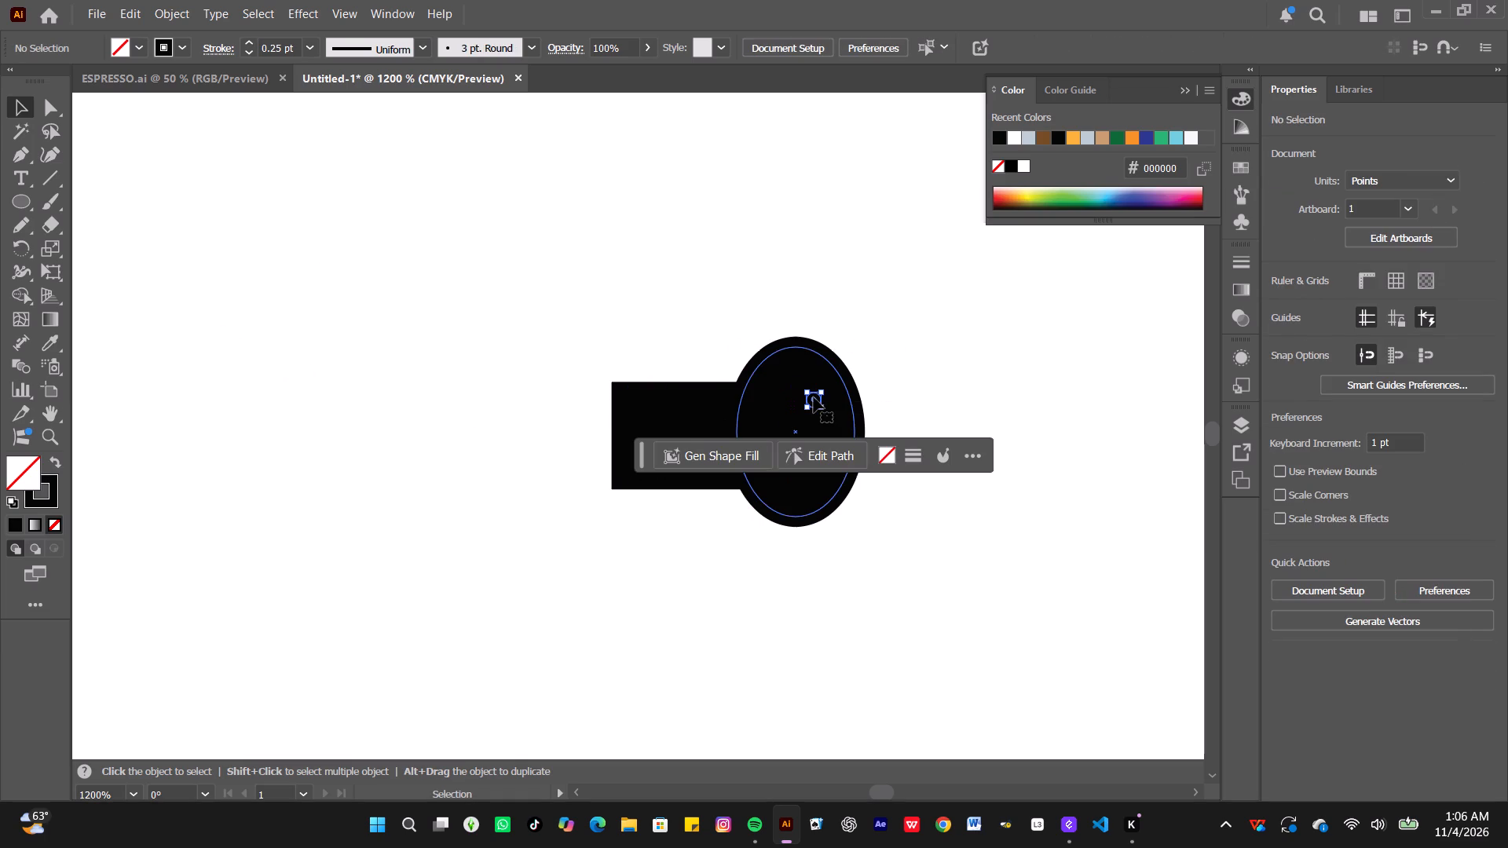
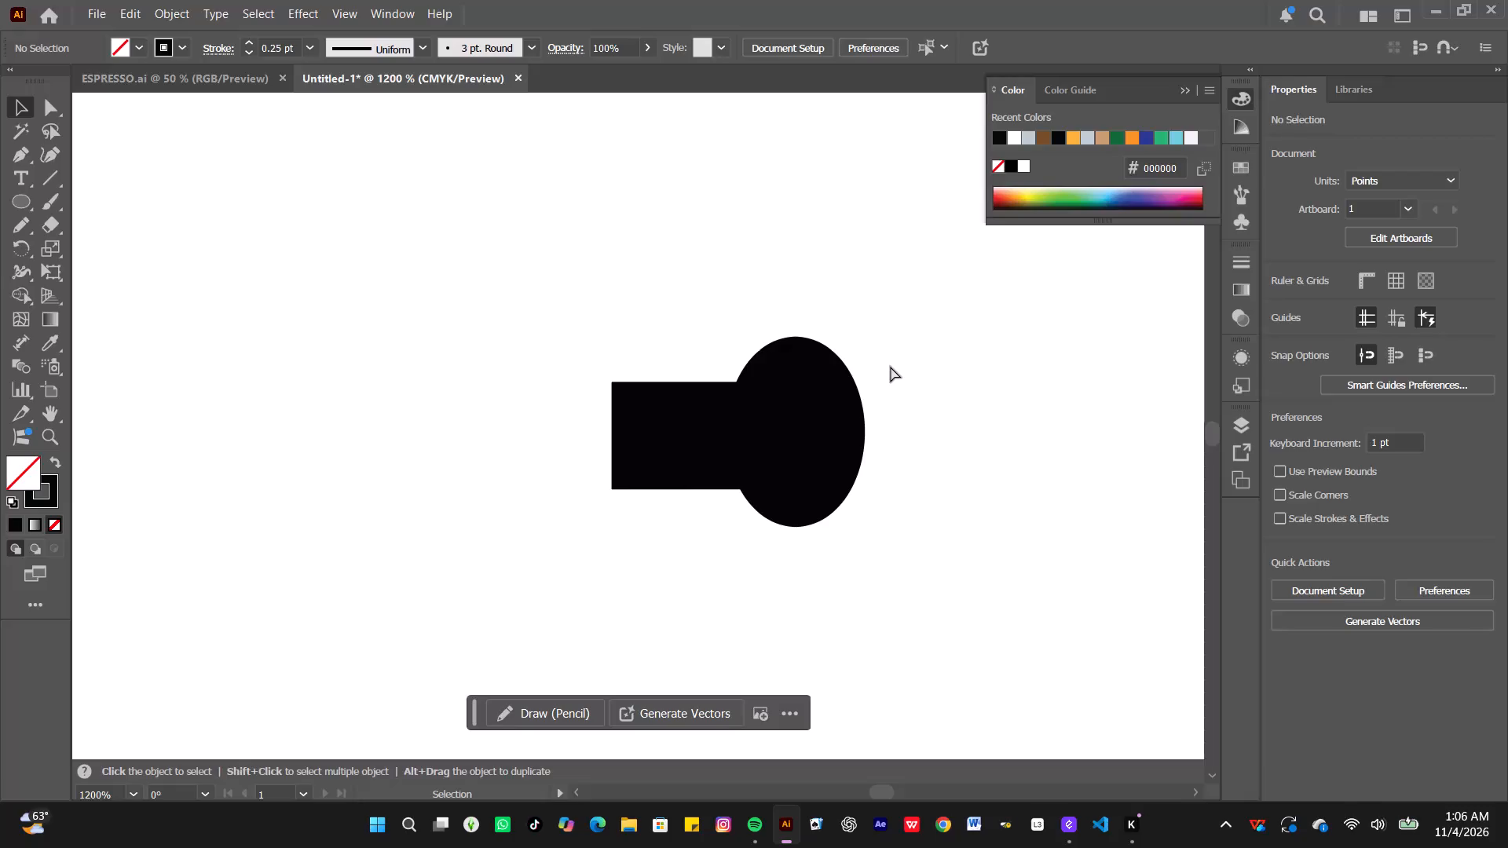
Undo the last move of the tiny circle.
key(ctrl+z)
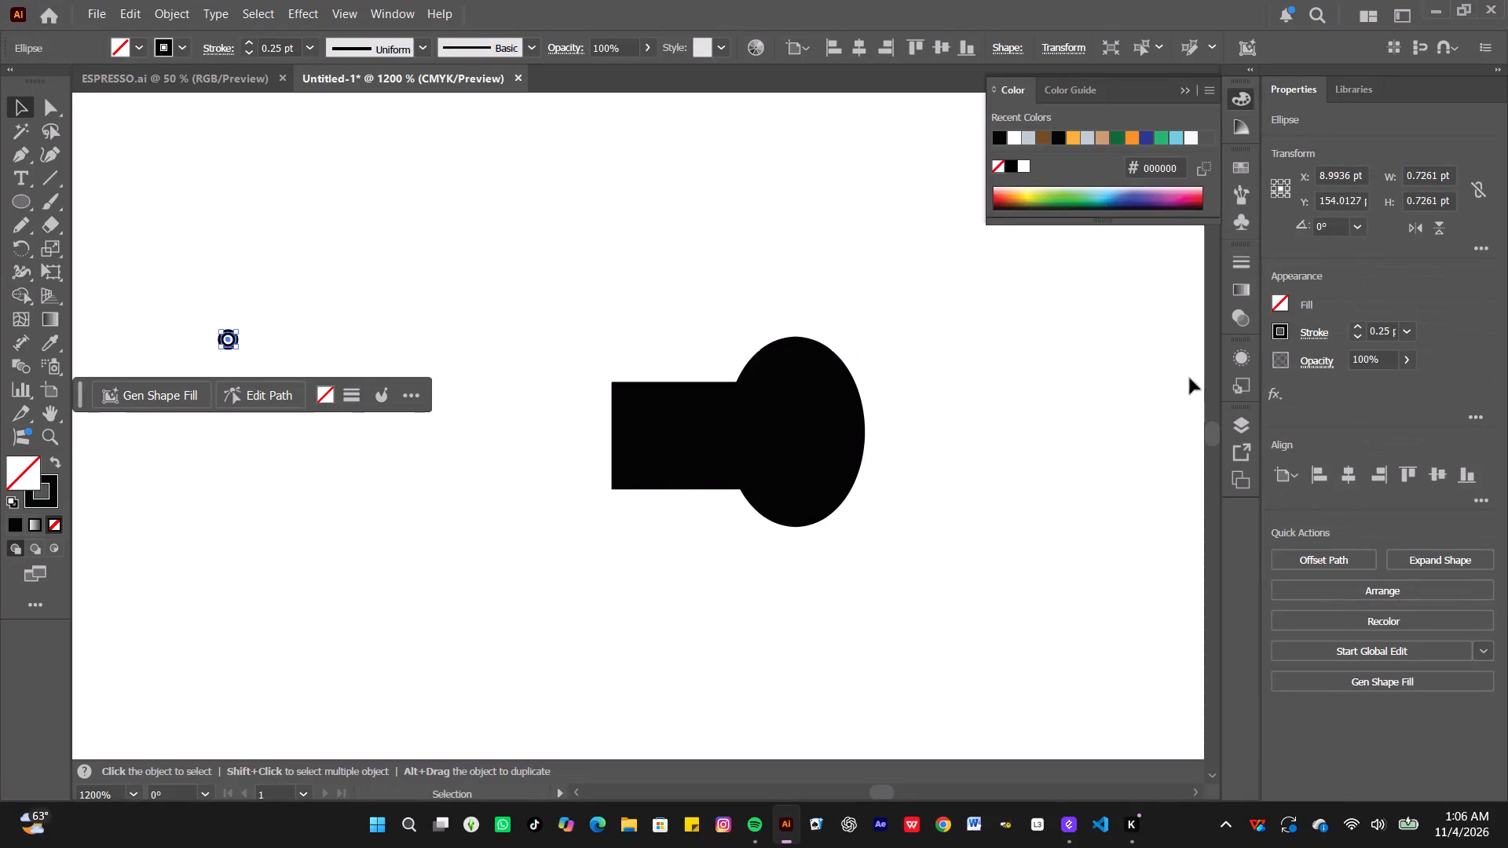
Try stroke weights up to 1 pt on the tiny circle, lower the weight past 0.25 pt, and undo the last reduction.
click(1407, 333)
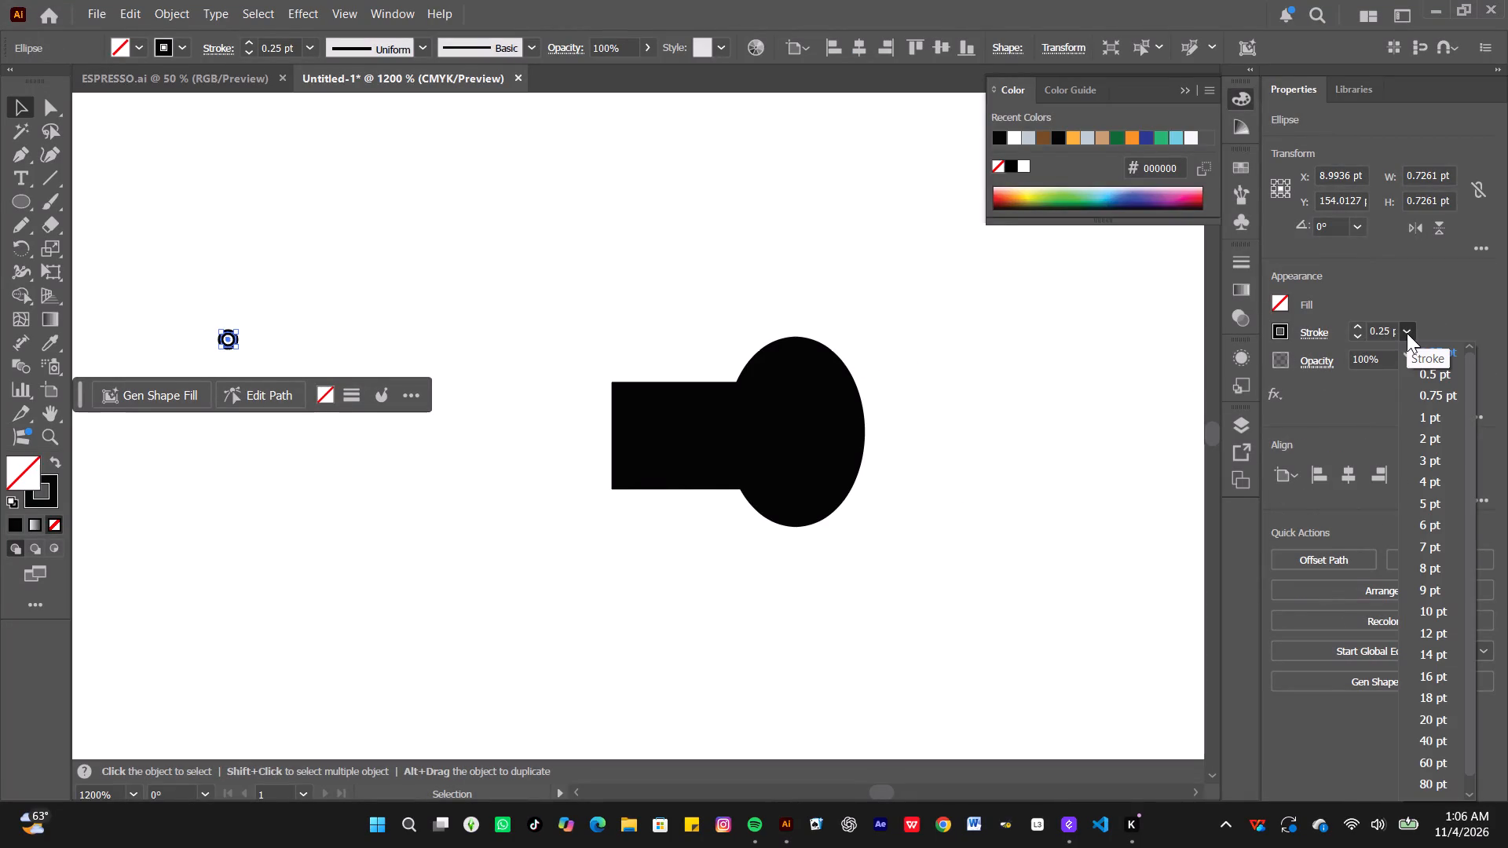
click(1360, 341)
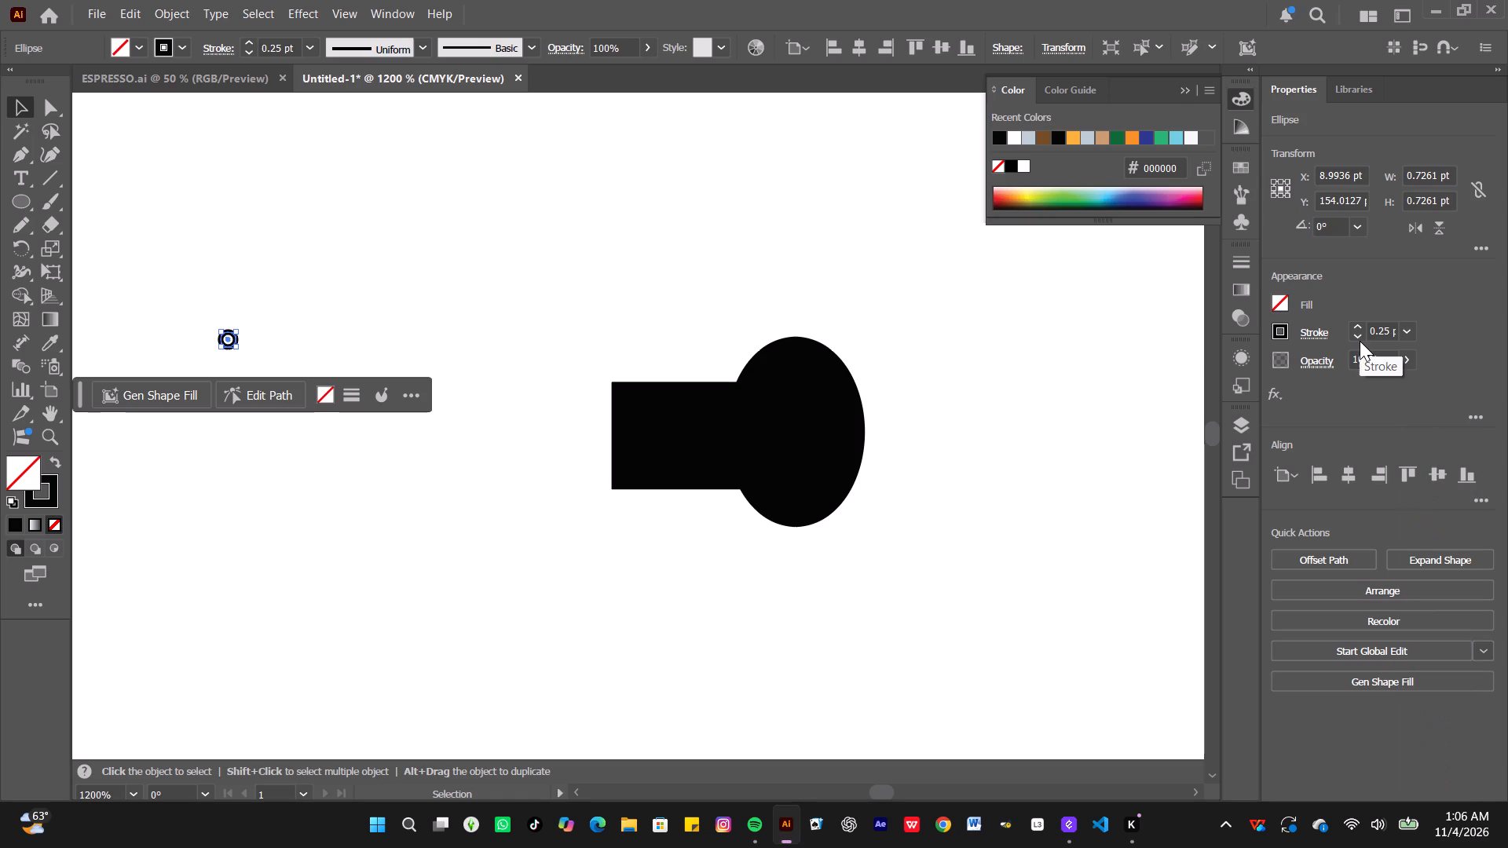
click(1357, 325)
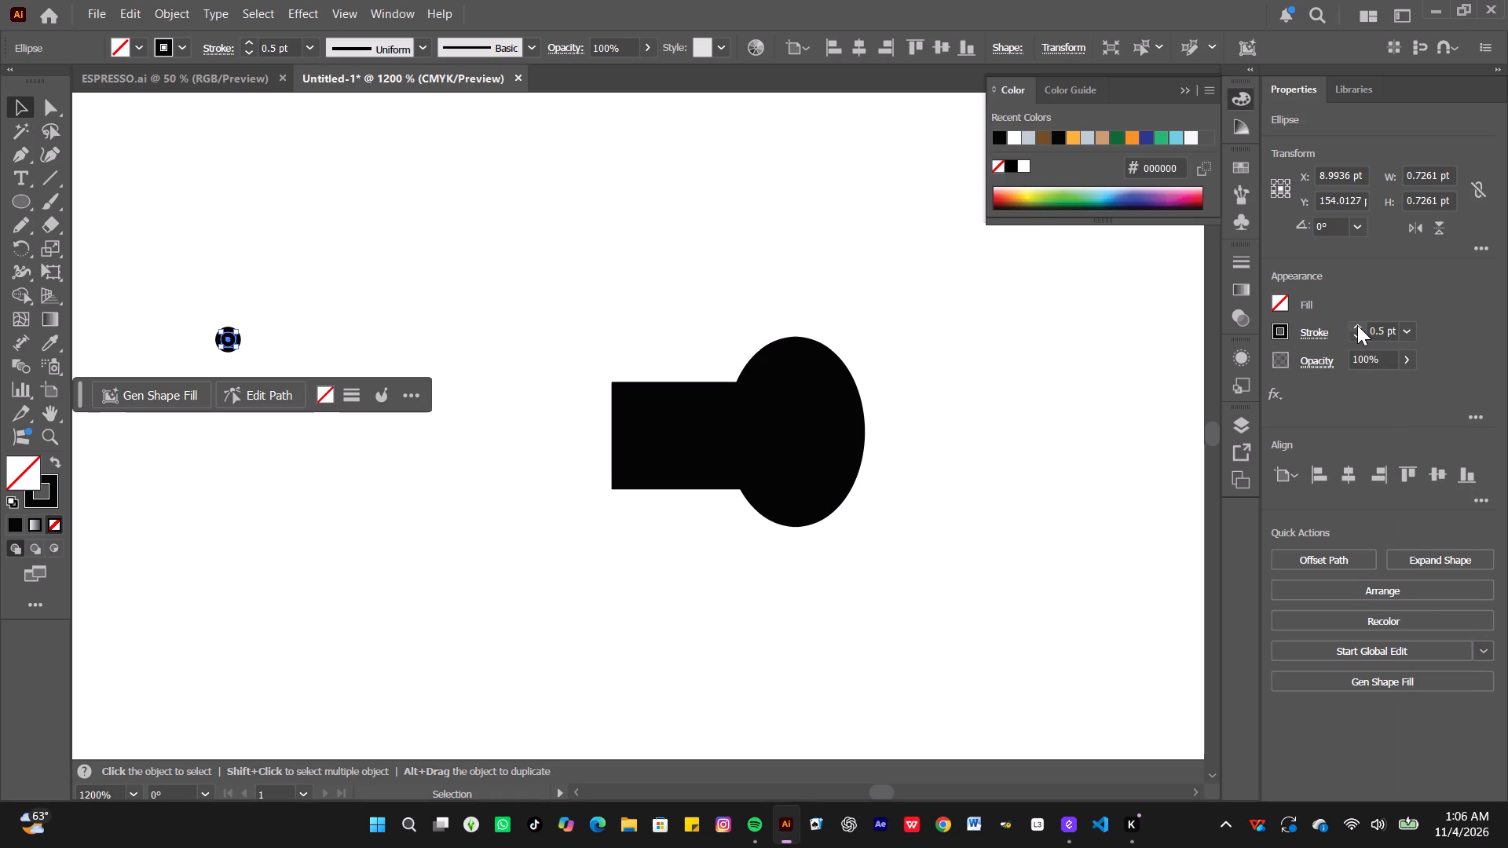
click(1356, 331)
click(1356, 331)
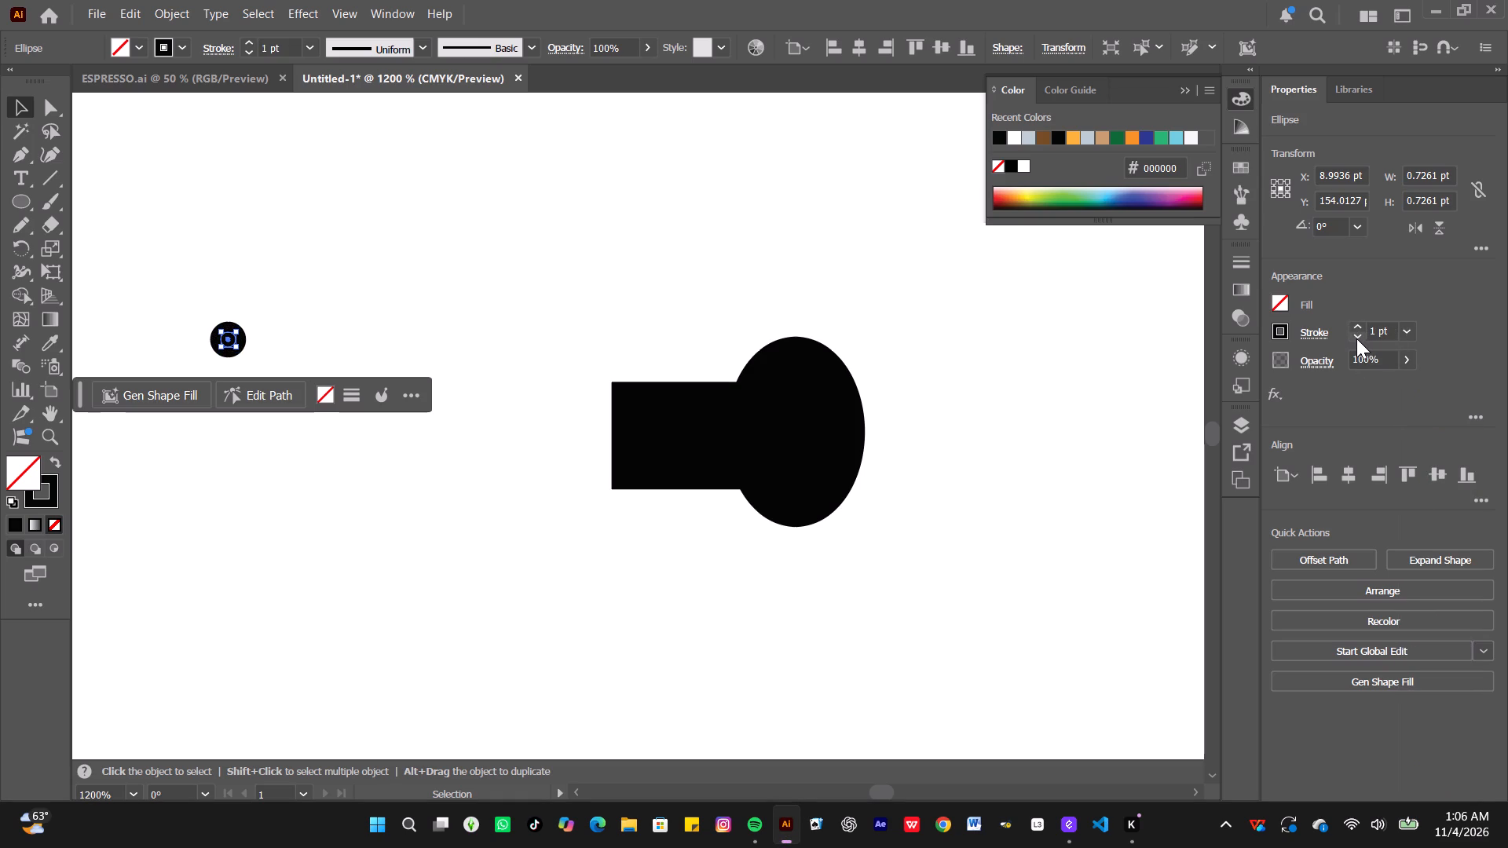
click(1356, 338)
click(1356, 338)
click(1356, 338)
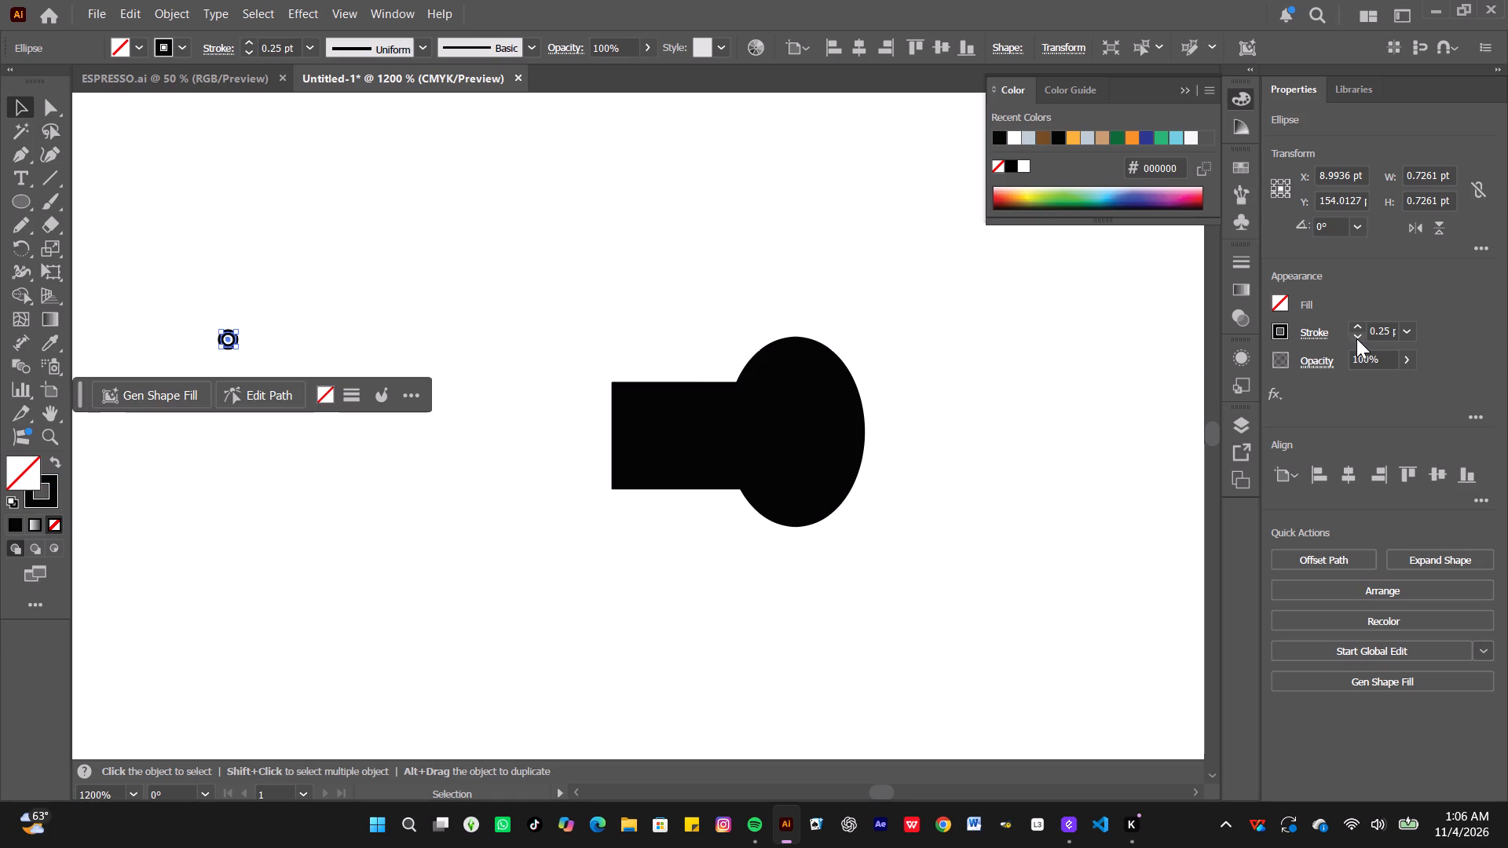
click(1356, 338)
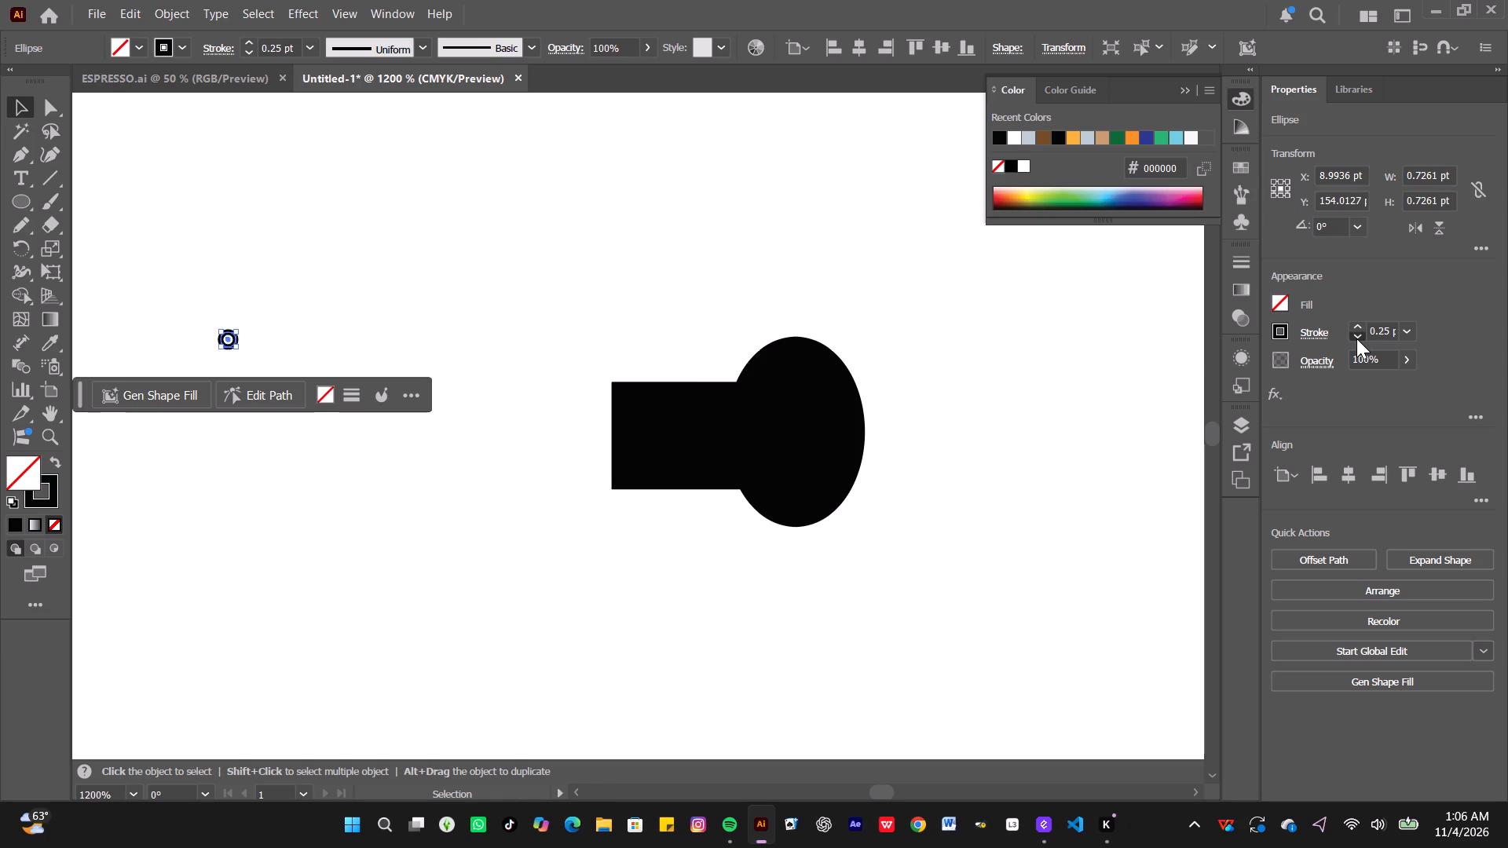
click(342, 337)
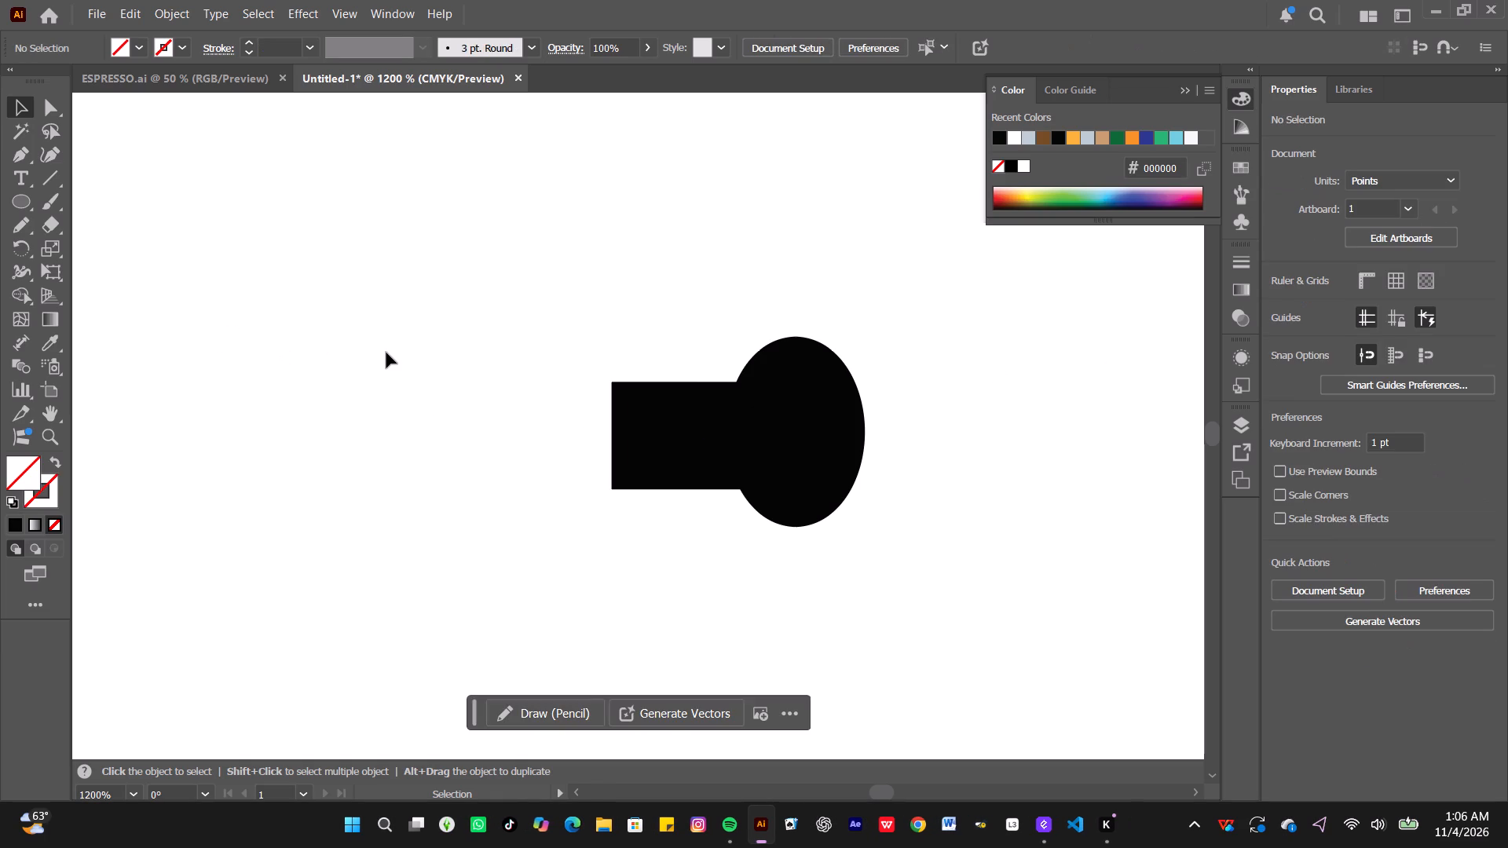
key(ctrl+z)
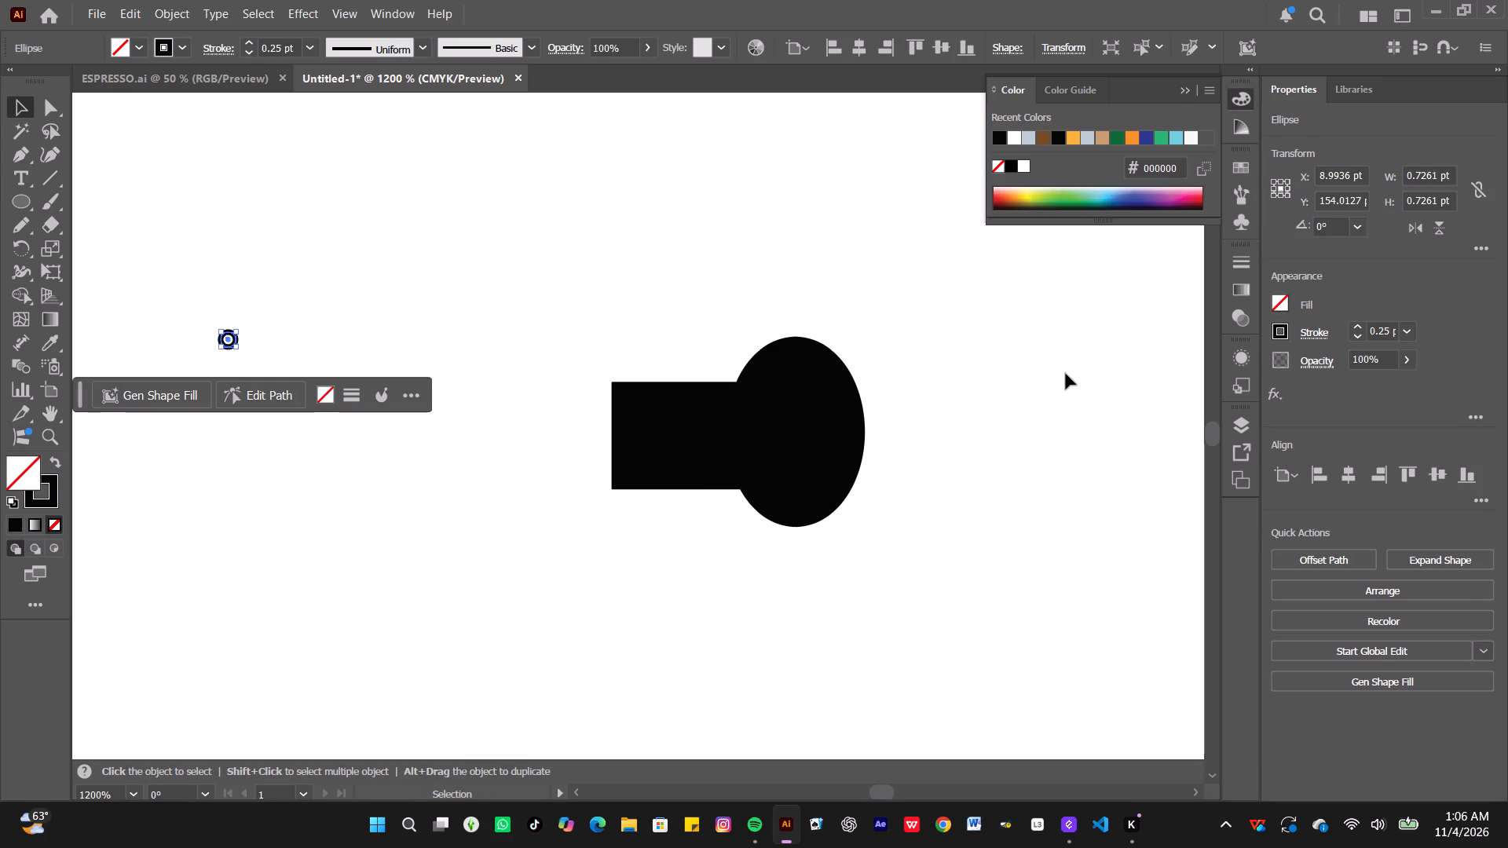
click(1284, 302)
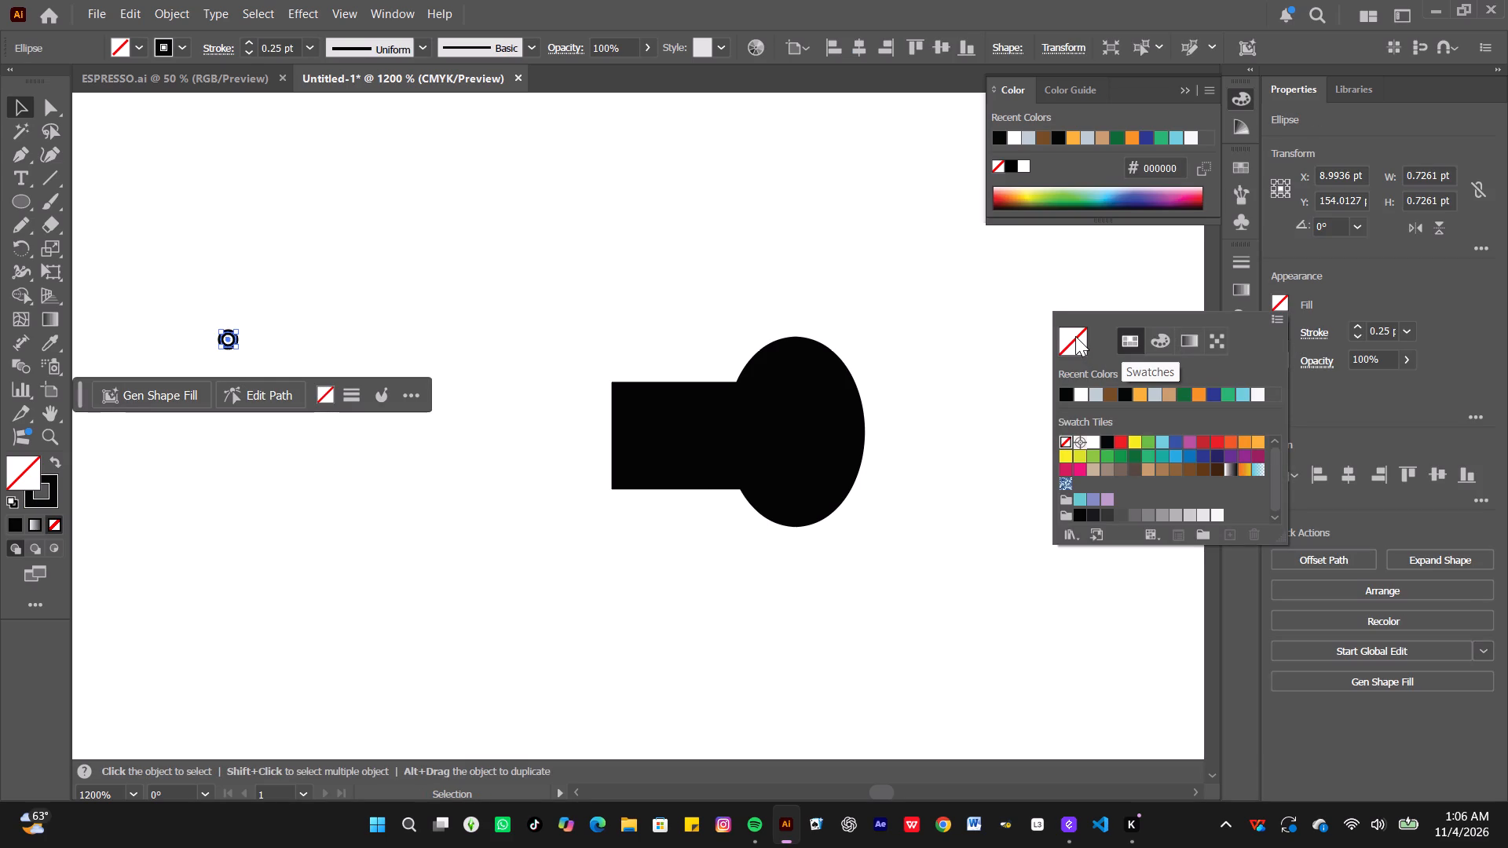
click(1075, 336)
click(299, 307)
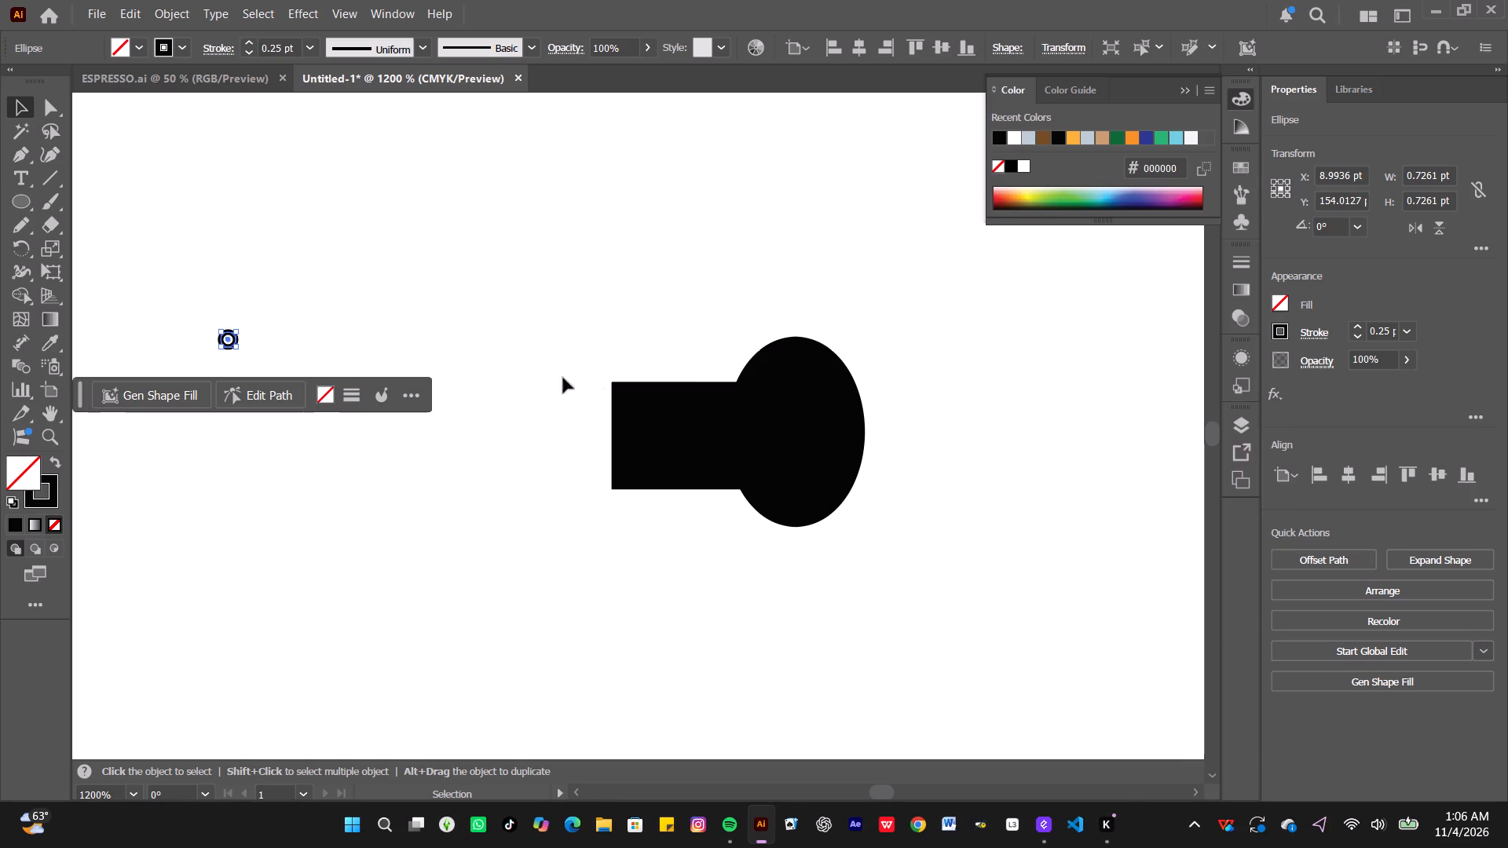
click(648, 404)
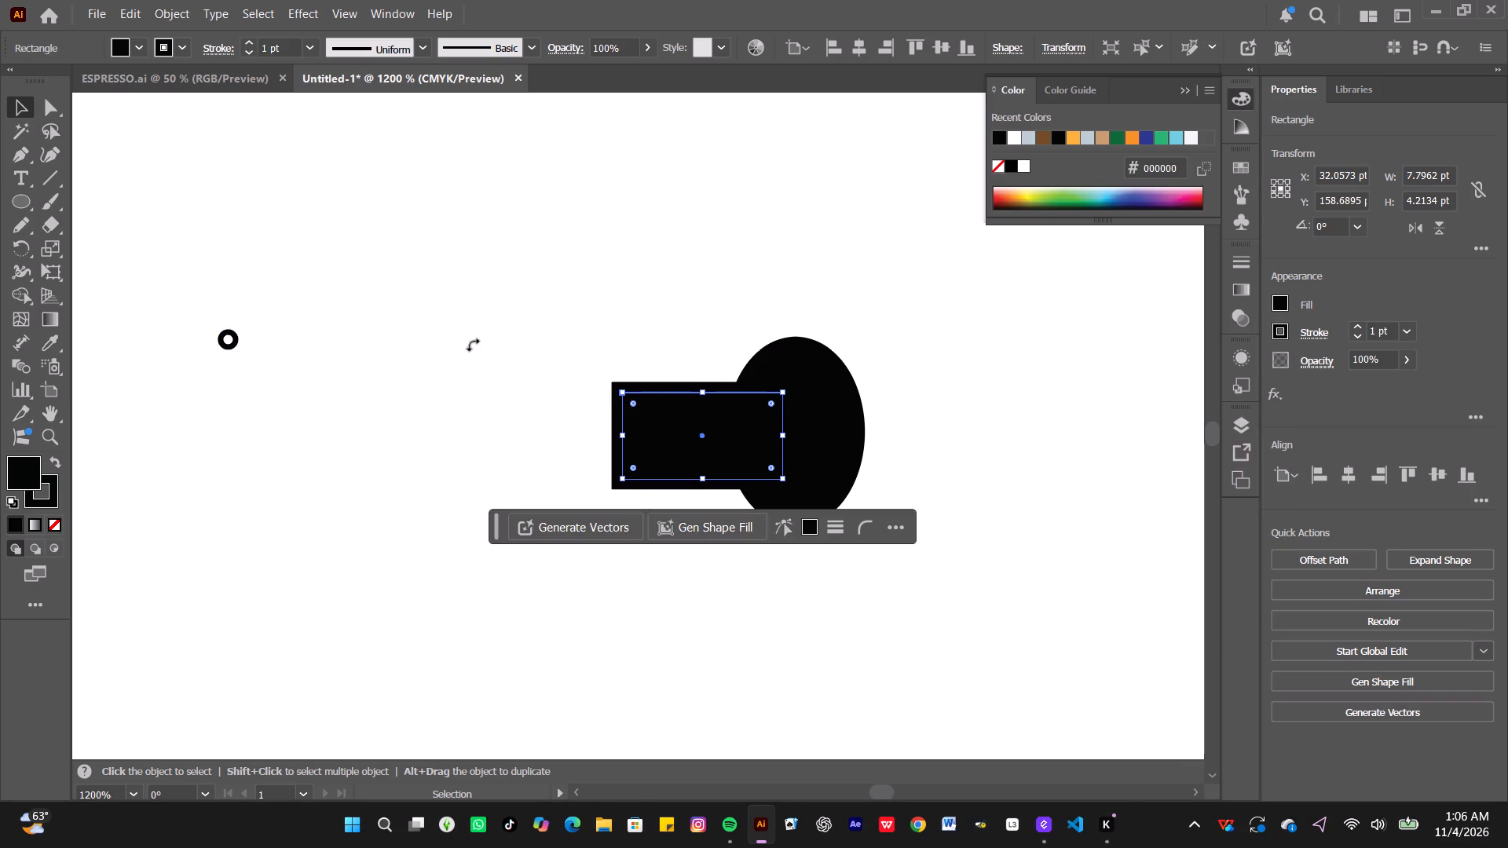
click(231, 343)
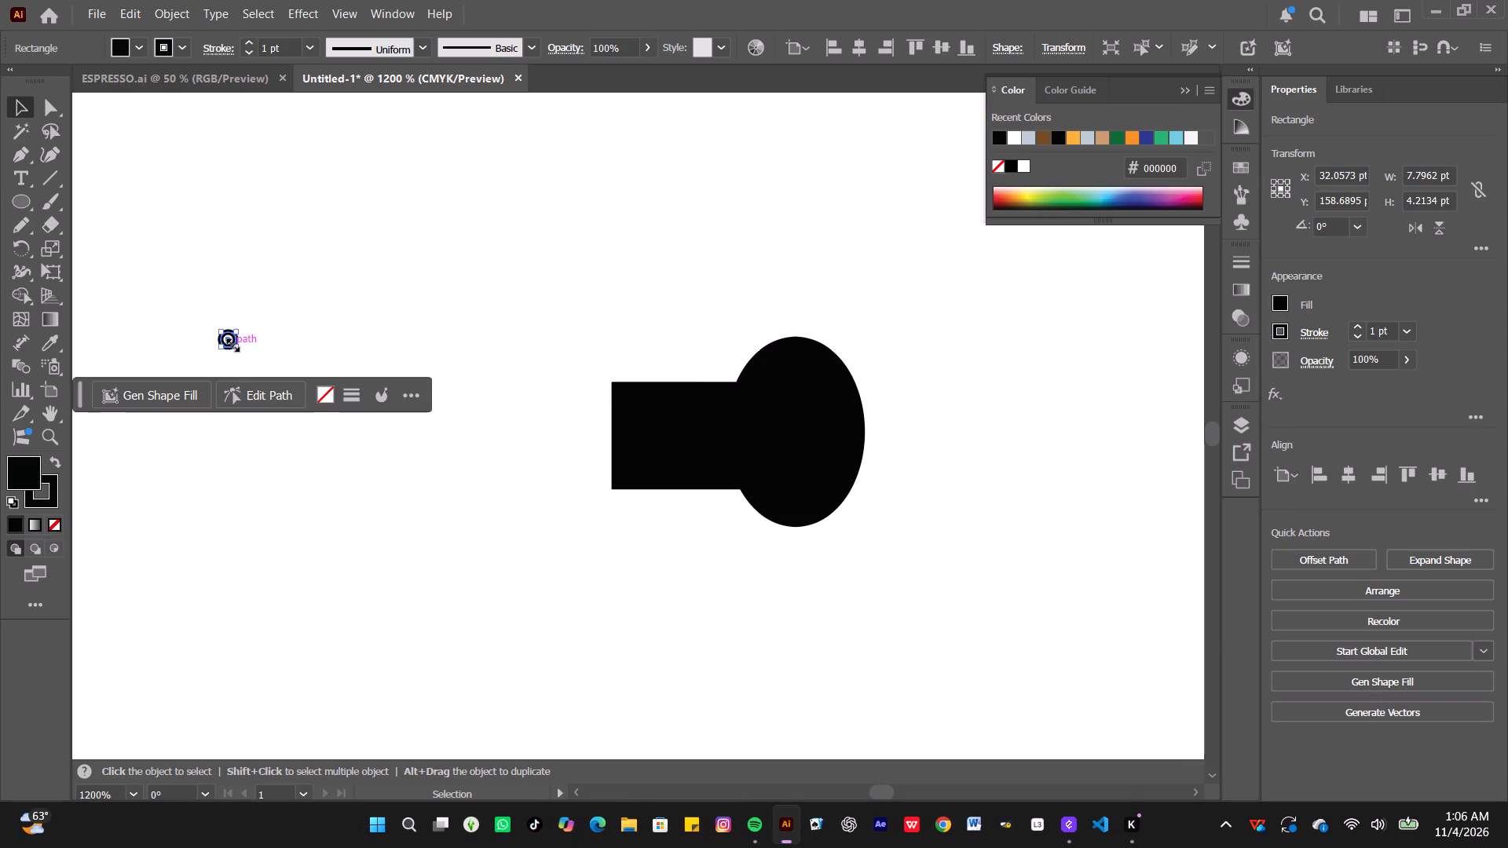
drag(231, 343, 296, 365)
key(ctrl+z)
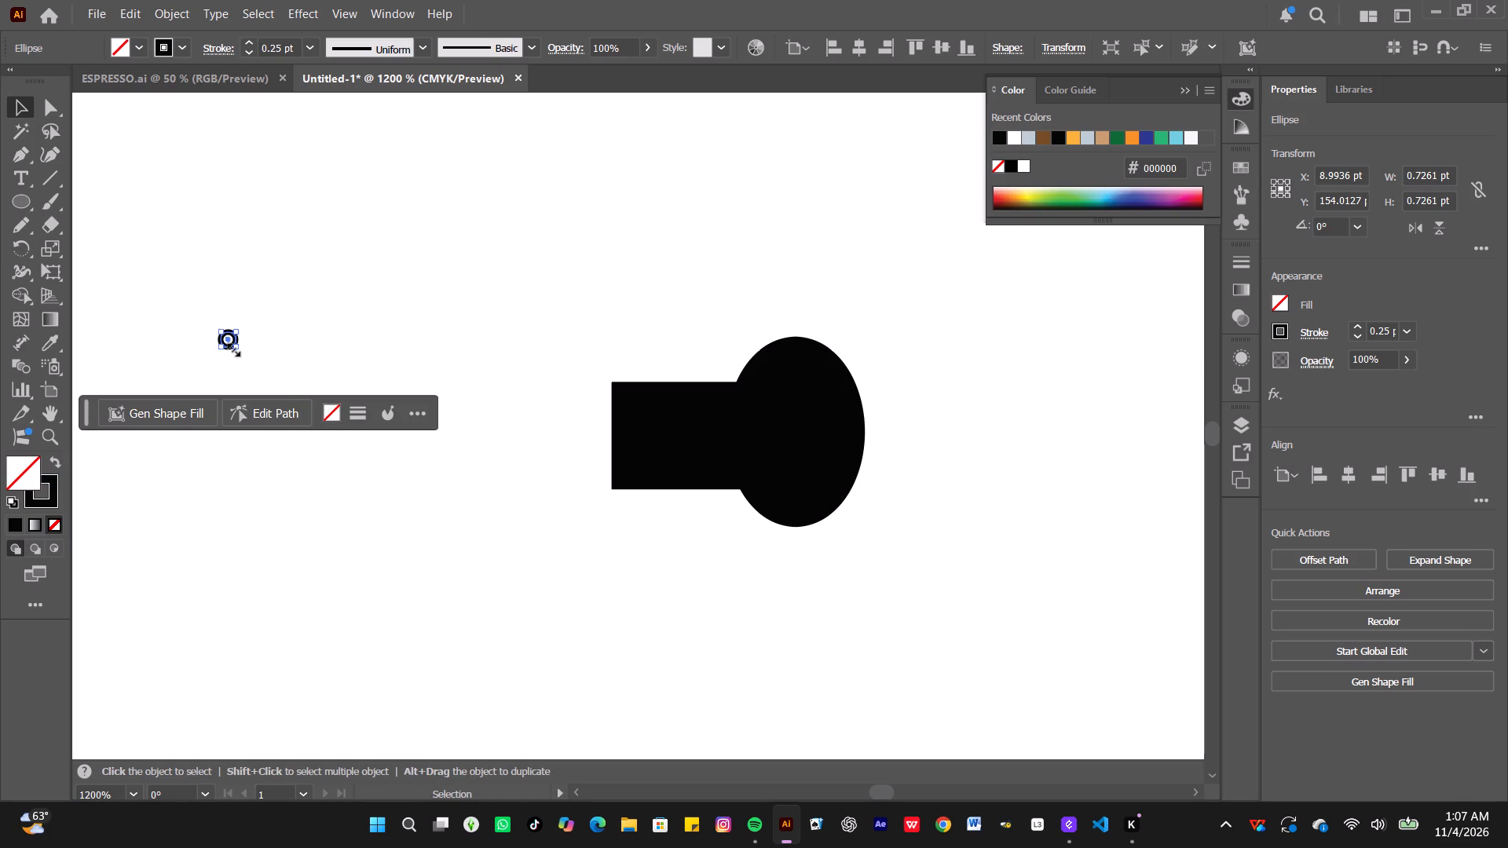
Move the tiny circle onto the black ellipse, above and slightly to the right of the ellipse's centre.
drag(227, 336, 708, 435)
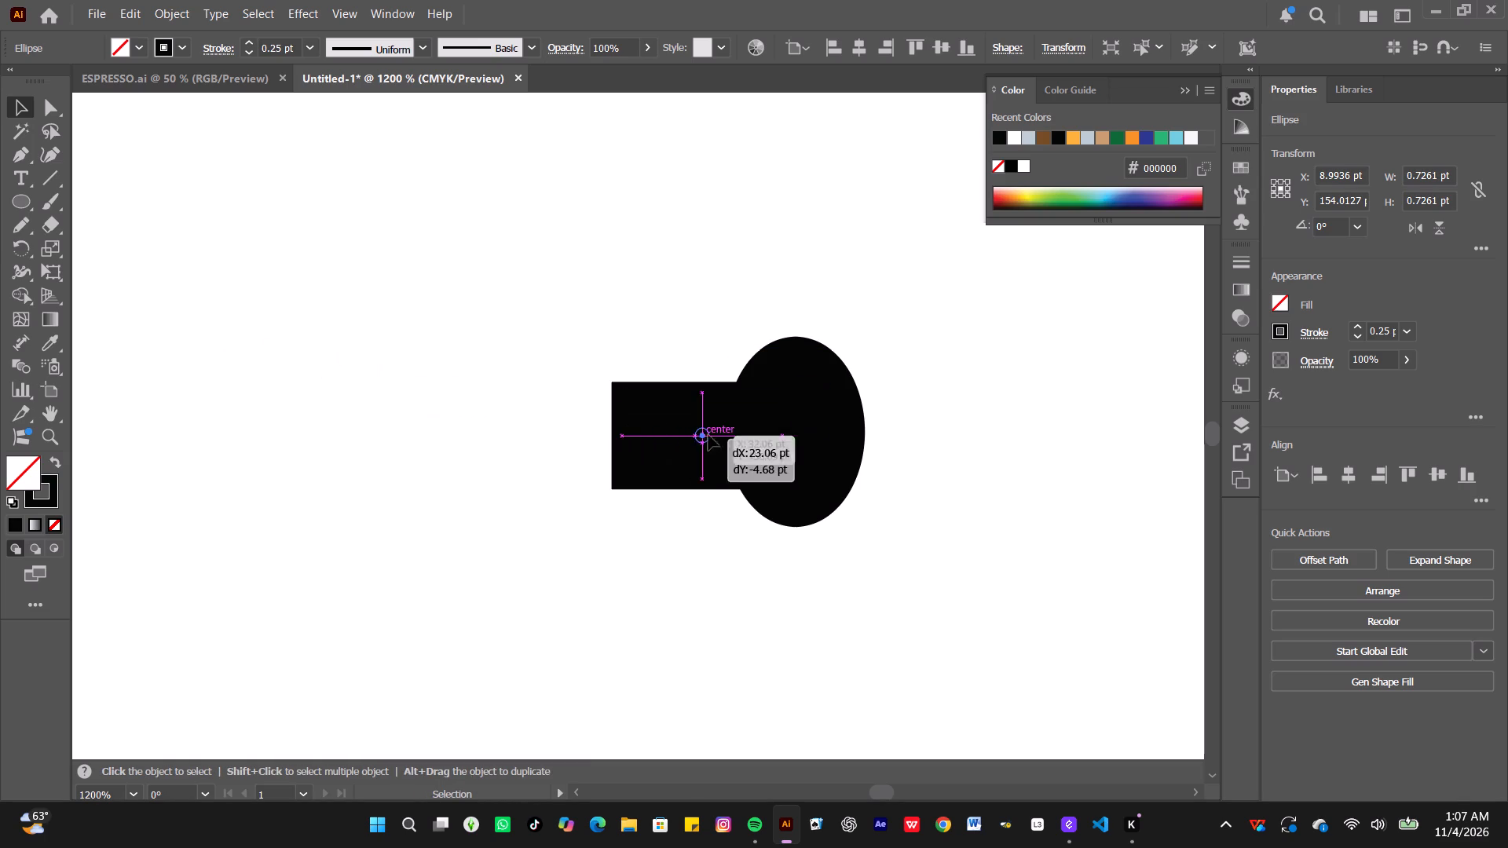
drag(708, 435, 803, 391)
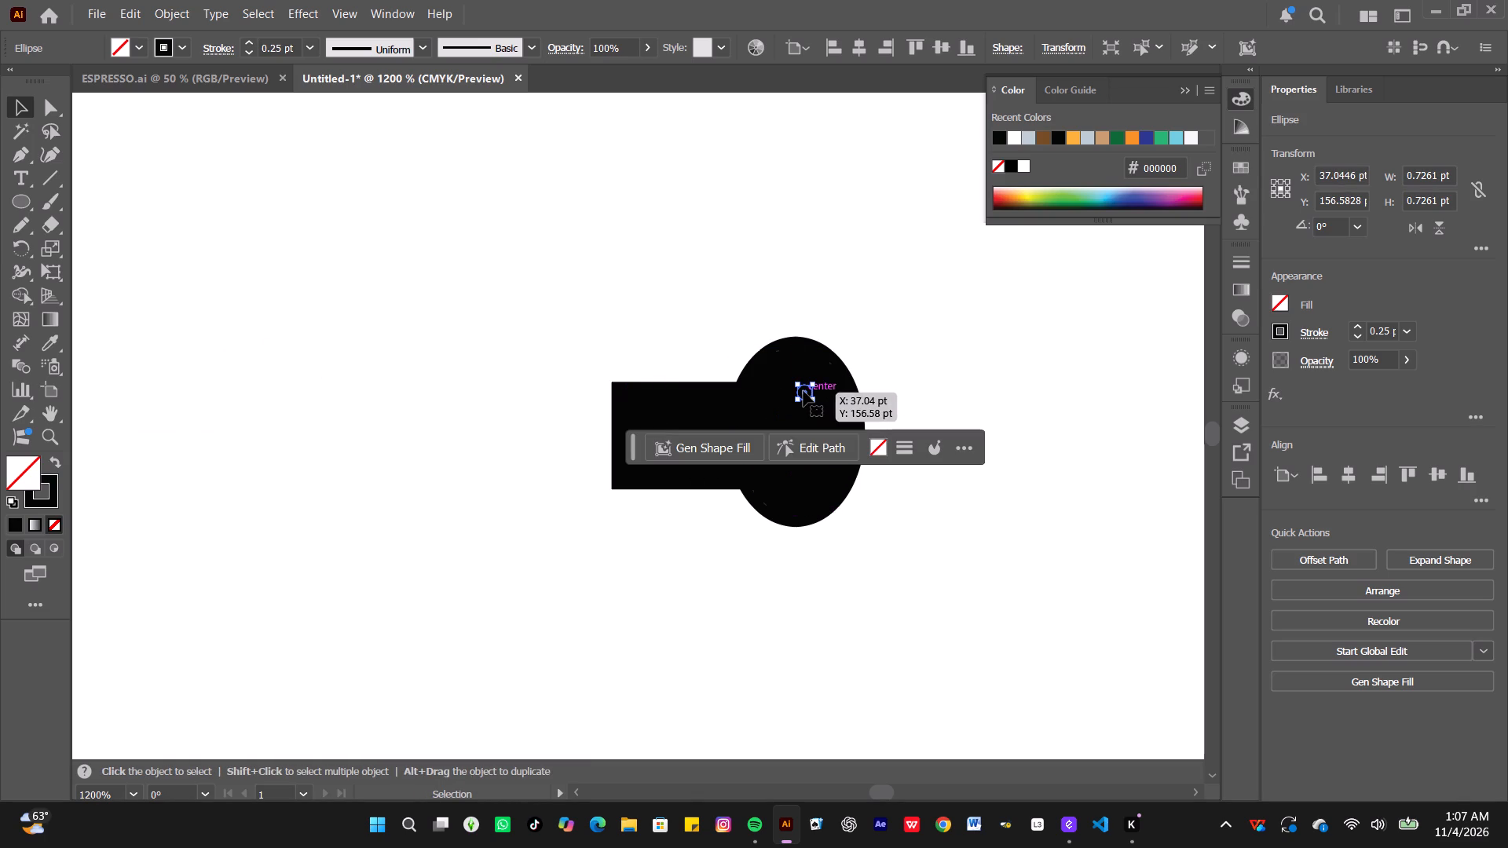
Fill the tiny circle on the black ellipse with white (K=0) and deselect it.
click(783, 388)
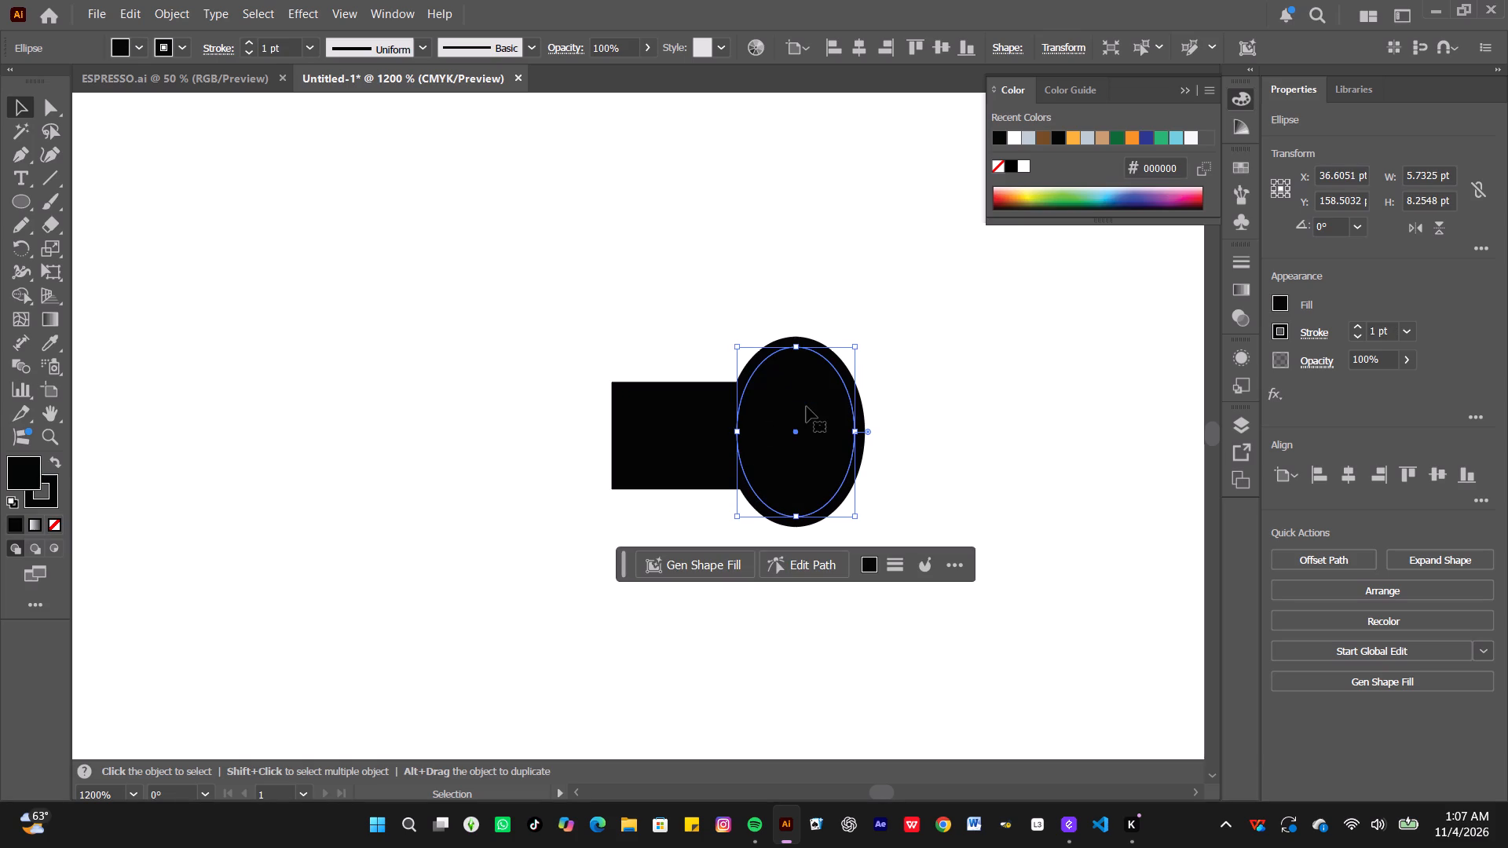
click(809, 397)
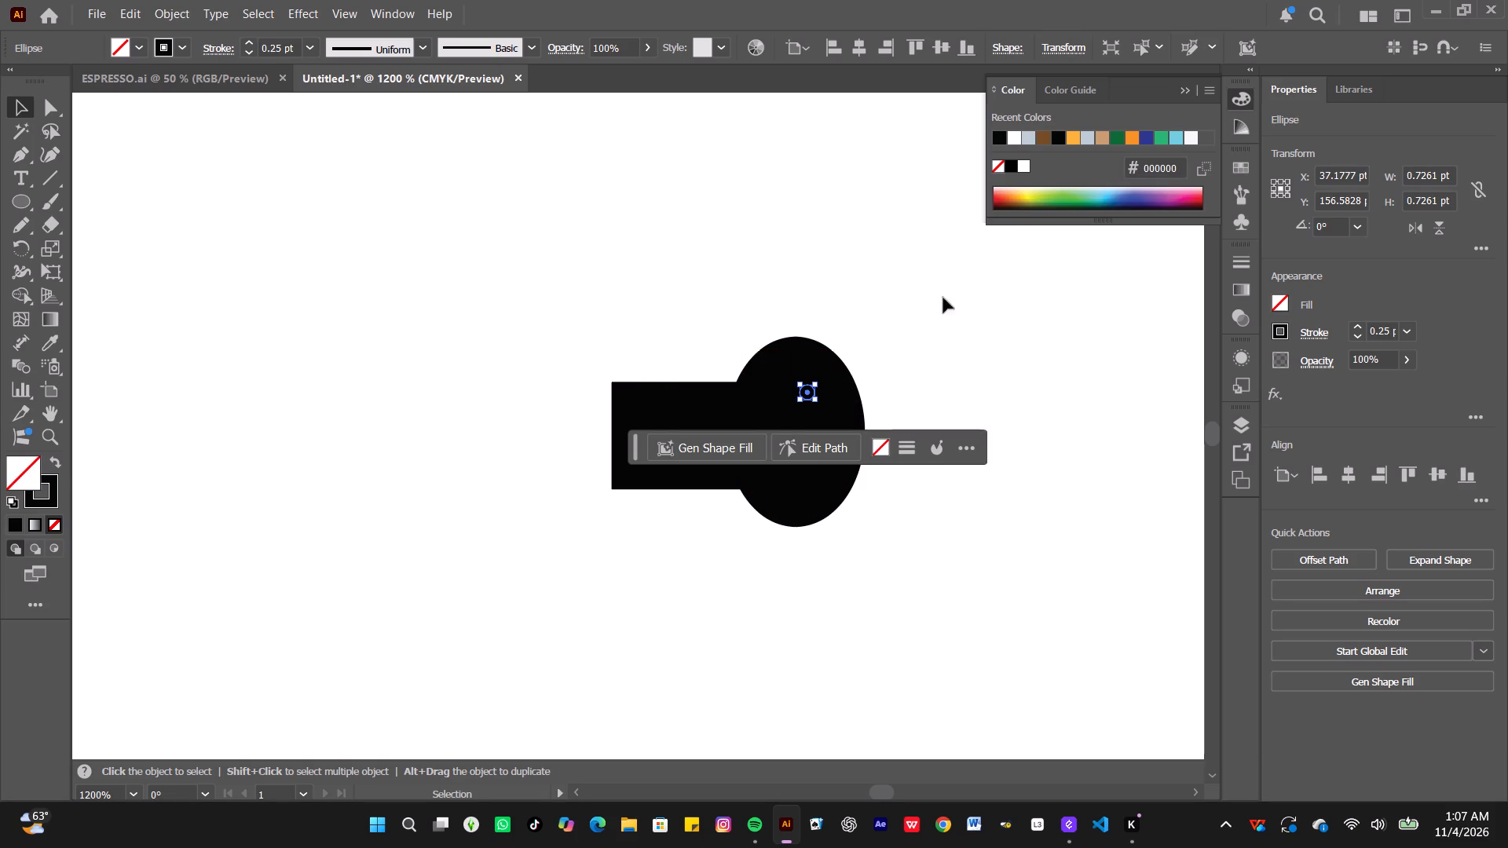
click(1010, 138)
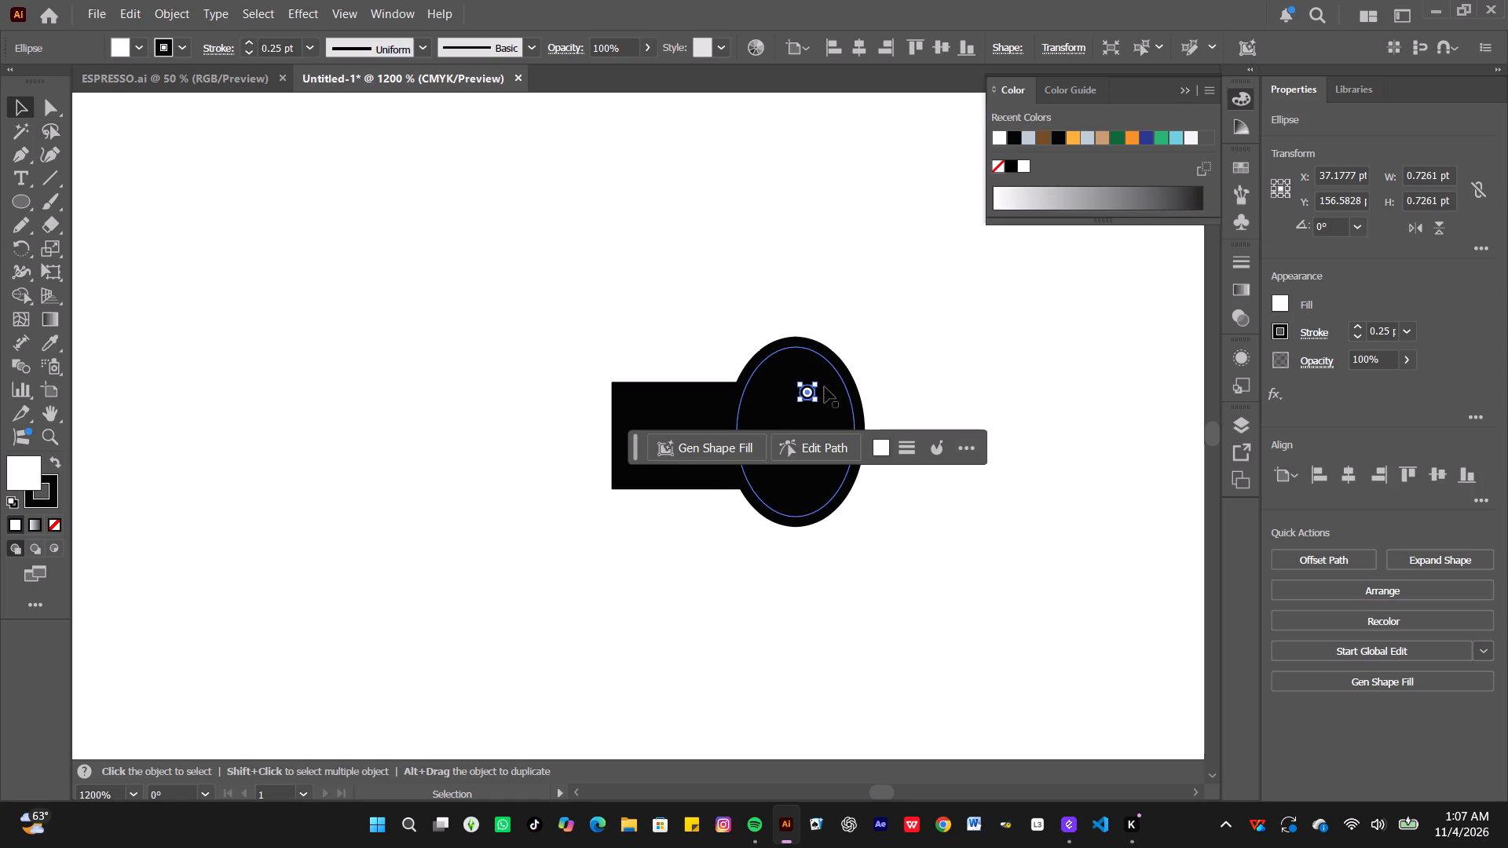
click(667, 261)
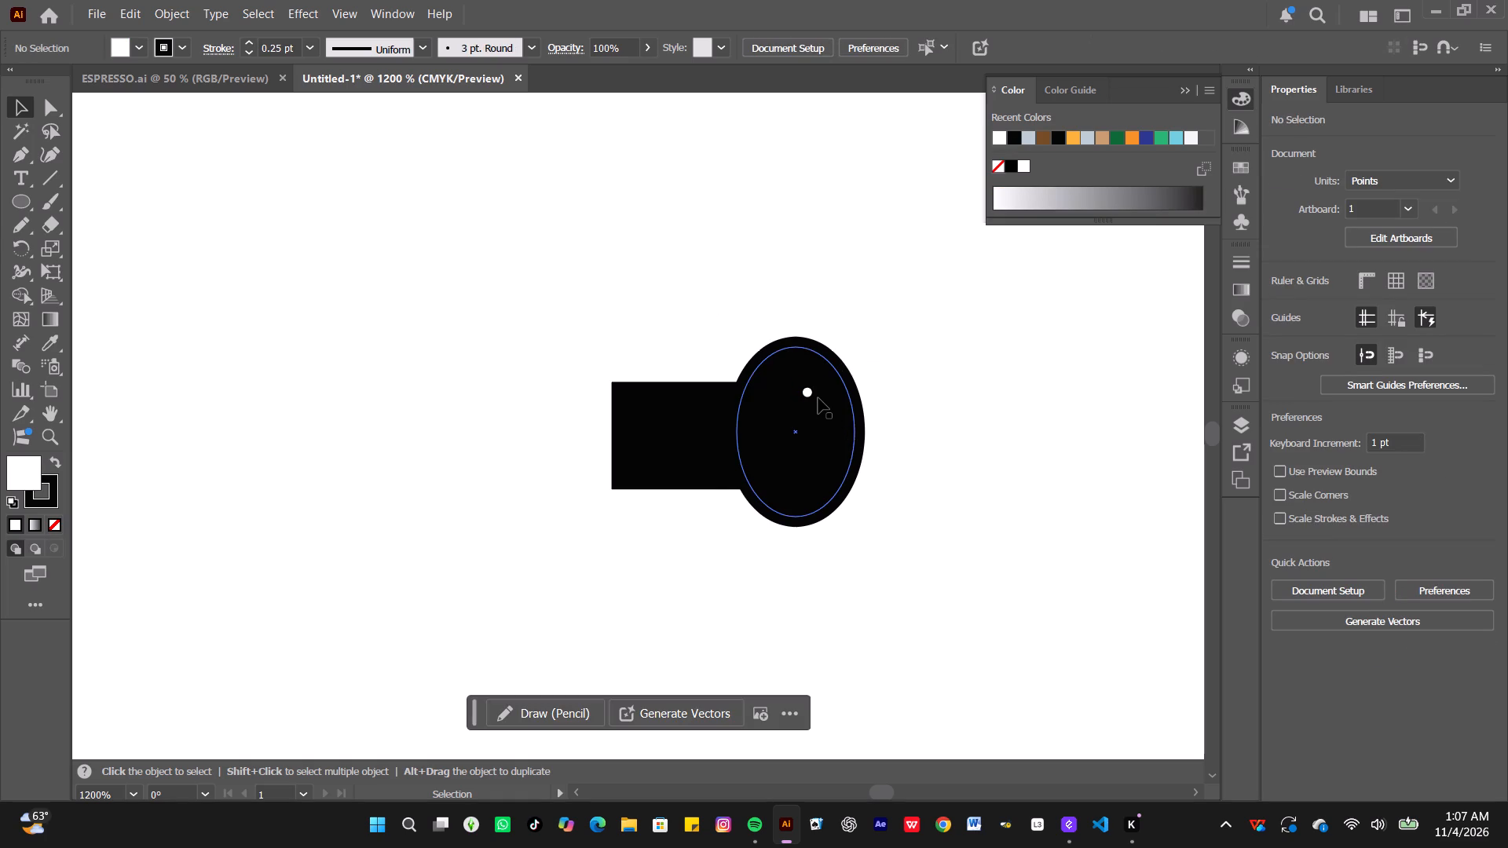
Move the white circle to the lower part of the ellipse, to about X 36.97 pt, Y 160 pt.
drag(805, 391, 816, 439)
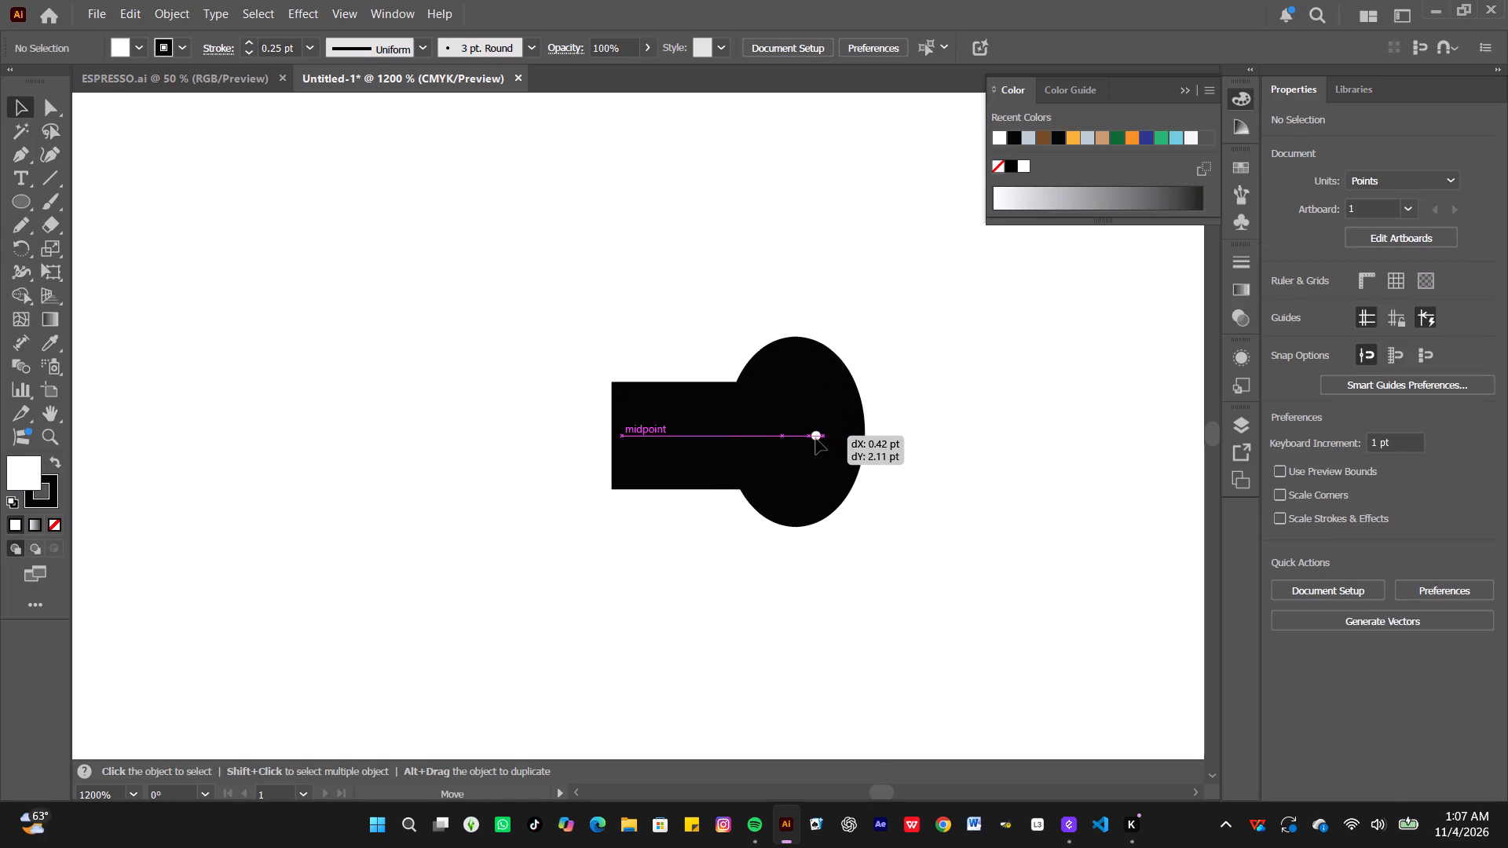
drag(816, 439, 804, 462)
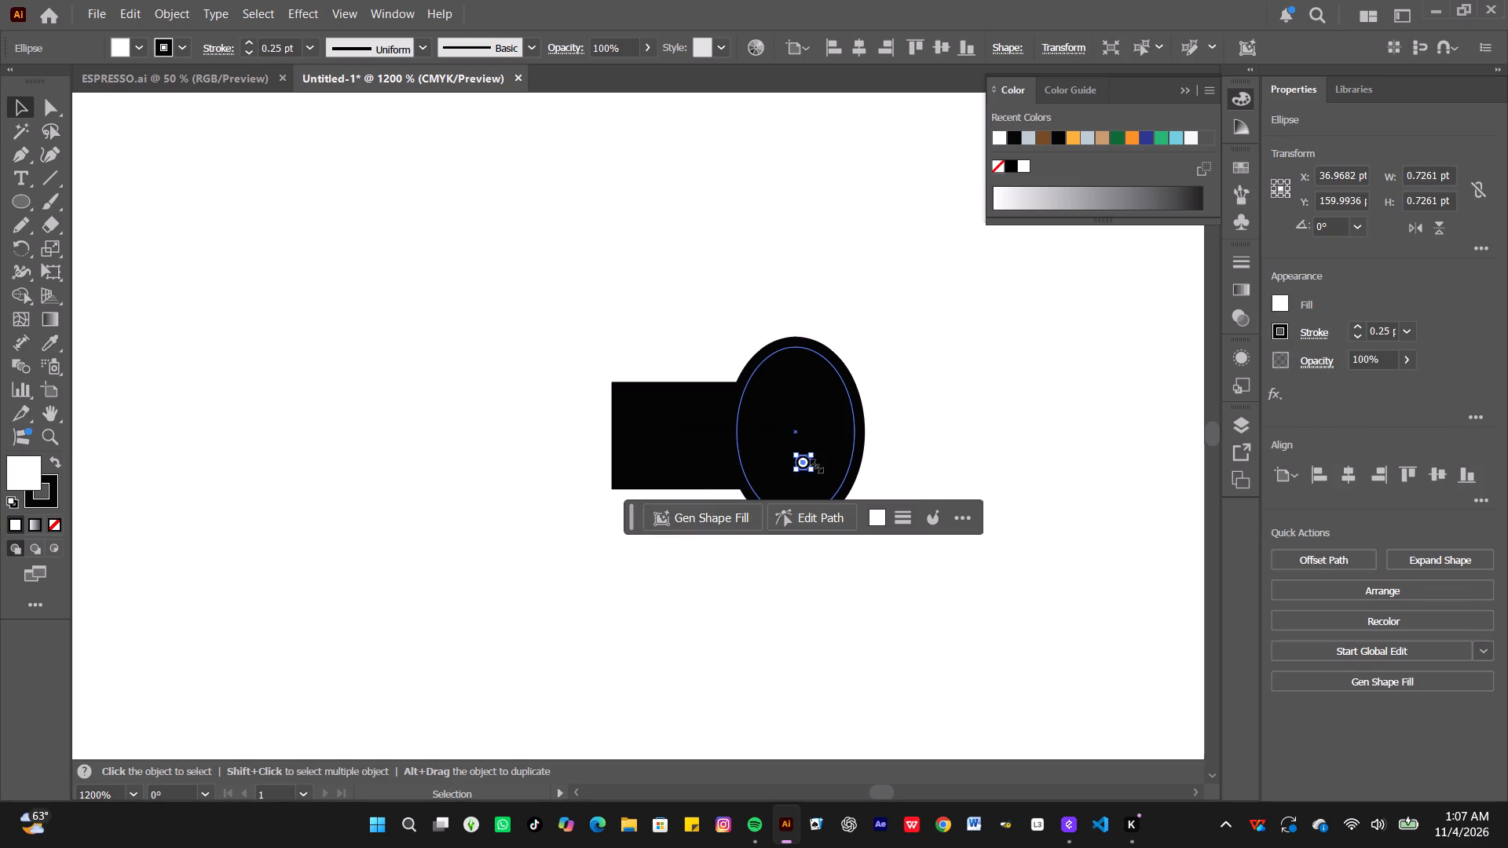
Enlarge the white circle proportionally to about 1.17 pt across.
drag(812, 467, 814, 476)
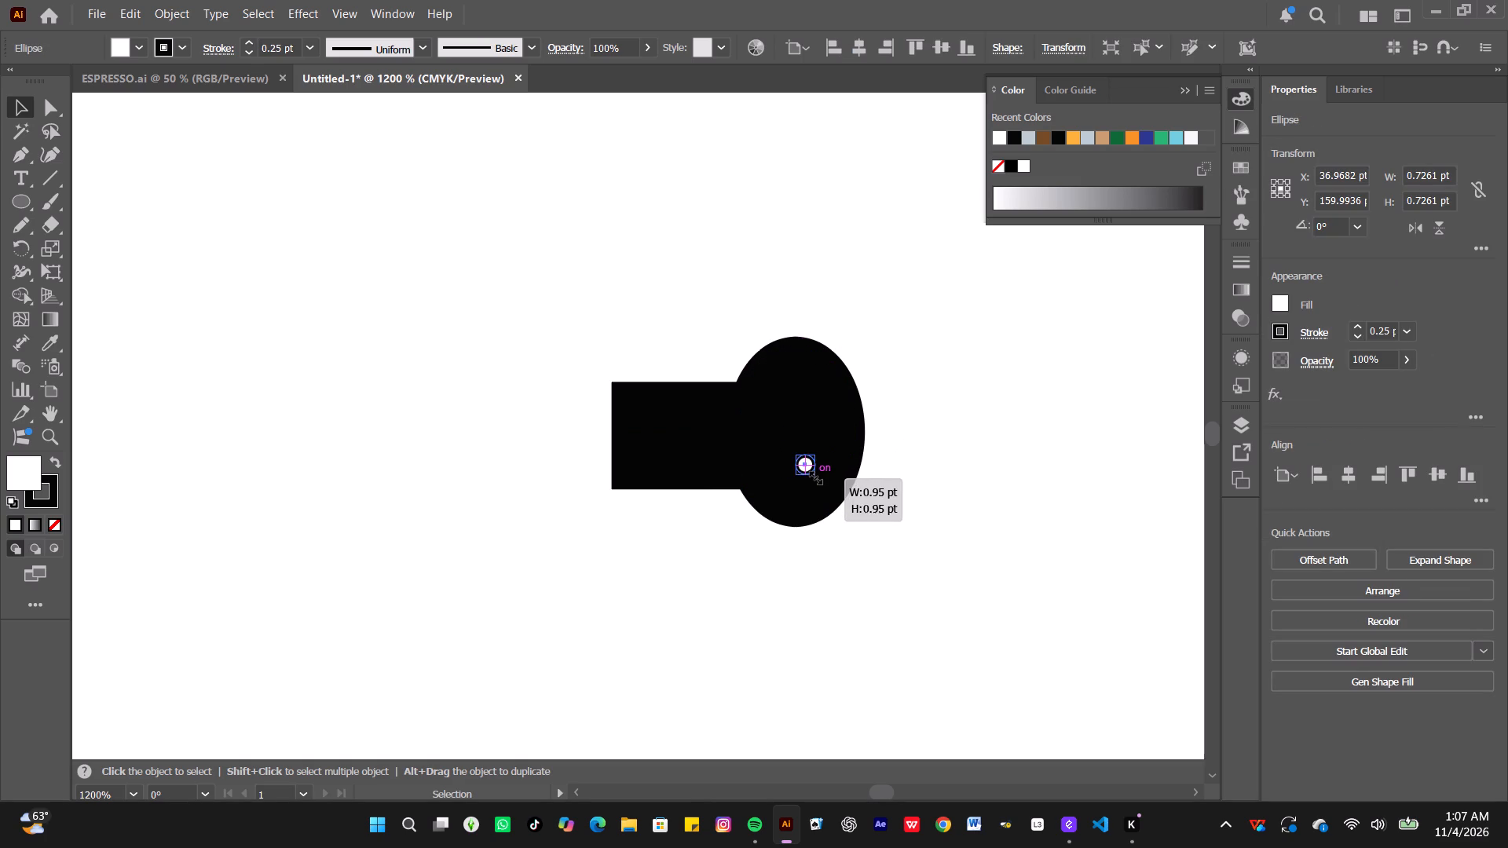
drag(814, 476, 820, 479)
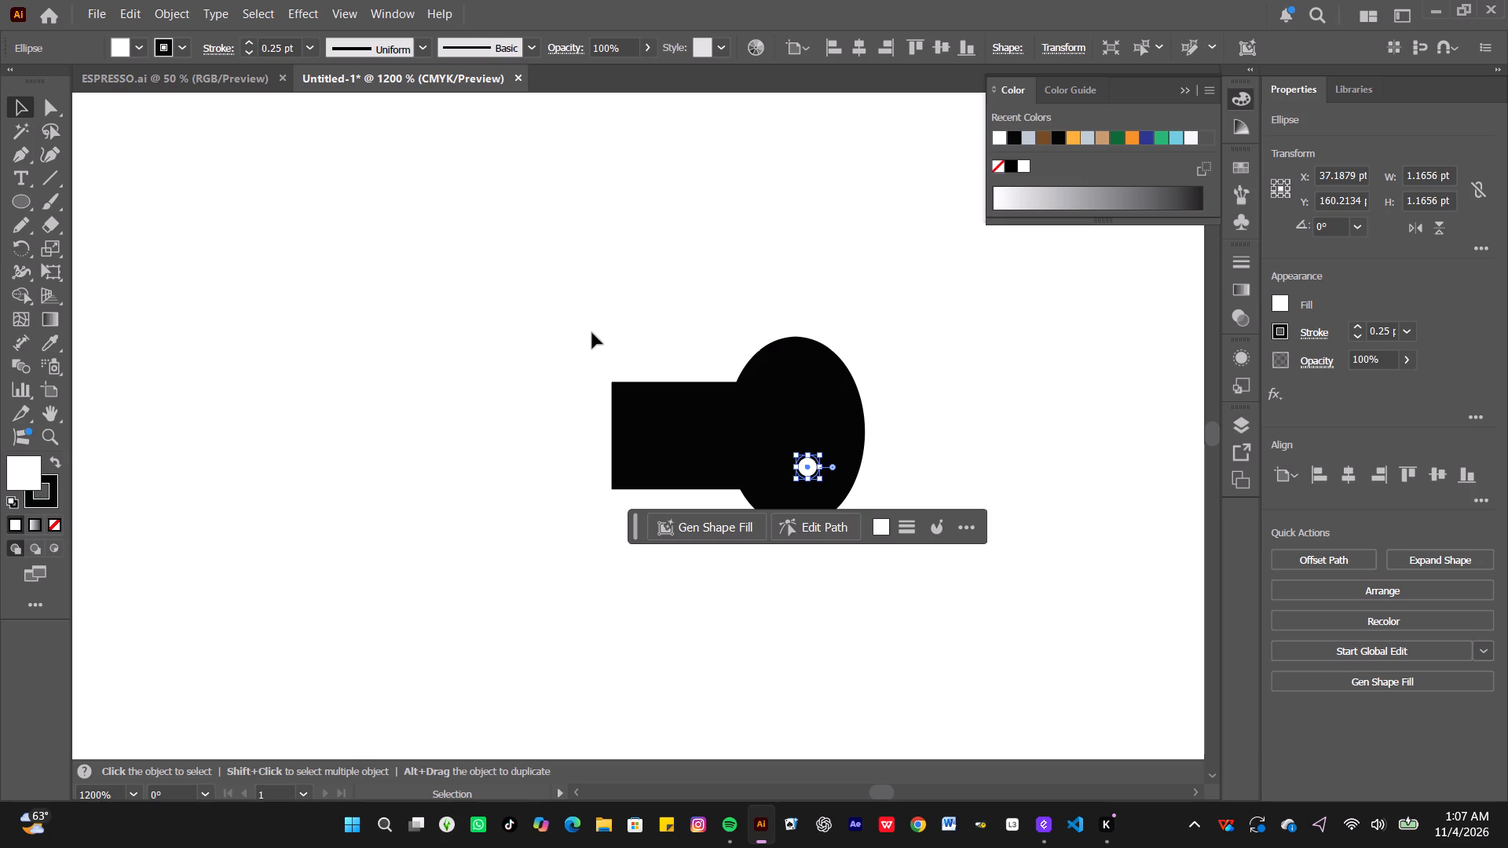
Select the rectangle, ellipse and white circle together, group them, and deselect the group.
click(40, 105)
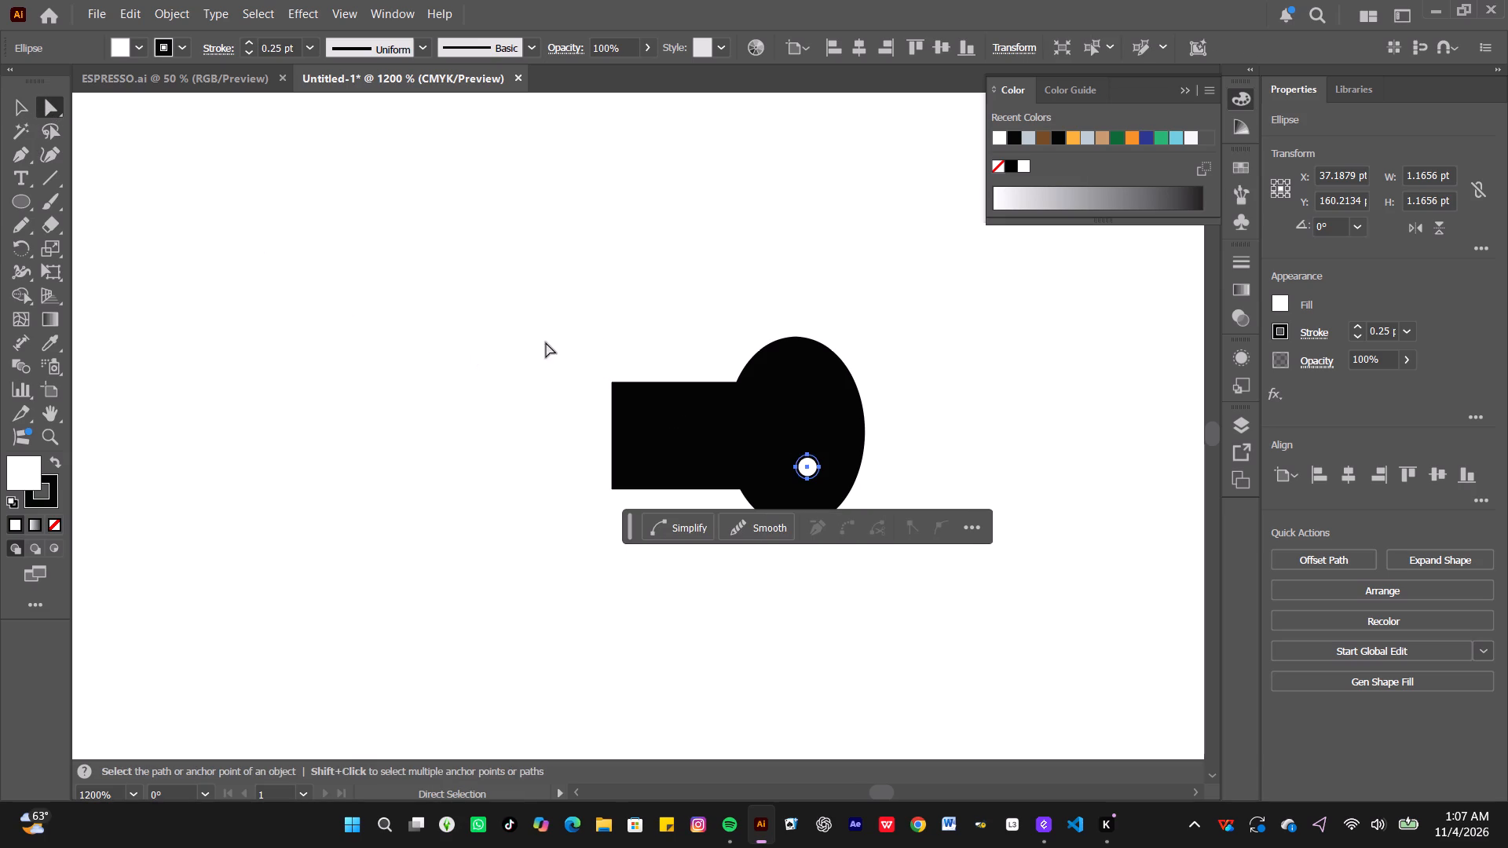
drag(593, 295, 906, 547)
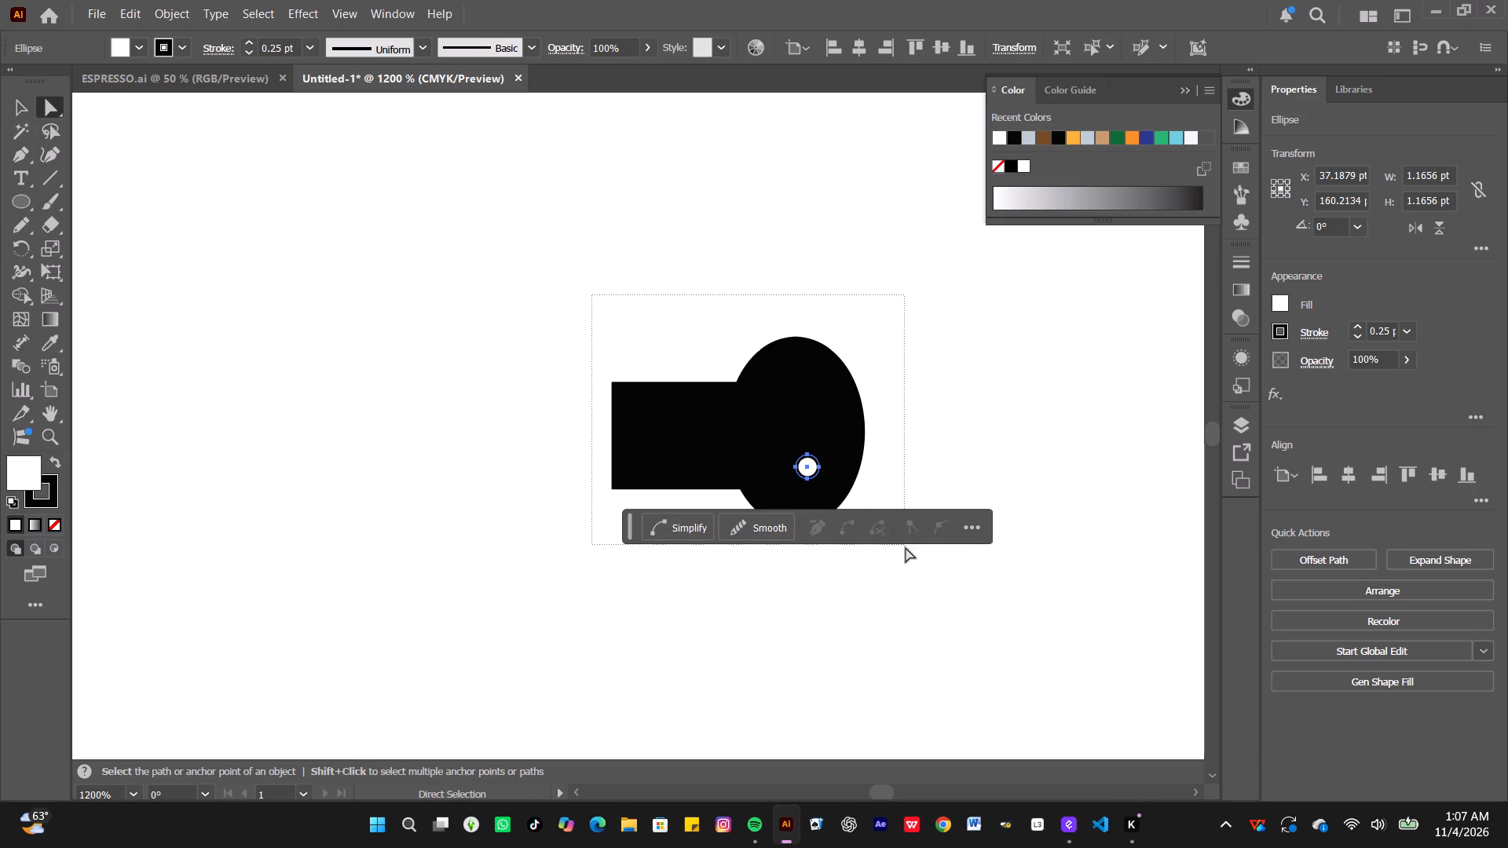
drag(906, 547, 907, 548)
right_click(863, 422)
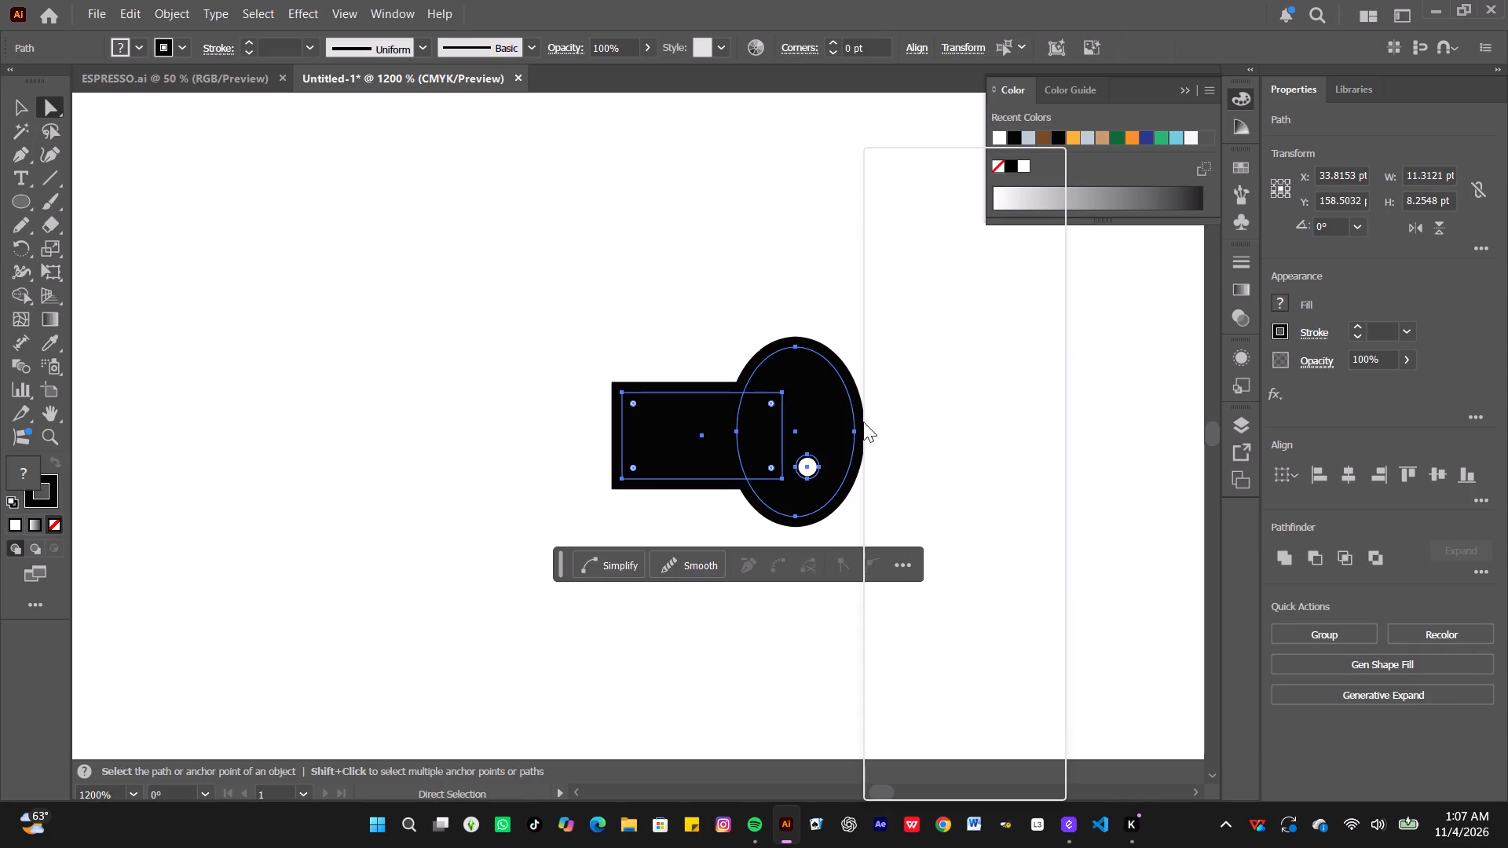
click(917, 360)
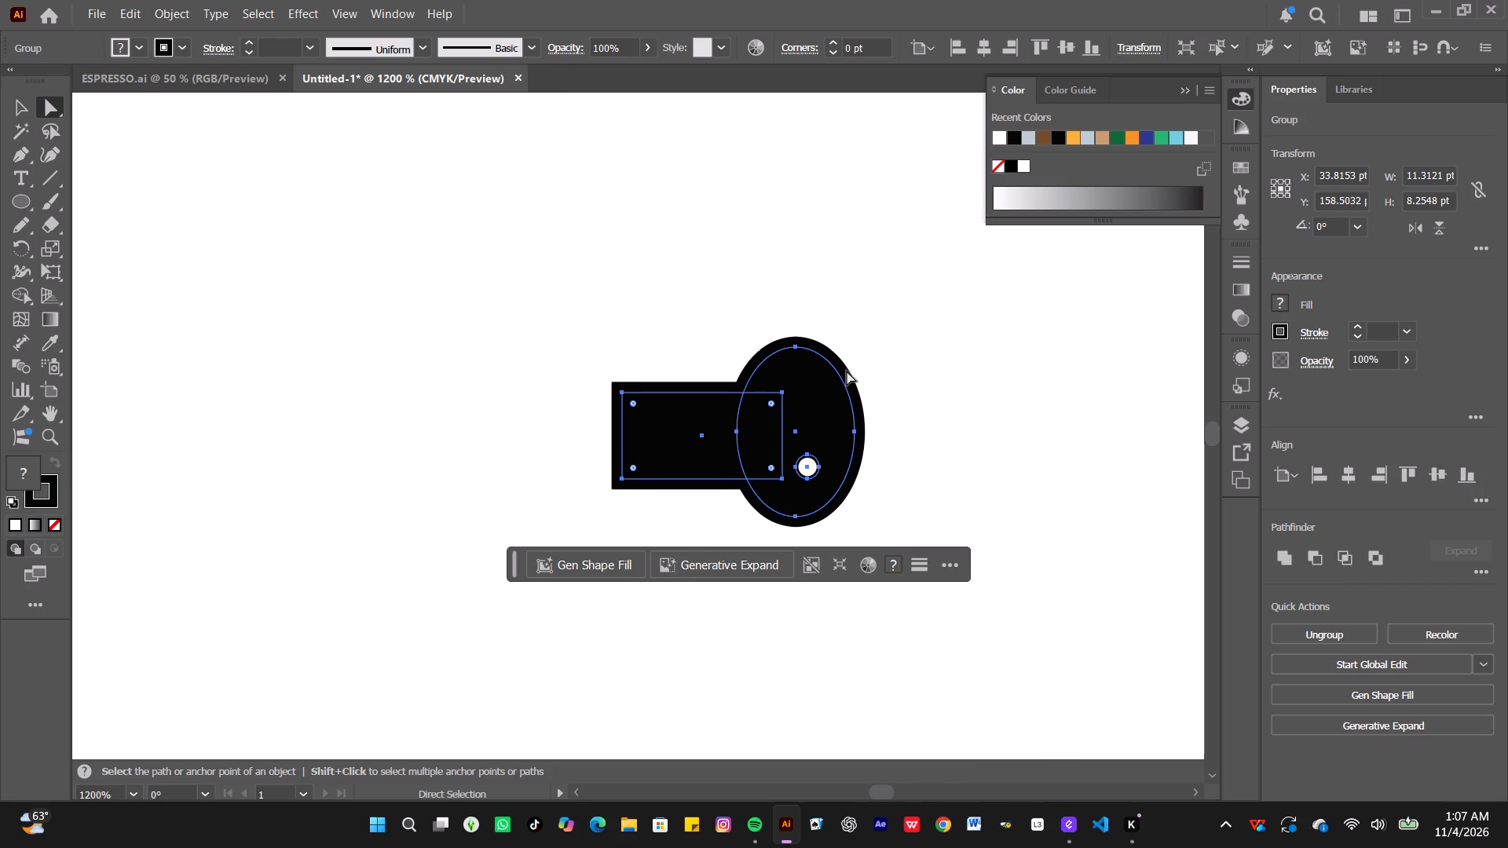
click(687, 348)
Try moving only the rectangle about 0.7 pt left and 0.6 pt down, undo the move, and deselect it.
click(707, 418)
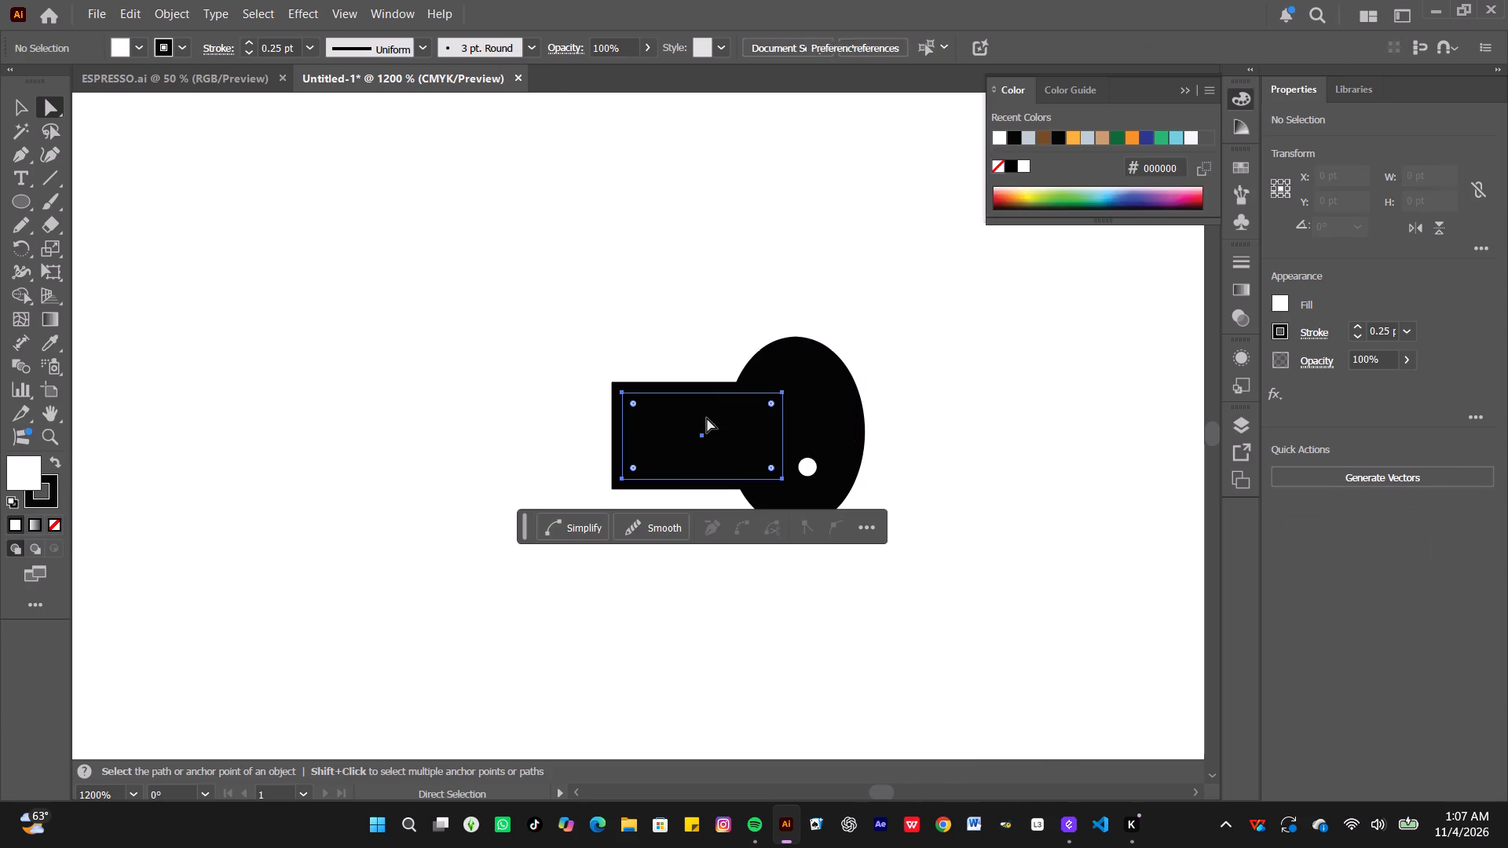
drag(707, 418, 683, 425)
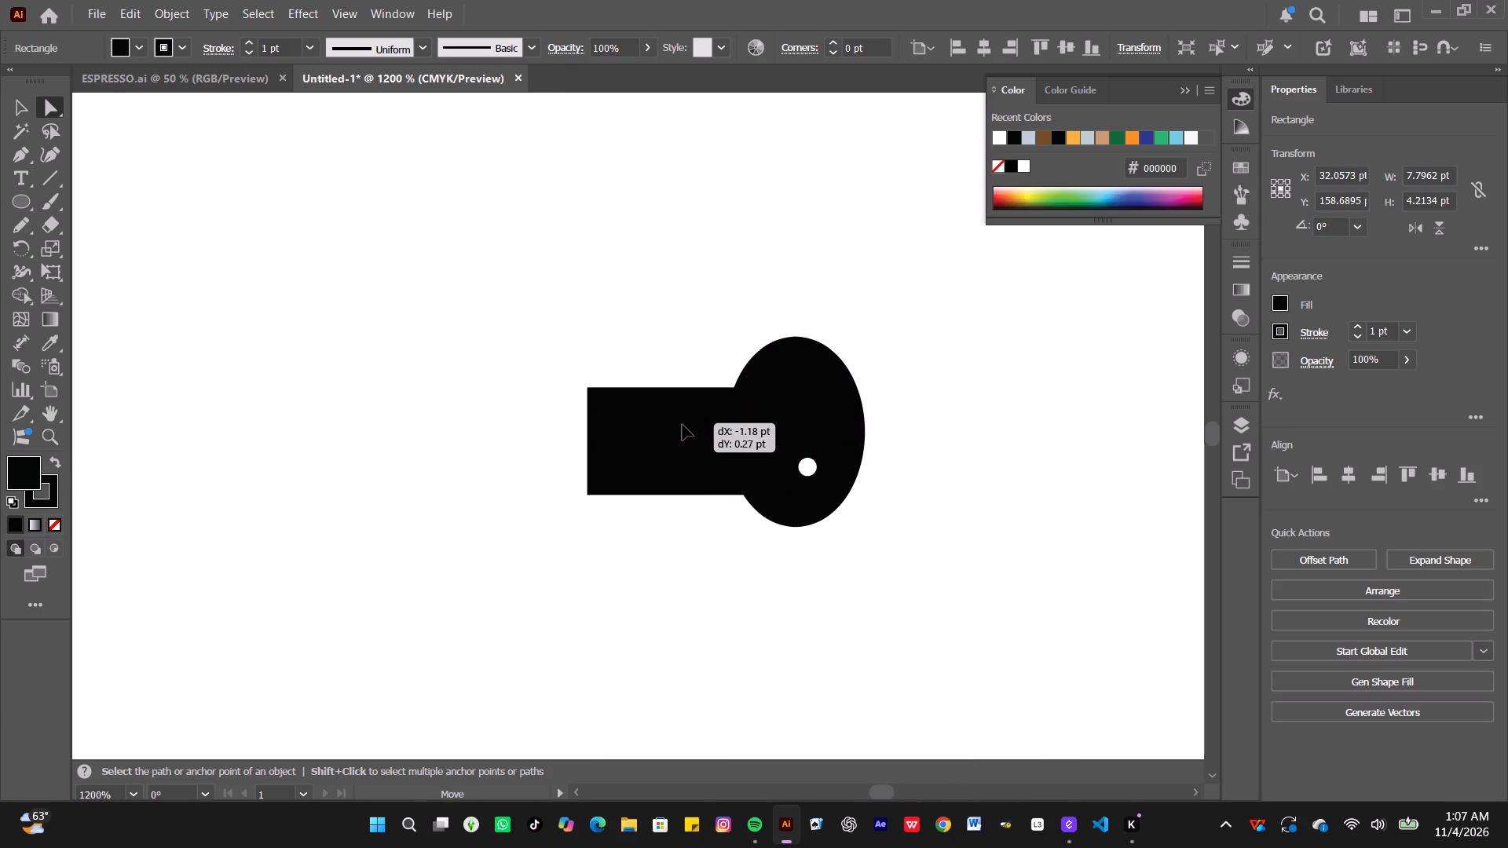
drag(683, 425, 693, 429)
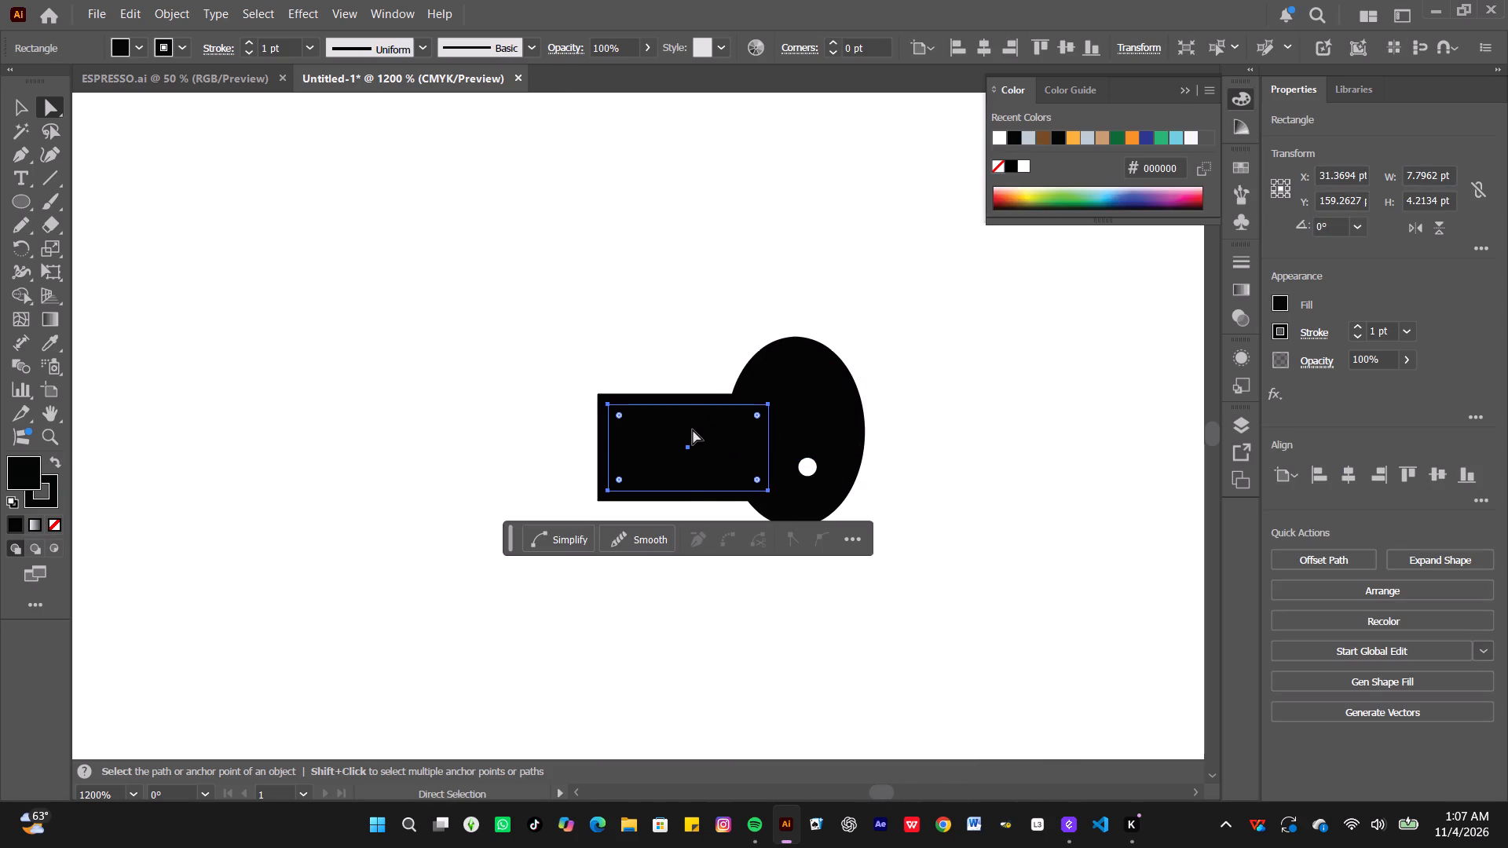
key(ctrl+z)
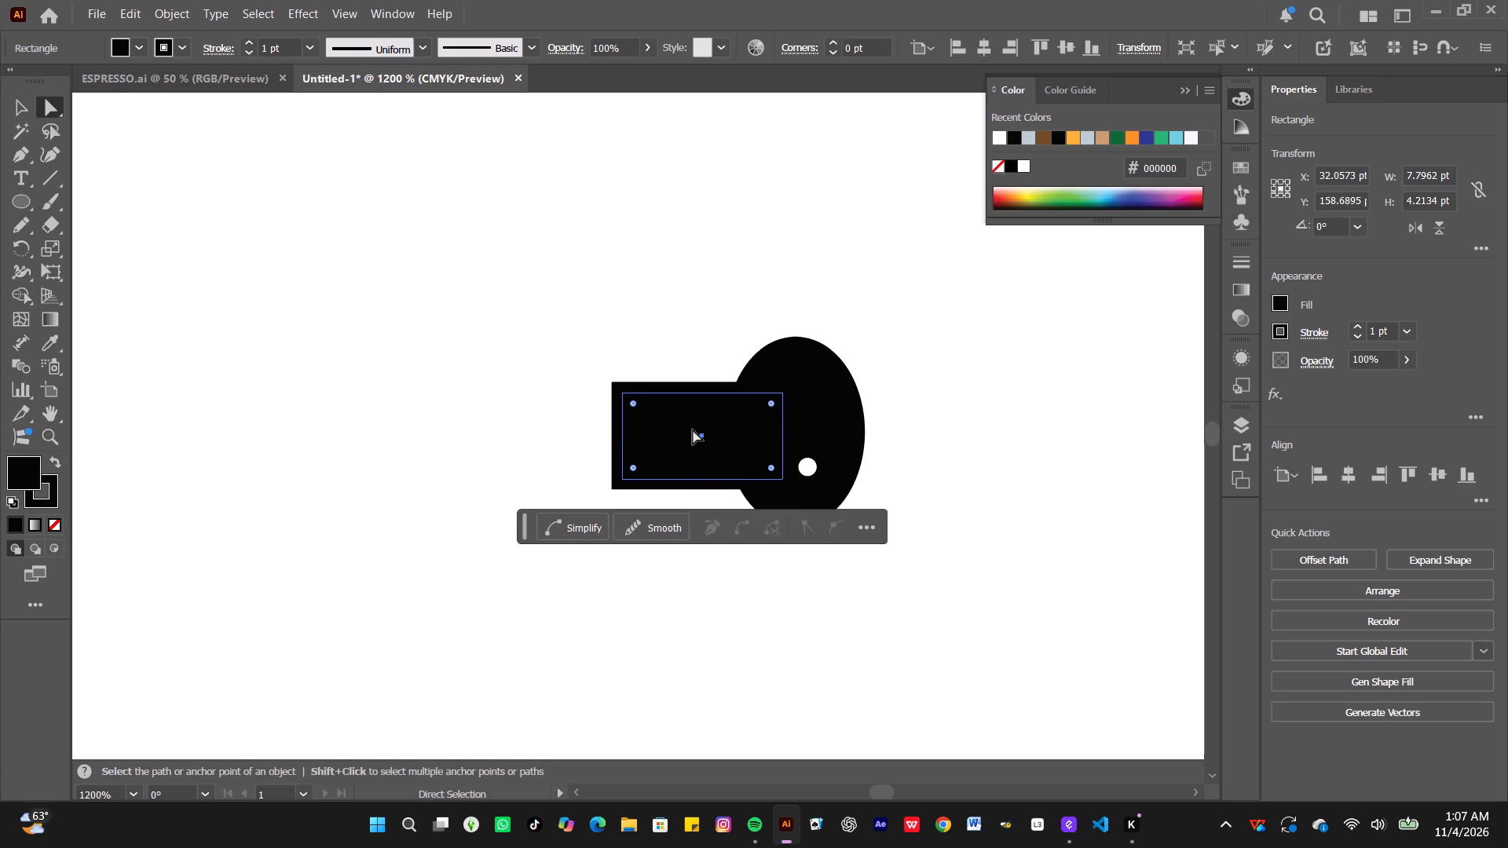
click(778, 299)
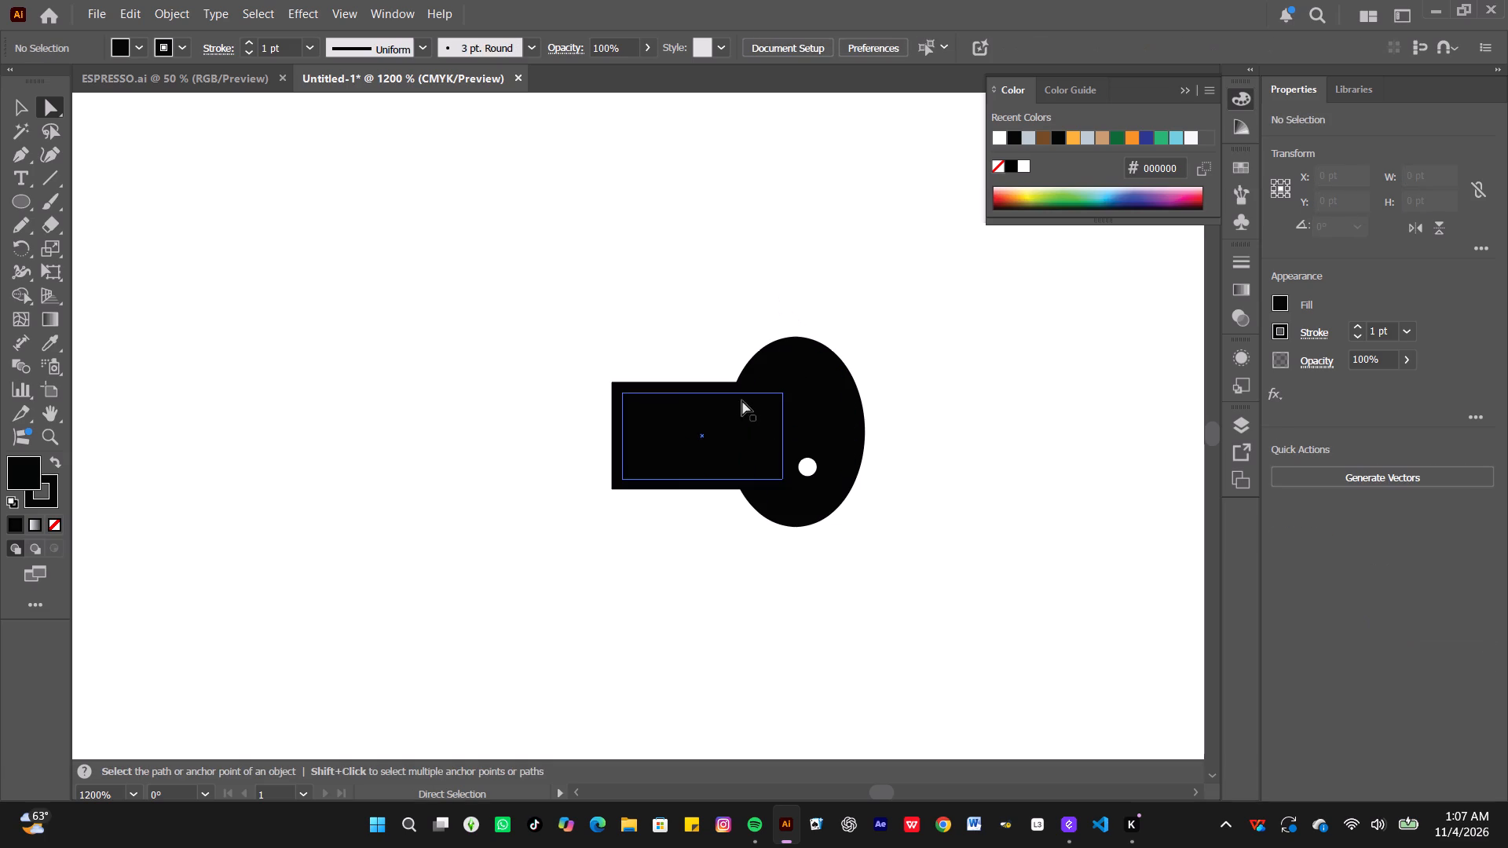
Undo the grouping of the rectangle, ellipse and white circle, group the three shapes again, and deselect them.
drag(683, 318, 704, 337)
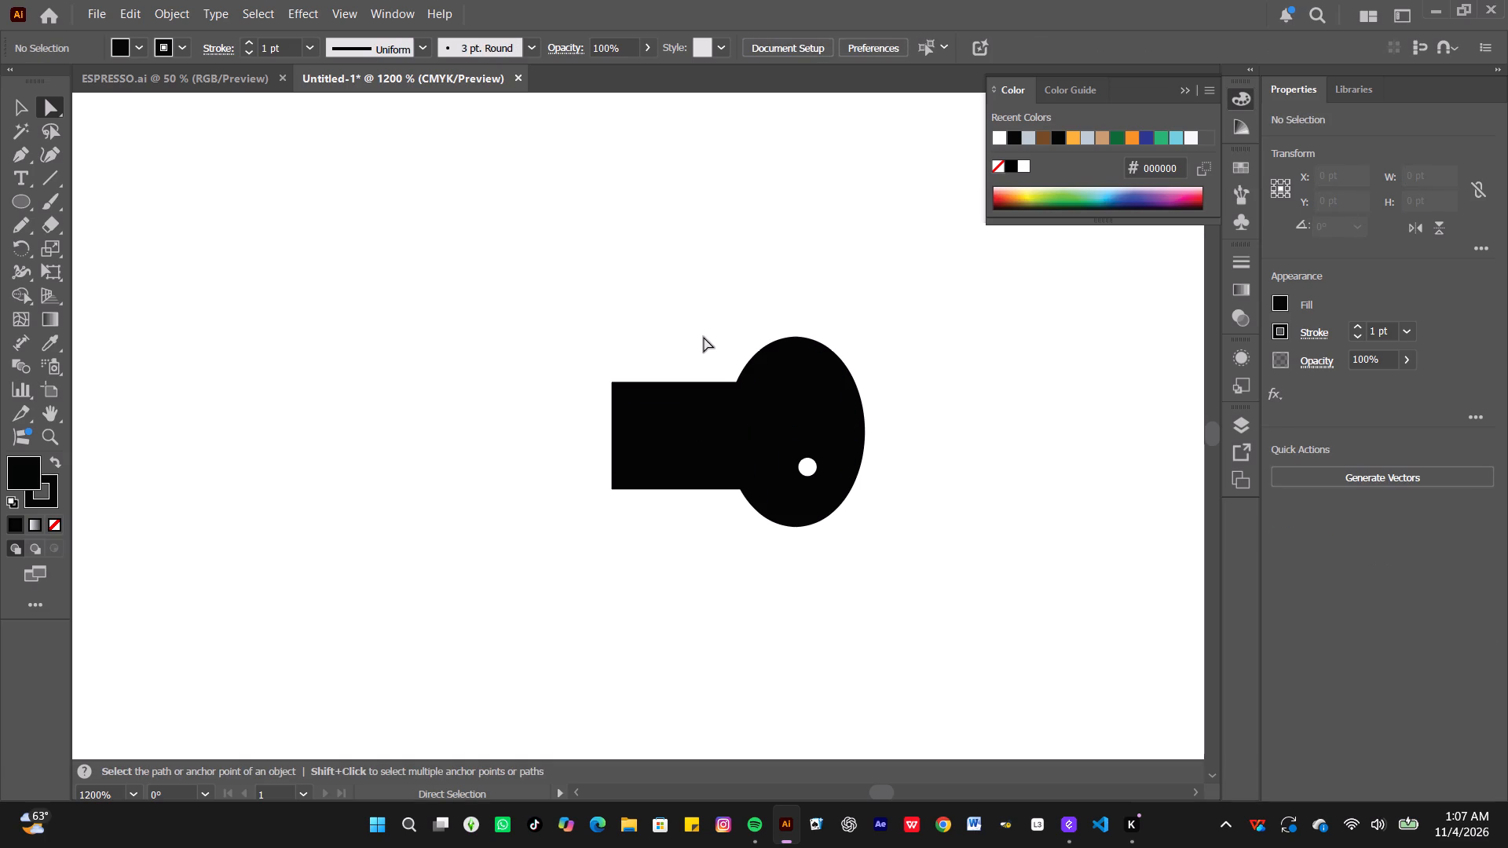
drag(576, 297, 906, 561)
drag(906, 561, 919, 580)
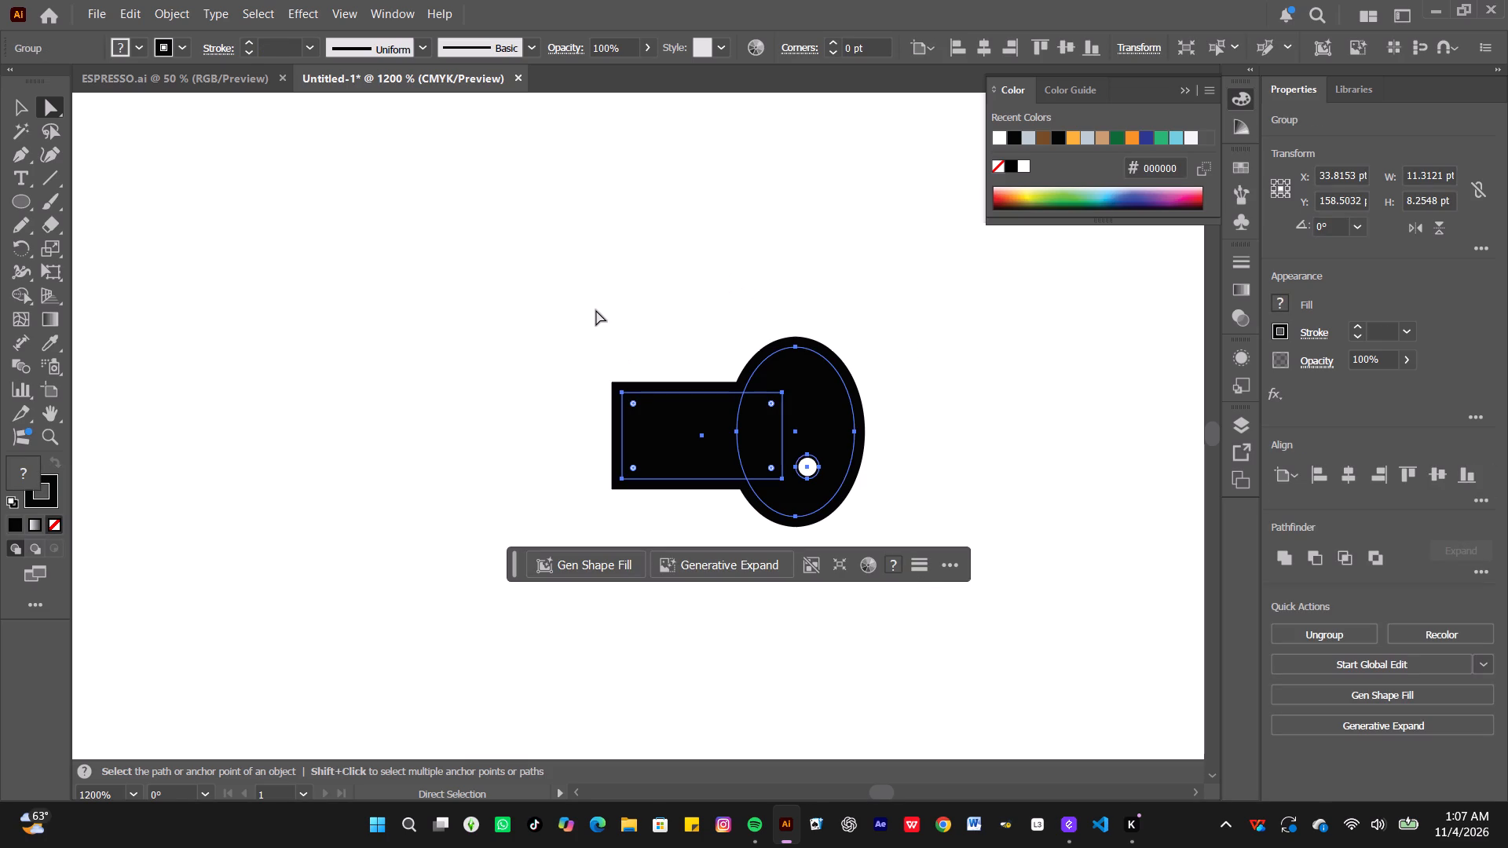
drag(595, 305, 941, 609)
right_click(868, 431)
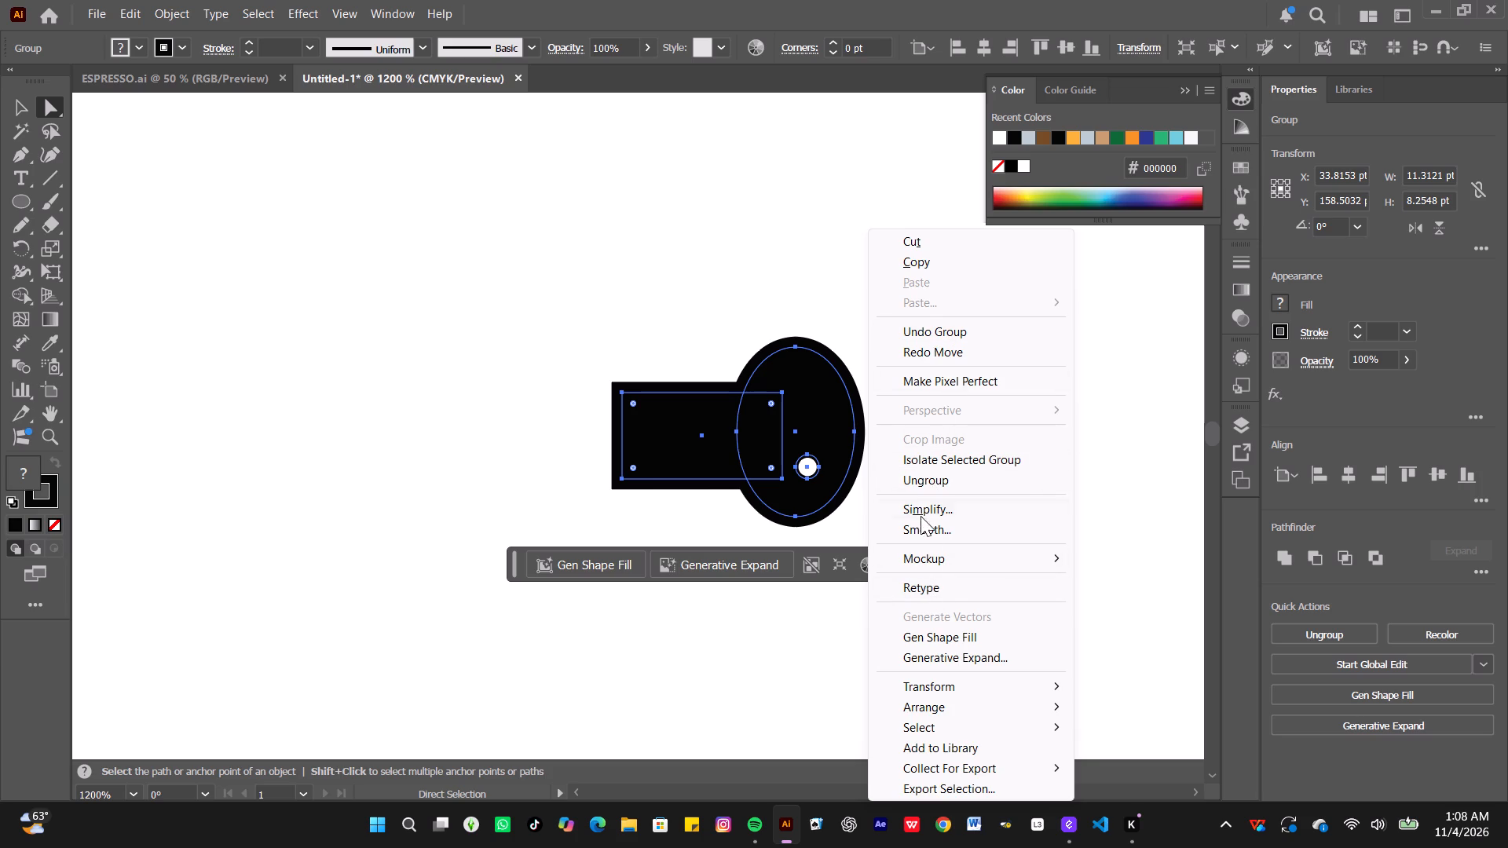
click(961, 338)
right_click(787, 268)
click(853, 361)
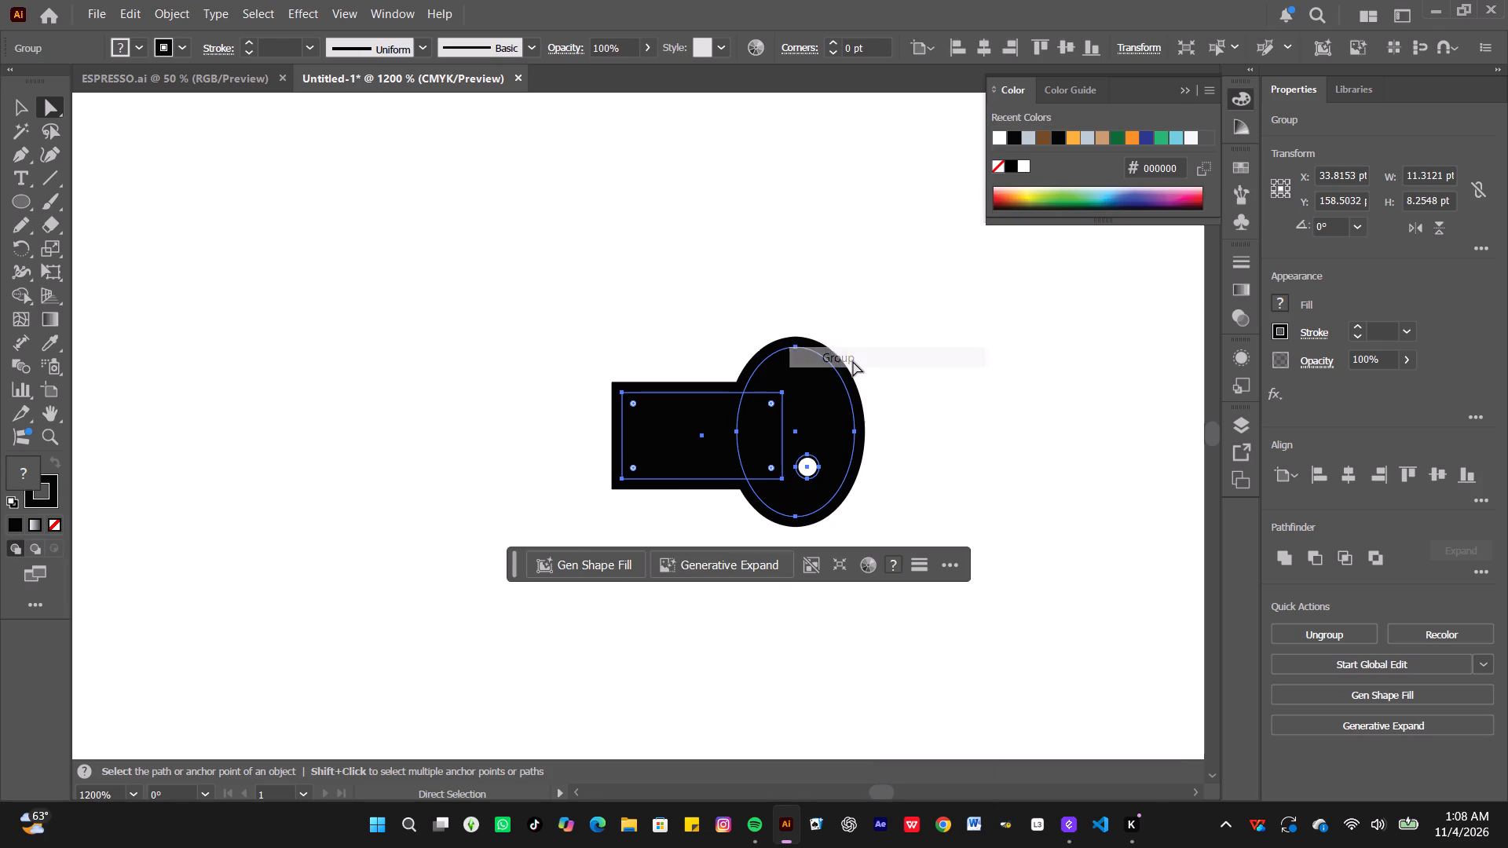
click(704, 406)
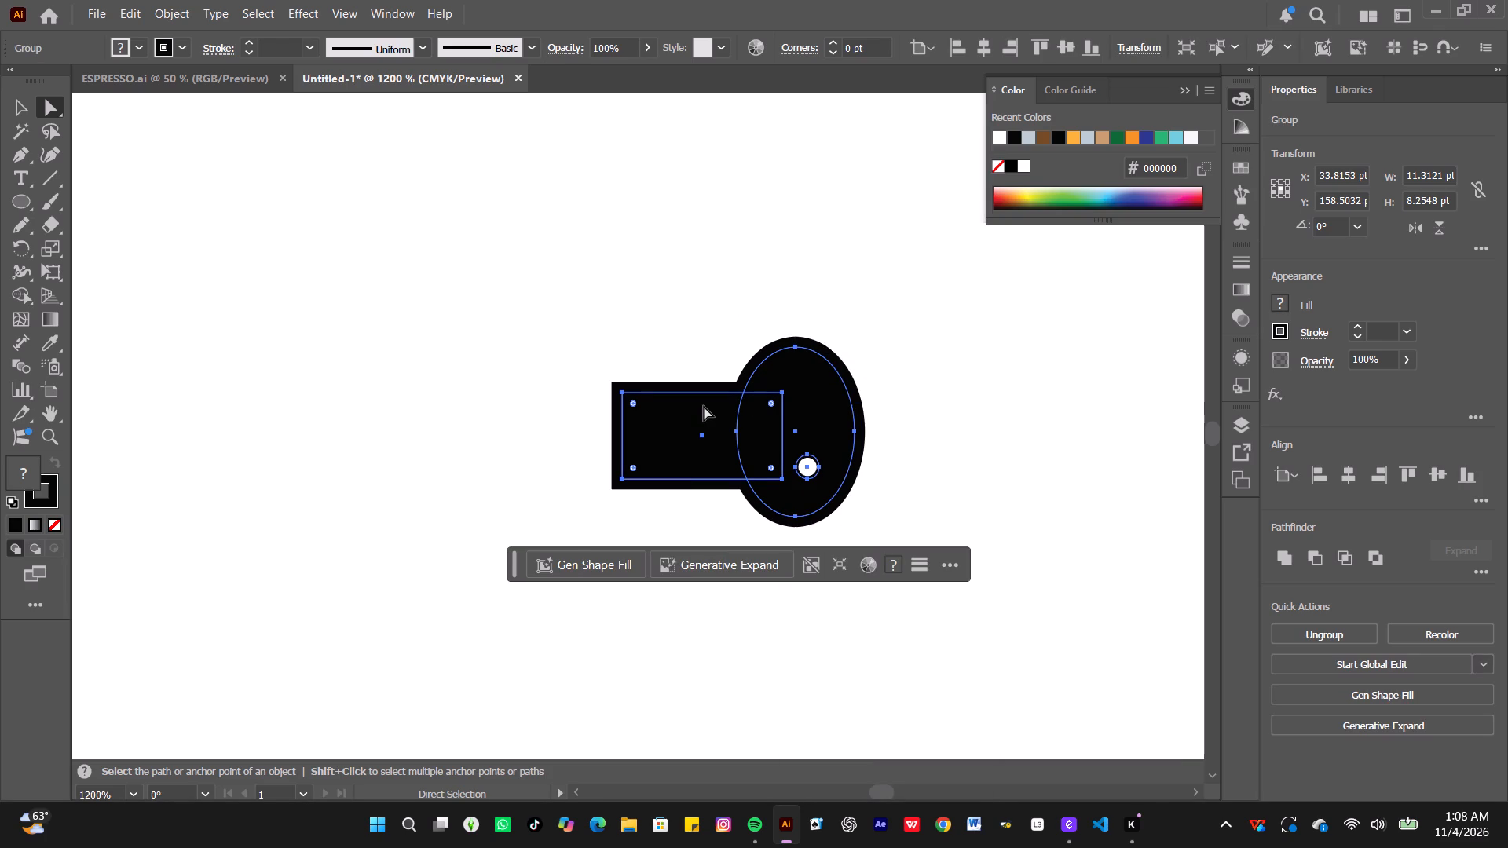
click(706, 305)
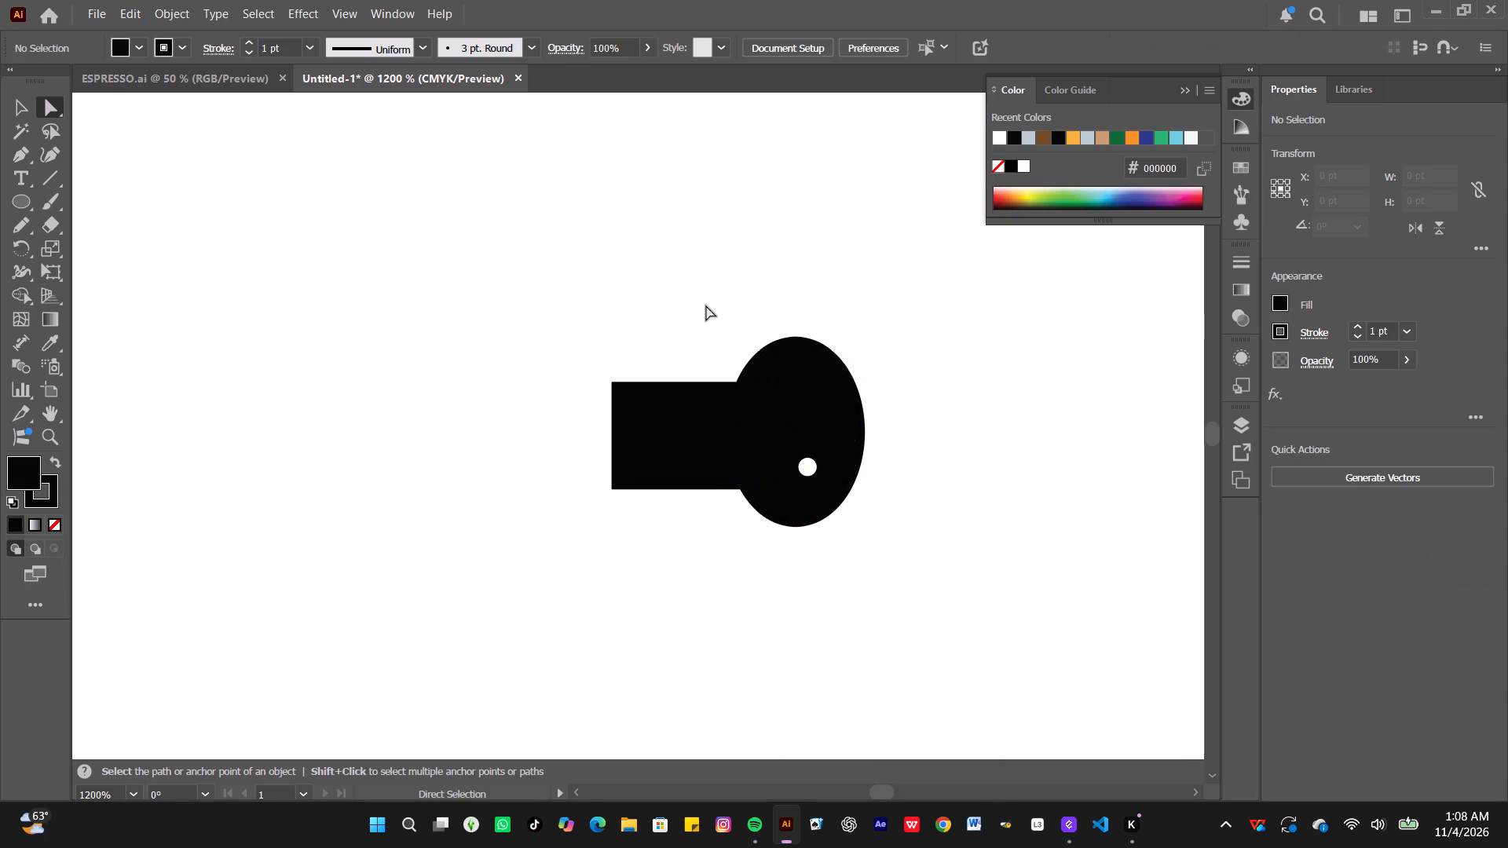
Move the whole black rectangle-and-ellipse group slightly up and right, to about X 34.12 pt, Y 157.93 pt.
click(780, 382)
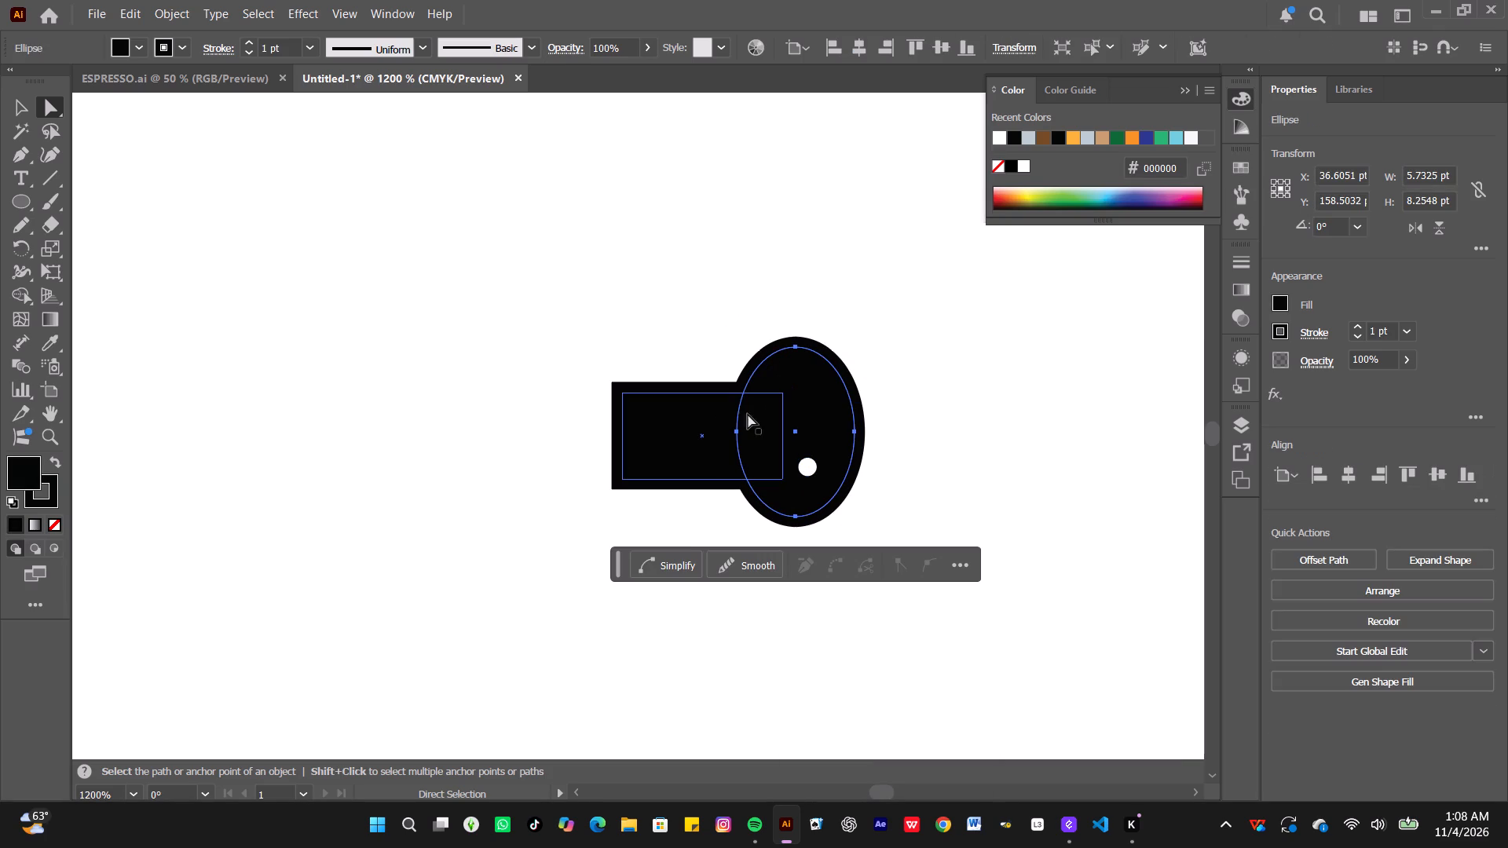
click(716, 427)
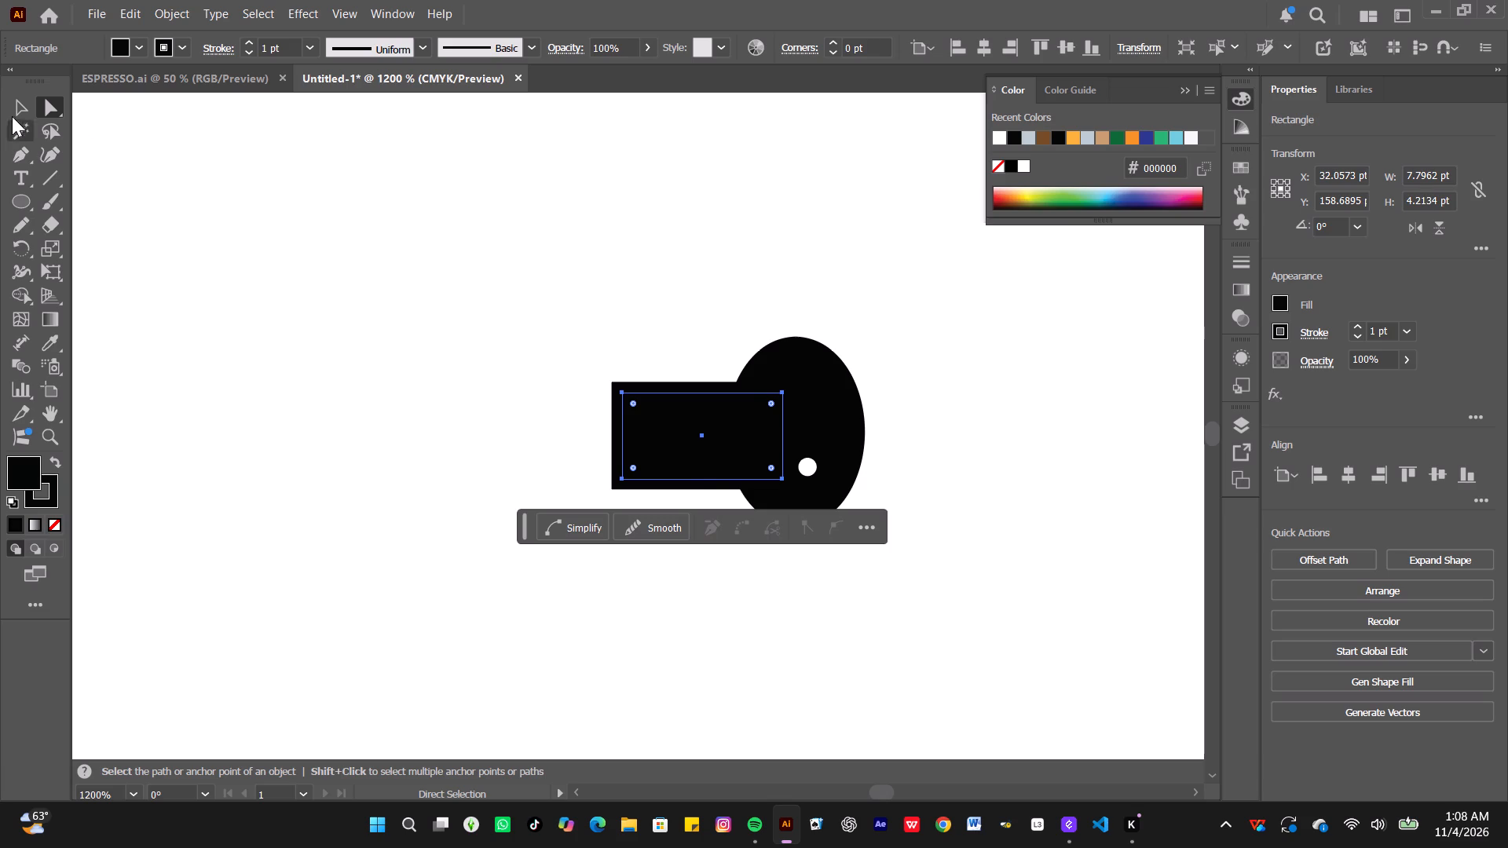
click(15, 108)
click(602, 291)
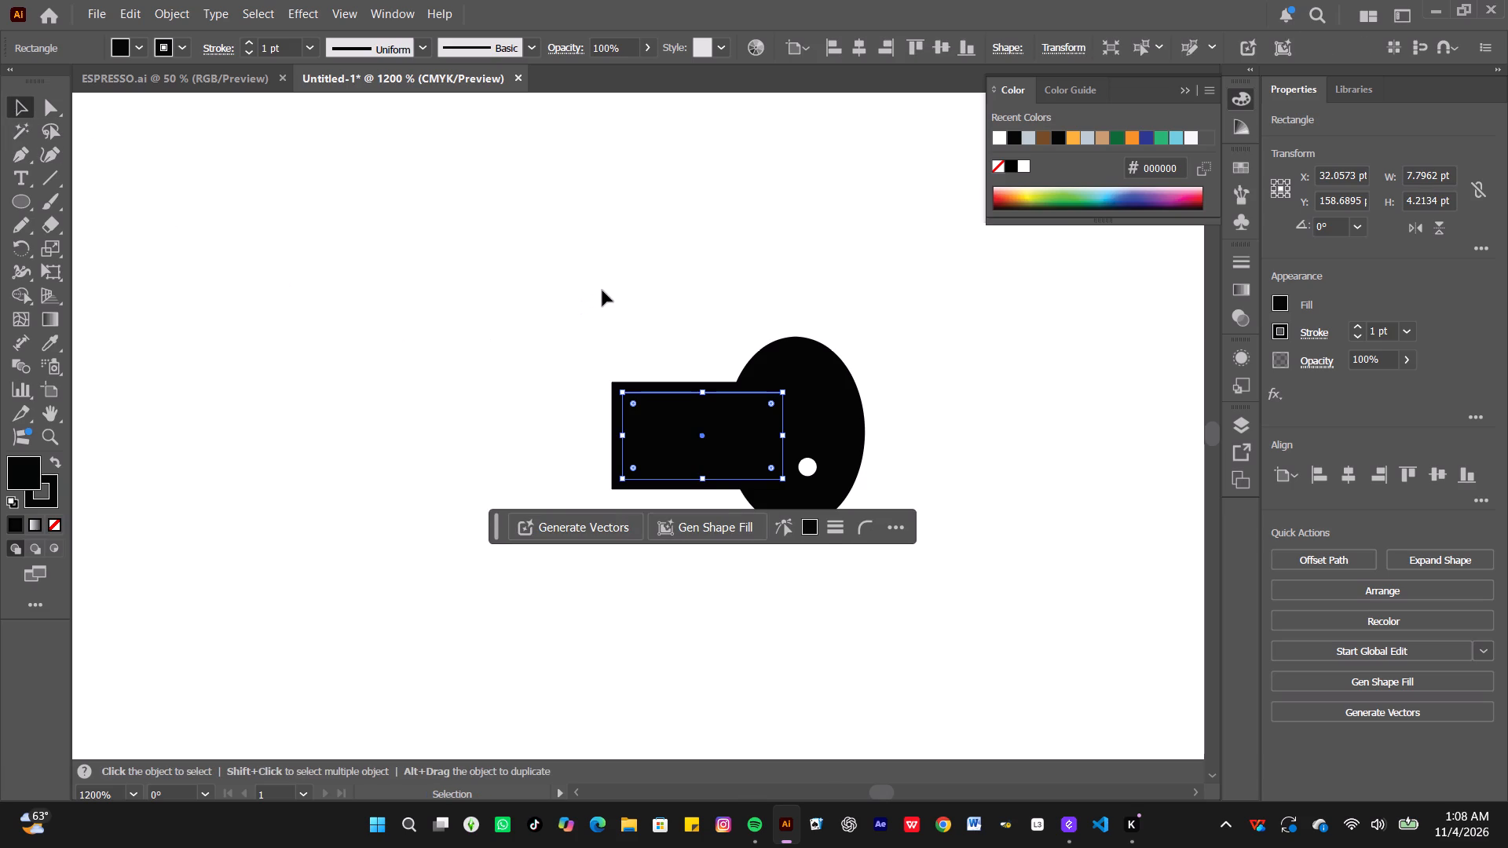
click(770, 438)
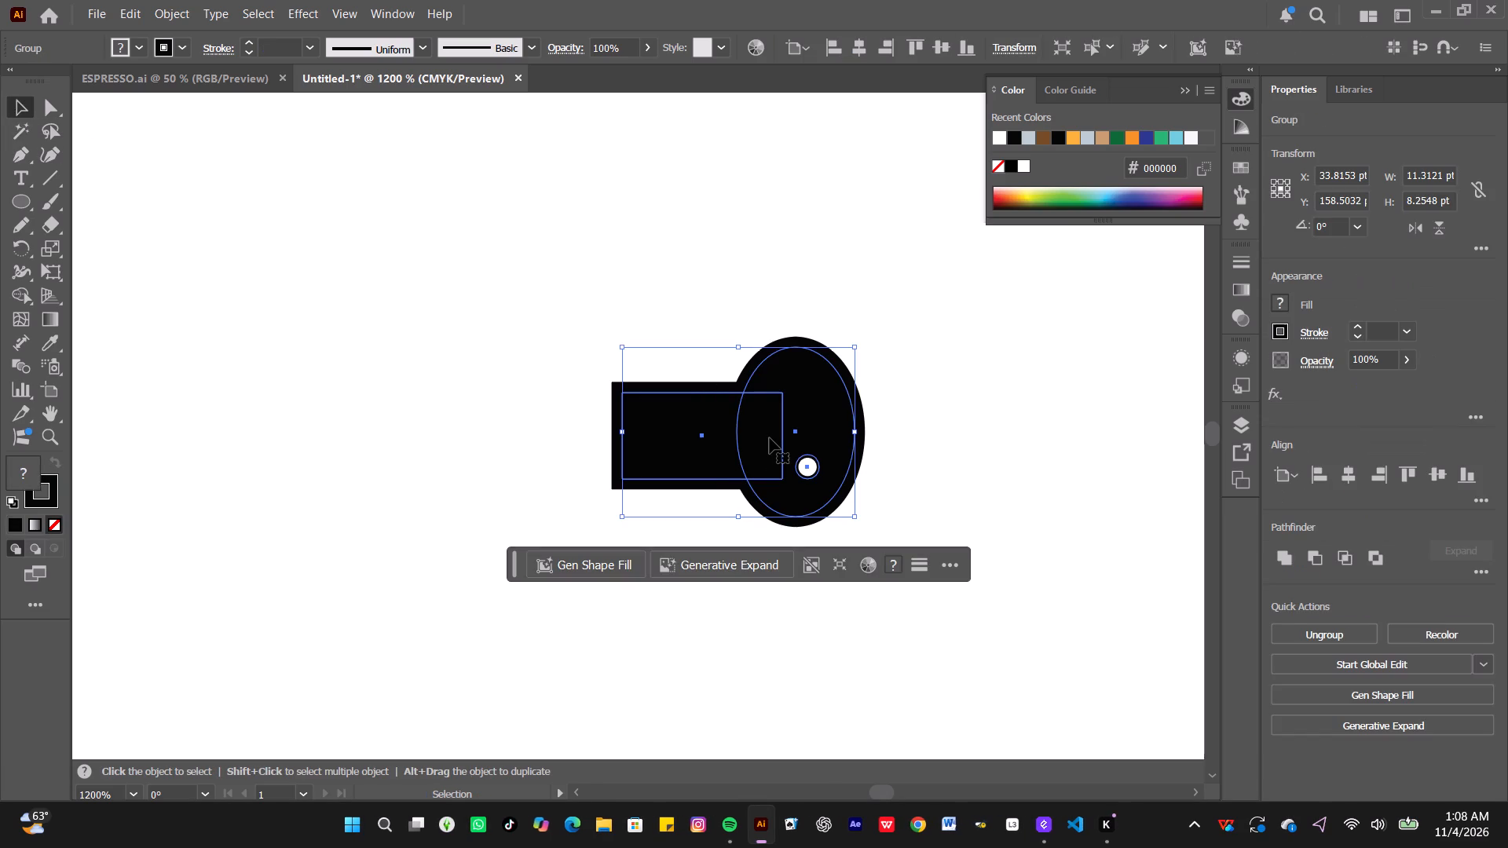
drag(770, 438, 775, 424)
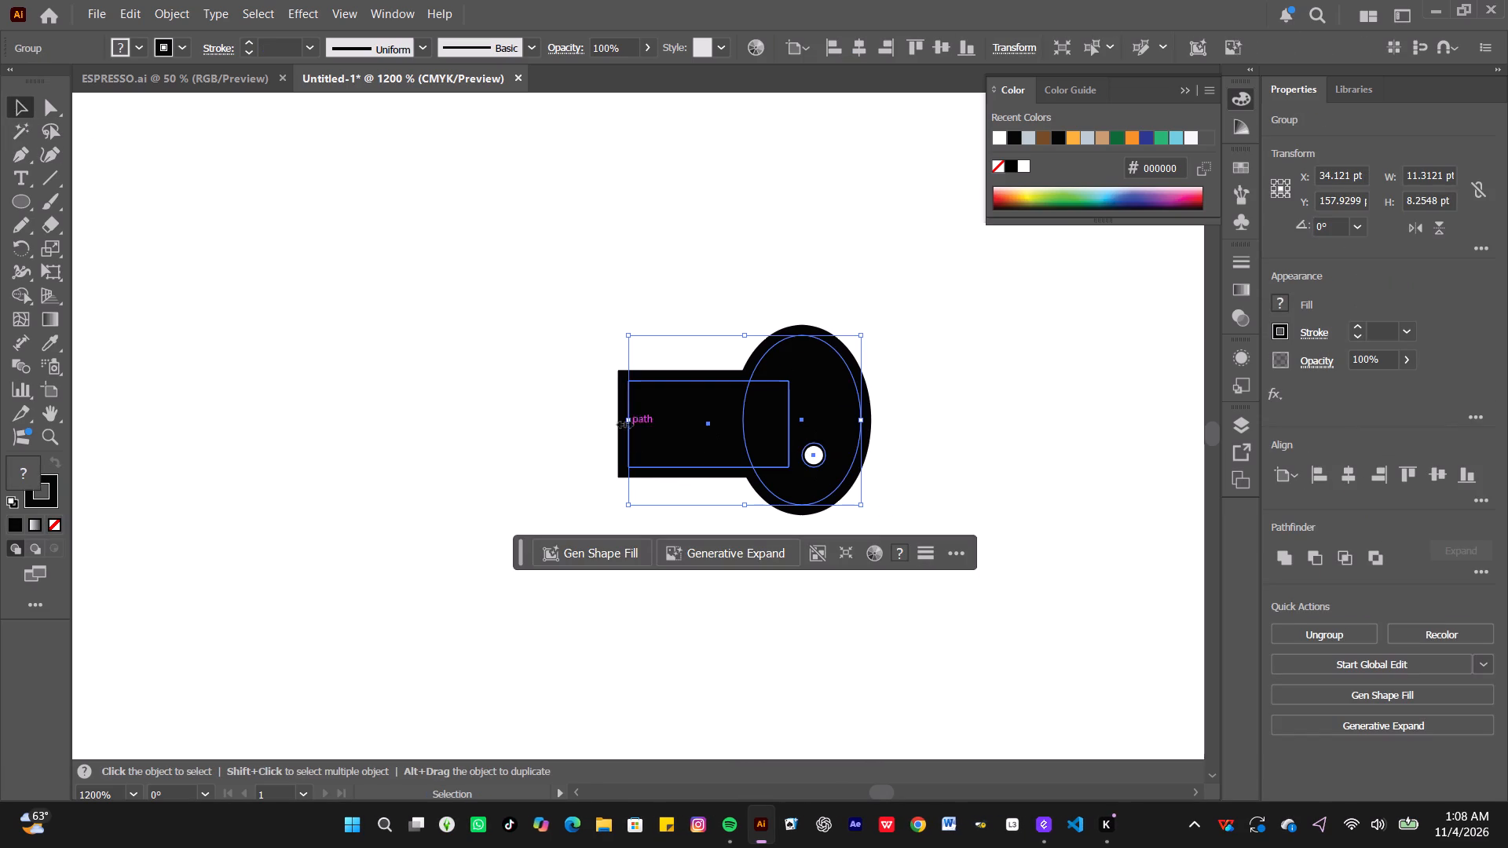
Shrink the group non-proportionally to about 8.98 pt wide and 6.15 pt high.
drag(632, 423, 652, 425)
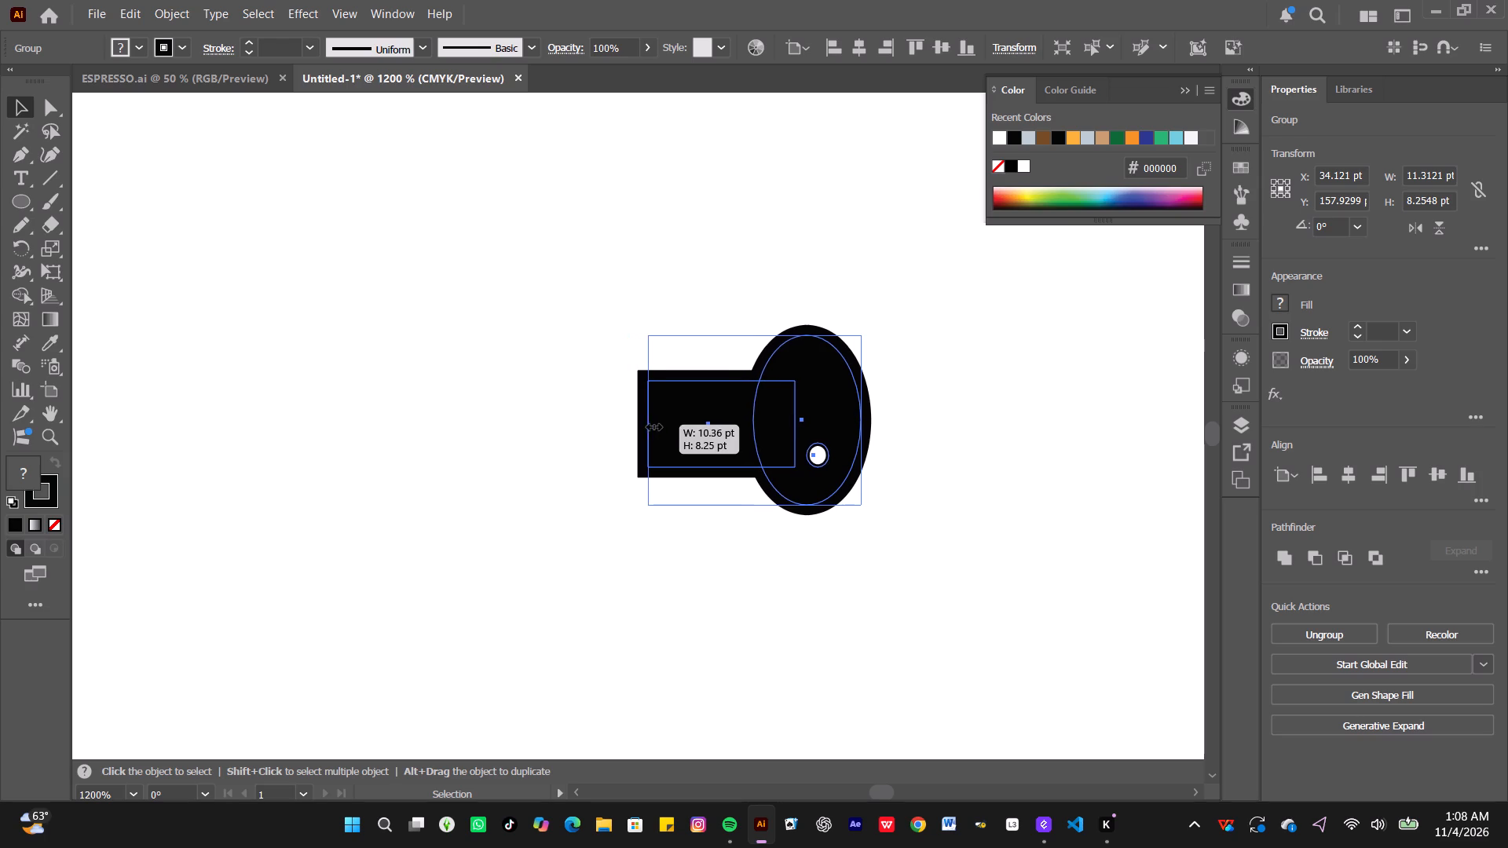
drag(652, 425, 676, 429)
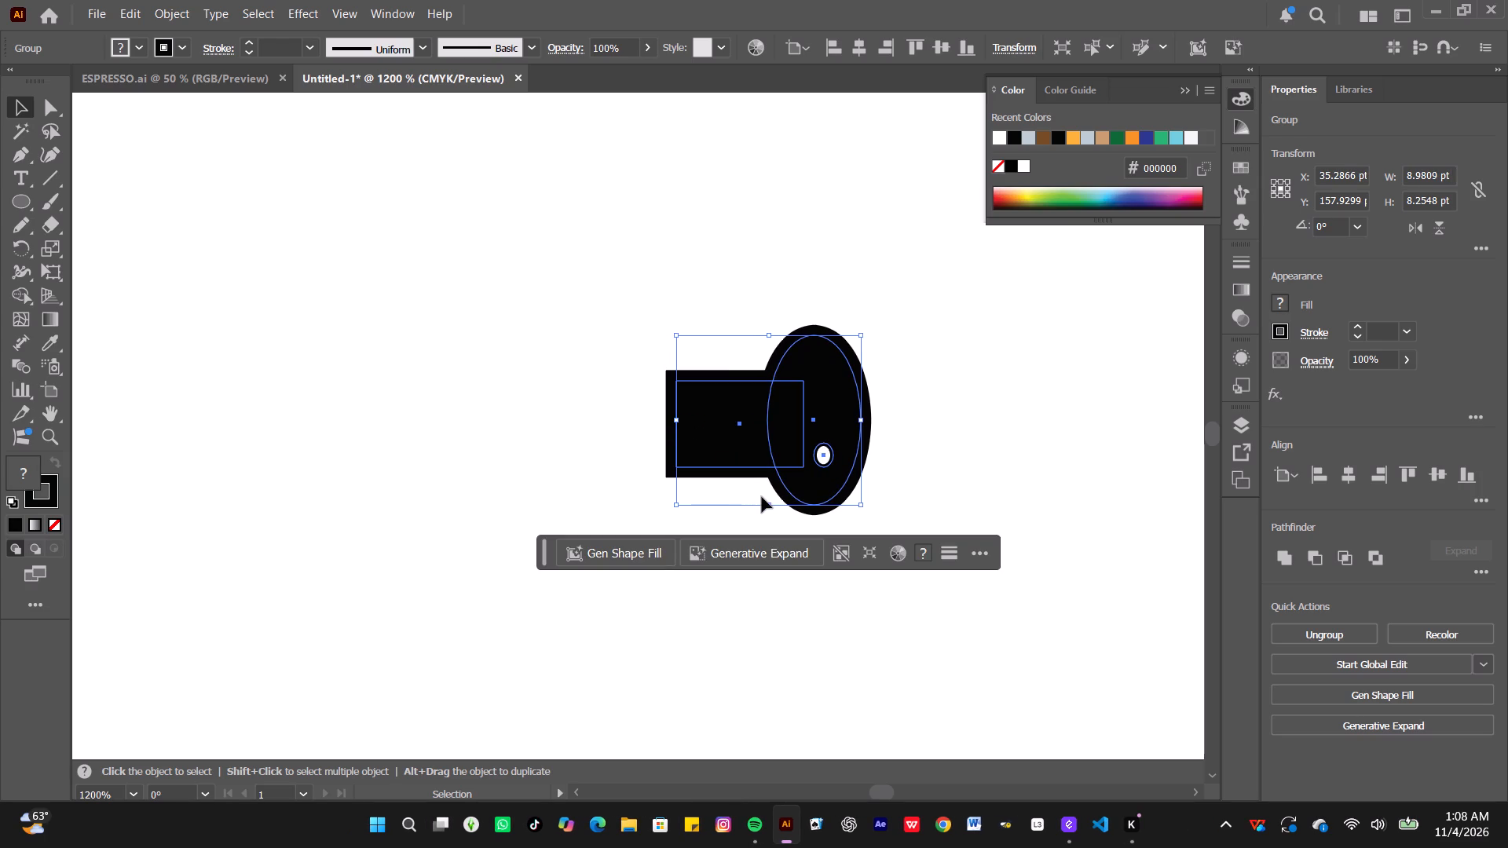
drag(767, 507, 766, 467)
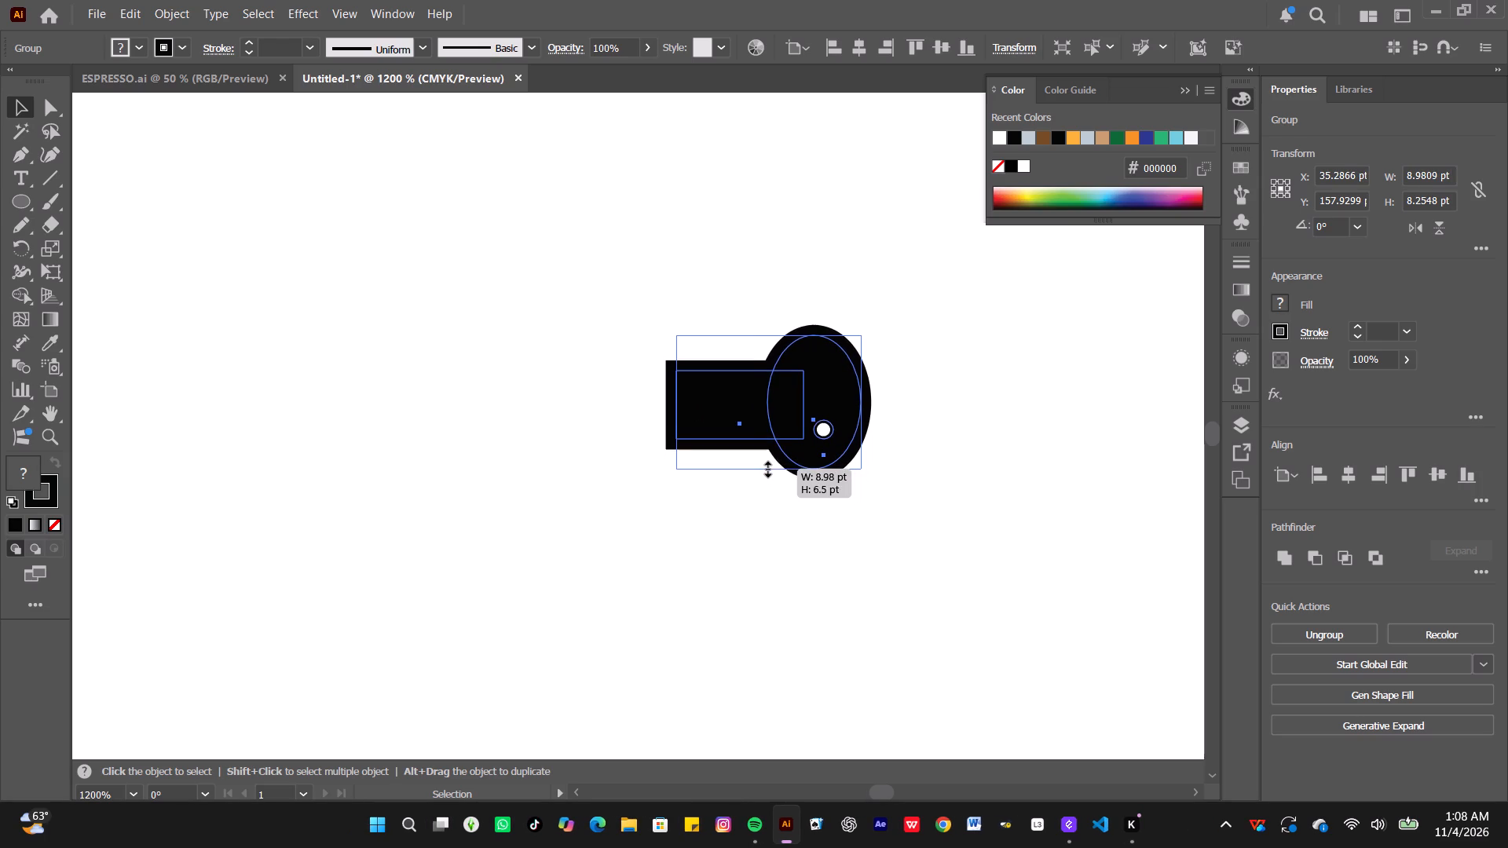
drag(766, 467, 763, 462)
Move the small black group onto the left part of the building's white door, to about X 148.49 pt, Y 240.34 pt, and deselect it.
ctrl+scroll(741, 389, down, 2)
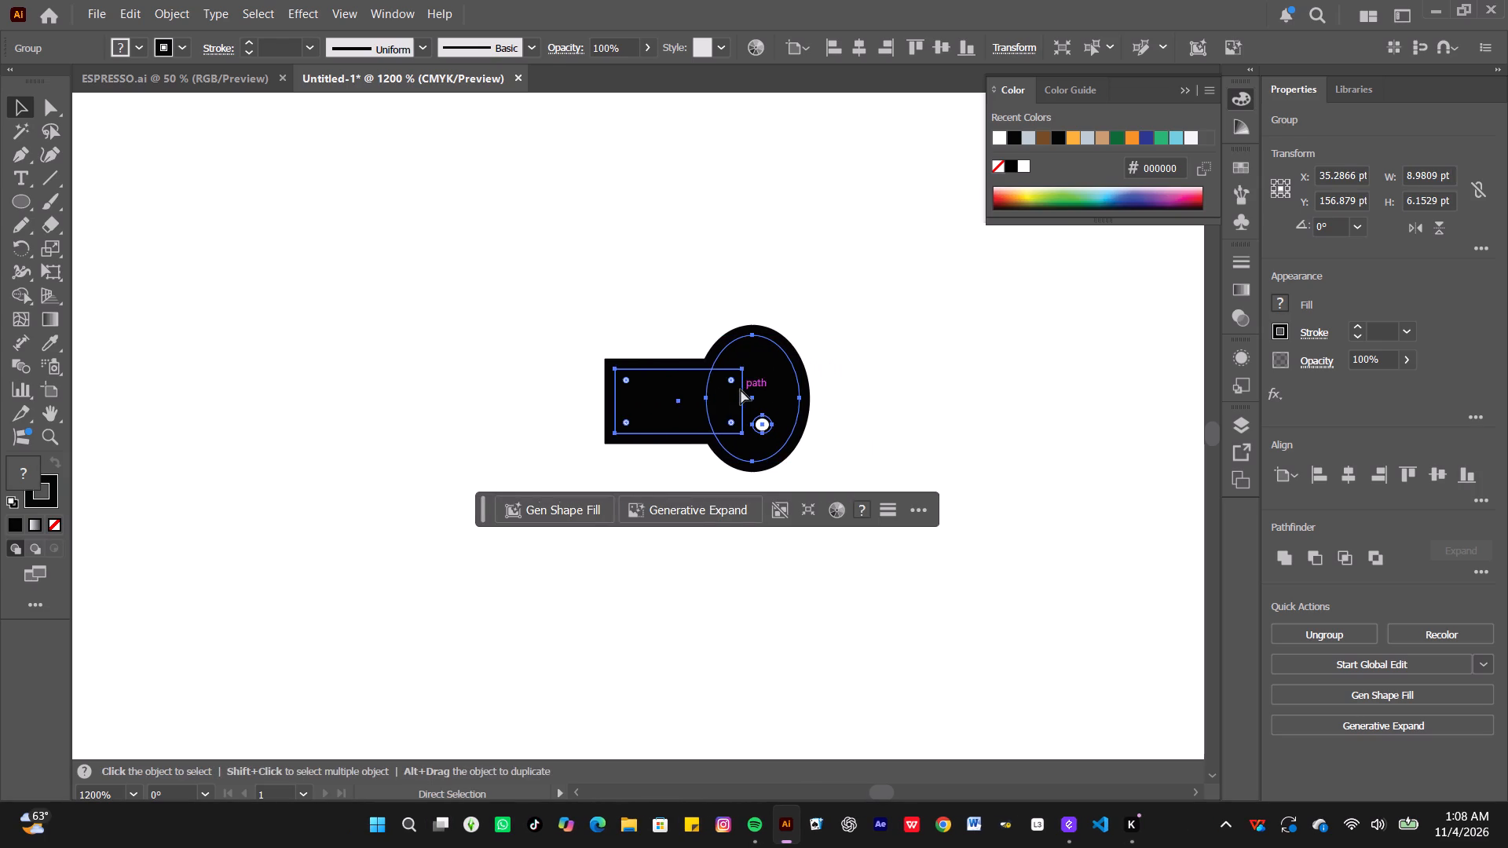
ctrl+scroll(741, 389, down, 3)
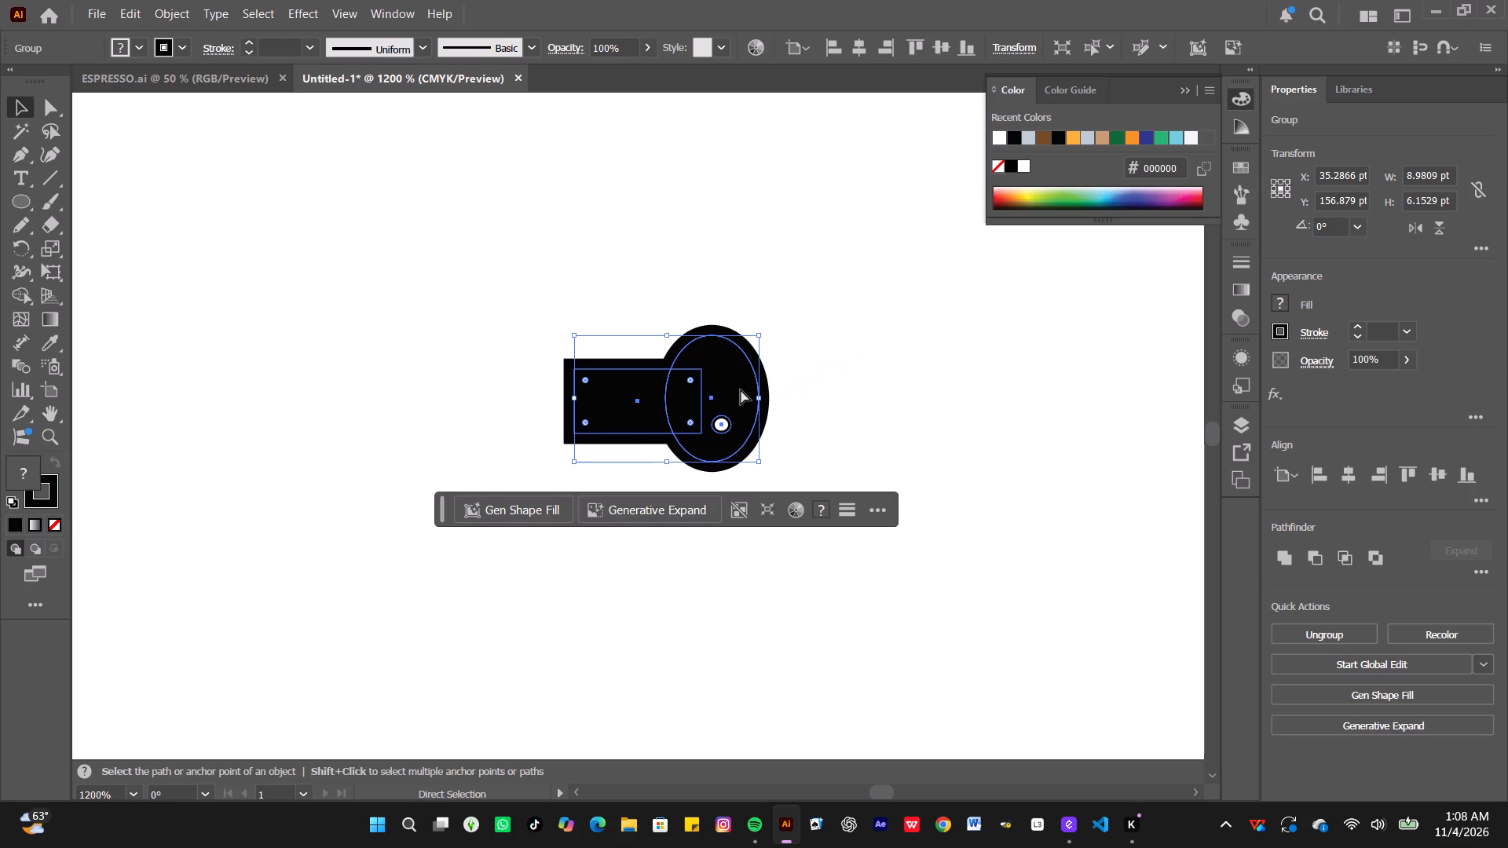
key(ctrl+minus)
key(ctrl+minus)
key(ctrl+minus)
key(ctrl+minus)
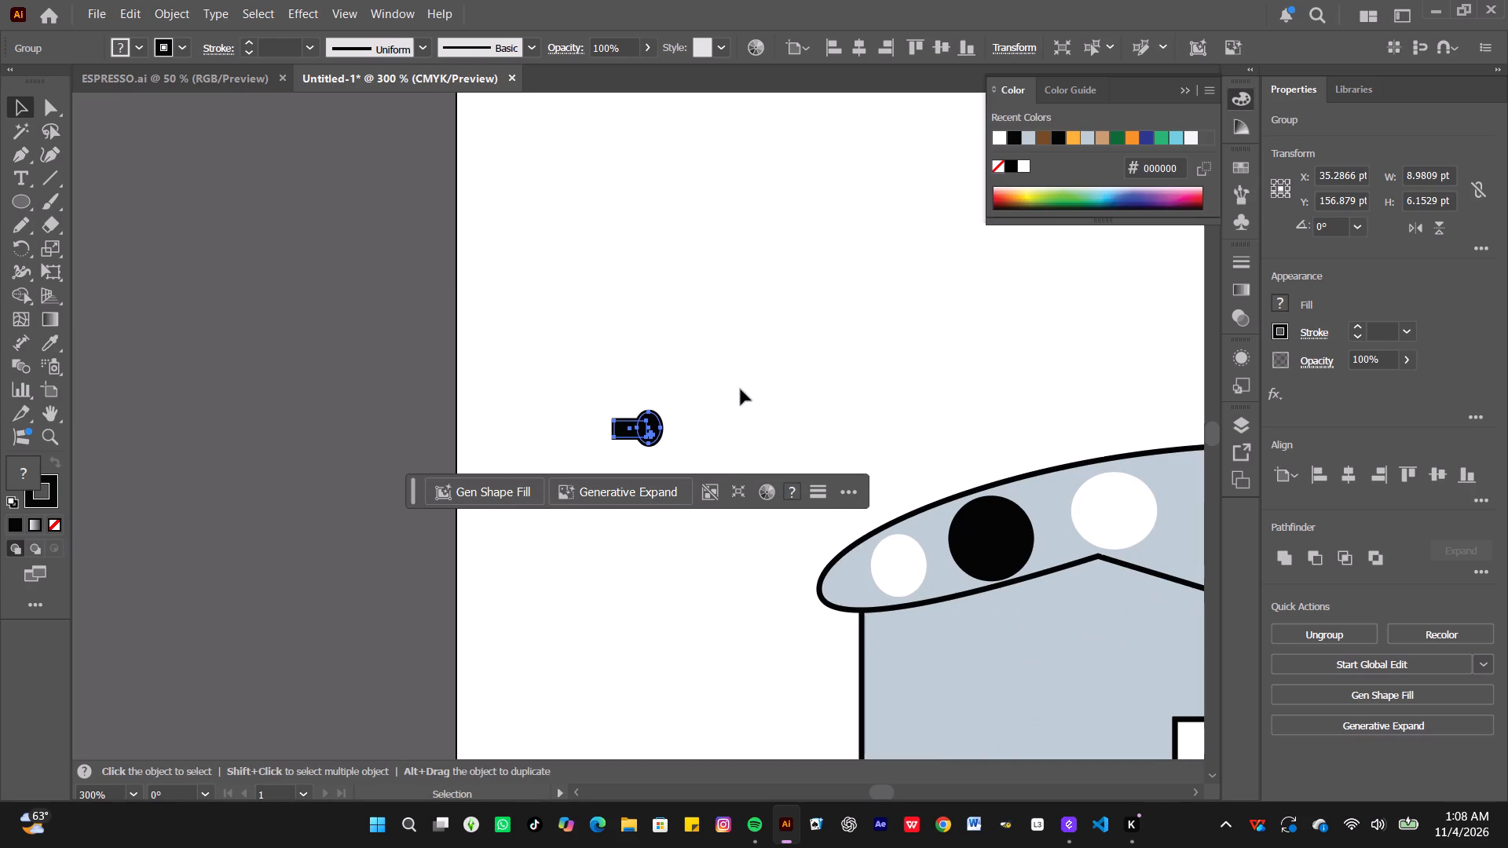
scroll(741, 389, left, 3)
scroll(741, 389, down, 4)
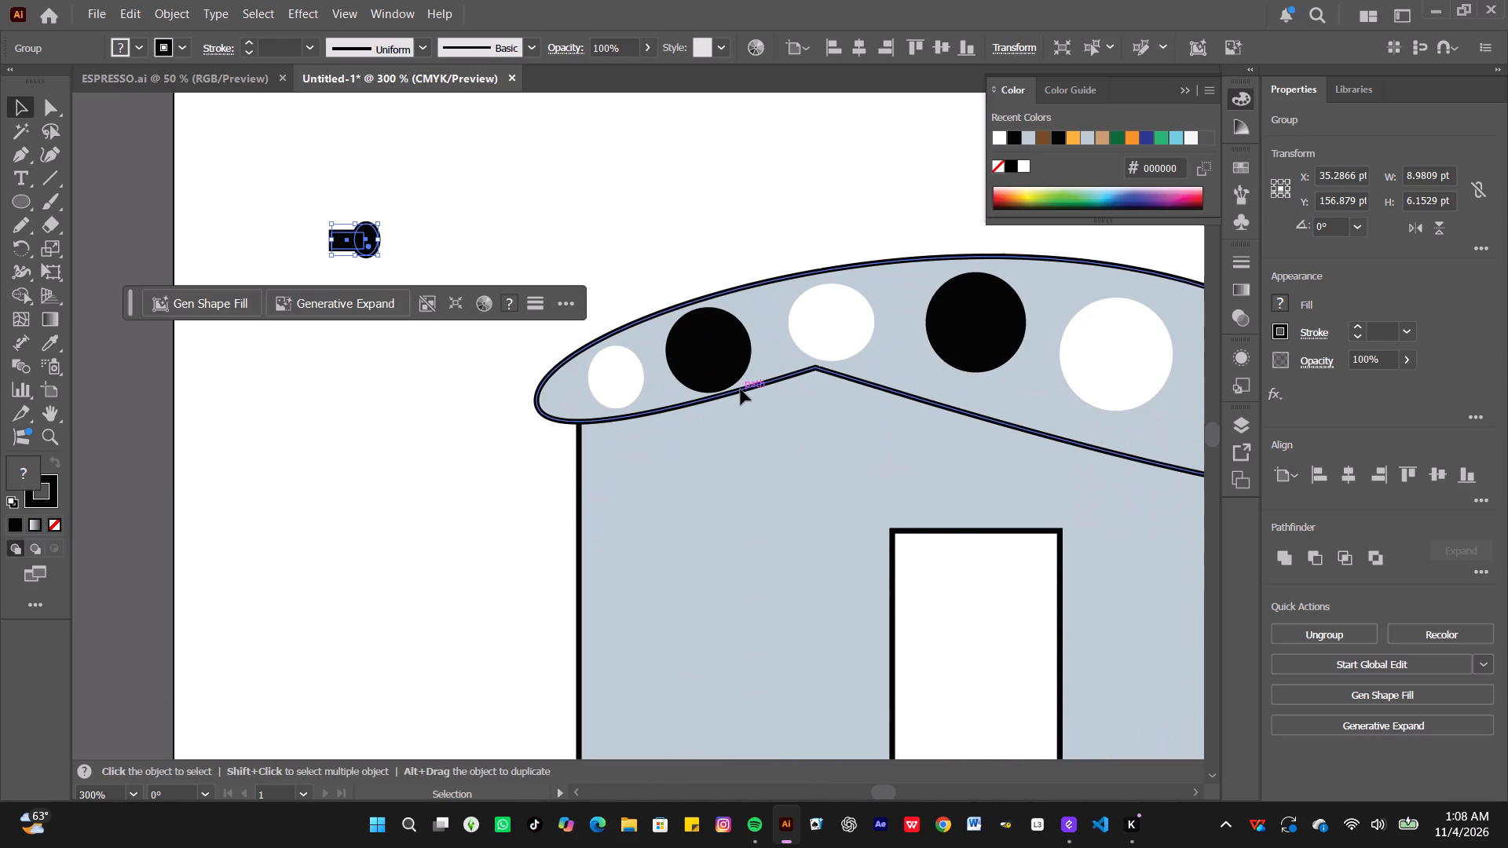
key(ctrl+minus)
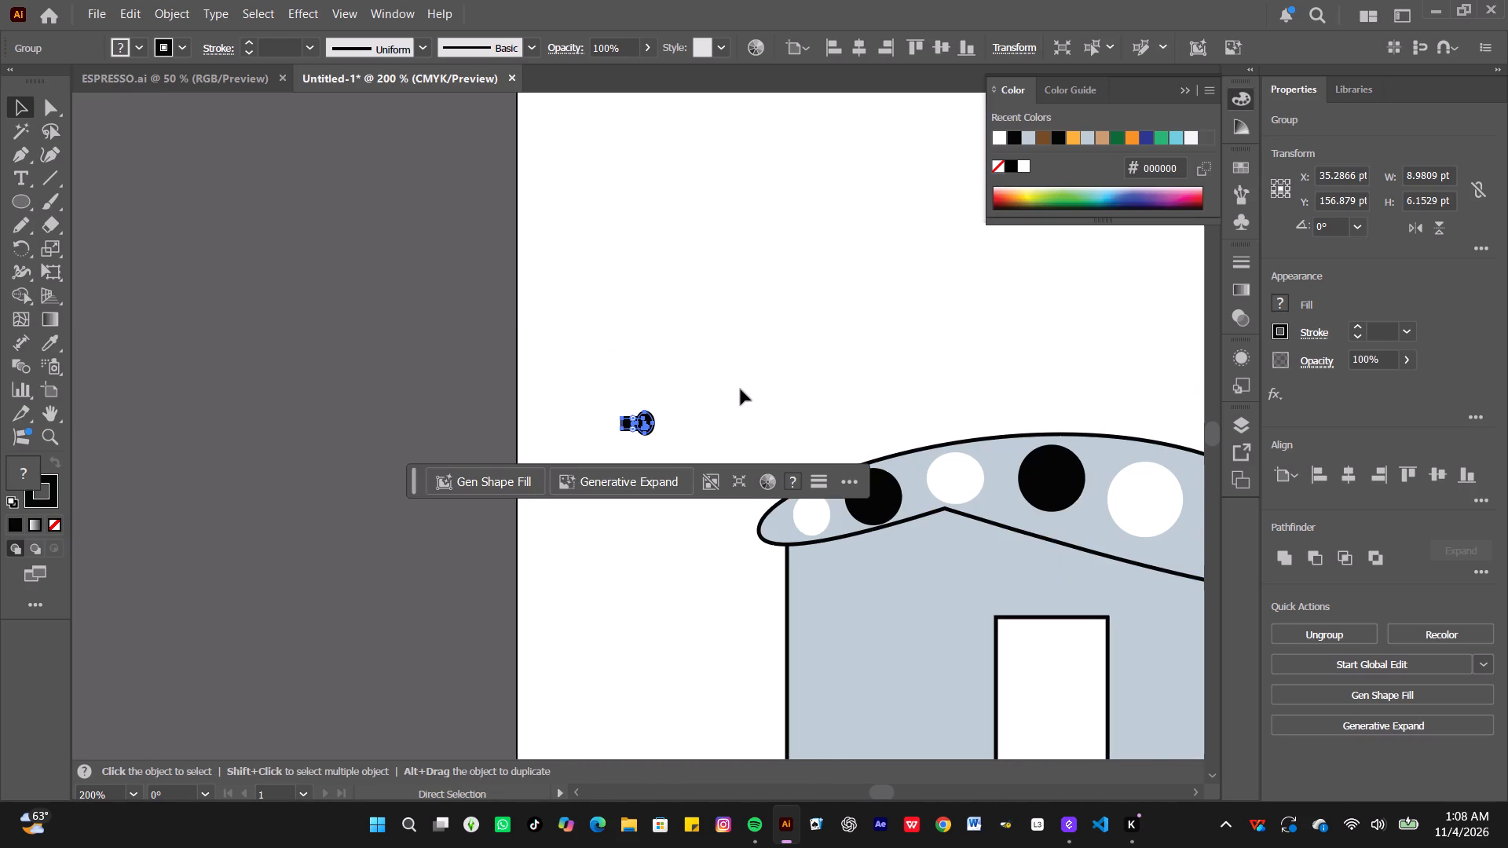
scroll(741, 389, left, 2)
scroll(741, 389, down, 1)
scroll(741, 389, up, 1)
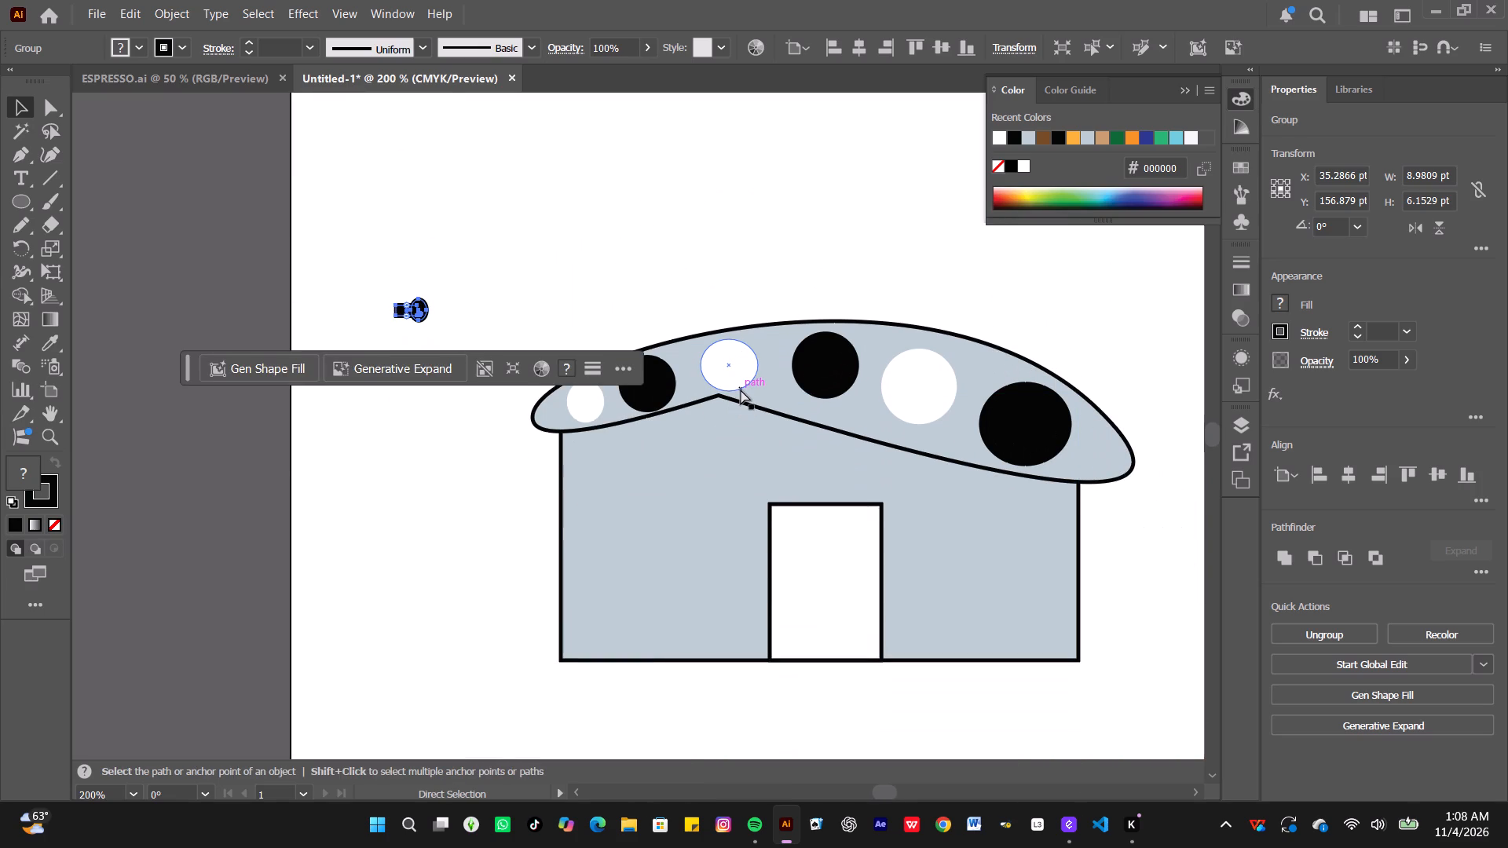
key(ctrl+equal)
ctrl+scroll(741, 389, left, 2)
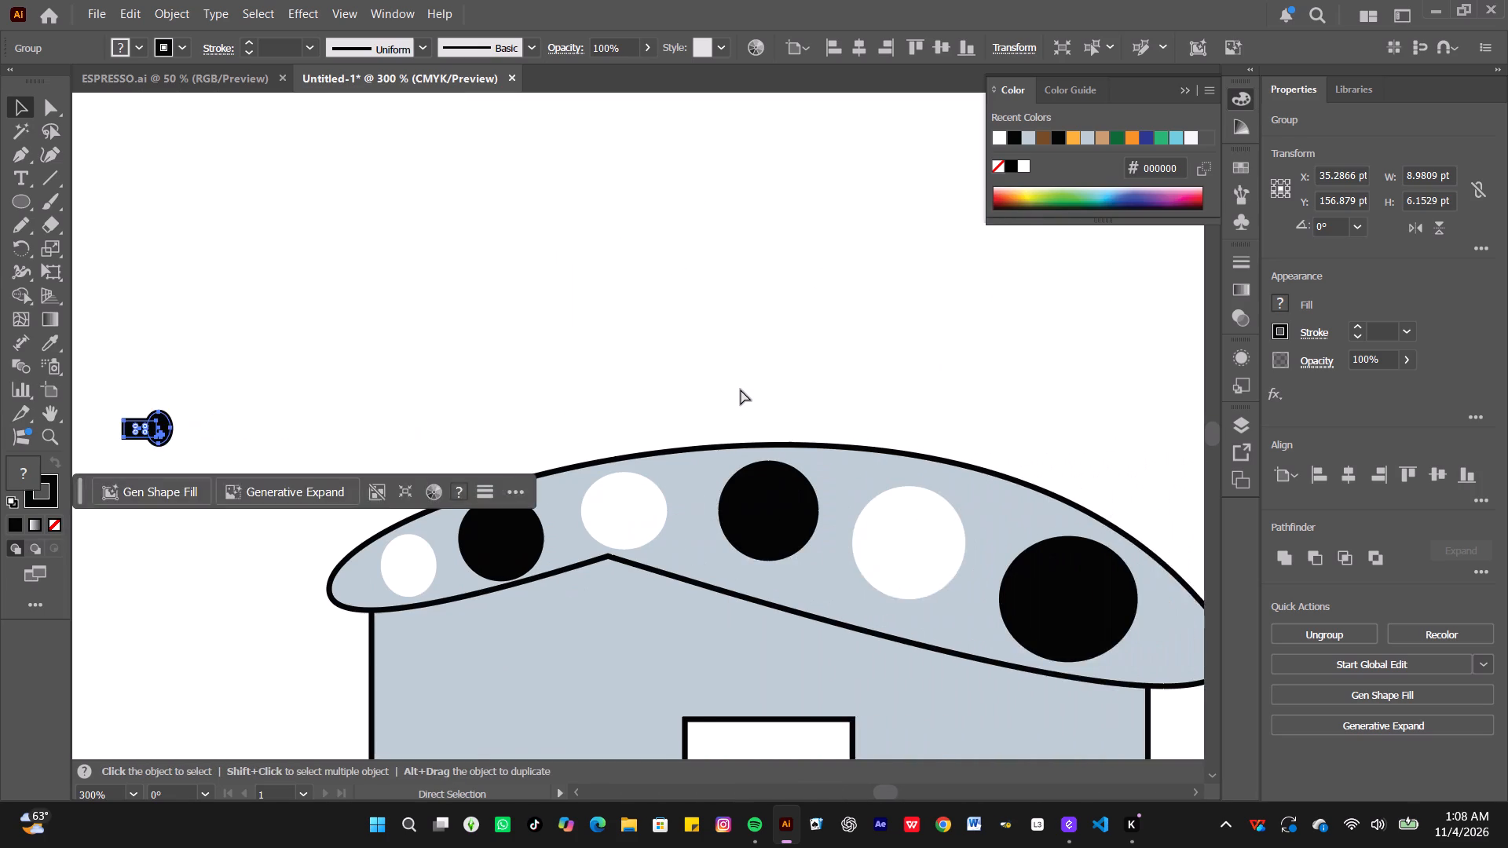
ctrl+scroll(741, 389, down, 1)
scroll(741, 389, down, 1)
right_click(741, 389)
scroll(741, 389, right, 1)
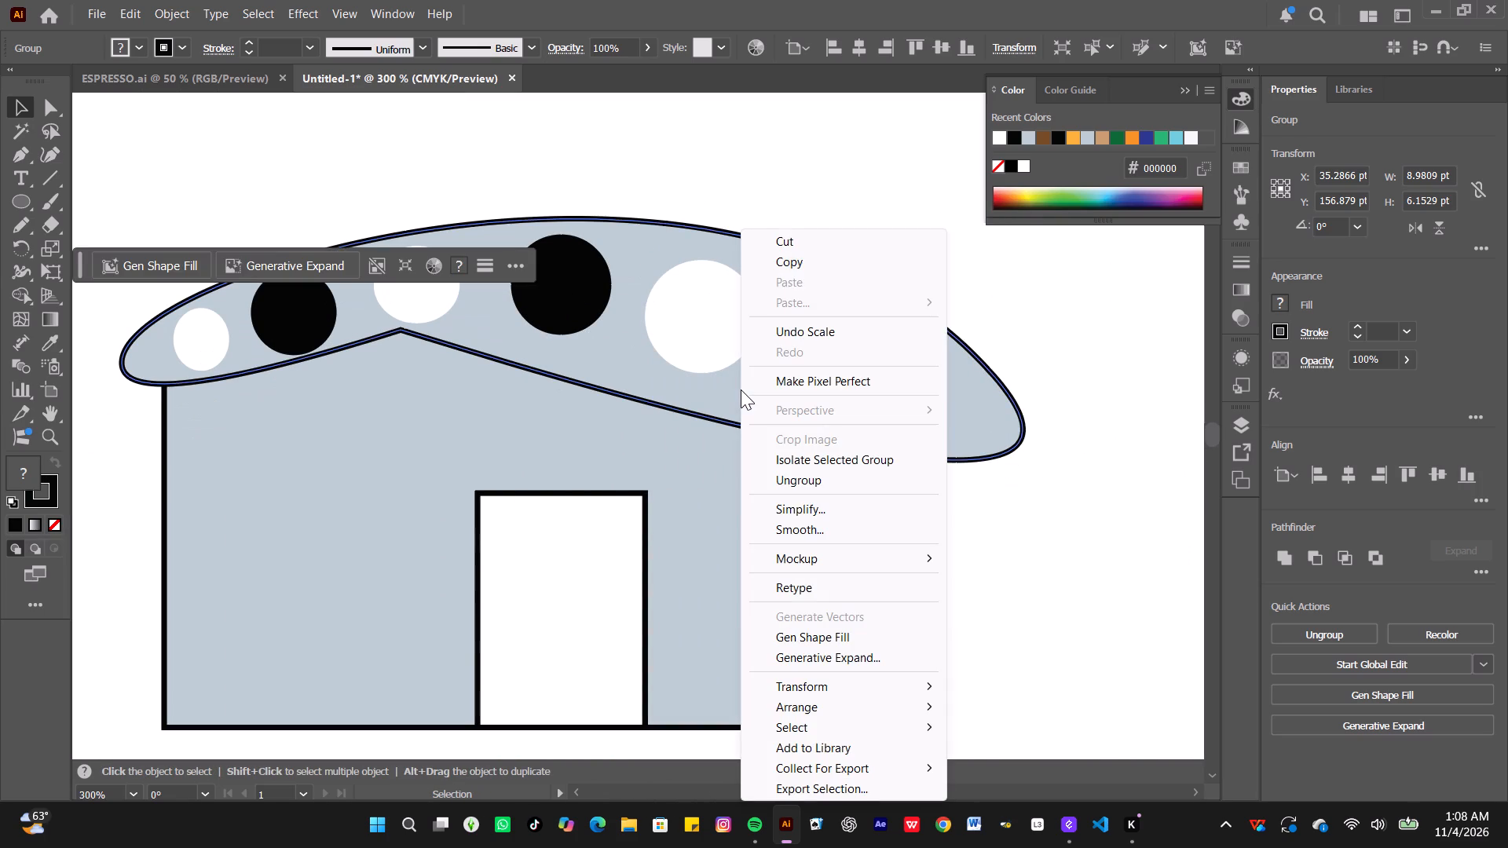
scroll(741, 389, right, 1)
click(470, 175)
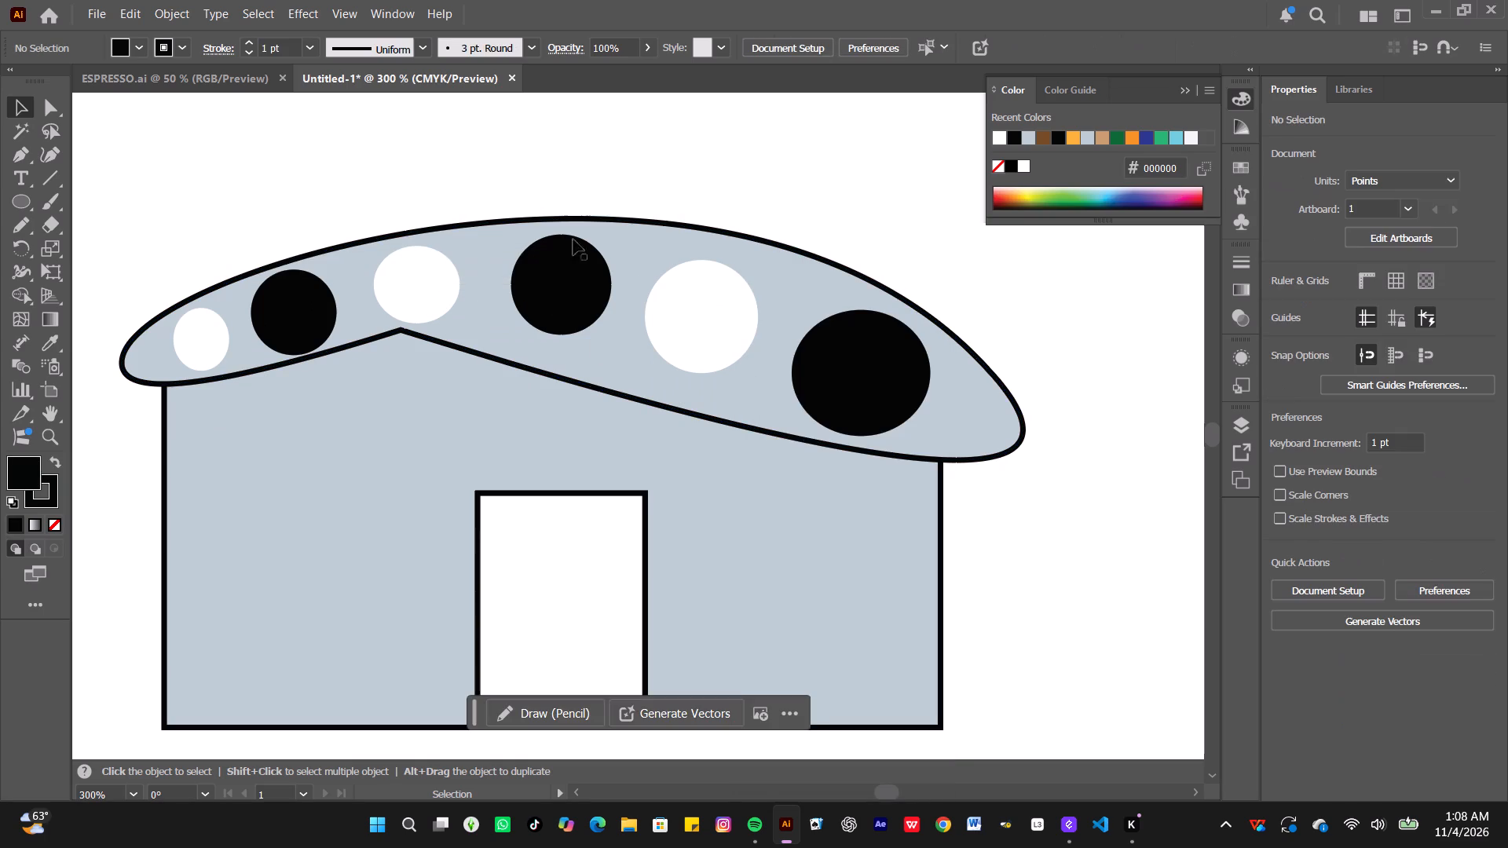
scroll(575, 255, right, 1)
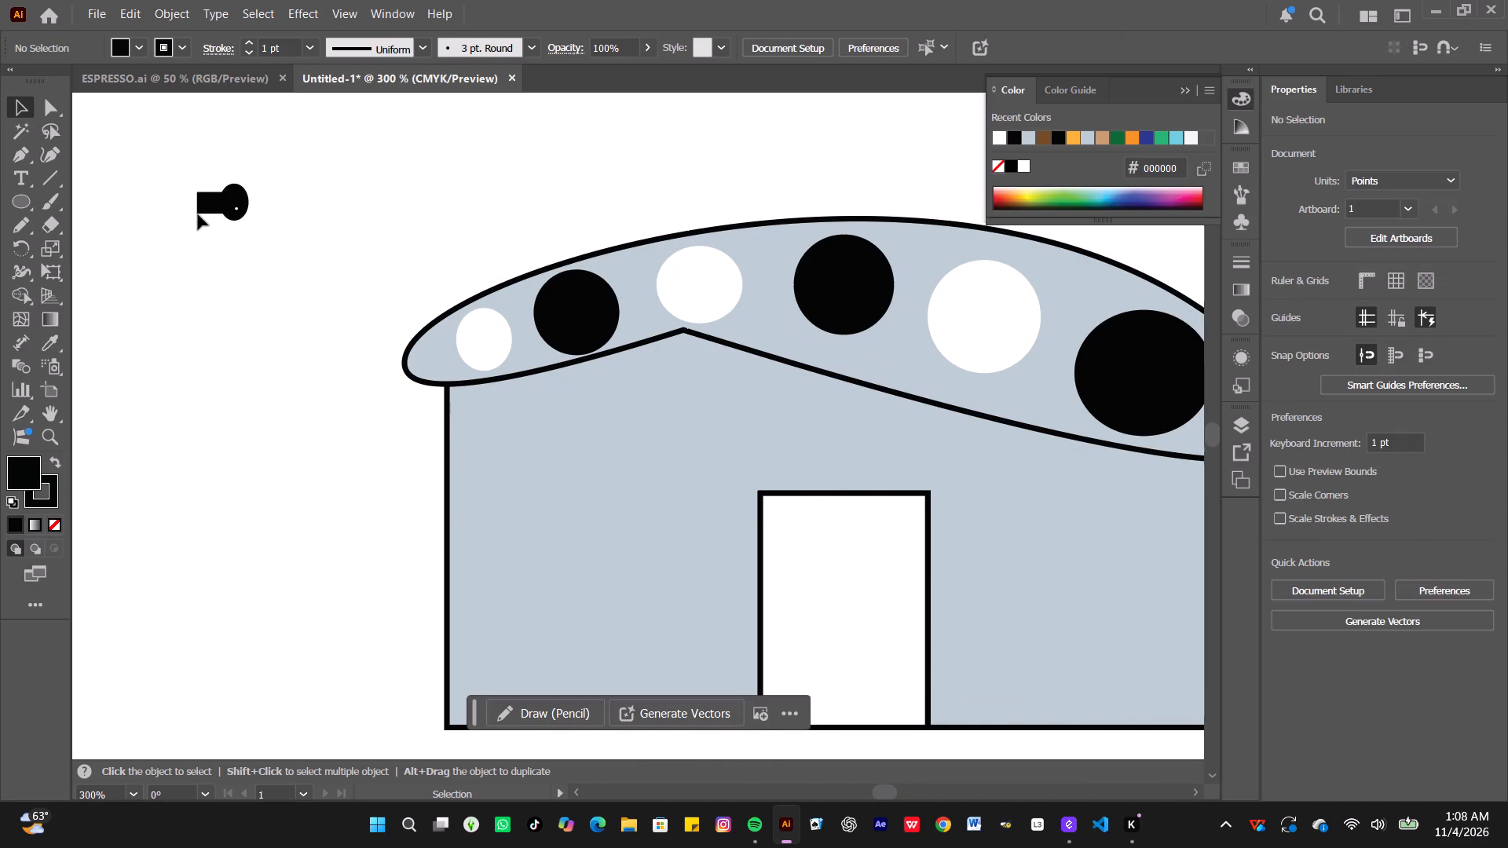
drag(214, 207, 848, 734)
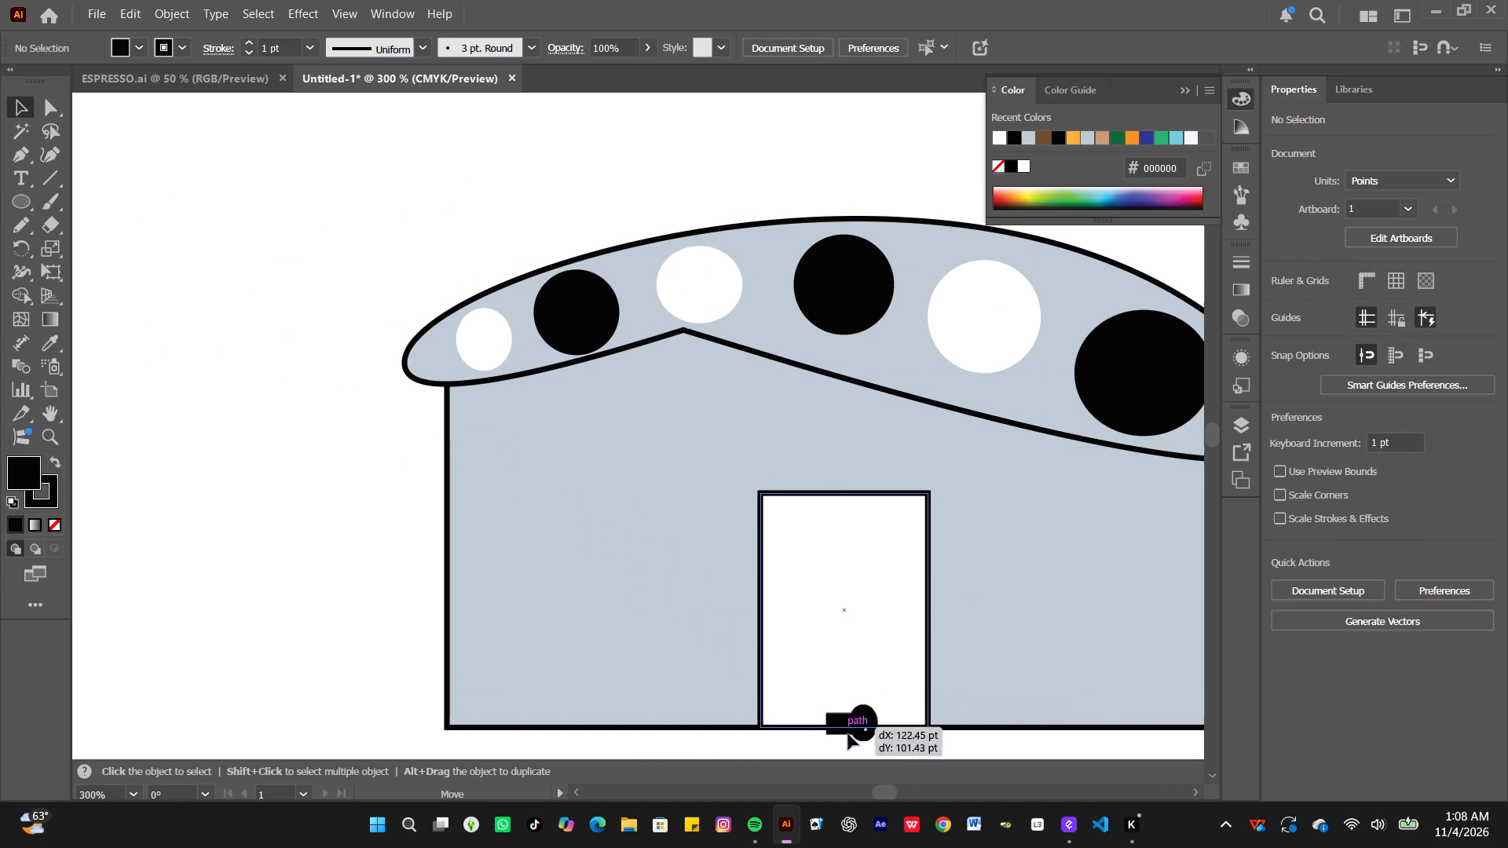
drag(848, 734, 796, 635)
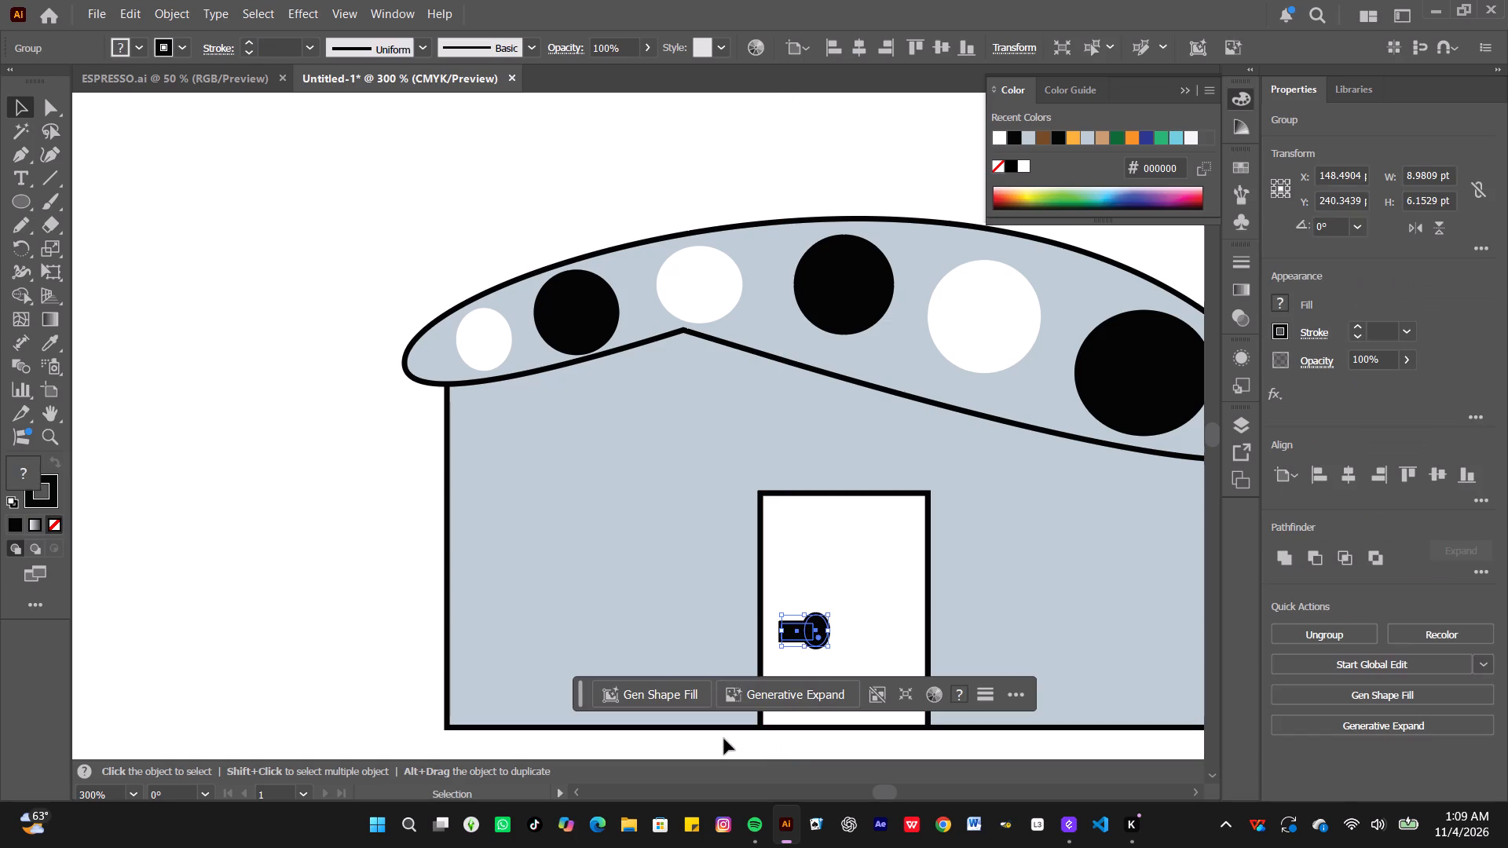
click(274, 543)
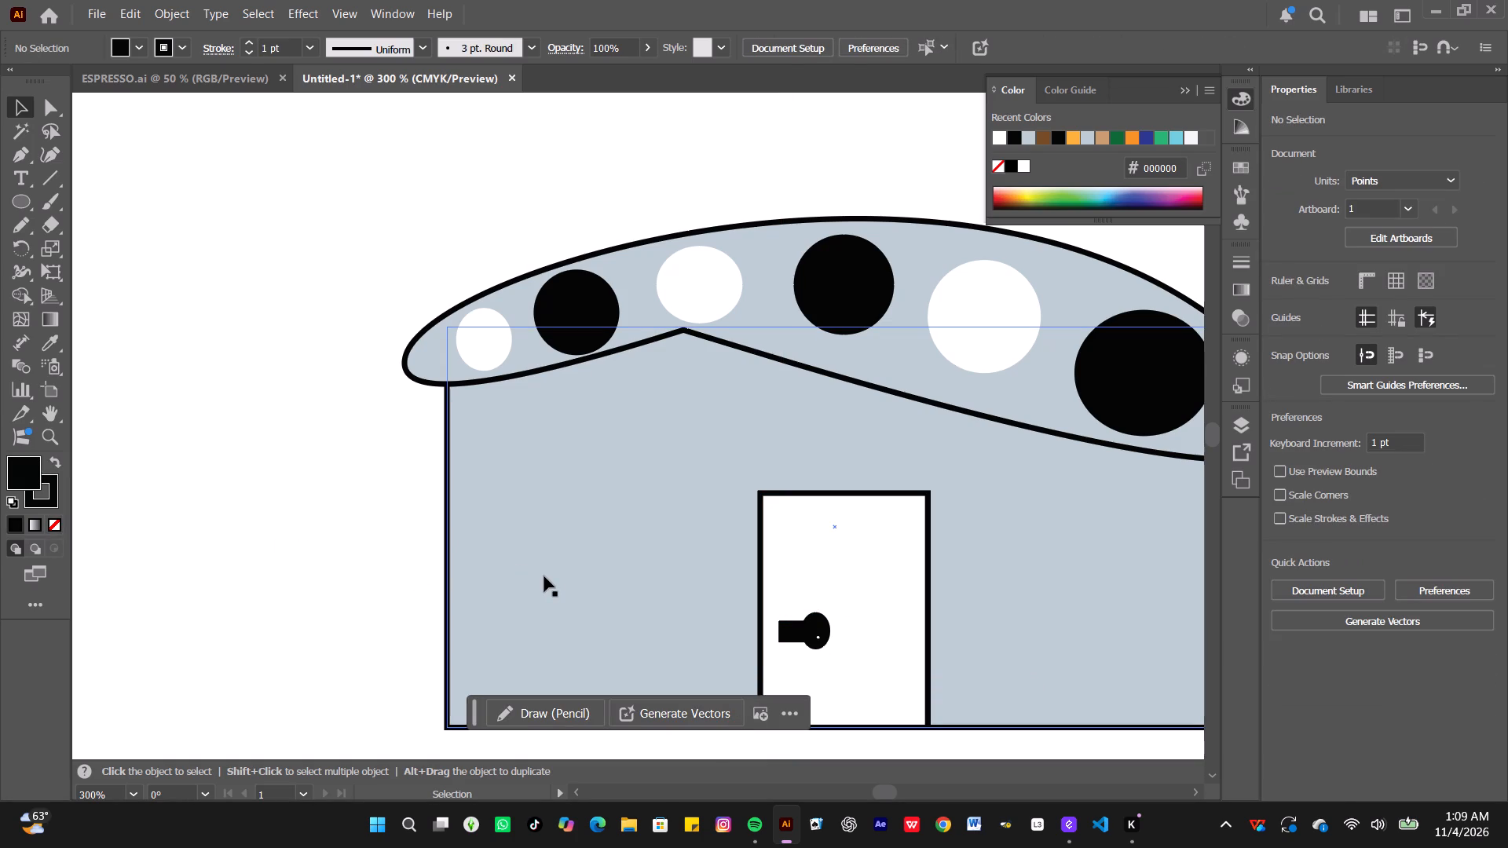
Narrow the black door handle group from its outer end to about 5.91 pt wide.
key(ctrl+equal)
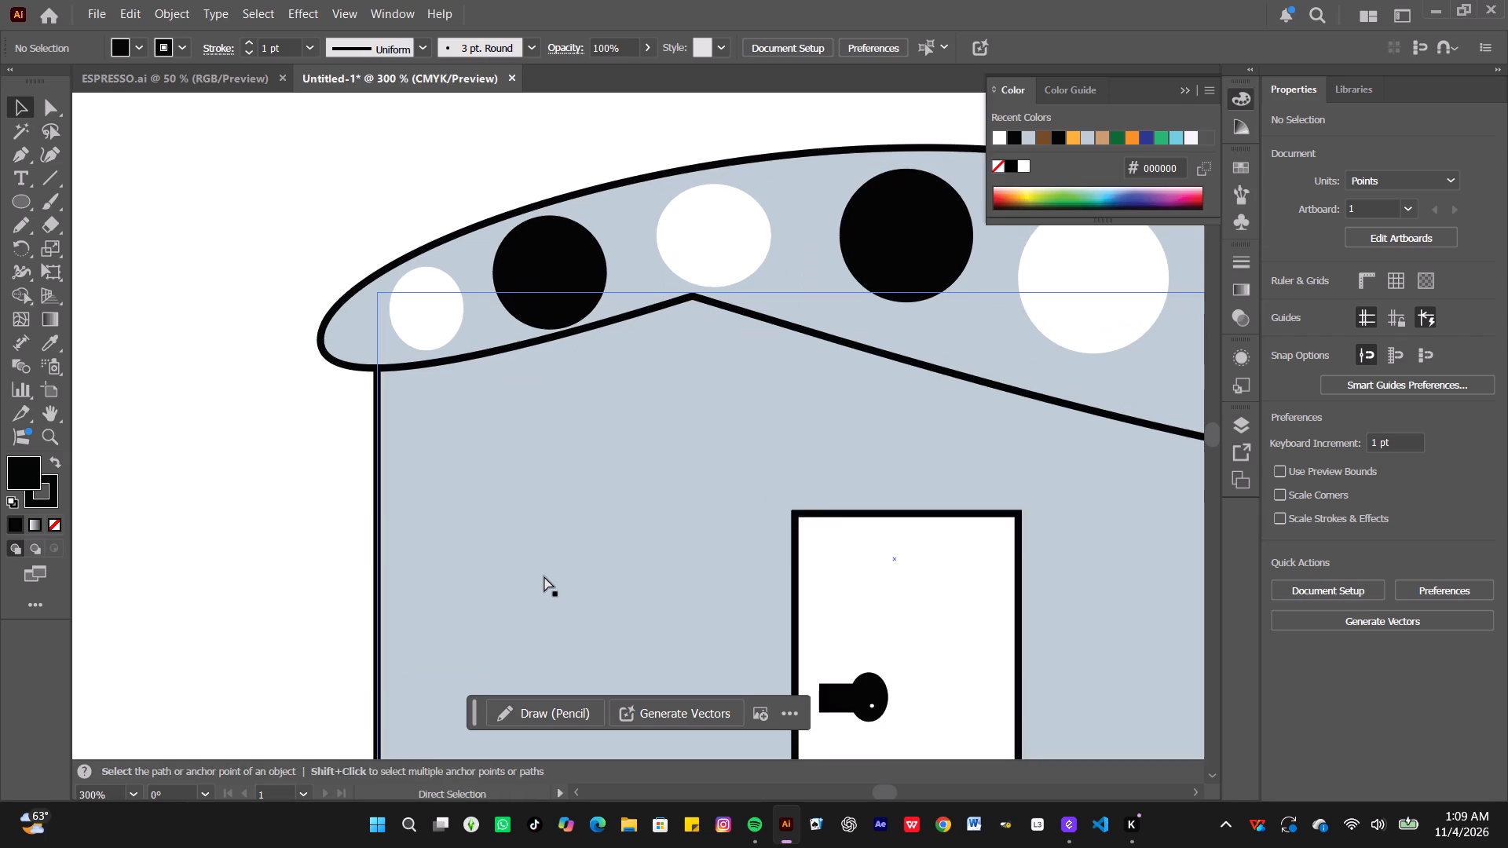
key(ctrl+equal)
scroll(880, 474, left, 1)
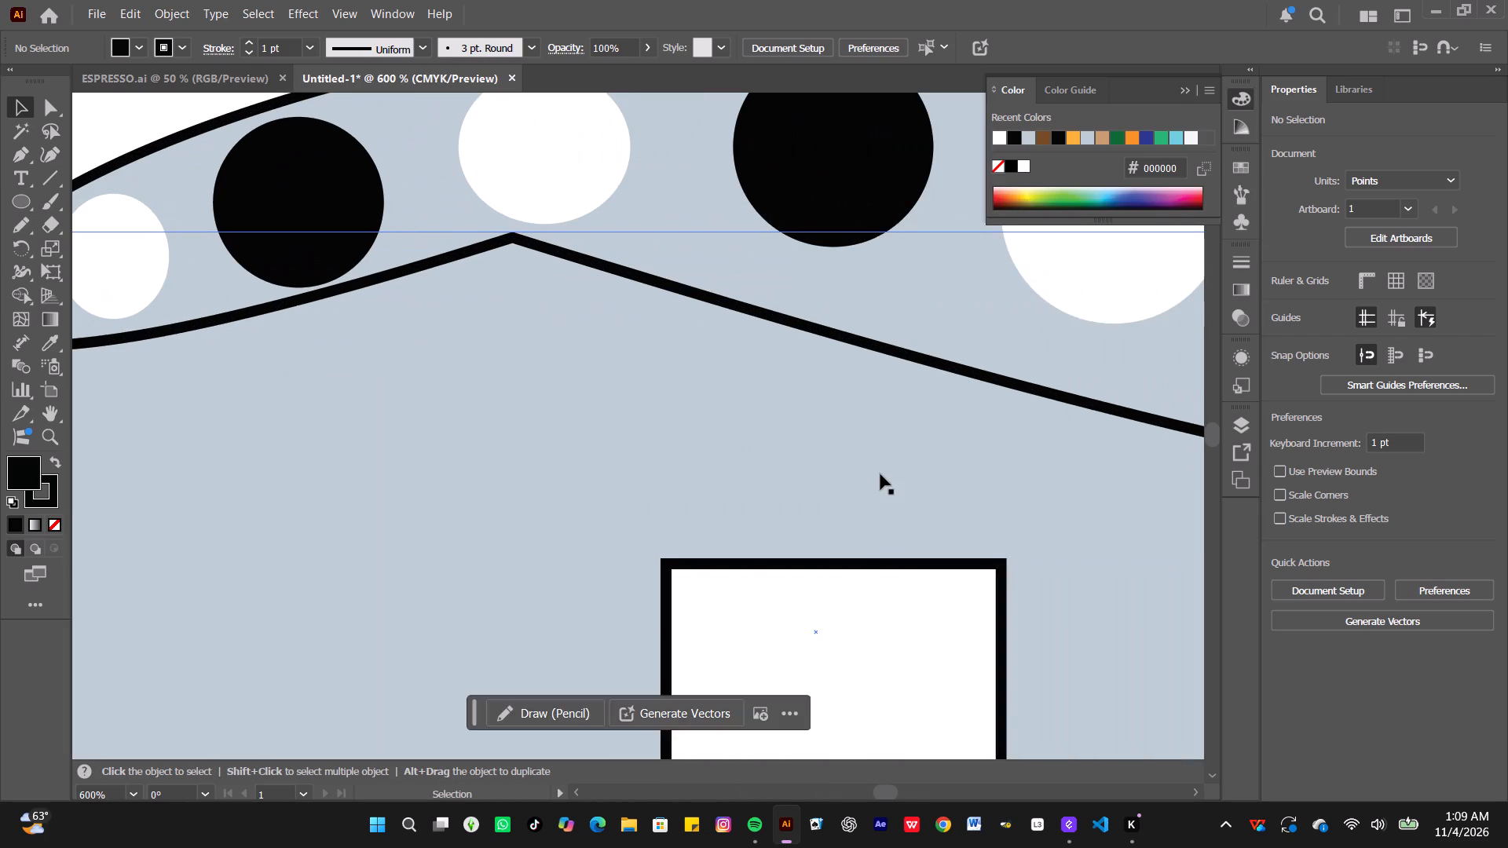
scroll(880, 474, down, 2)
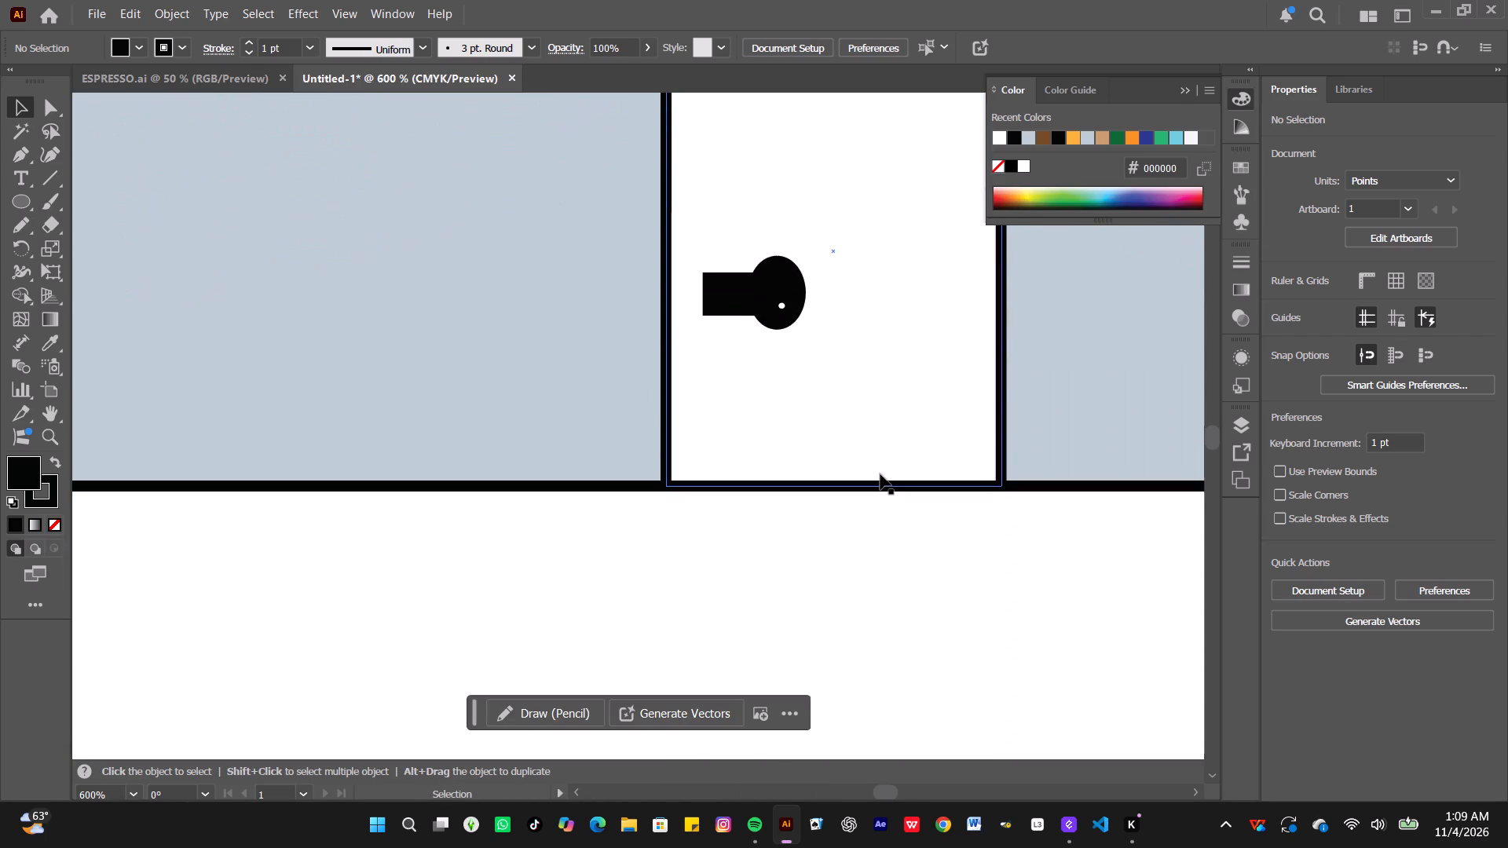
key(ctrl+equal)
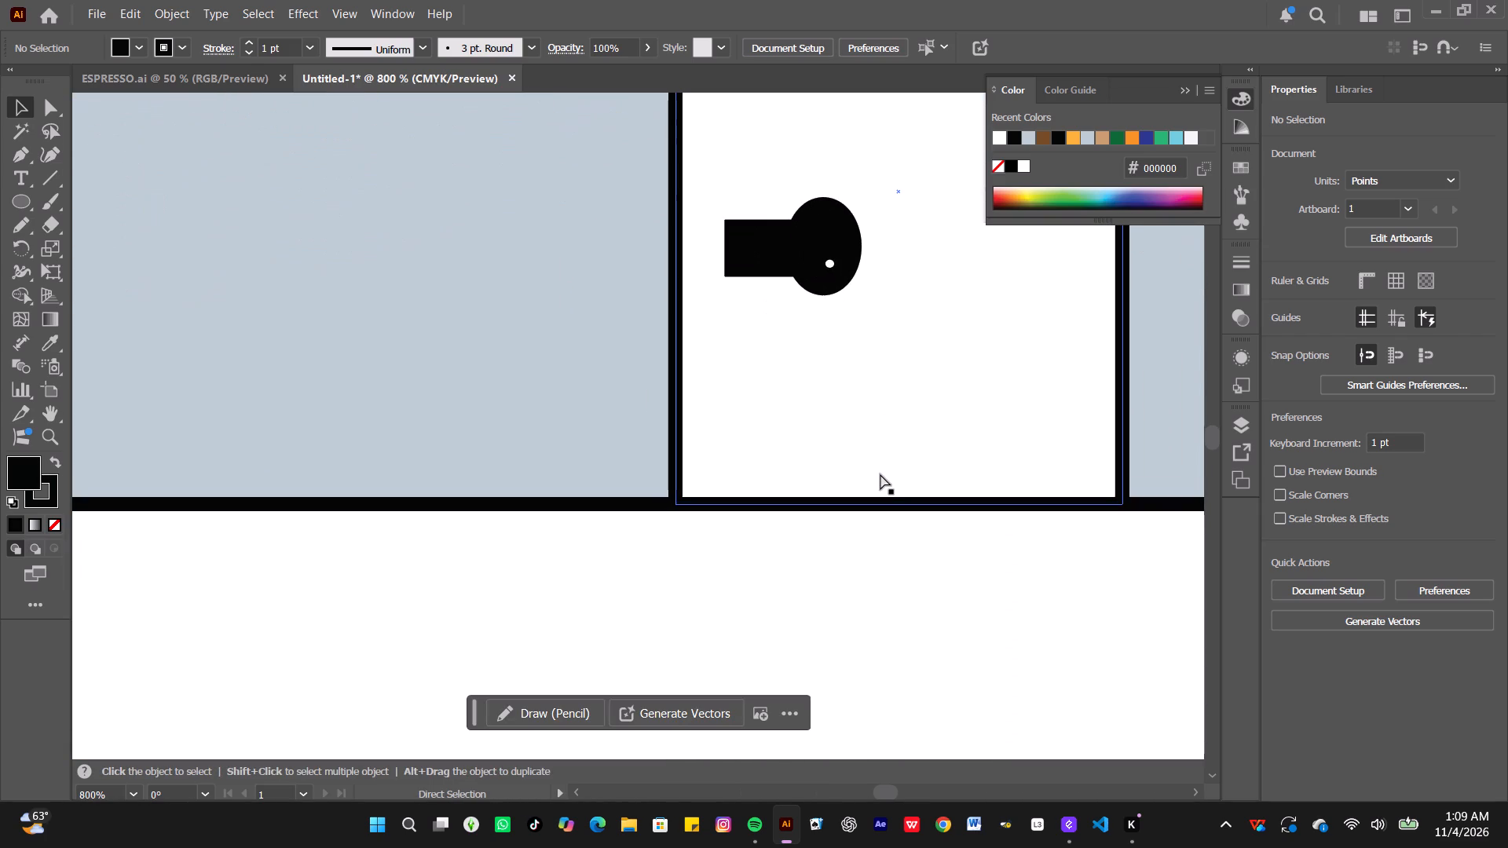
scroll(880, 474, up, 1)
click(823, 400)
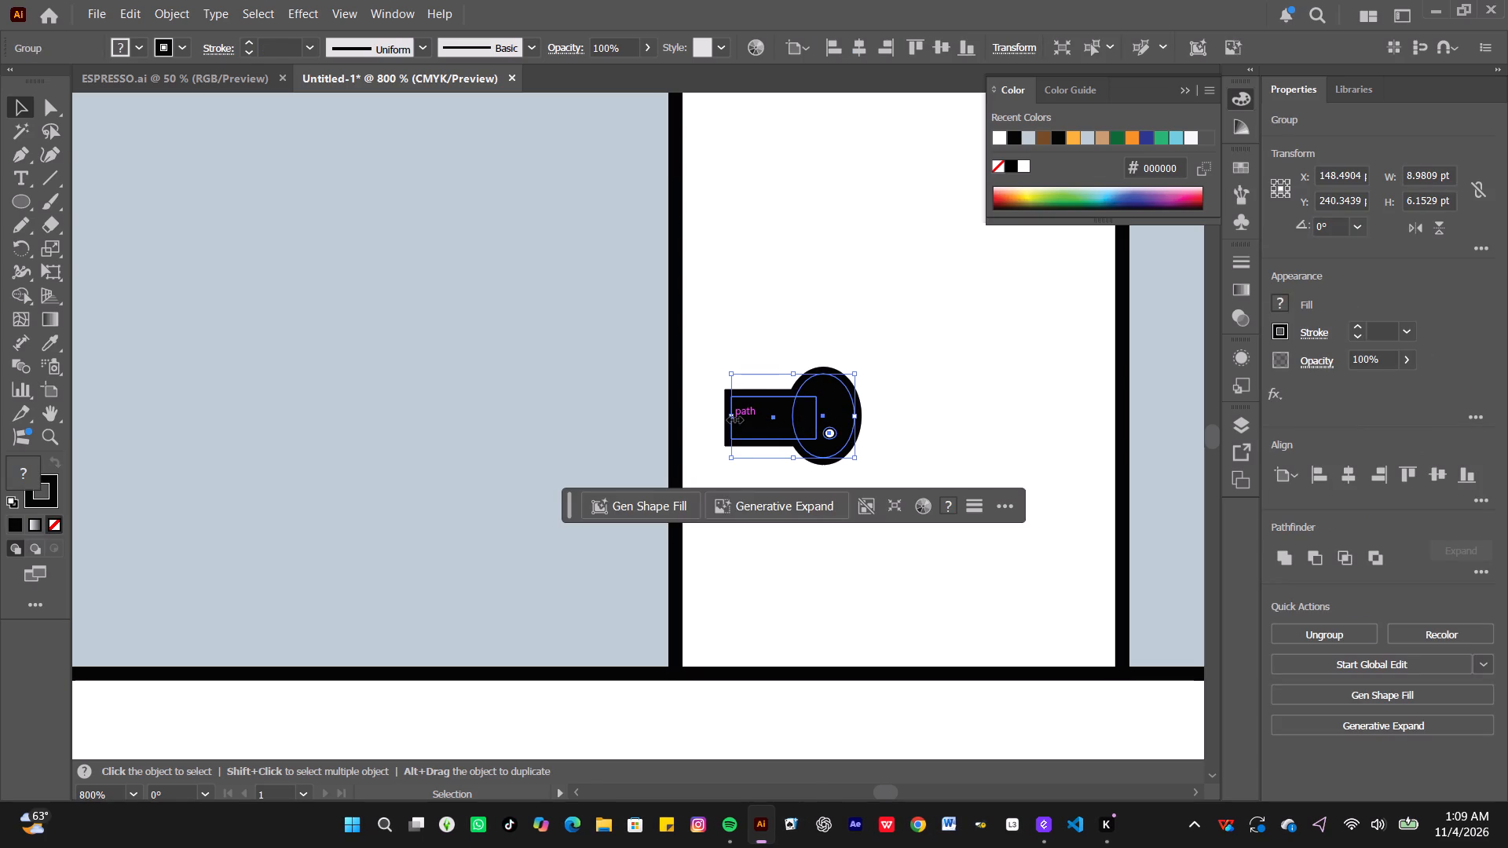
drag(733, 418, 774, 421)
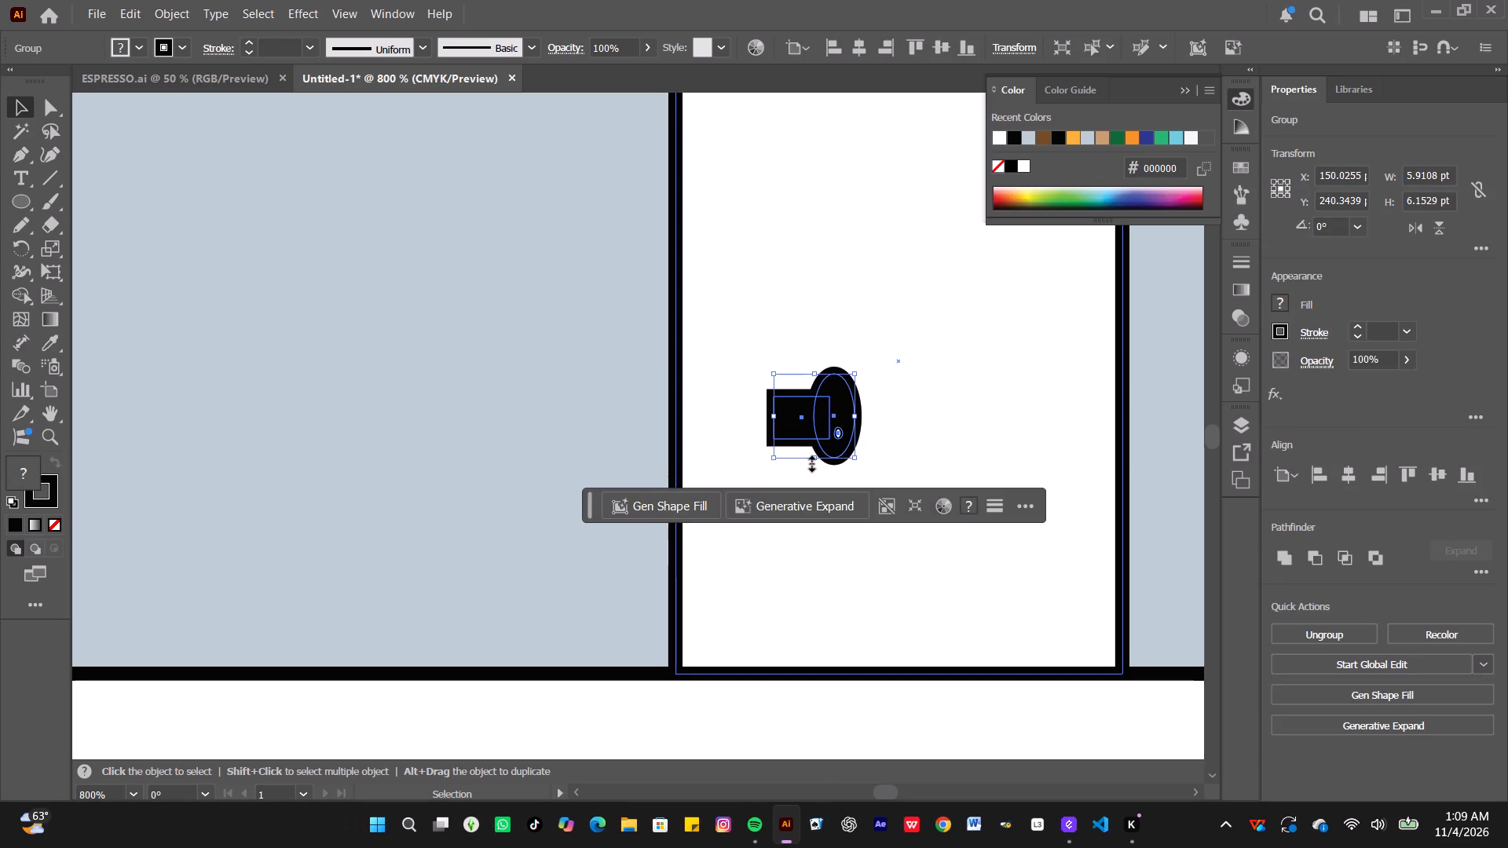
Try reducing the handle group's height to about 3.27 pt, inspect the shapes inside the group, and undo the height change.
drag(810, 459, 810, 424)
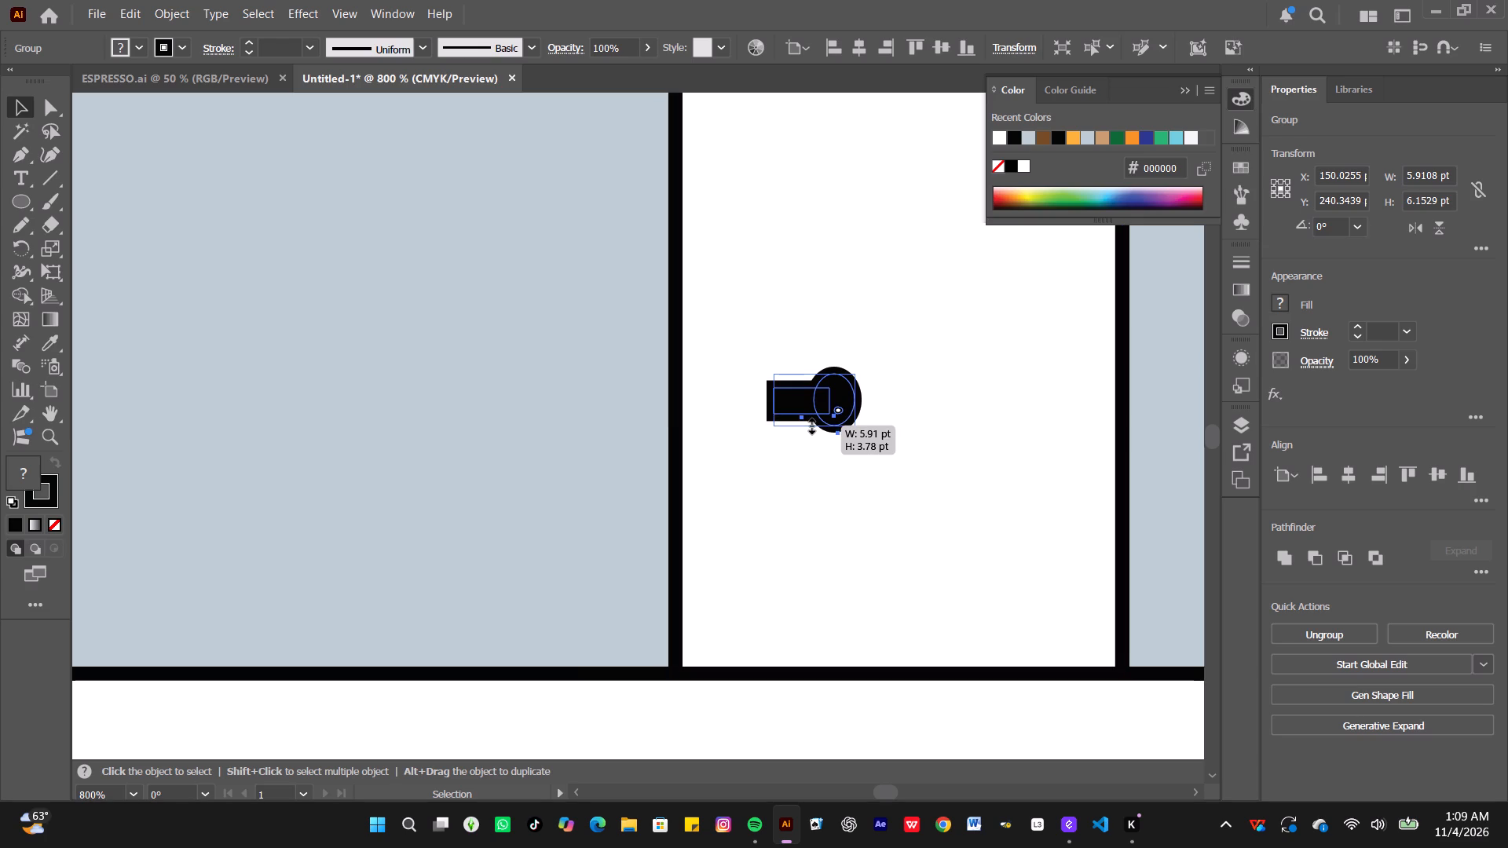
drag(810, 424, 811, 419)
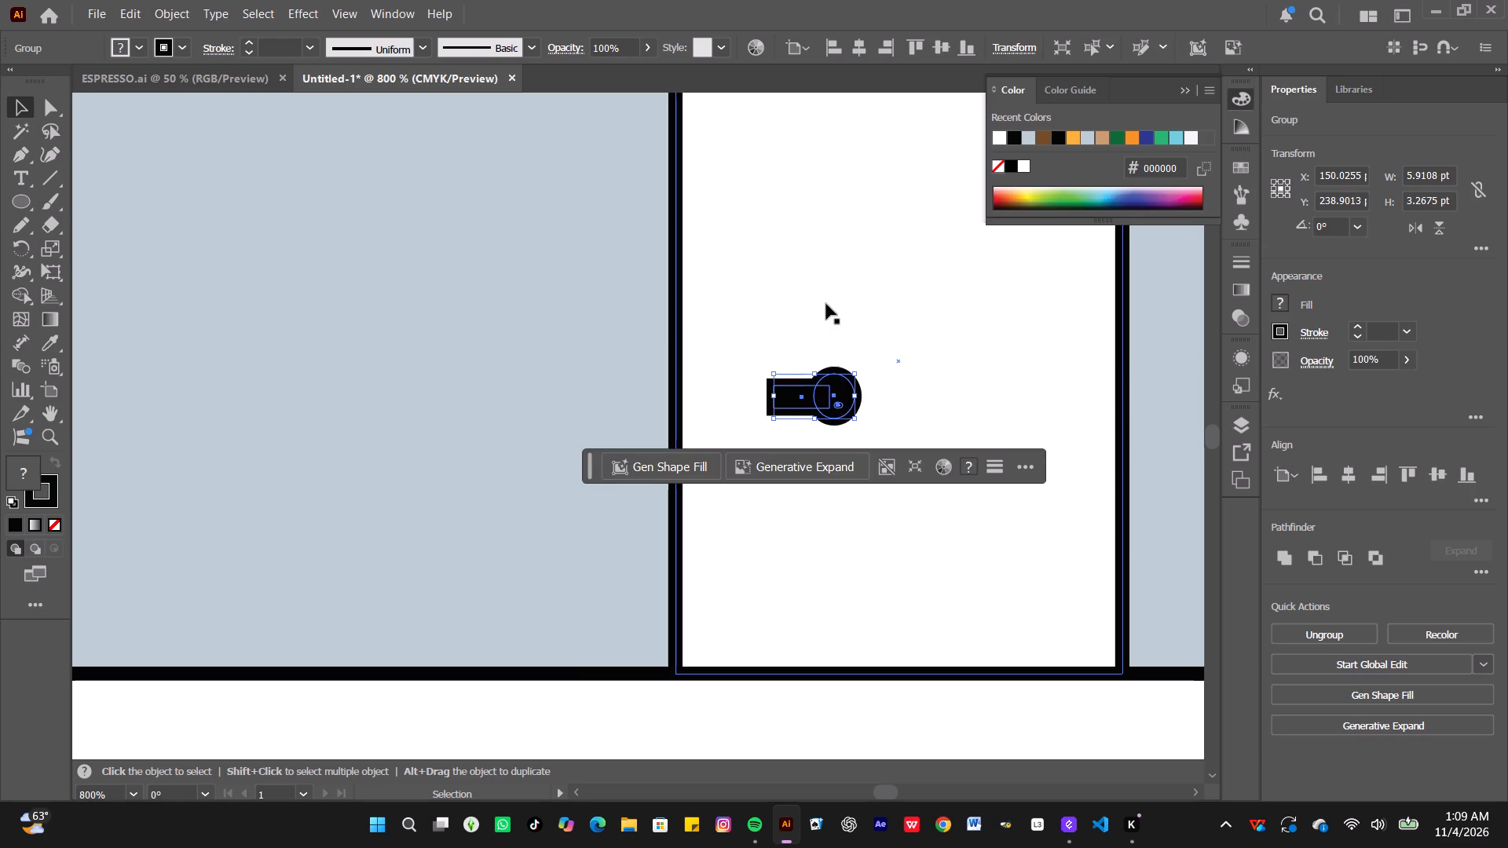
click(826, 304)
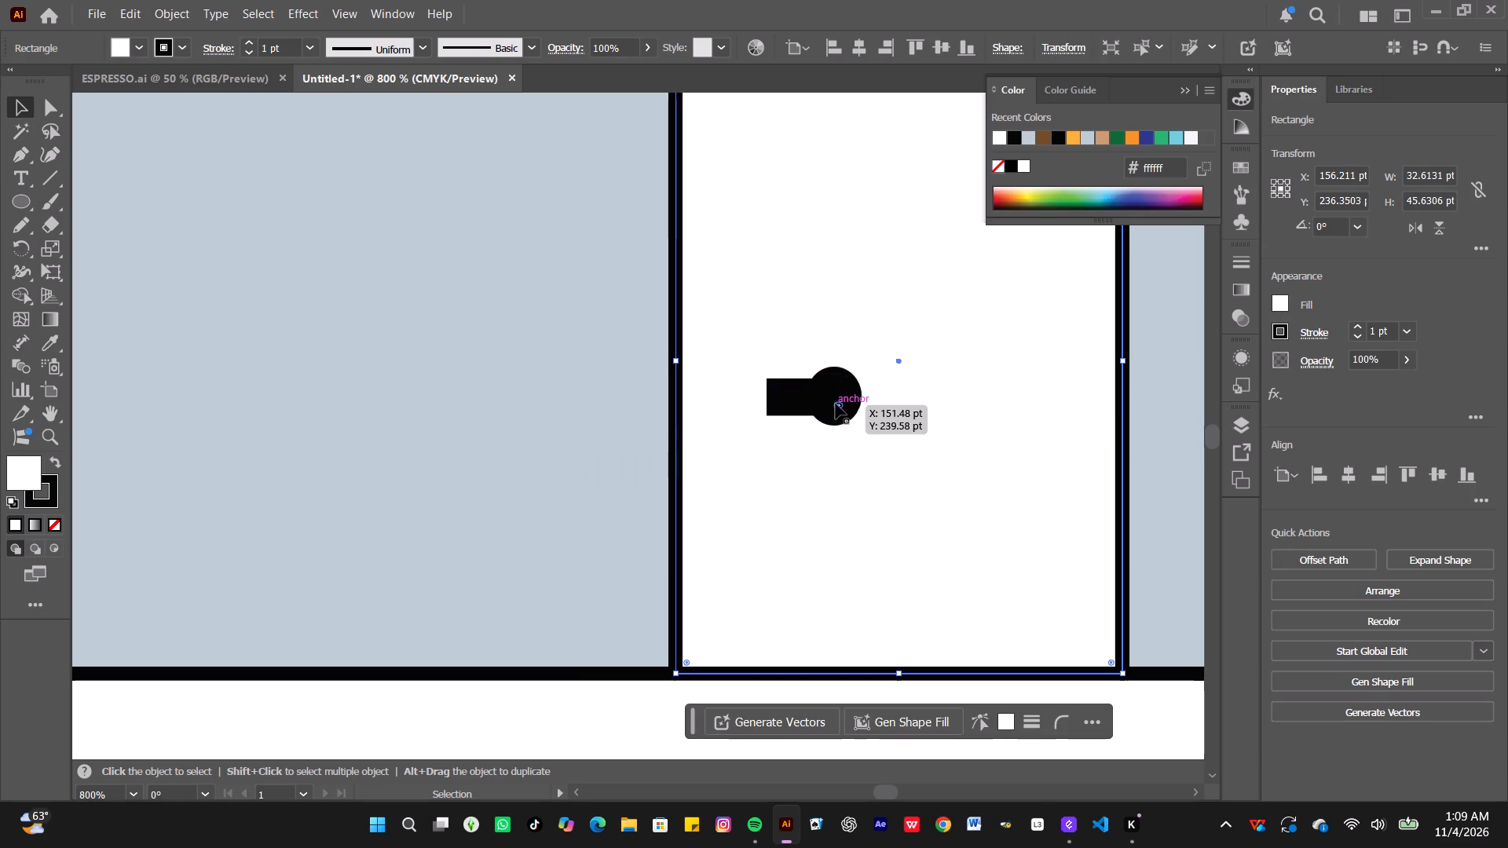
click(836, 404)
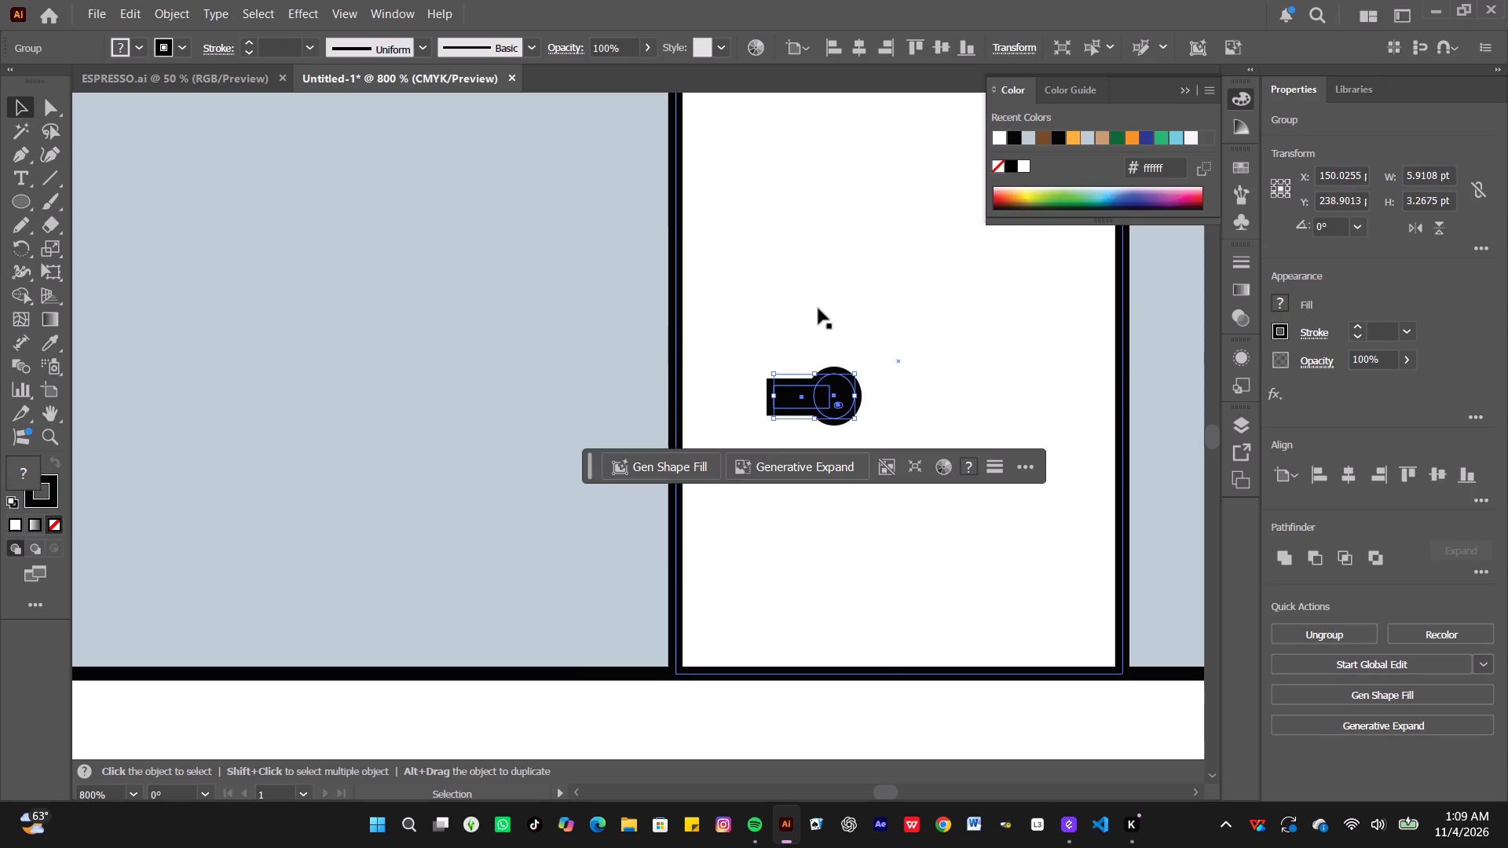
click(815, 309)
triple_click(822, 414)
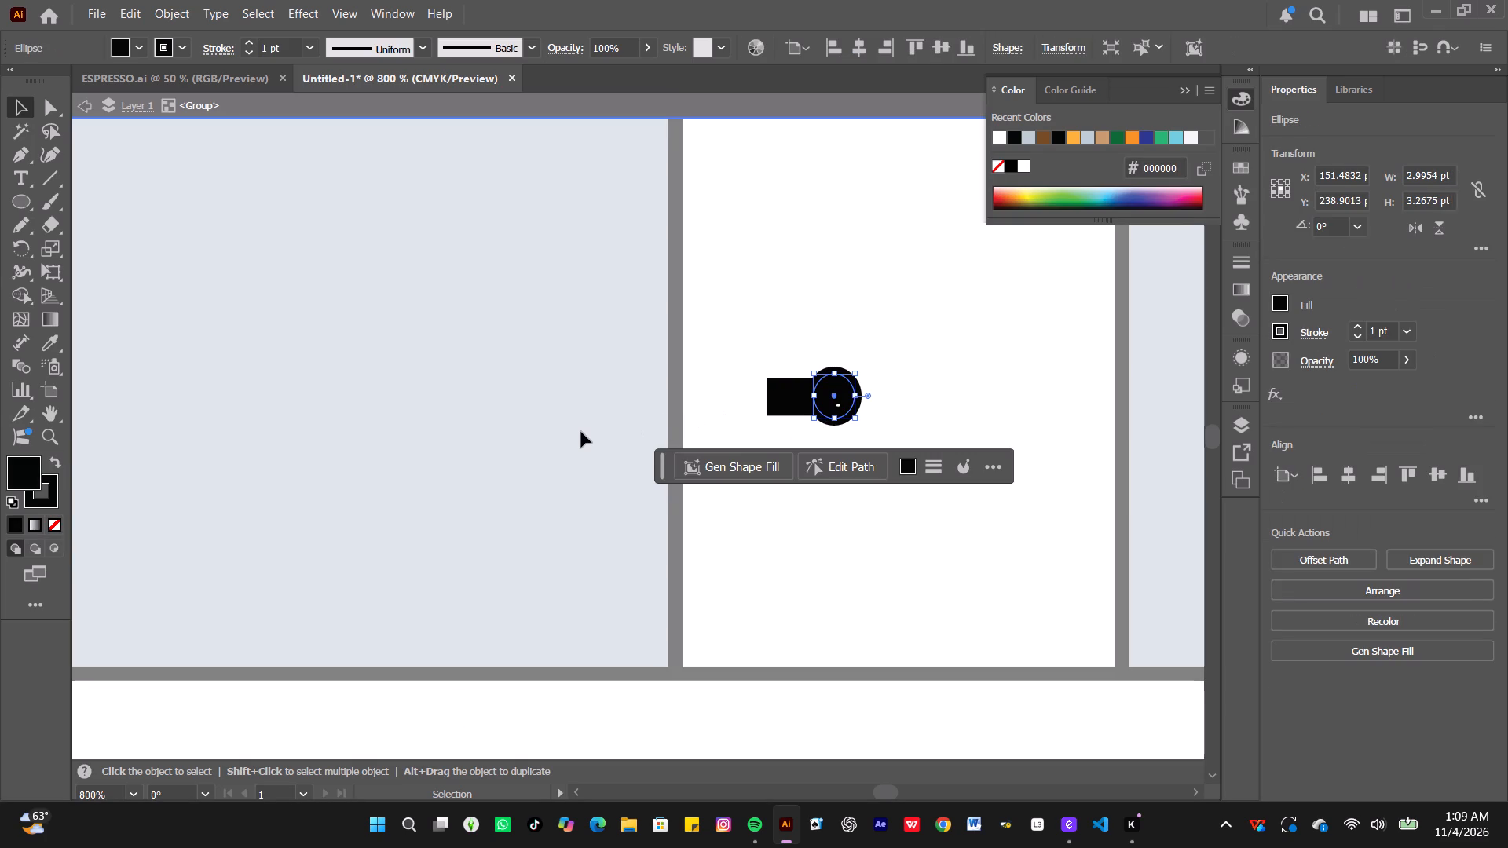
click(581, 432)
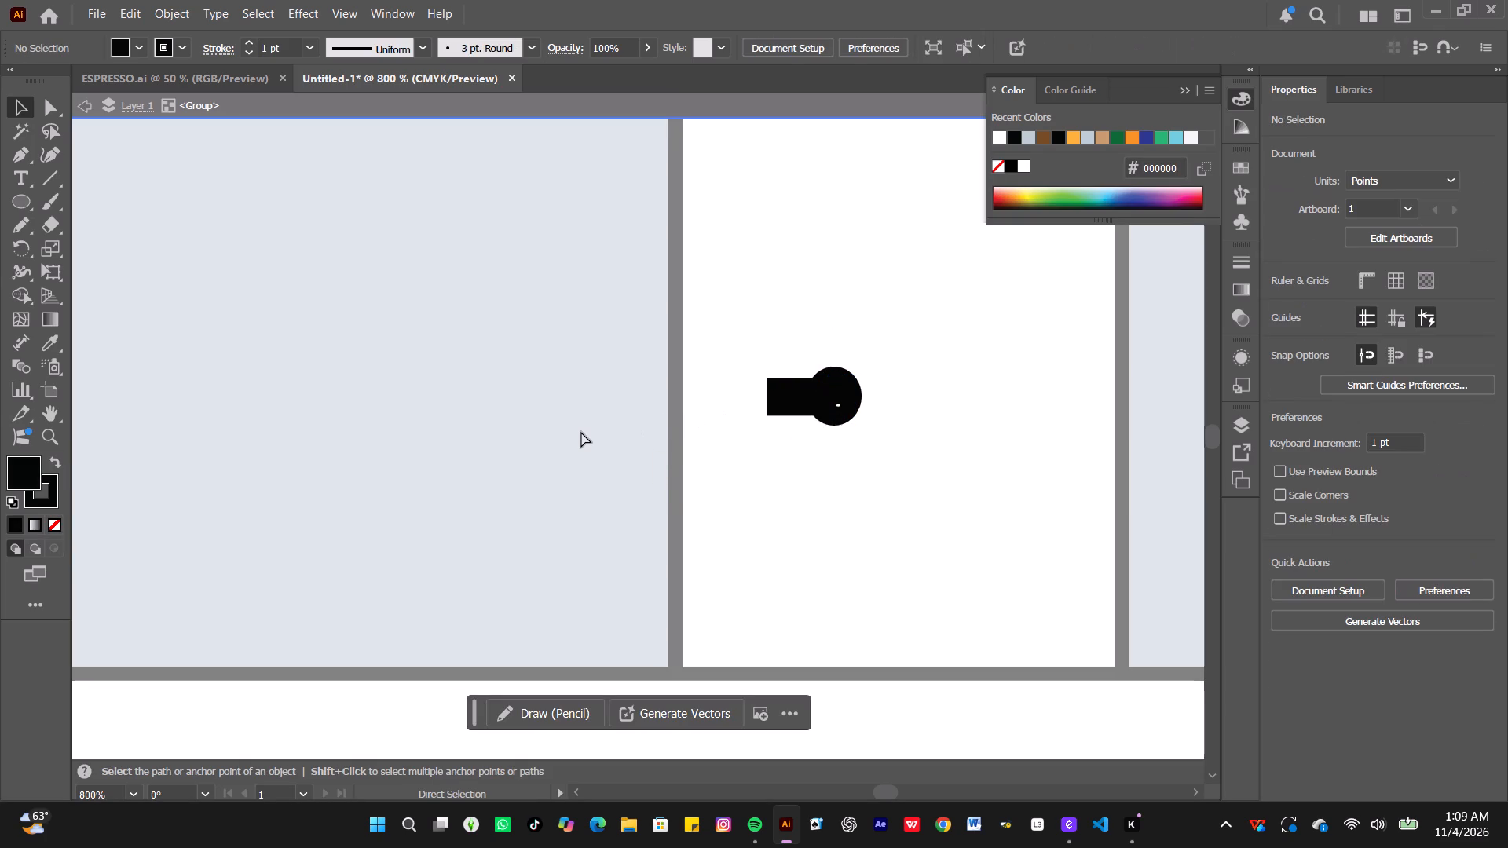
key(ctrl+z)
Shrink the door handle group non-proportionally to about 5.34 pt wide and 3.32 pt high.
click(738, 320)
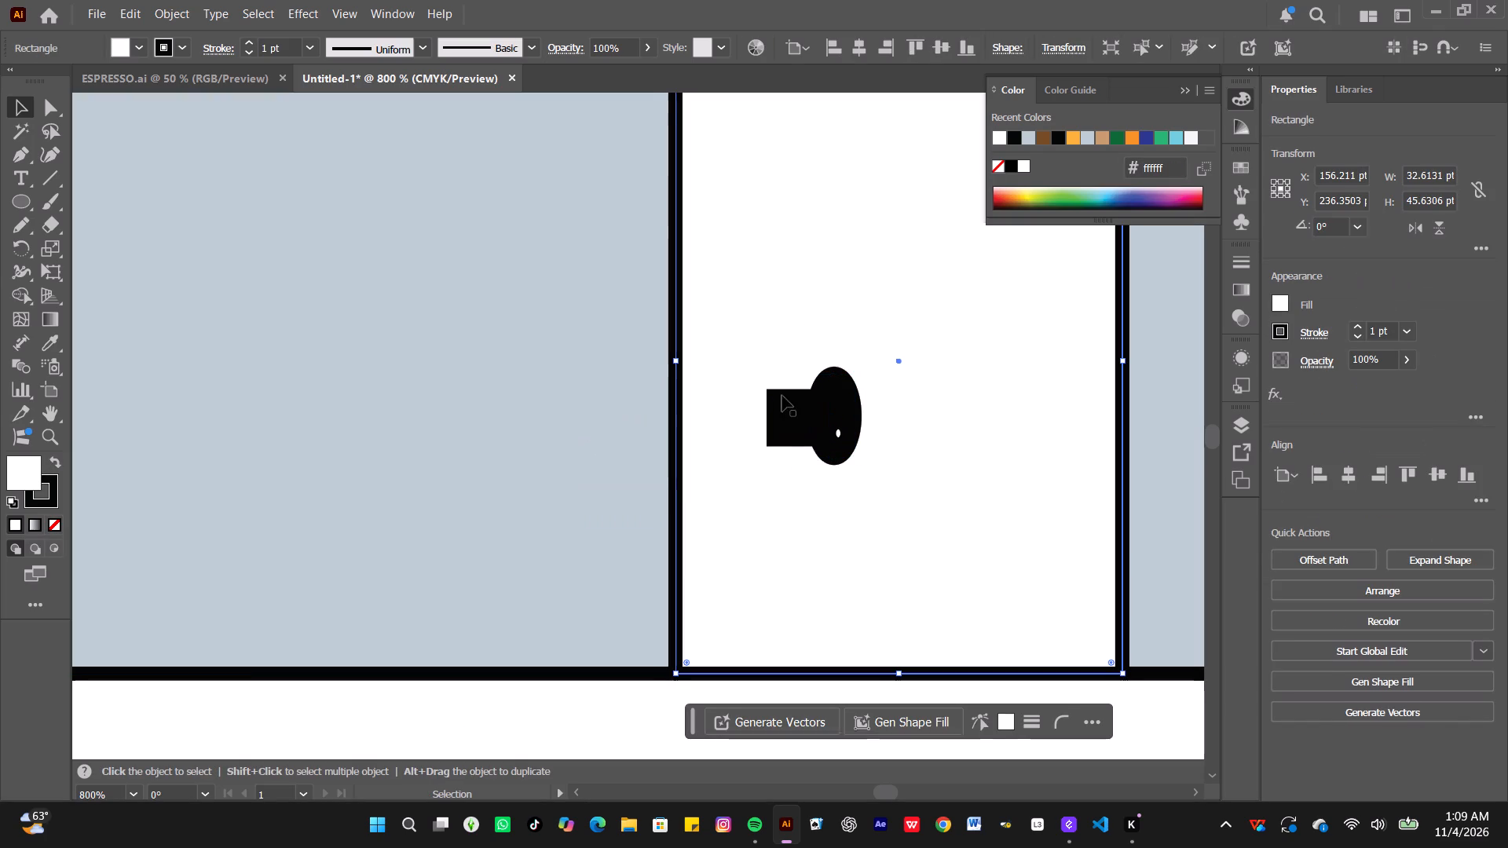
click(796, 420)
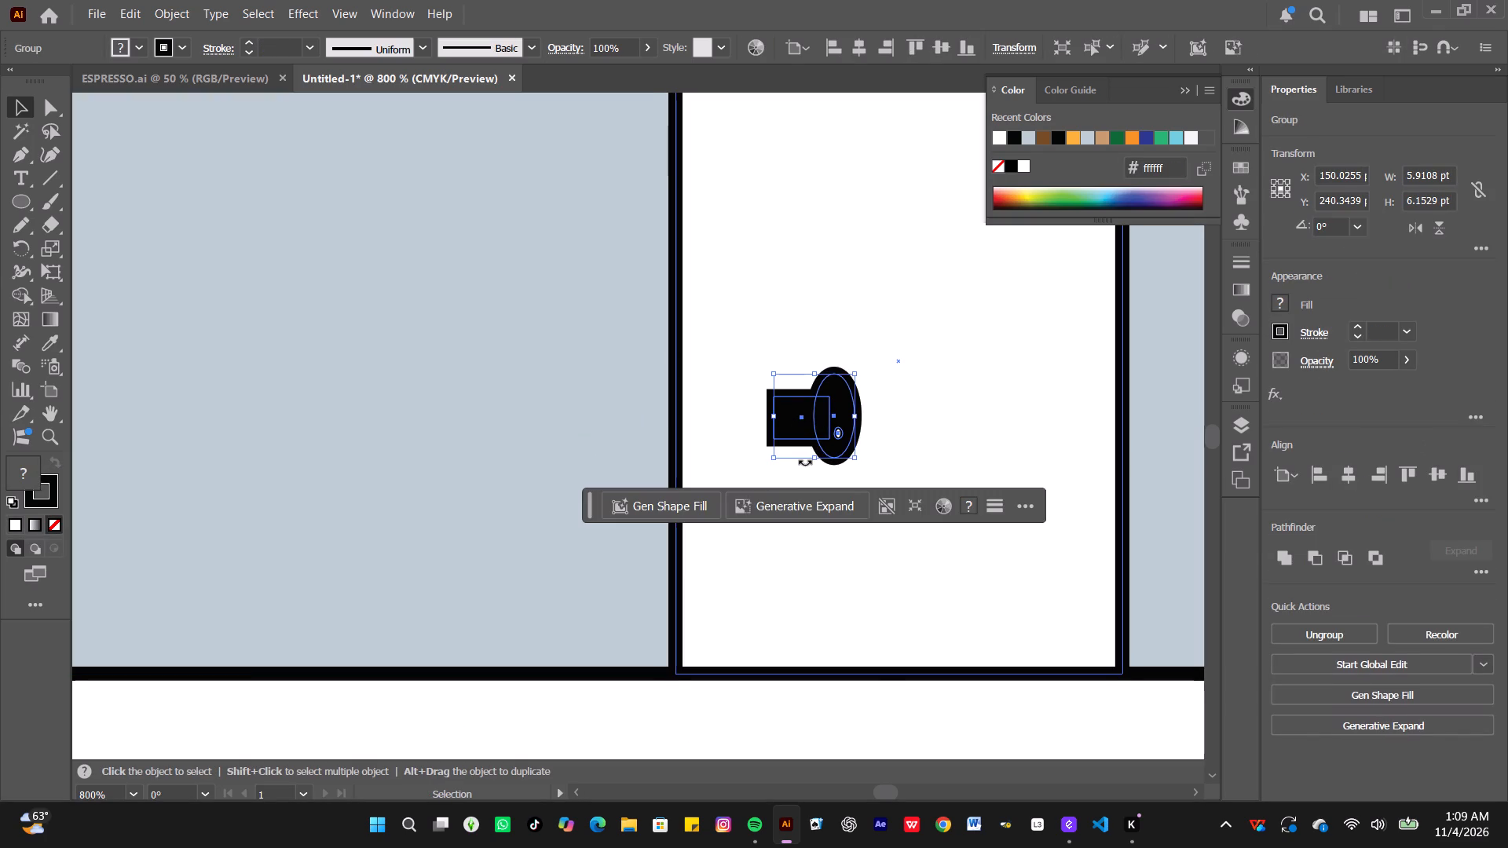
drag(813, 454, 806, 419)
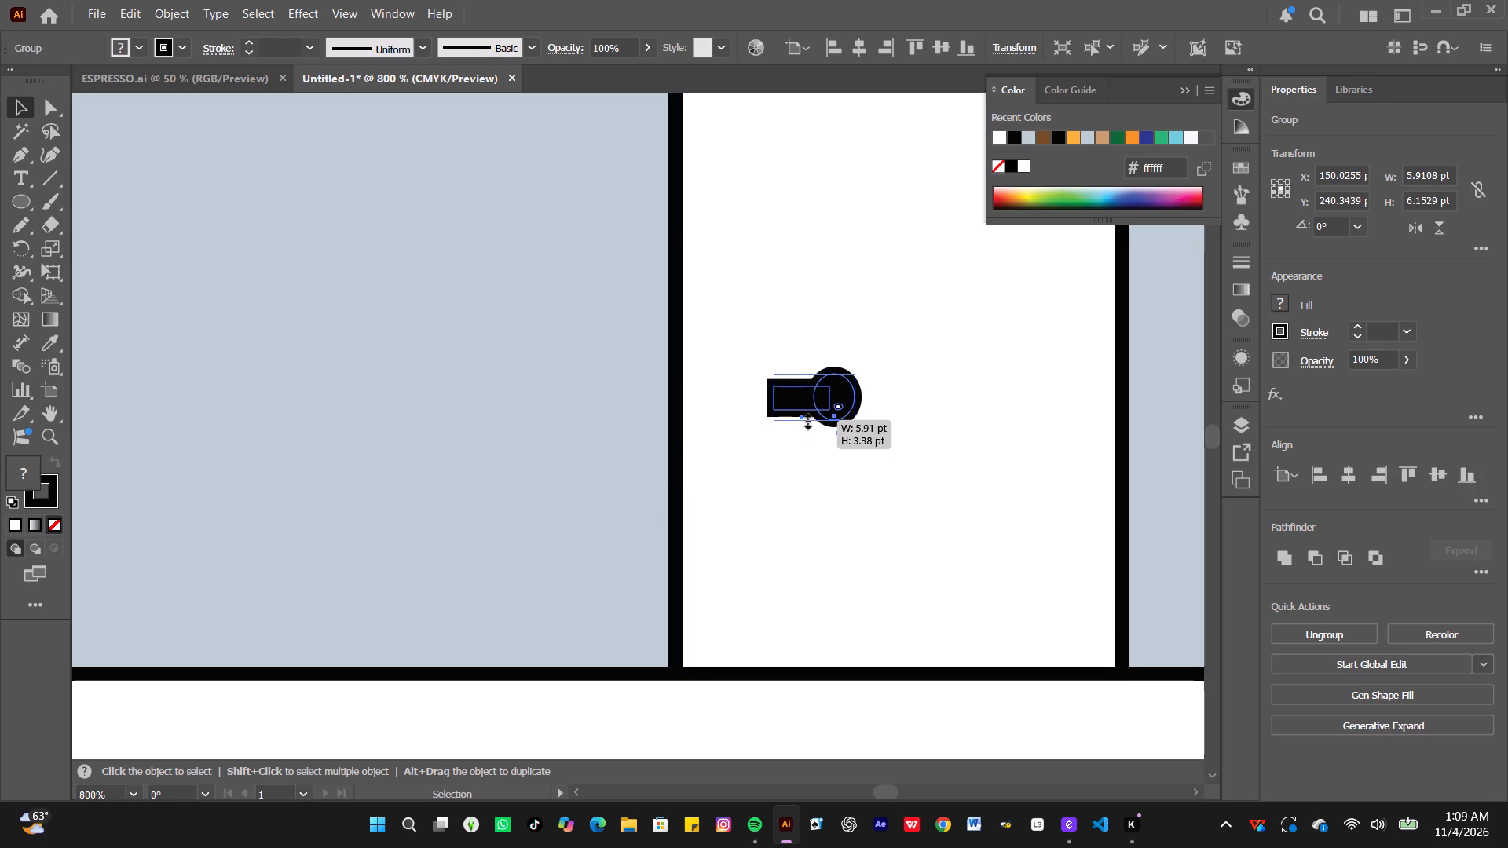
drag(806, 419, 806, 418)
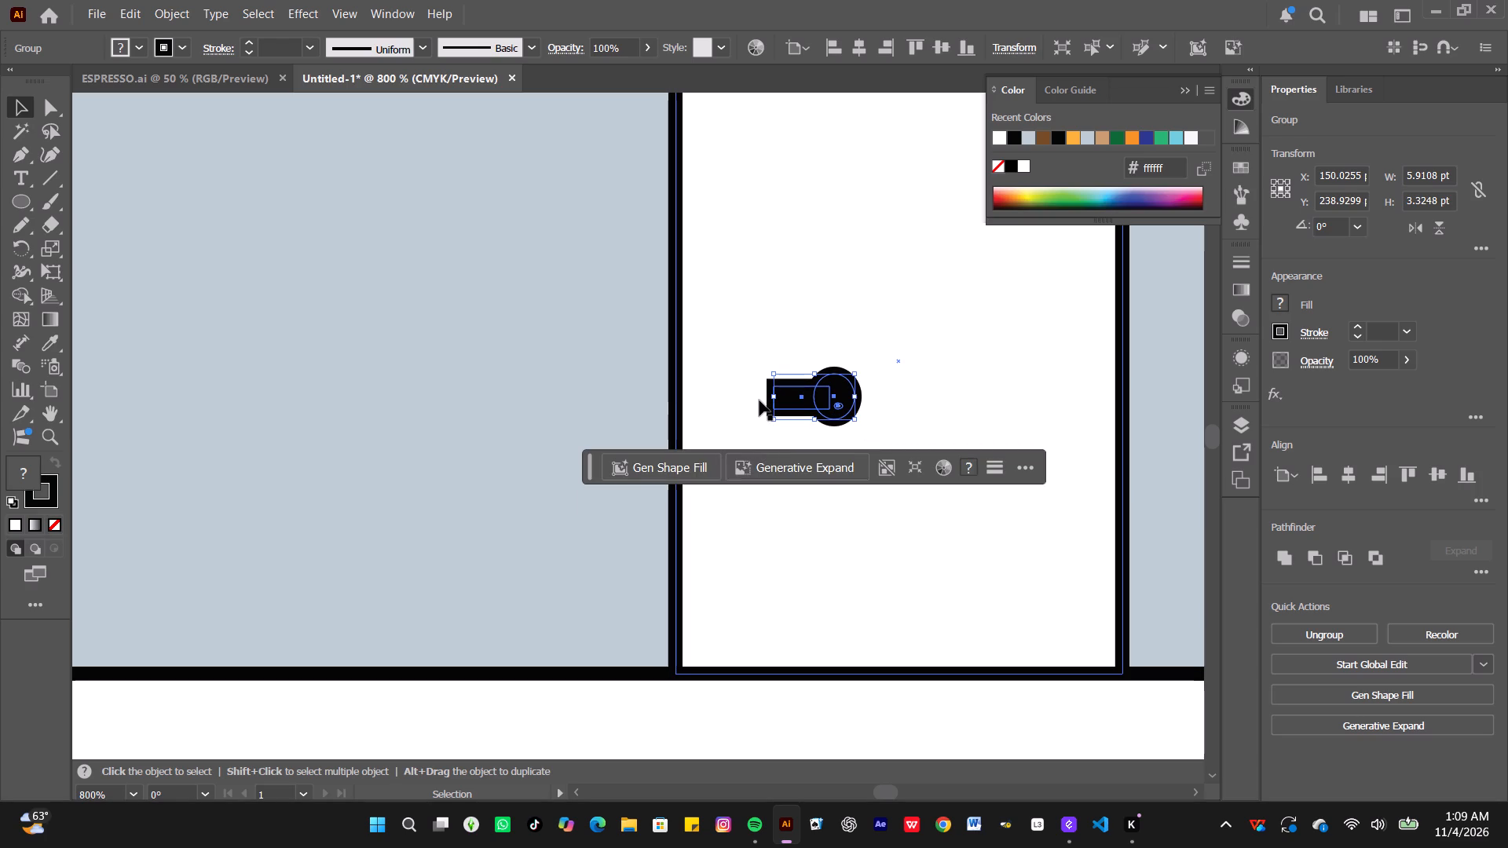
drag(770, 400, 782, 400)
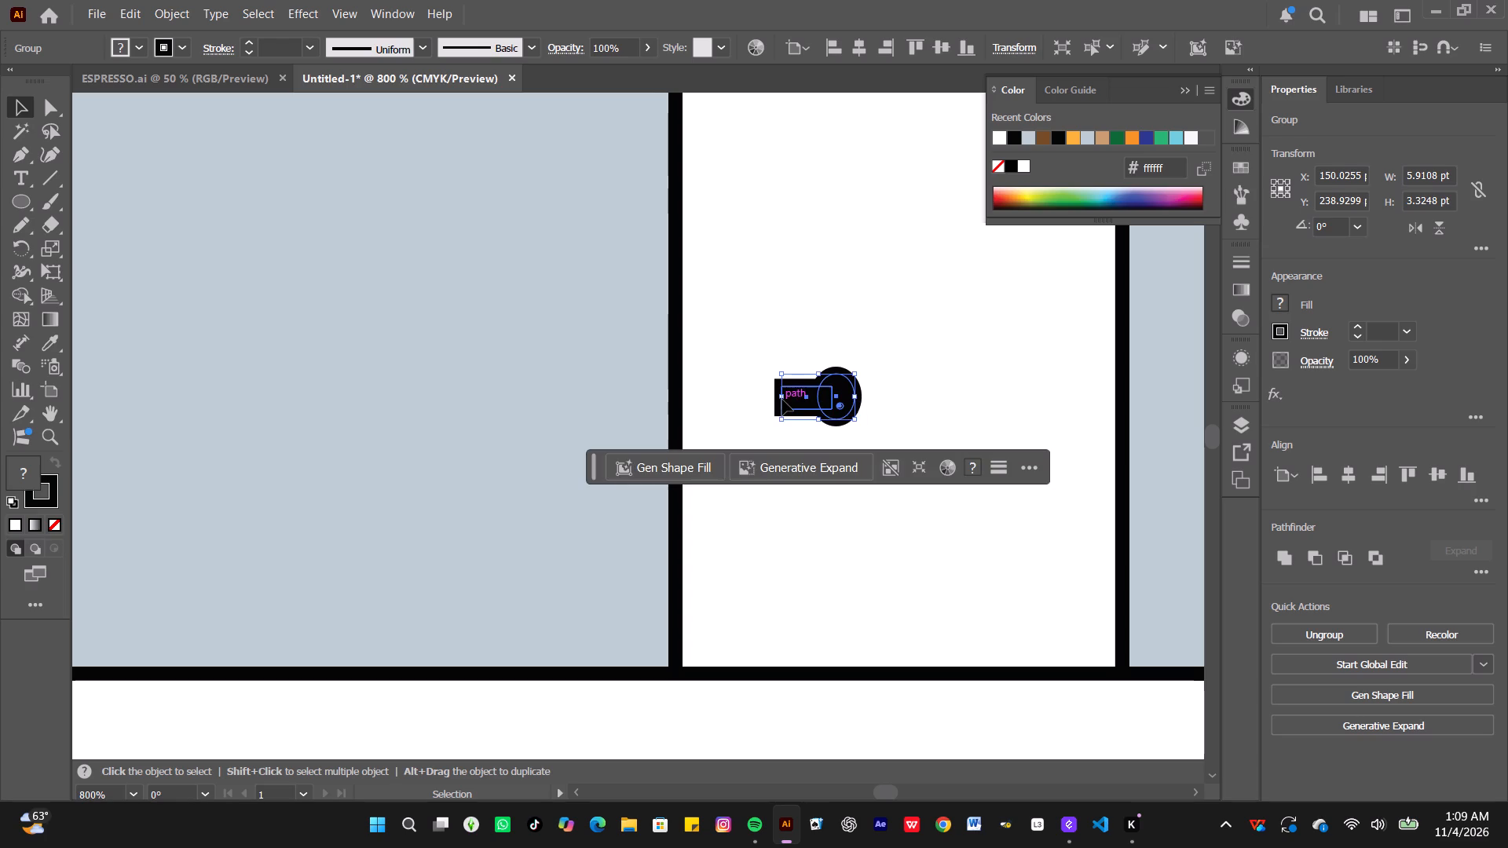
Move the handle group toward the door's left edge at mid-height, to about X 146.67 pt, Y 236.35 pt, and deselect it.
drag(818, 386, 775, 337)
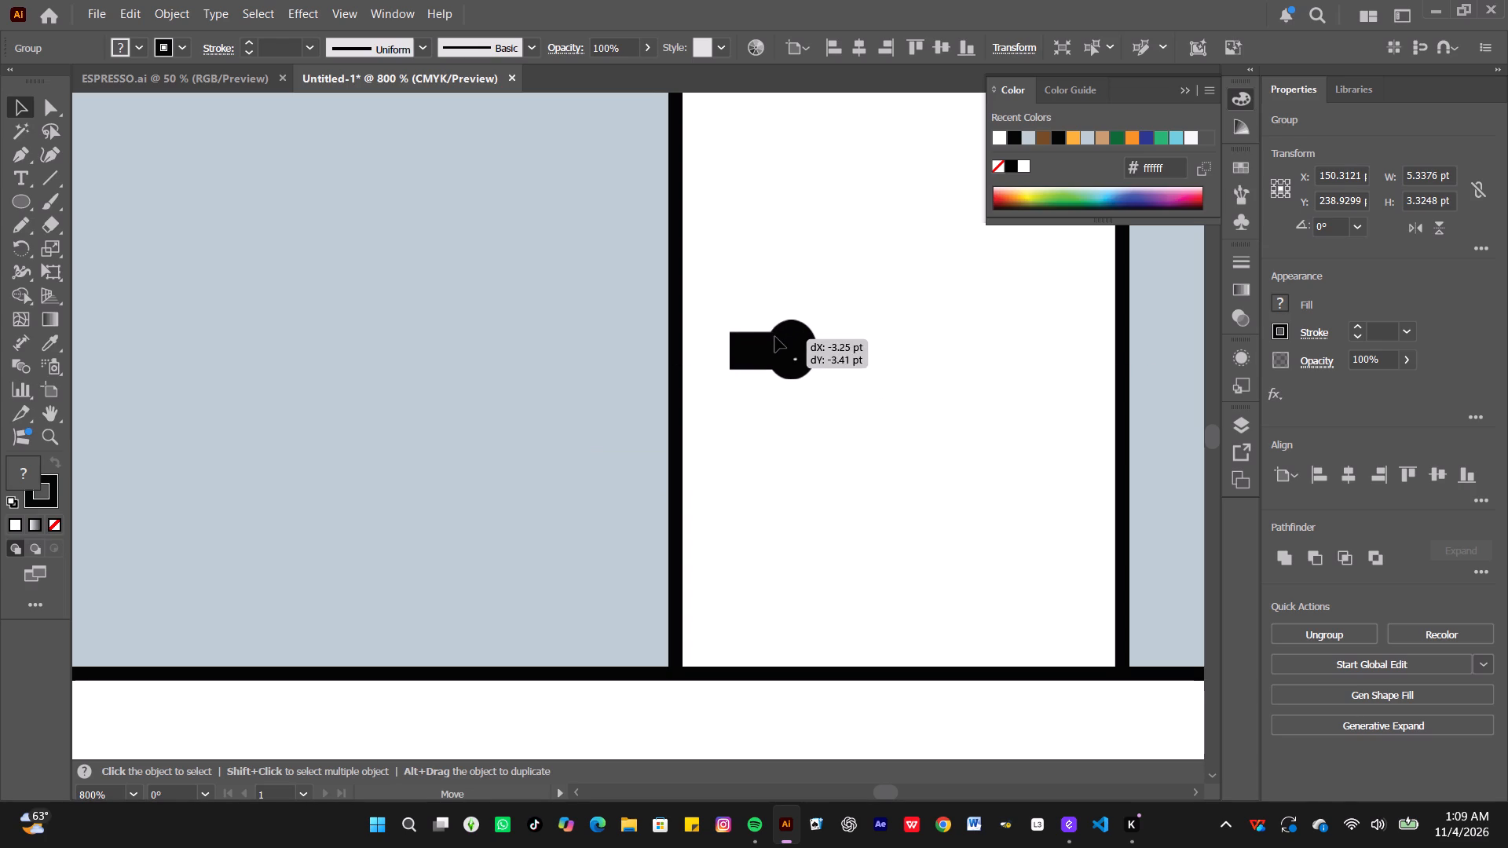
drag(775, 337, 768, 349)
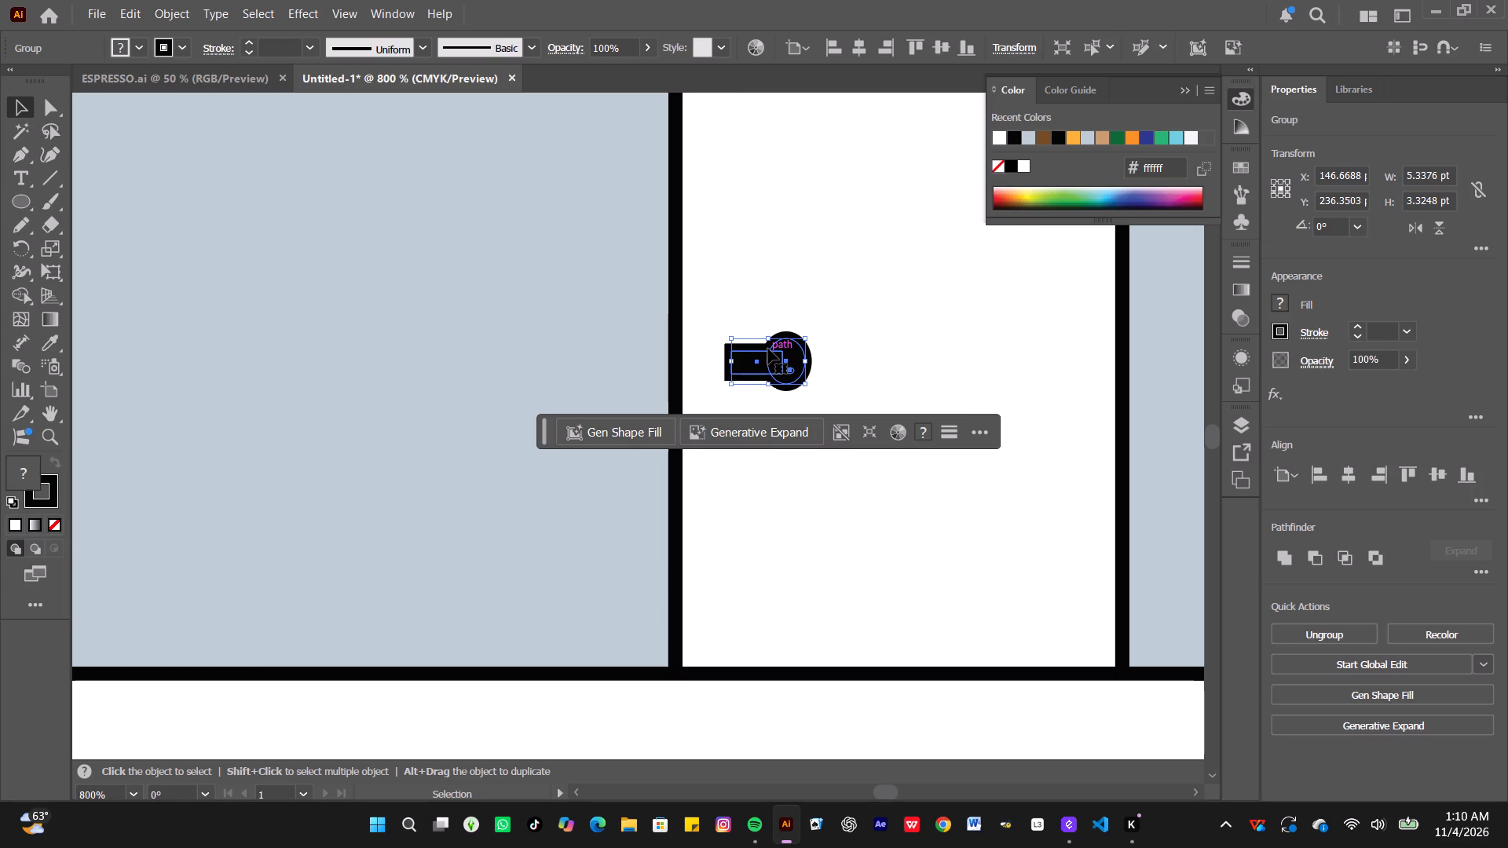
key(ctrl+minus)
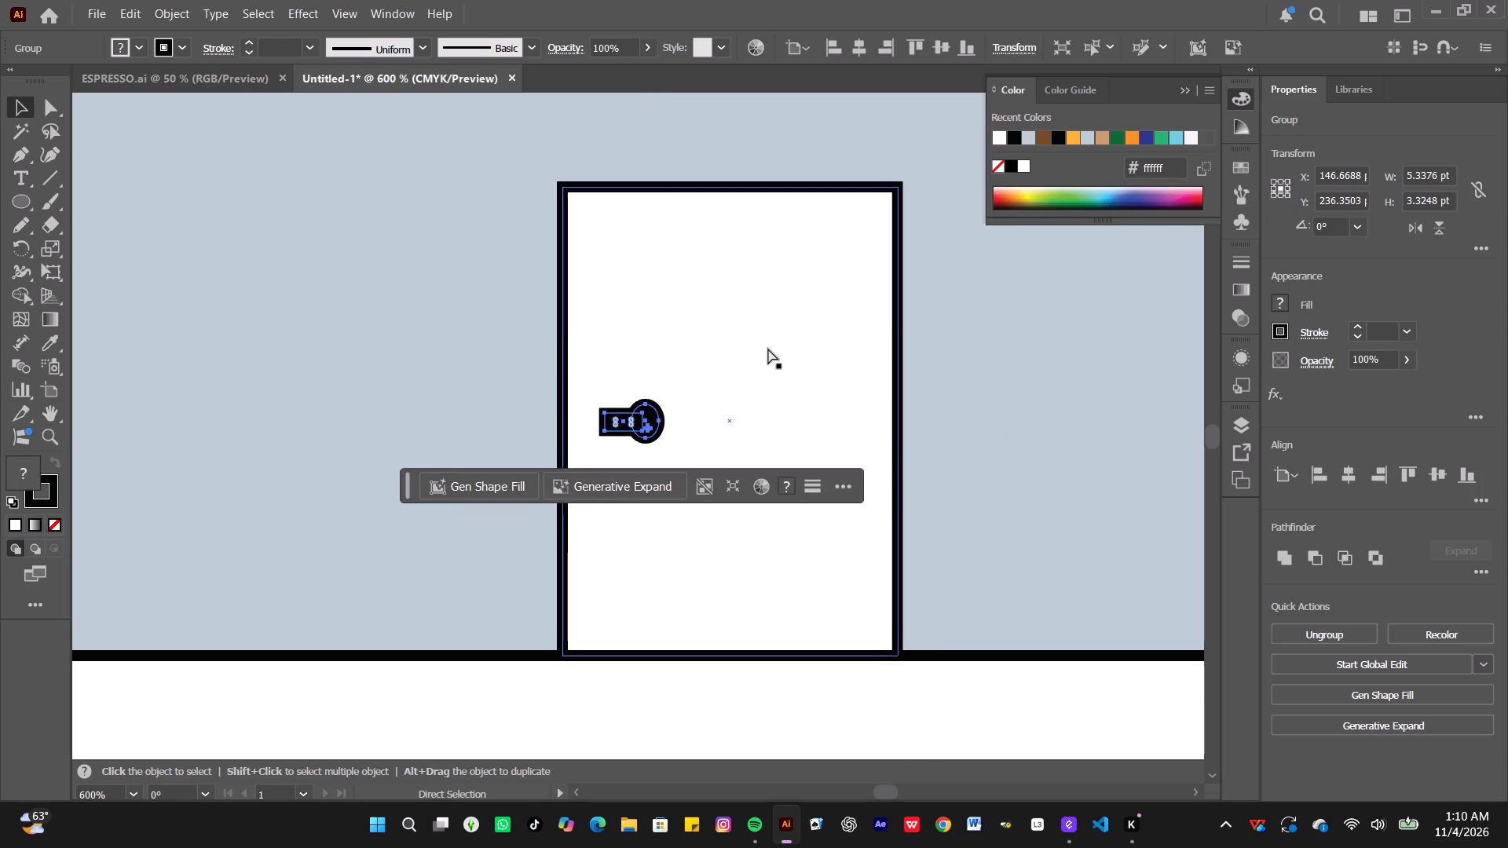
key(ctrl+minus)
key(ctrl+minus)
key(ctrl+minus)
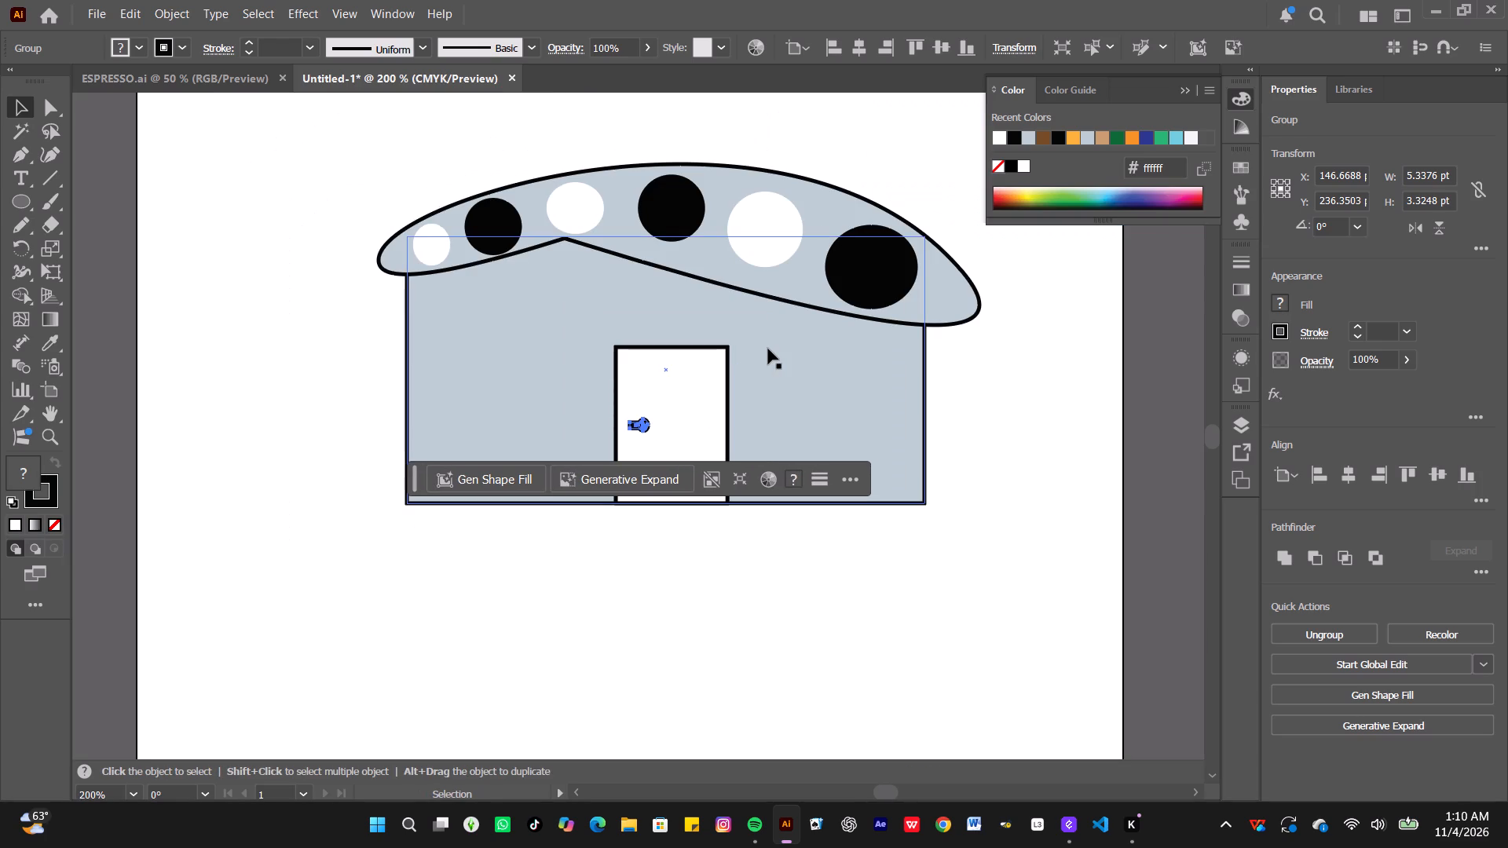
scroll(768, 349, left, 1)
scroll(768, 349, right, 1)
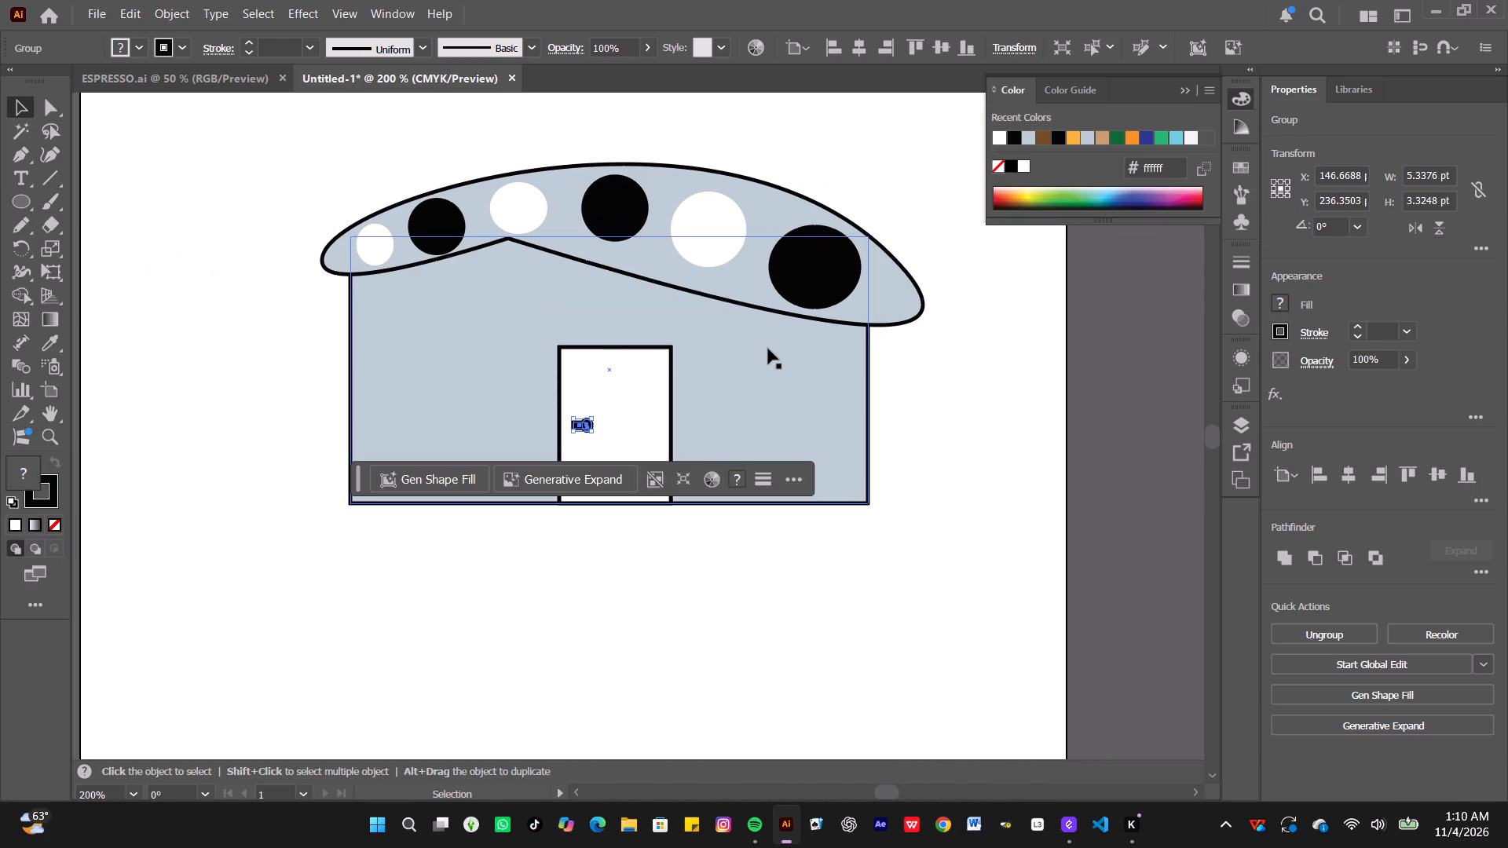
click(891, 379)
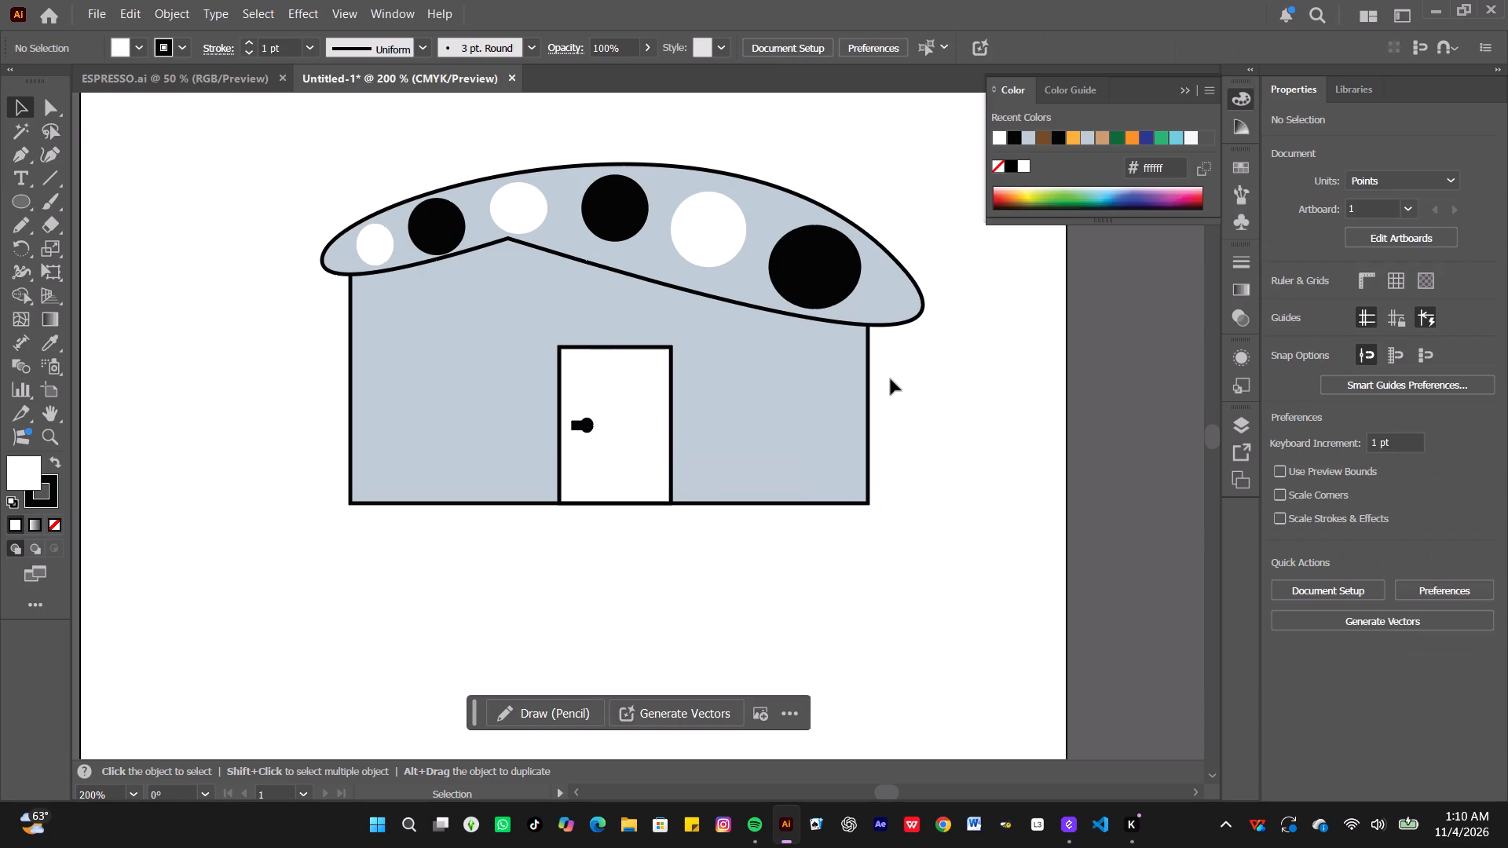
Collapse the floating color controls and draw a white rounded-rectangle window about 22.9 by 38.8 pt on the wall left of the door.
click(1185, 90)
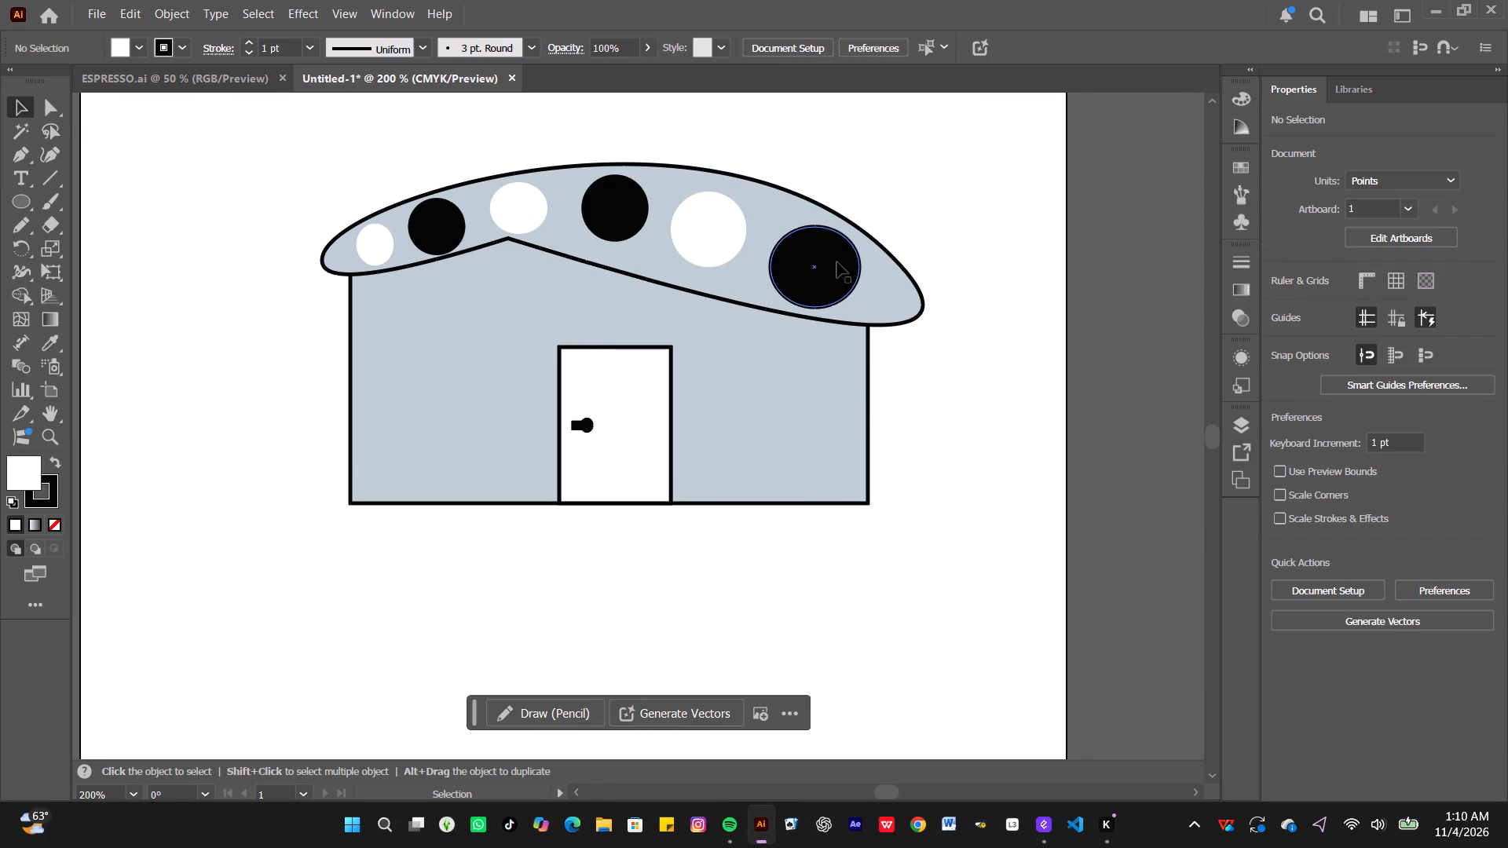
right_click(27, 205)
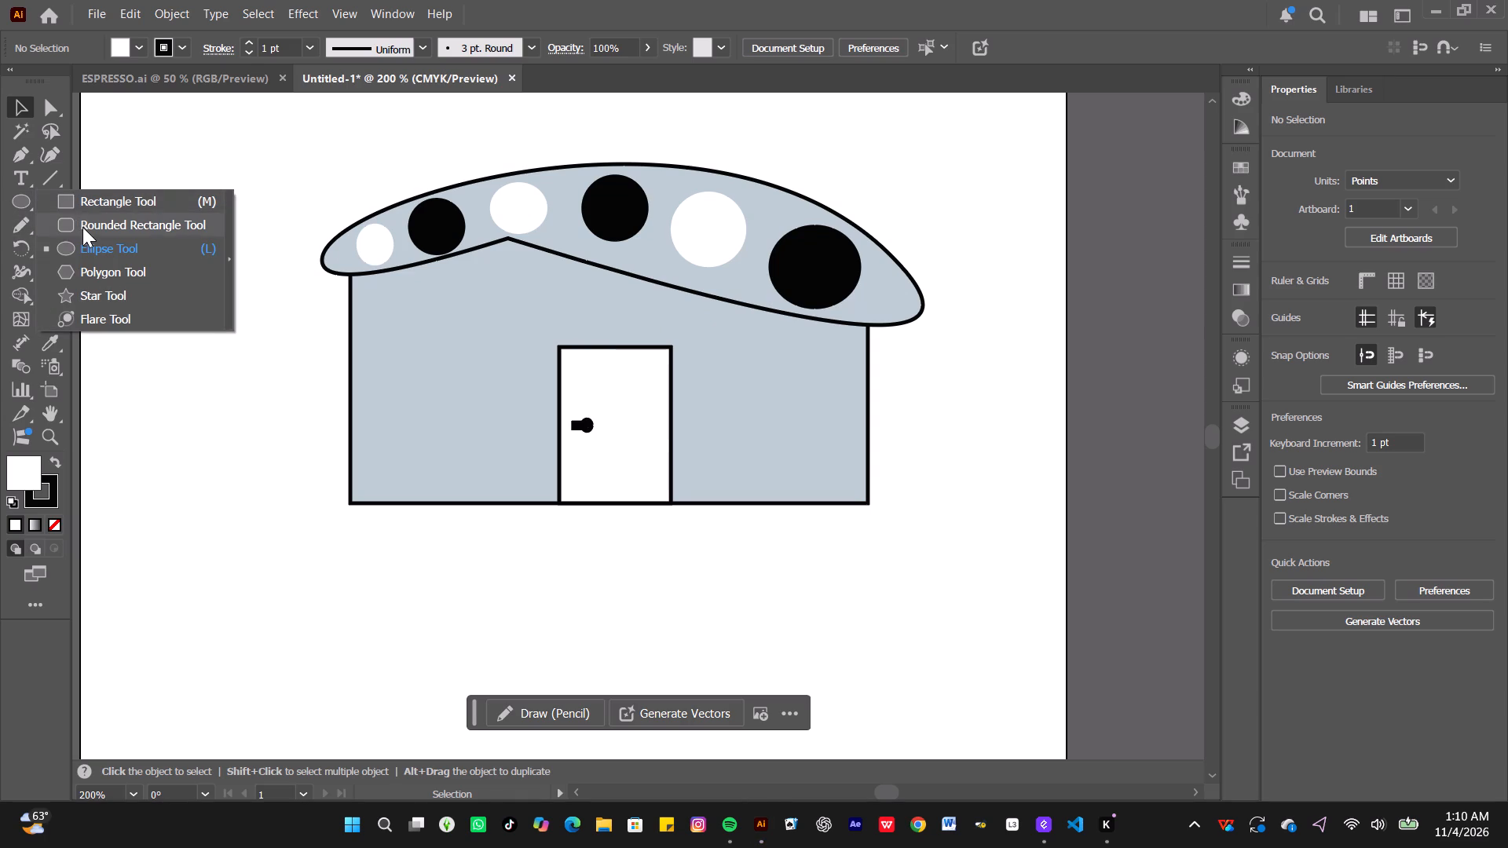
click(82, 227)
drag(400, 326, 468, 420)
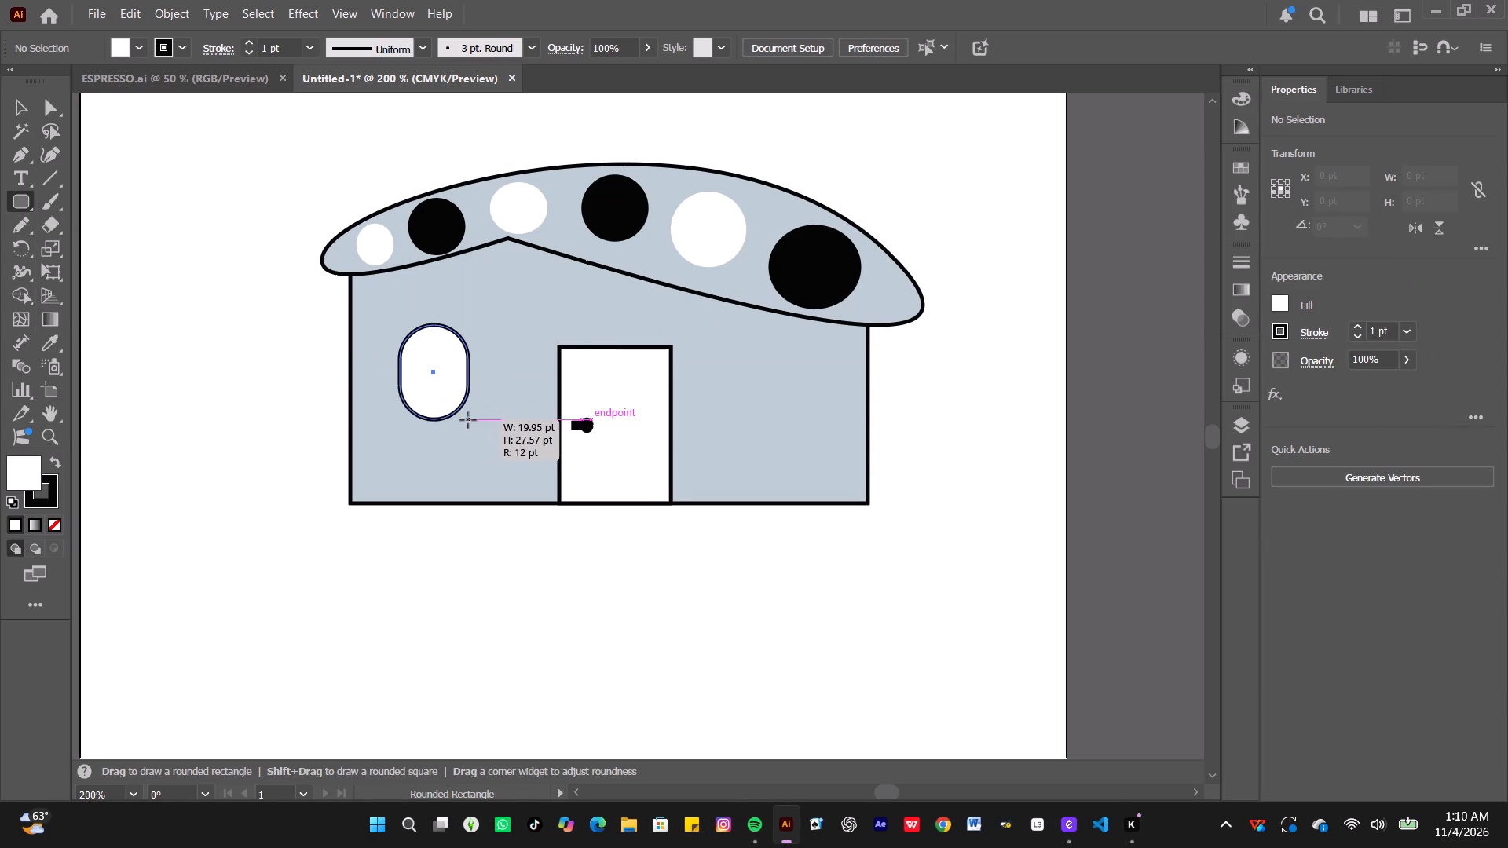
drag(468, 420, 474, 448)
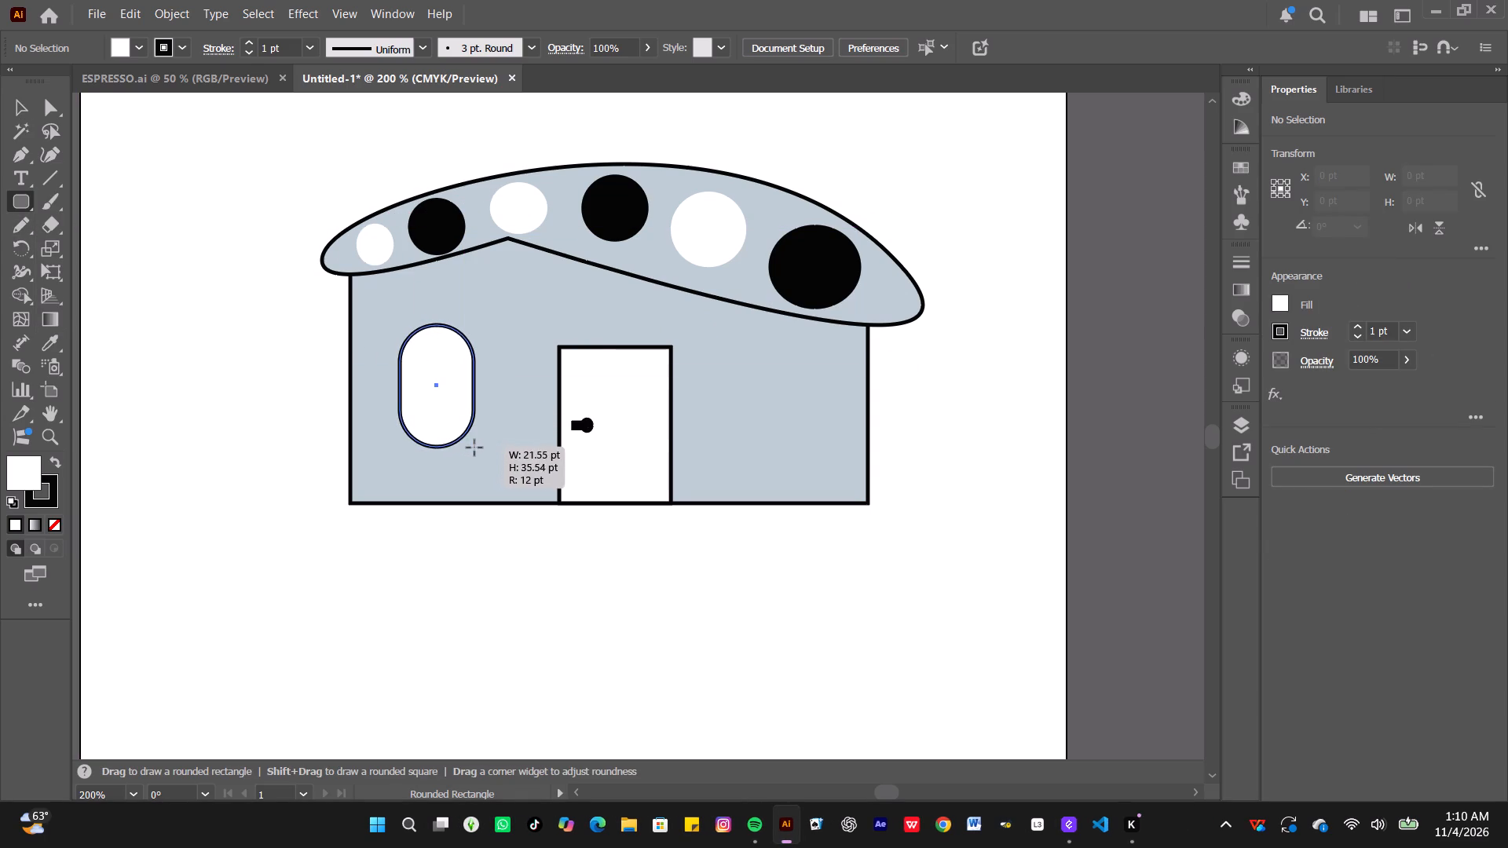
drag(474, 448, 478, 459)
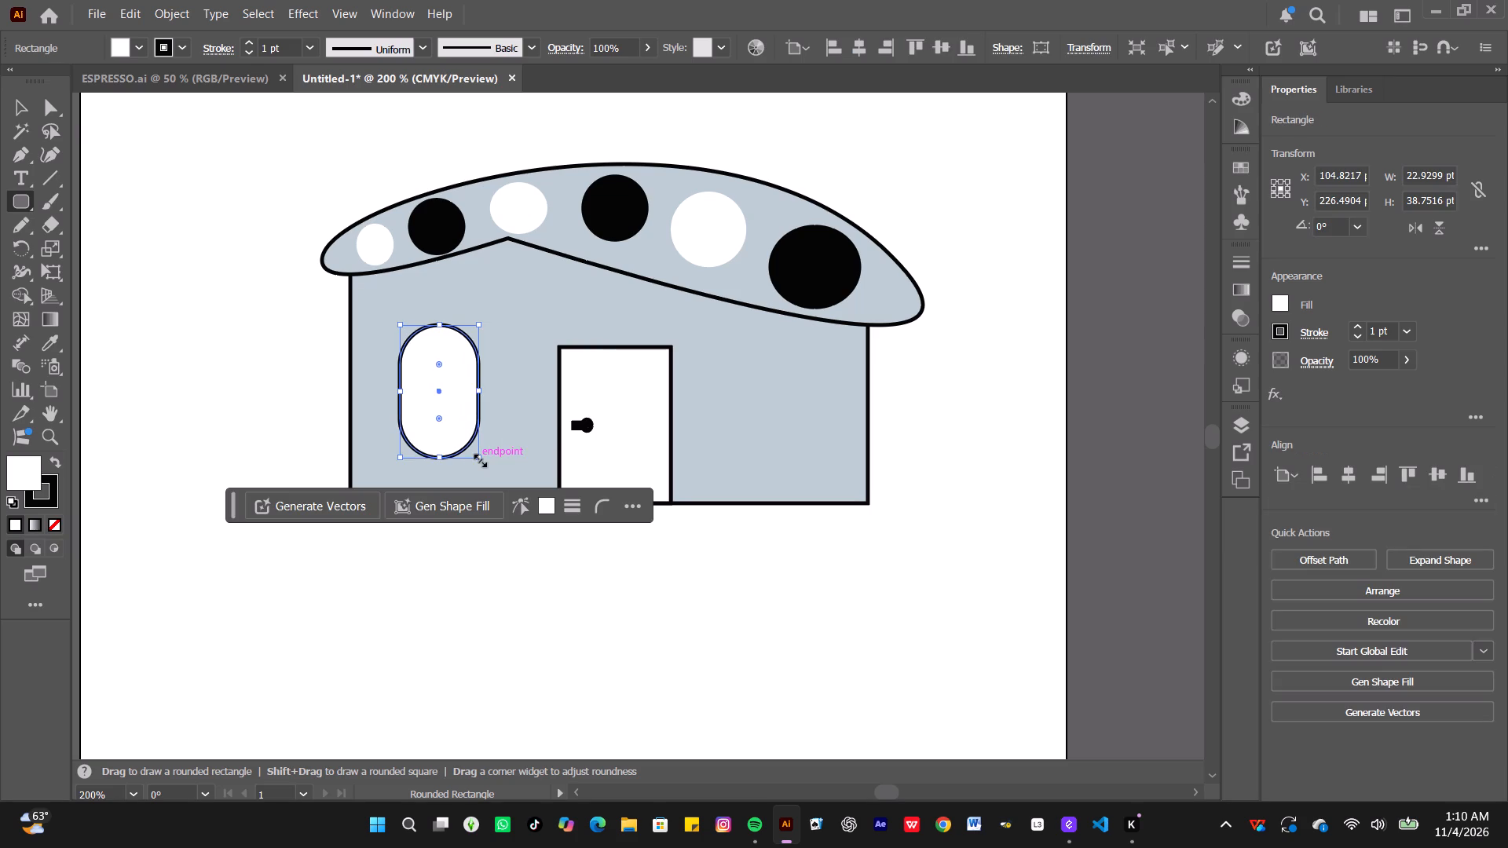
Draw a second white rounded-rectangle window about 23.4 by 40.1 pt on the wall right of the door.
drag(742, 360, 746, 403)
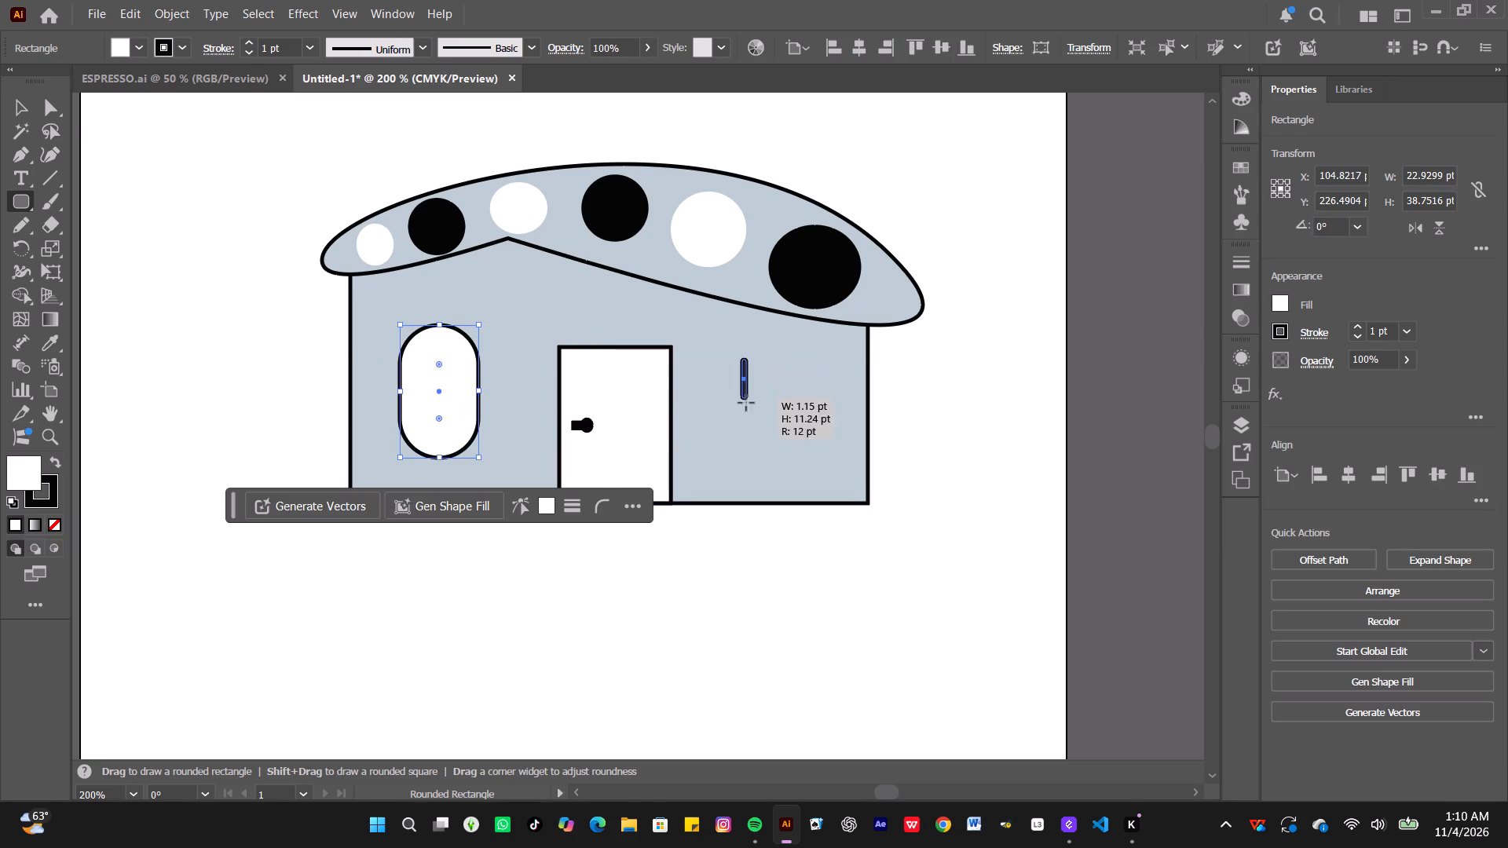
drag(746, 403, 822, 490)
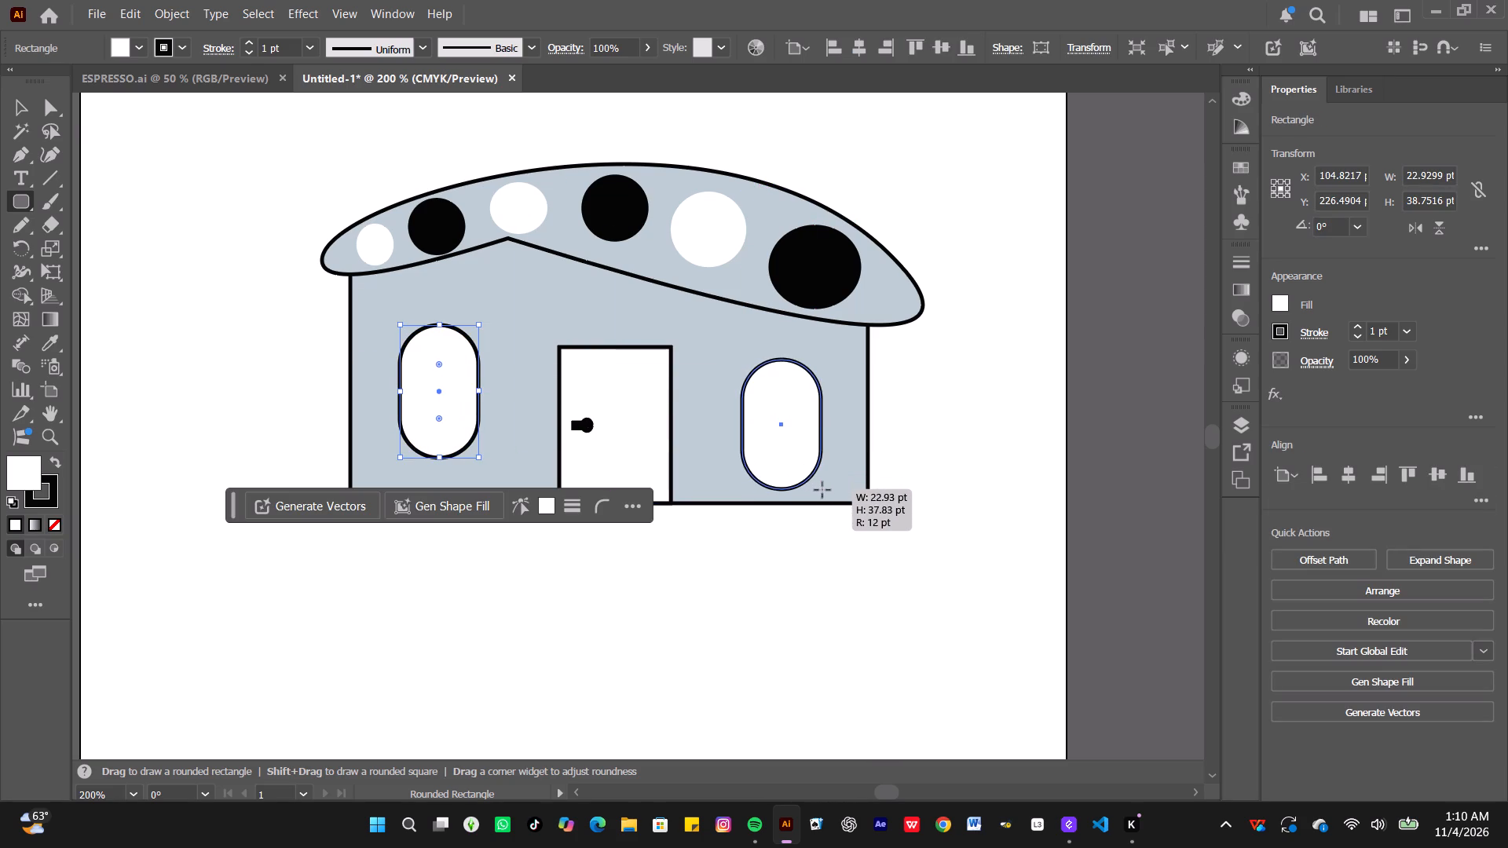
drag(822, 490, 822, 497)
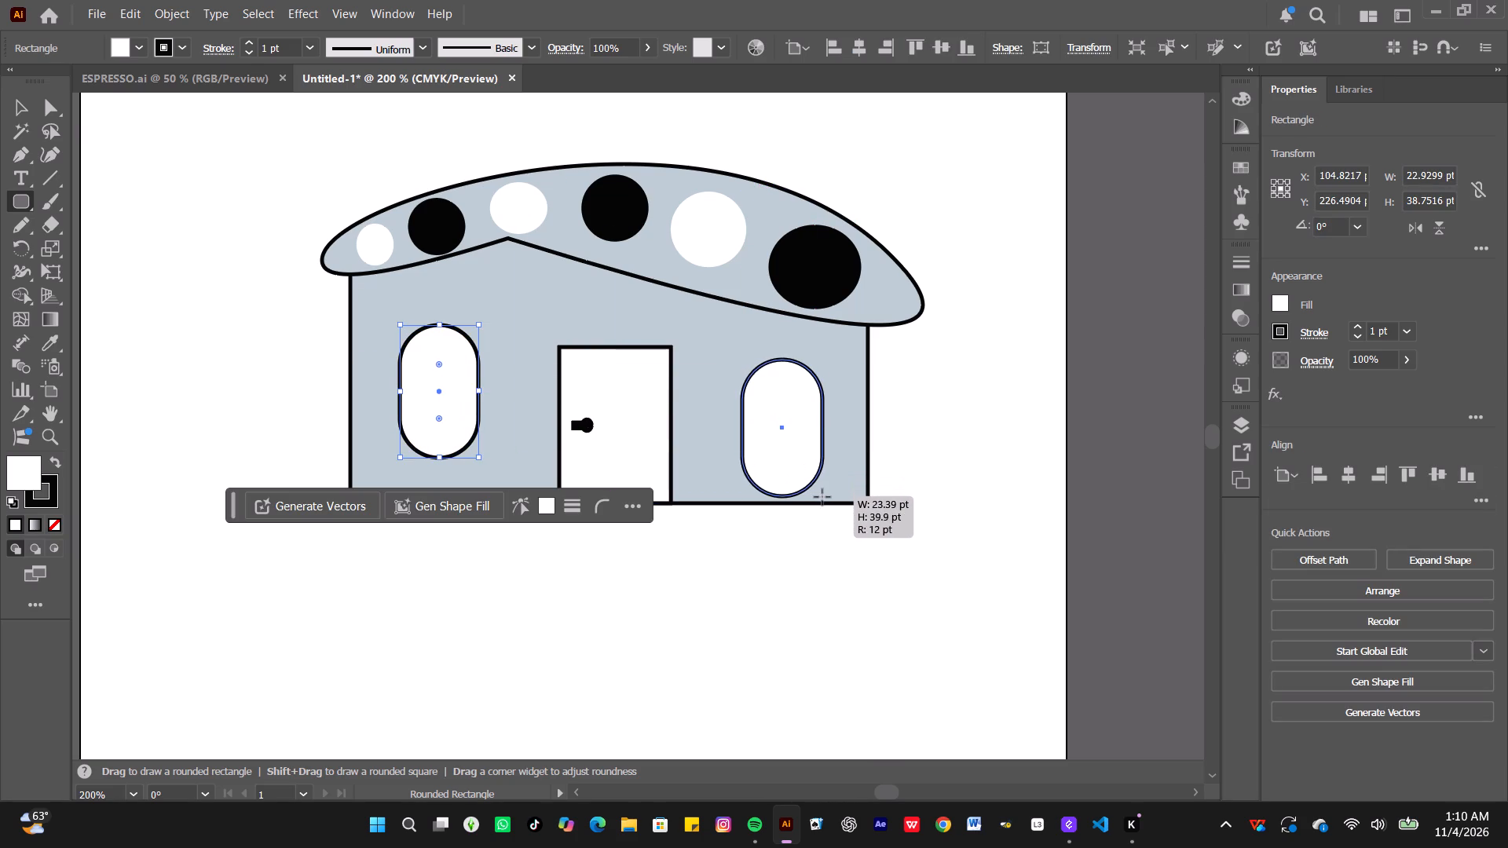
drag(822, 497, 822, 498)
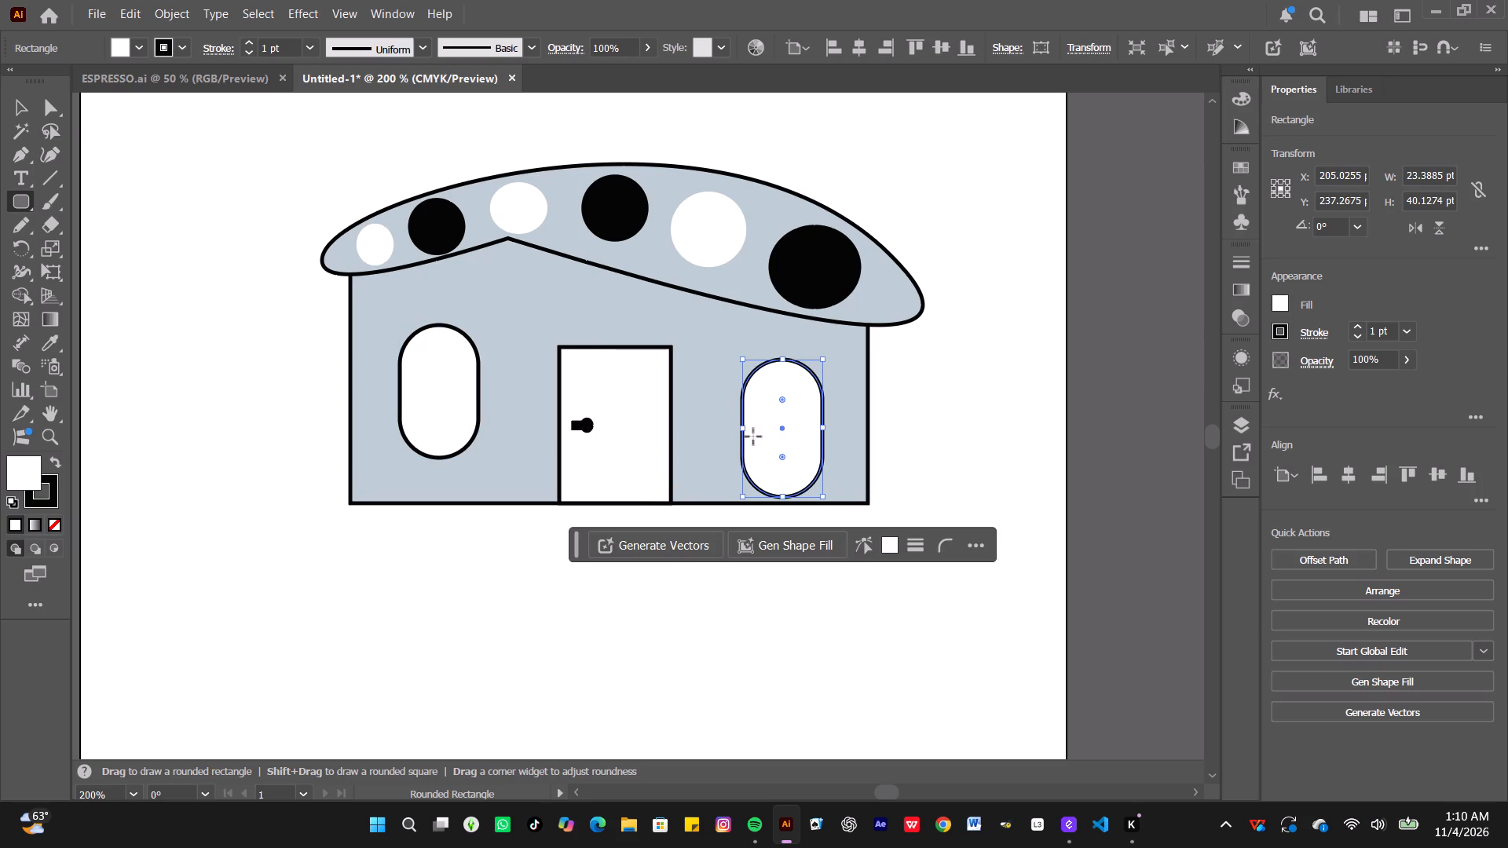
Move the window on the wall right of the door up level with the left window, to about X 204.57 pt, Y 227.18 pt.
click(20, 110)
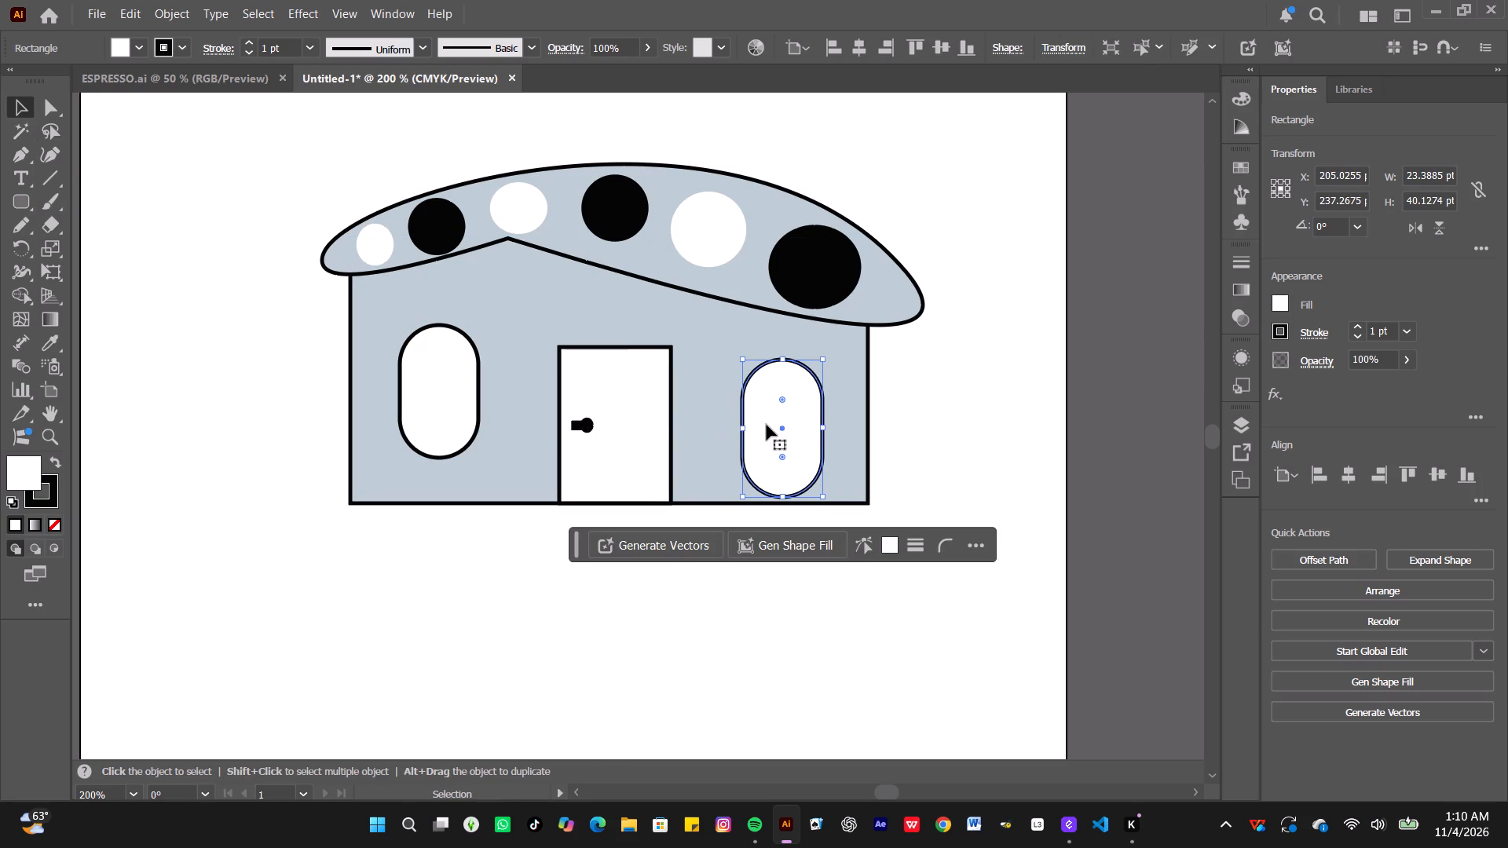
drag(767, 425, 767, 400)
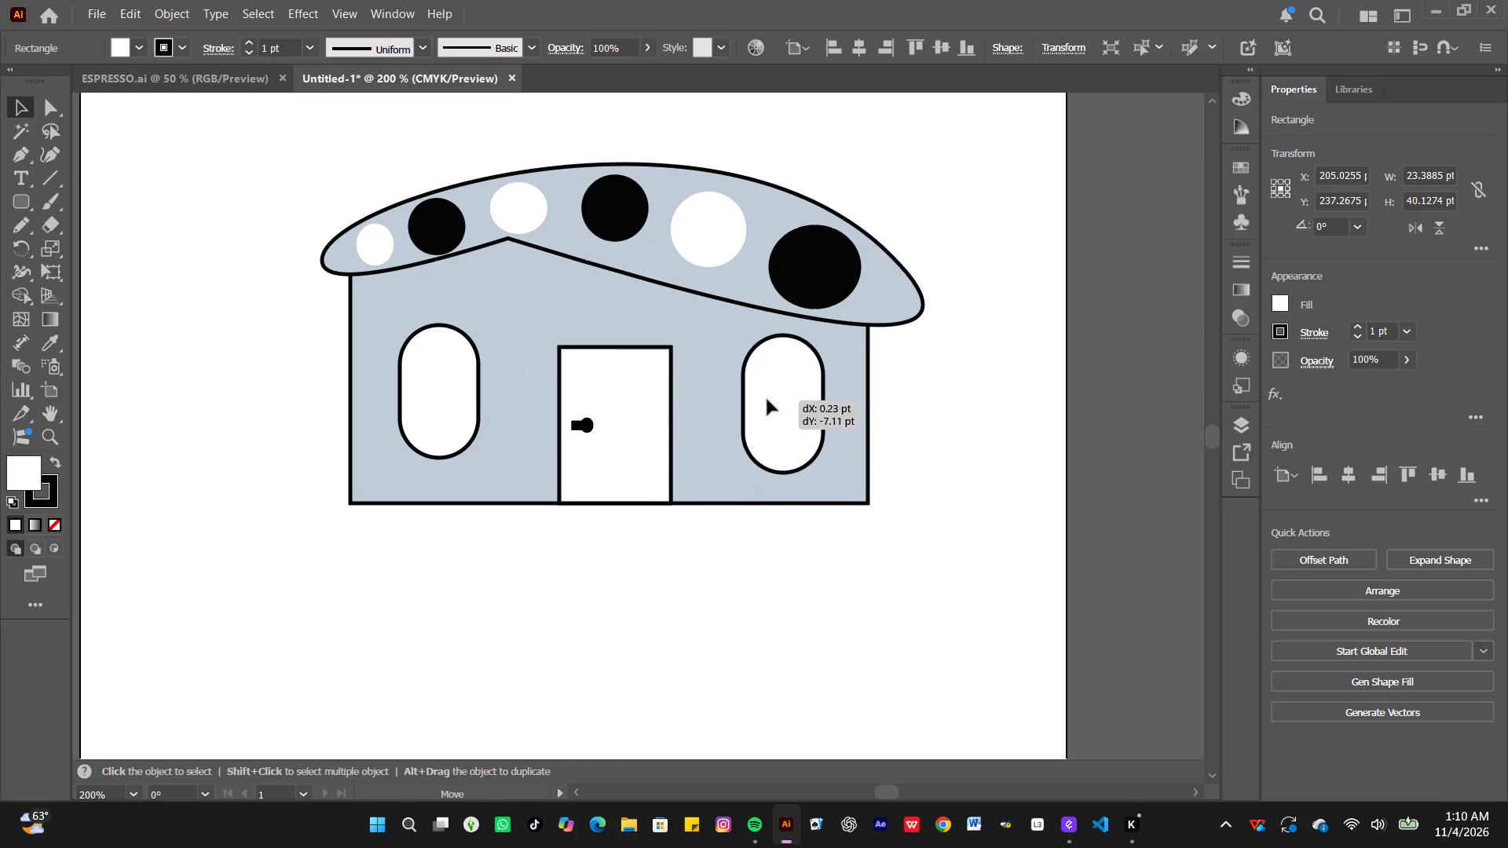
drag(767, 400, 767, 382)
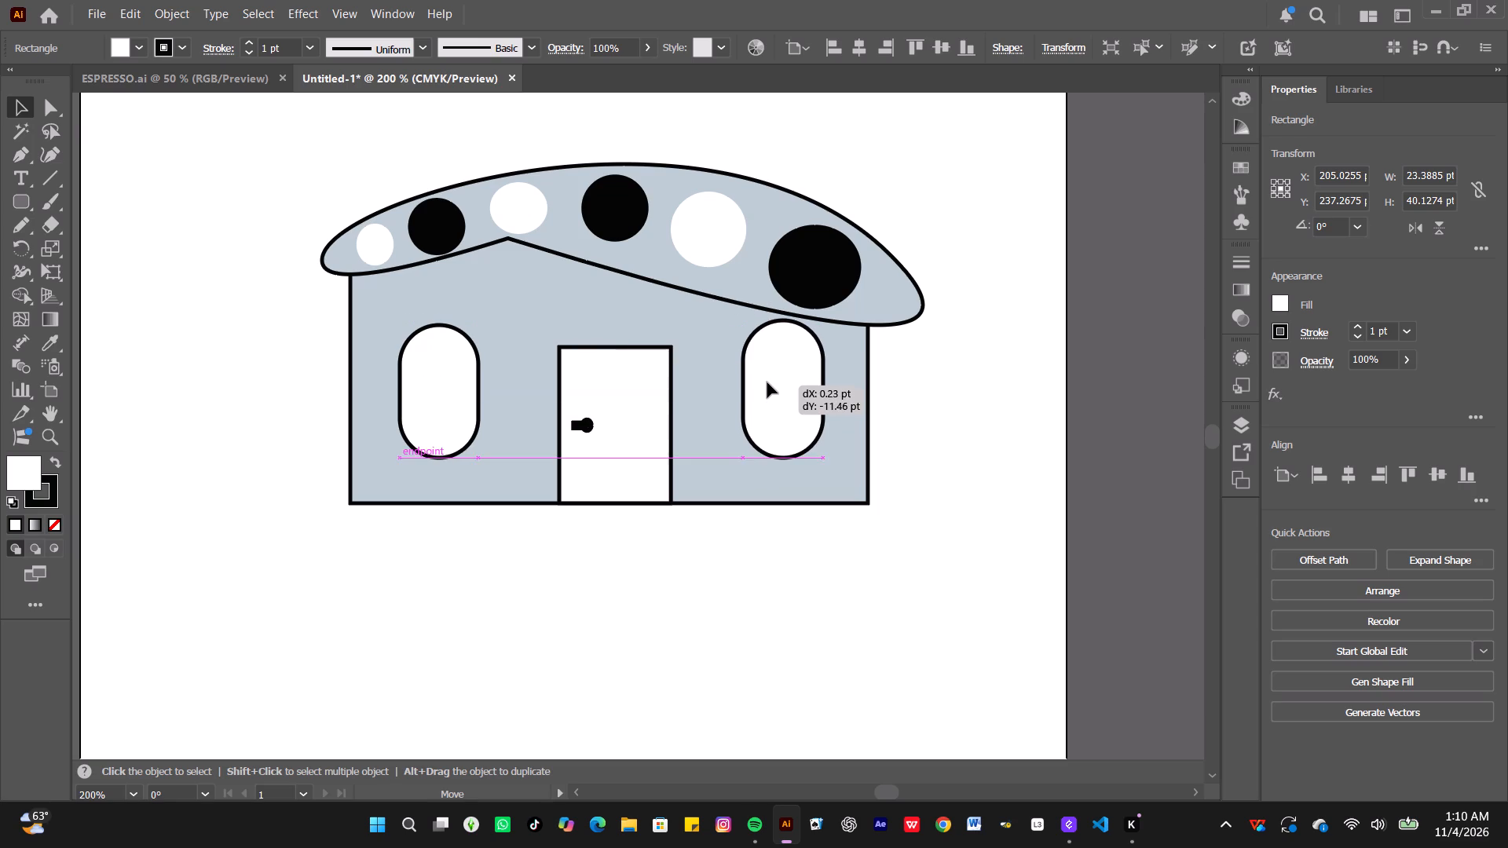
drag(767, 382, 765, 393)
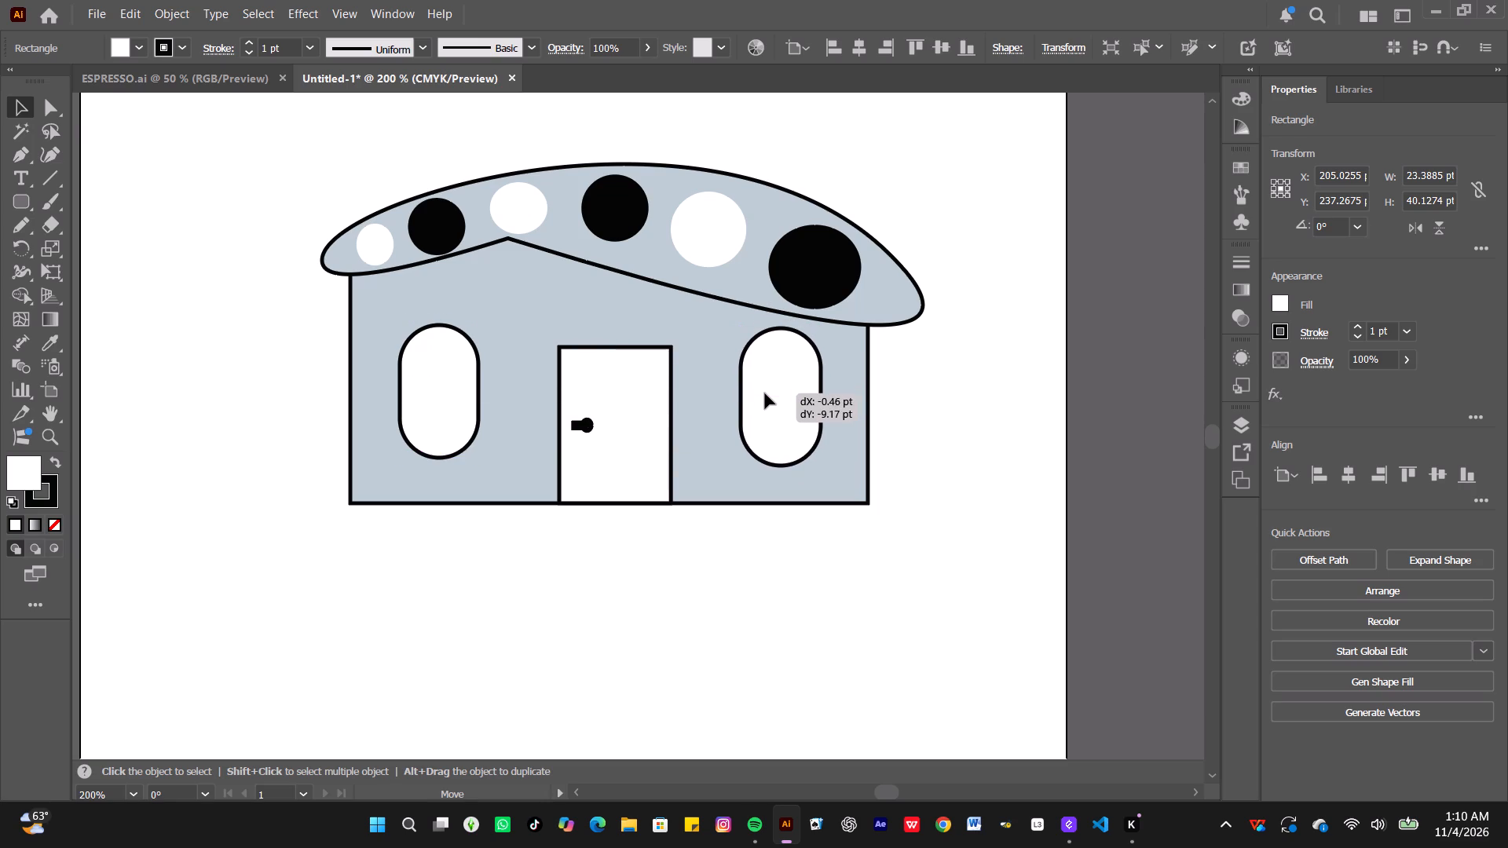
drag(765, 393, 763, 388)
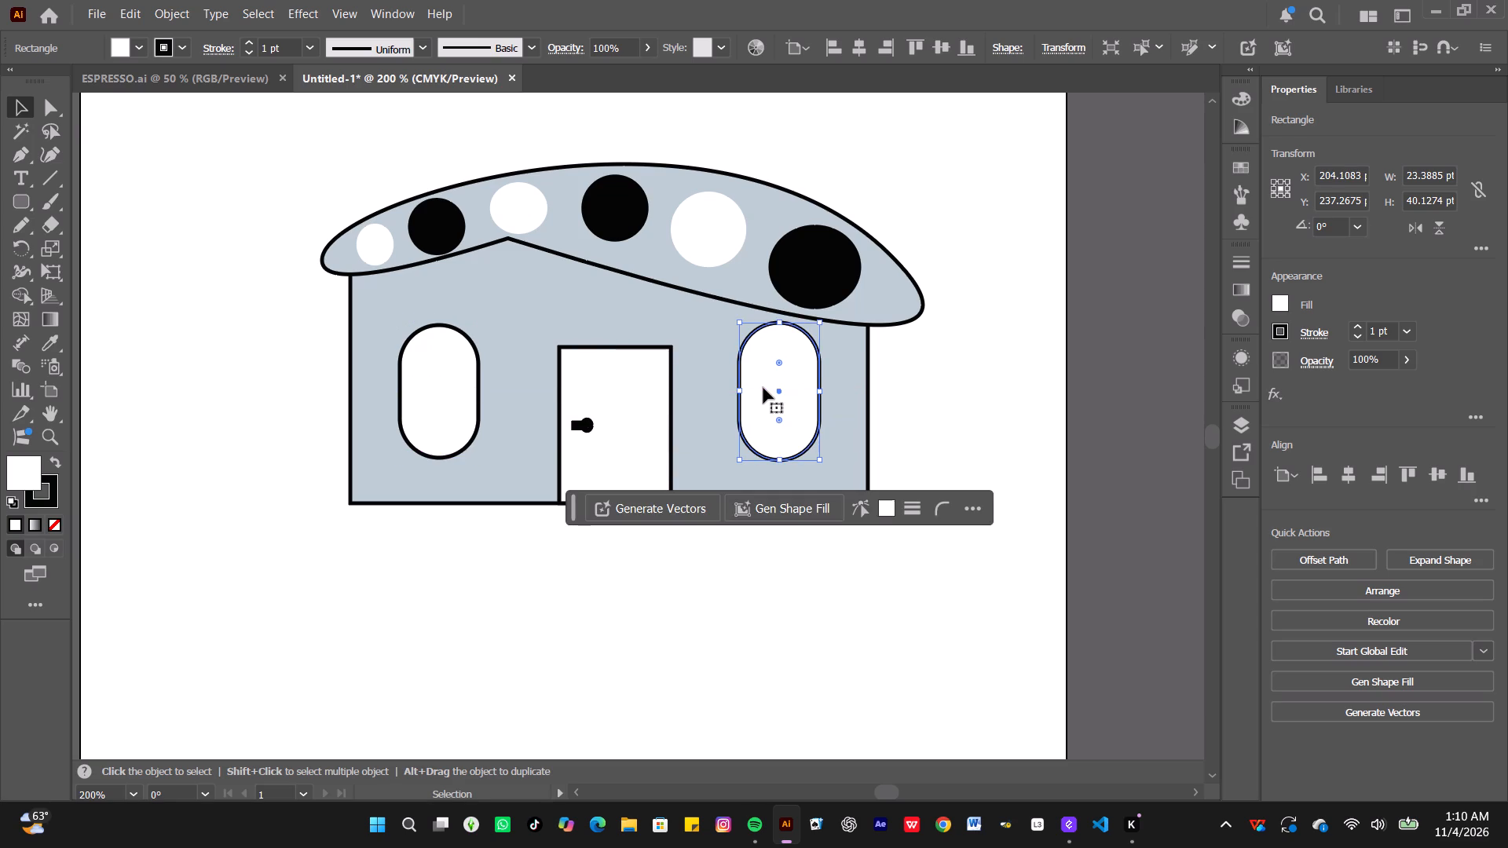
click(763, 388)
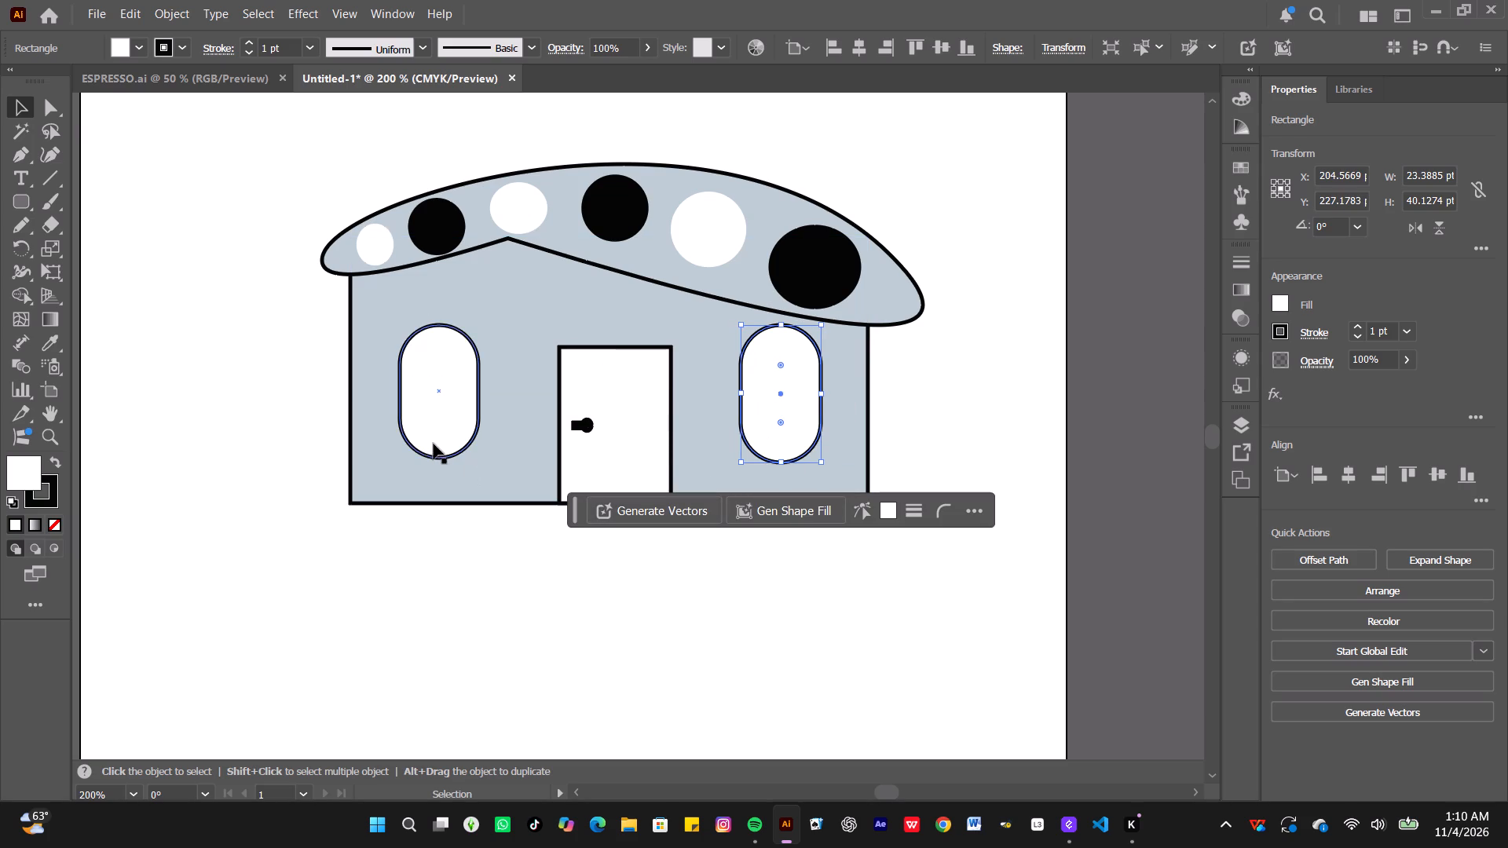
Shorten the right window from its bottom edge to about 38.75 pt high, matching the left window's base, and deselect it.
drag(777, 468, 775, 461)
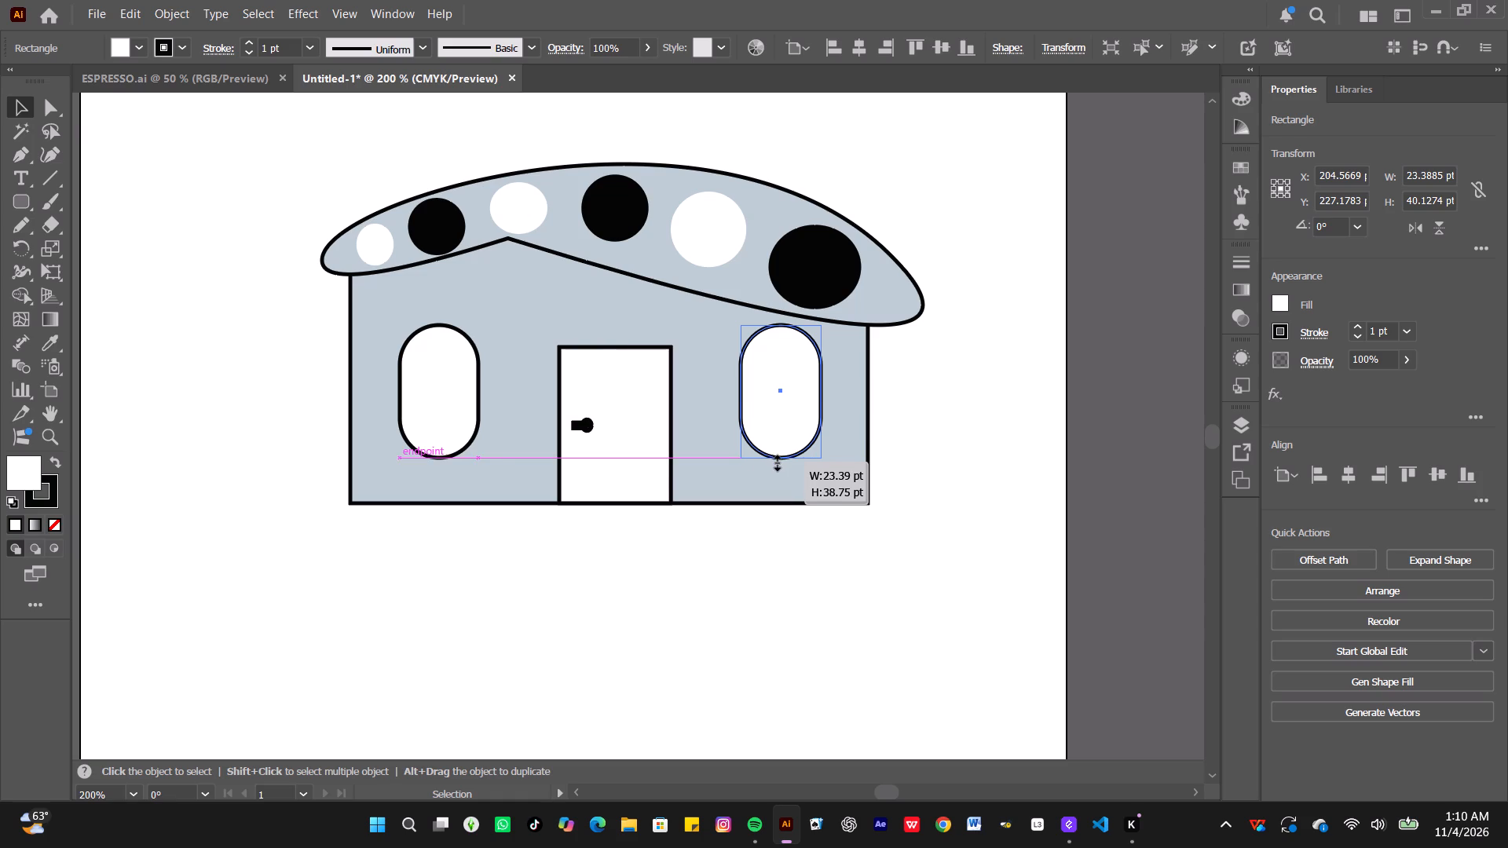
drag(775, 461, 781, 459)
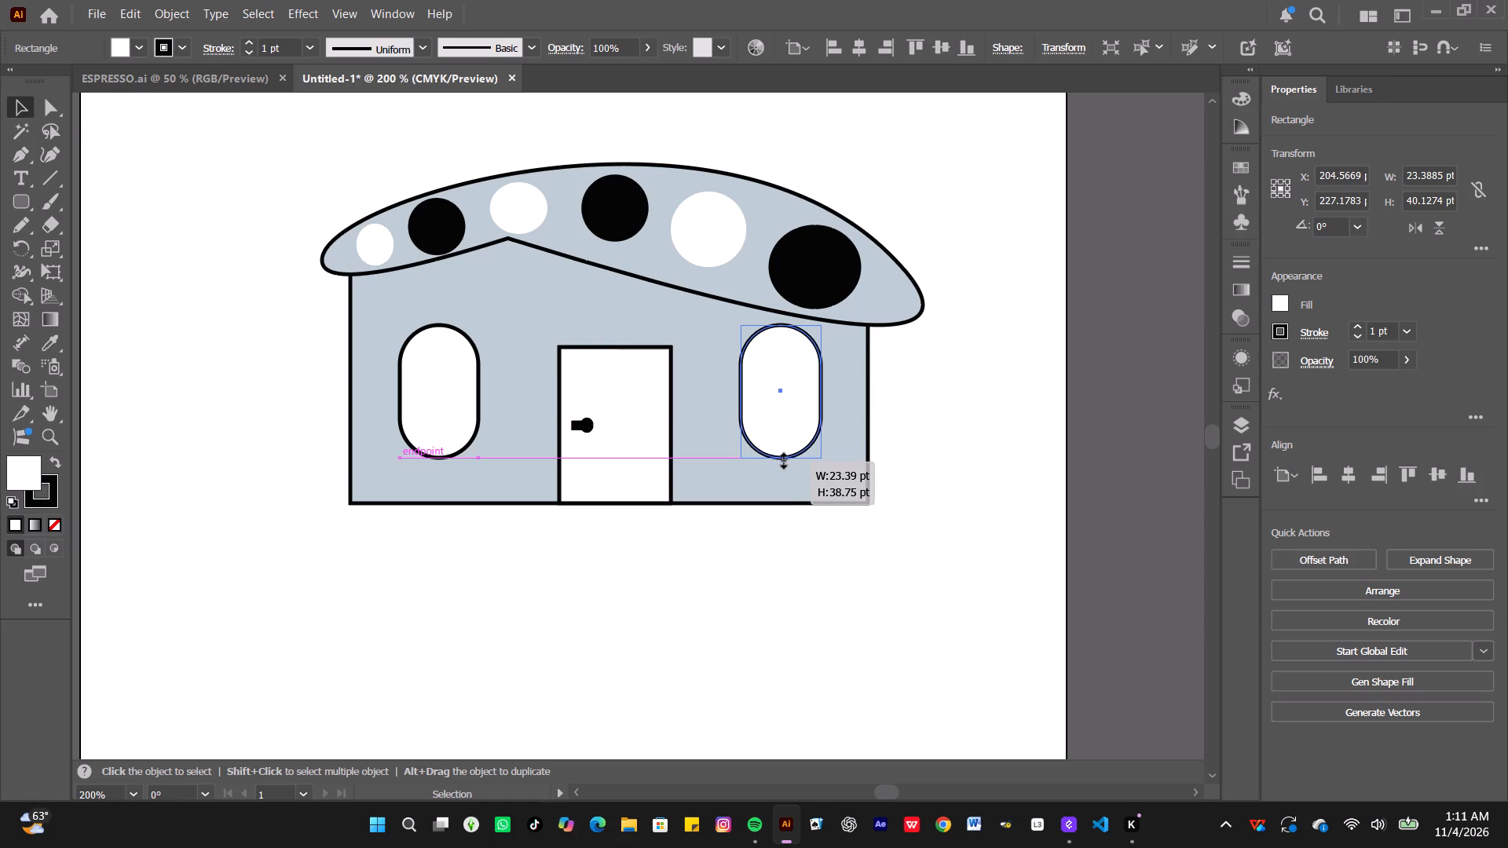
drag(781, 459, 781, 461)
click(781, 461)
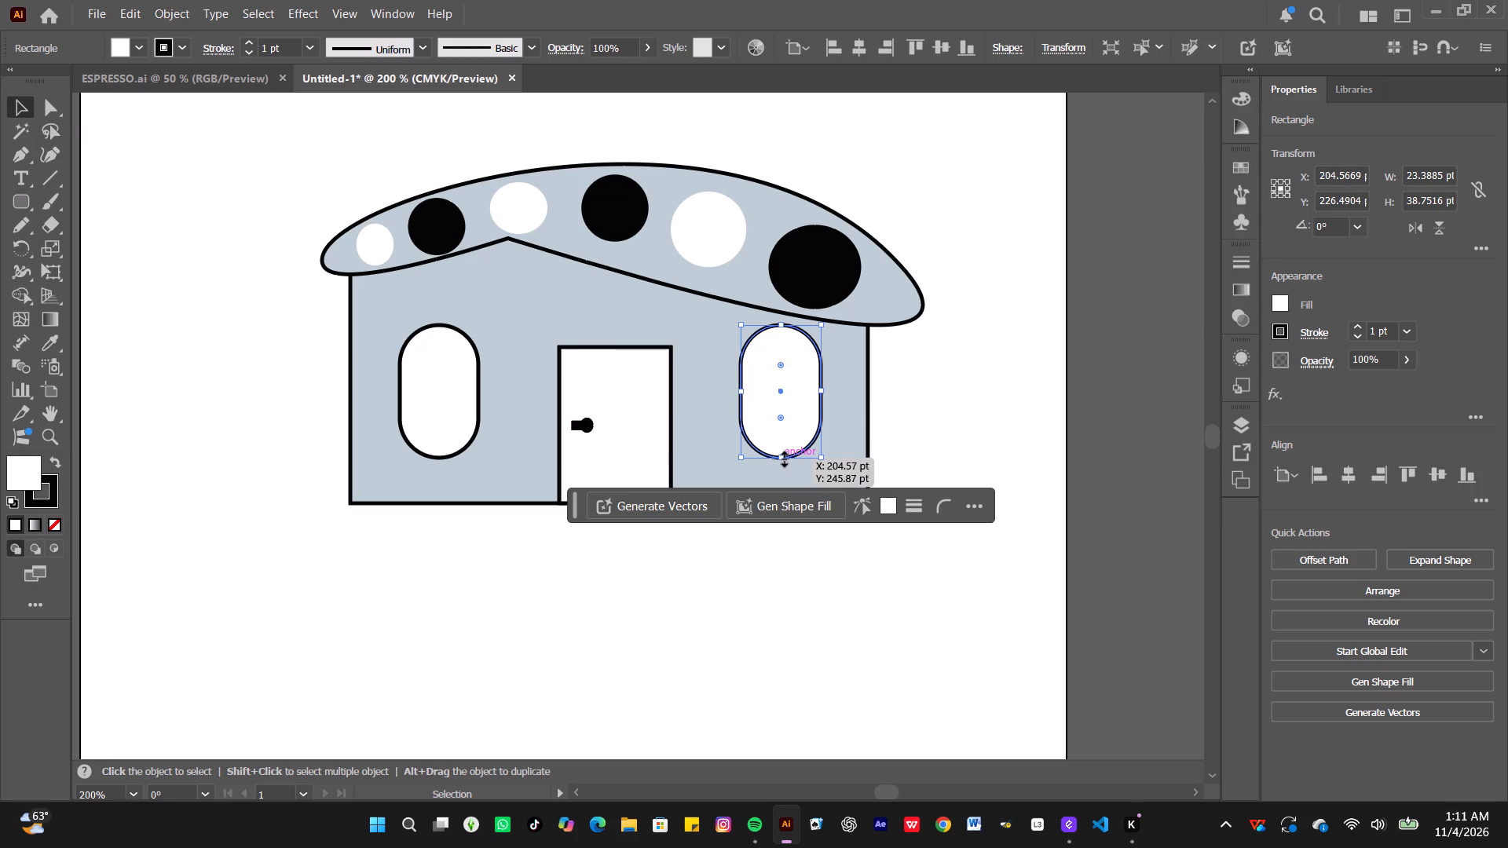
click(945, 413)
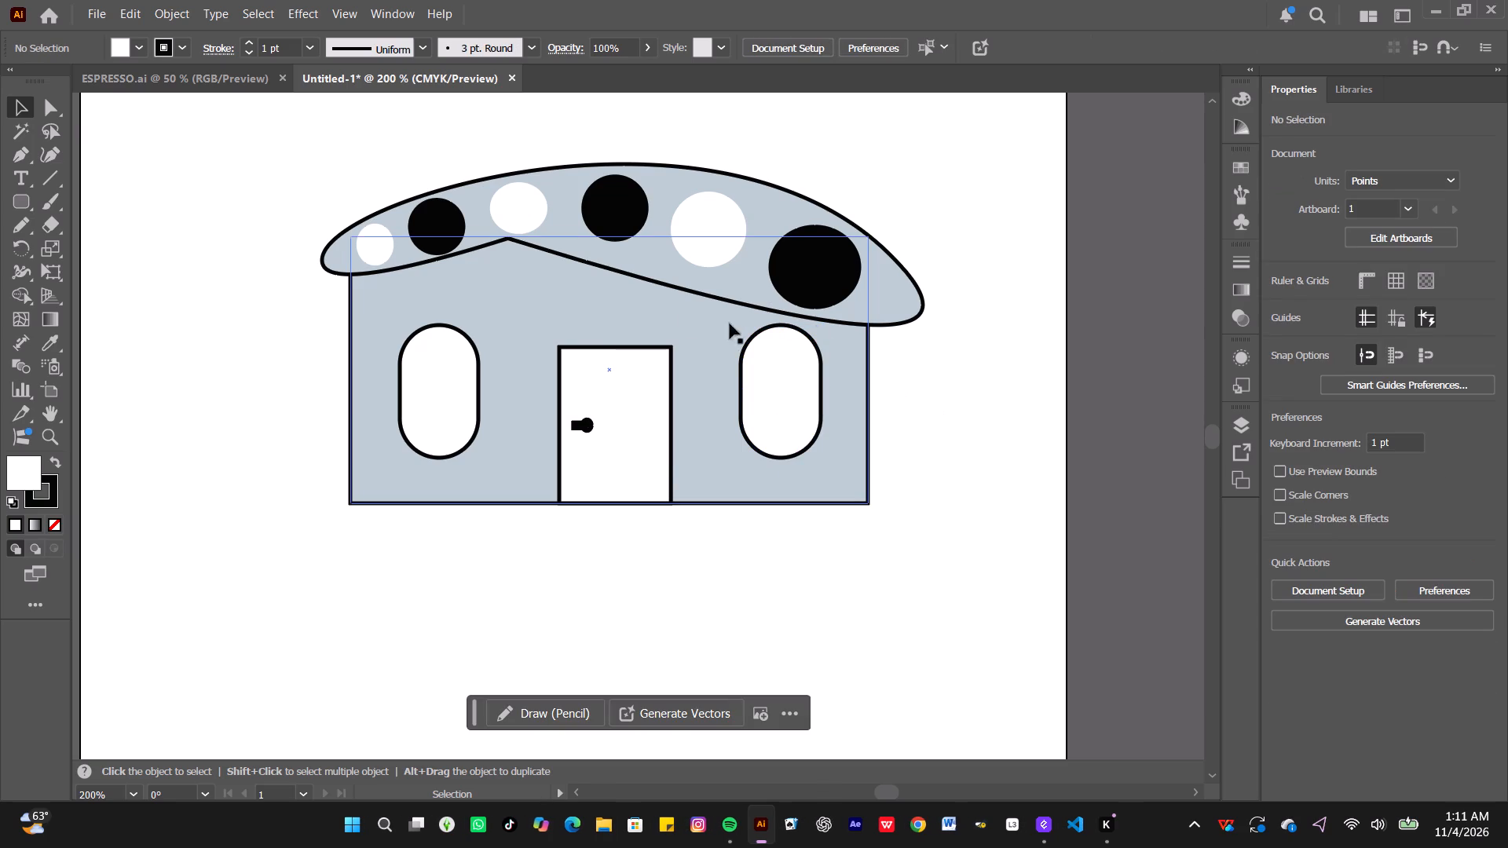
Group all the building's parts, including roof, circles, walls, door, handle and windows, and deselect the group.
click(39, 107)
drag(375, 148, 396, 261)
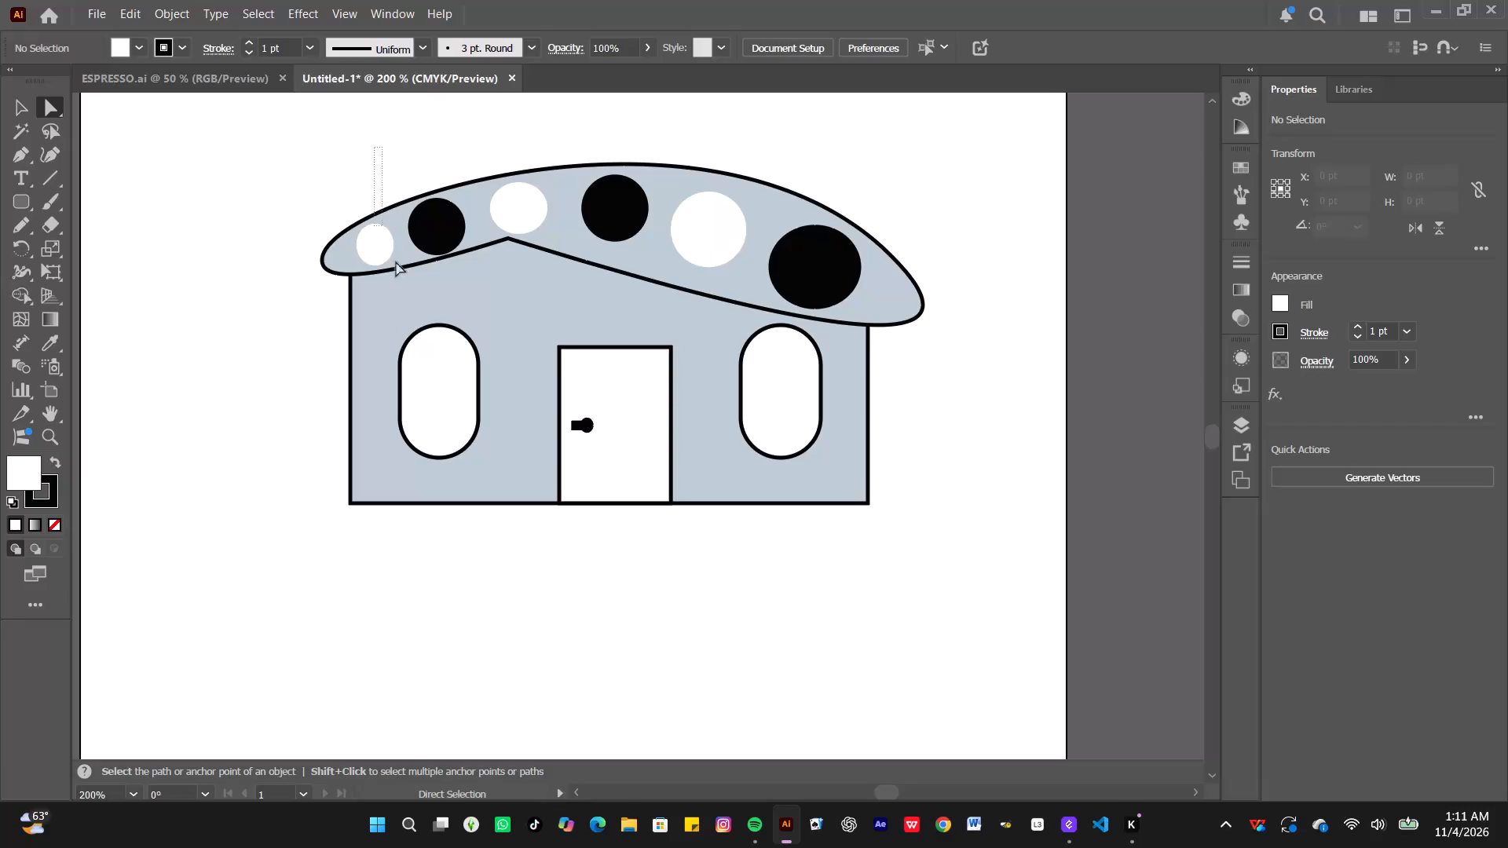
drag(396, 261, 994, 666)
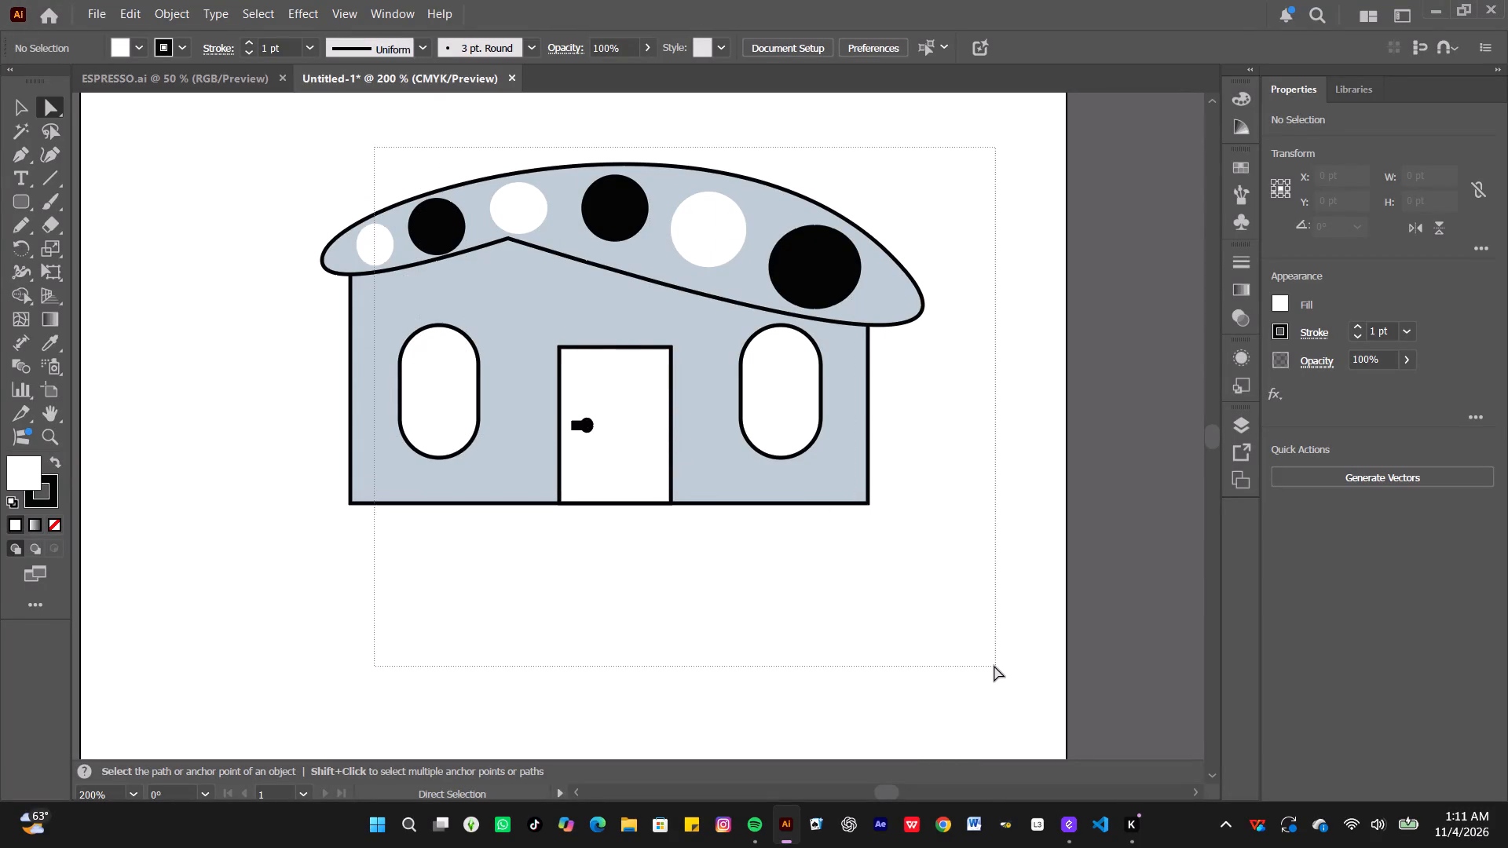
drag(994, 666, 992, 645)
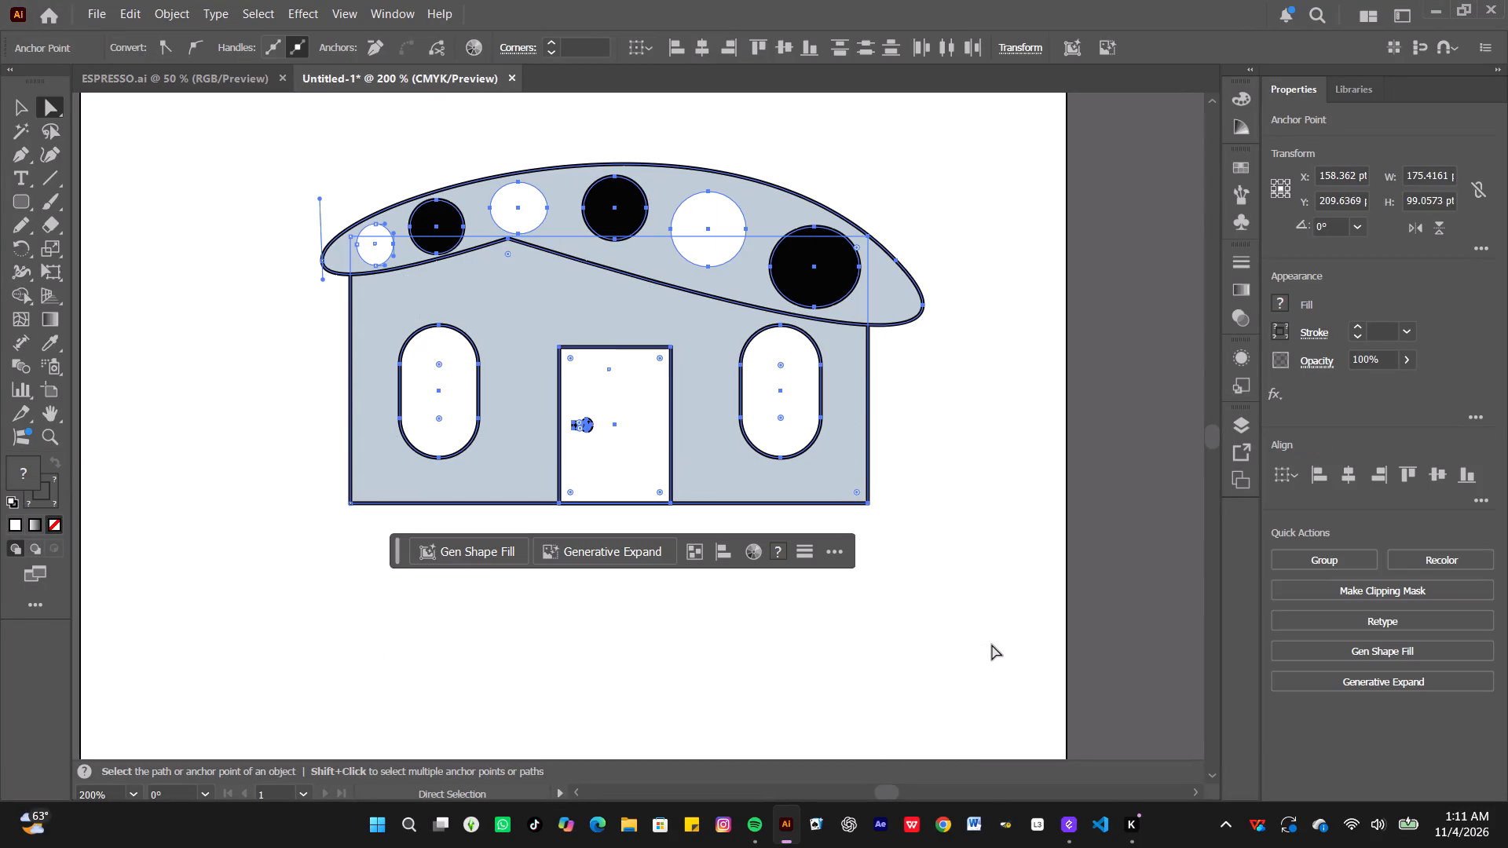
right_click(880, 451)
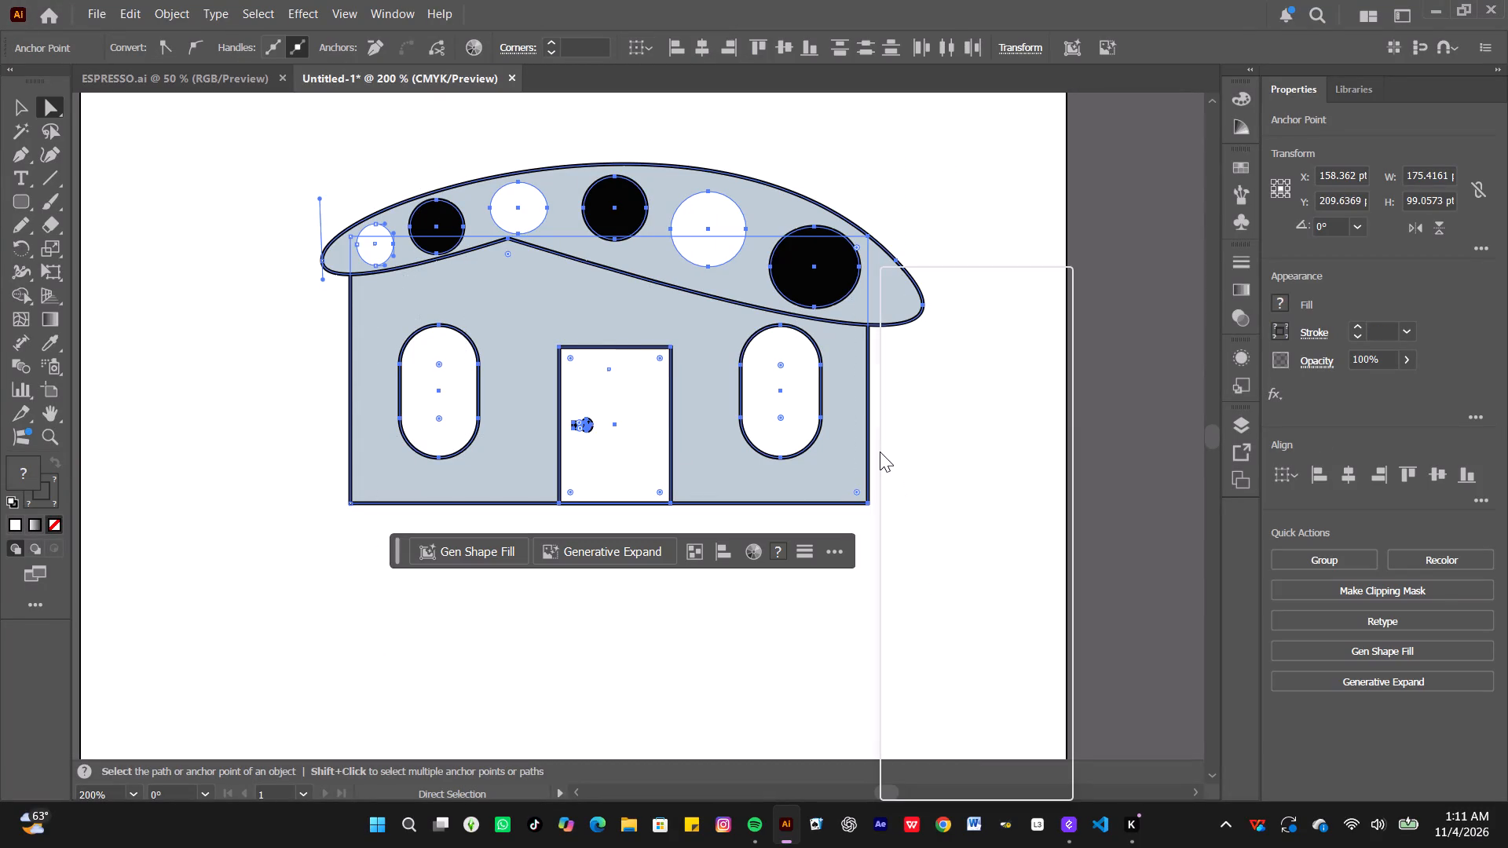
click(986, 553)
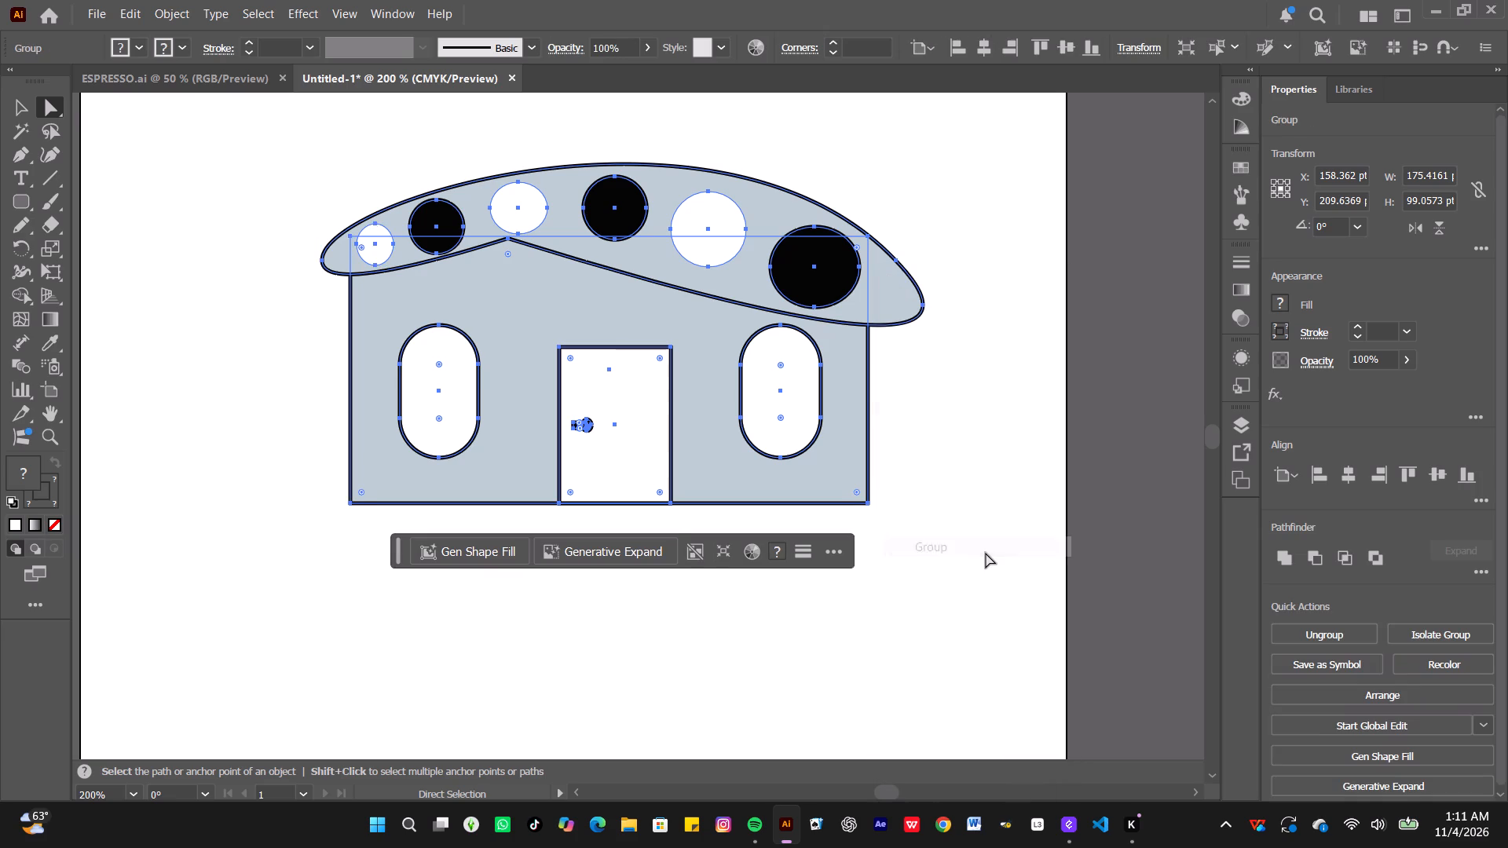
click(943, 461)
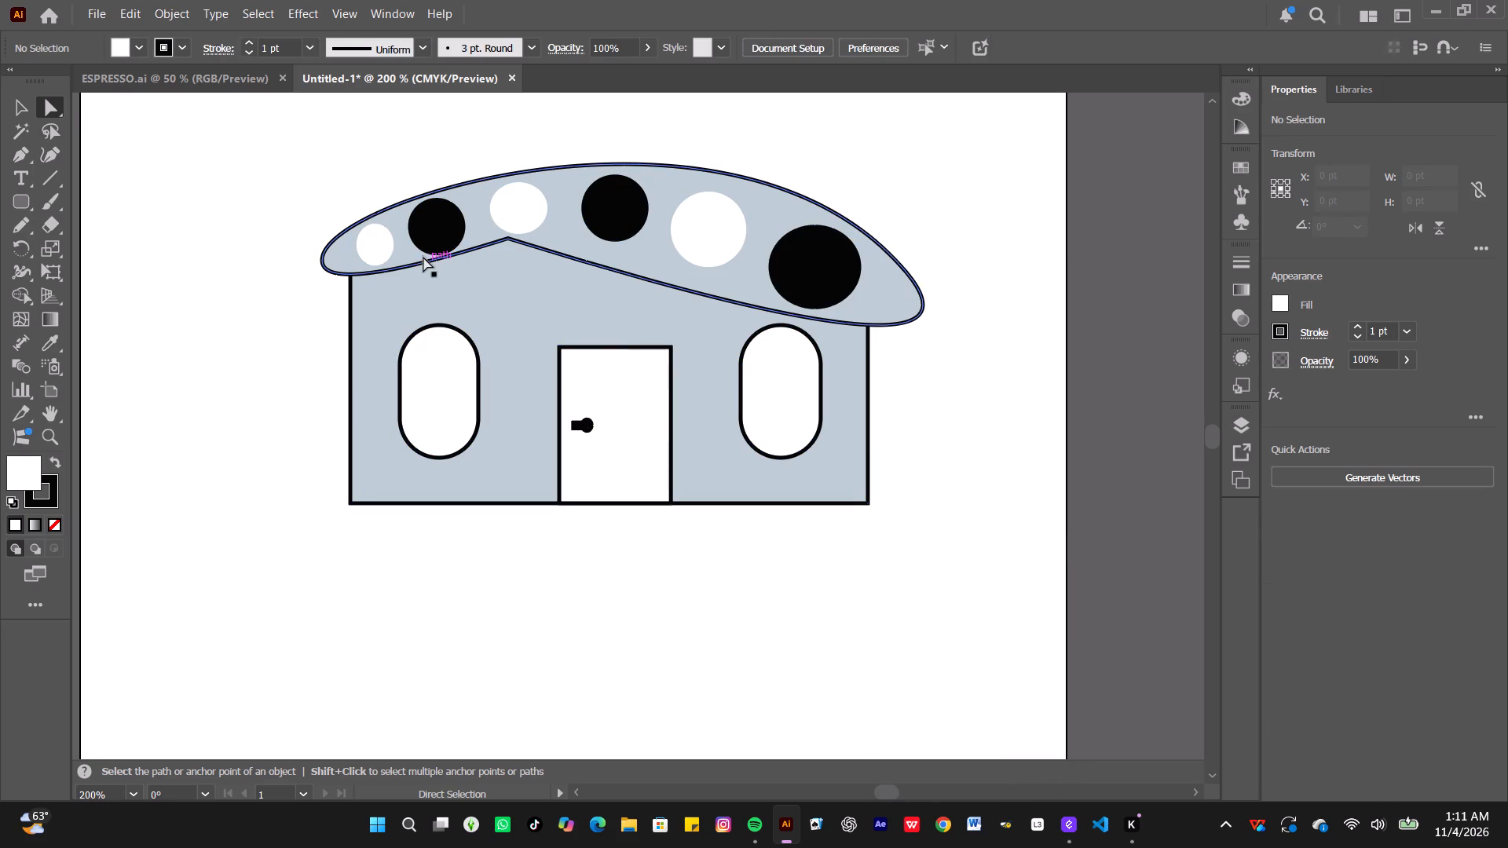
Move the building group down the artboard to about X 143 pt, Y 261.23 pt, leaving empty space above the roof.
click(21, 107)
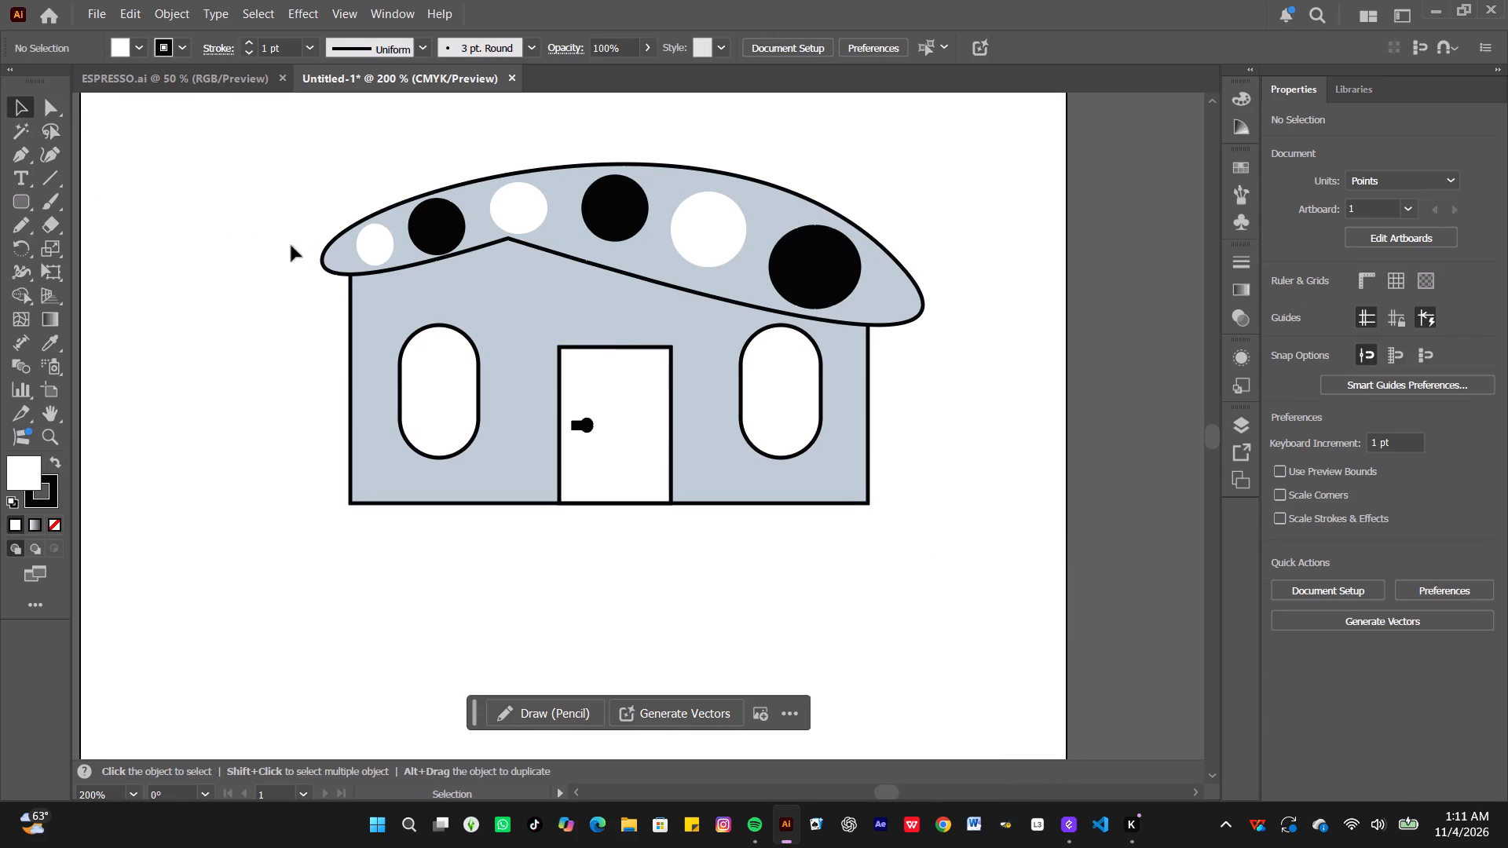
click(501, 285)
drag(501, 285, 495, 298)
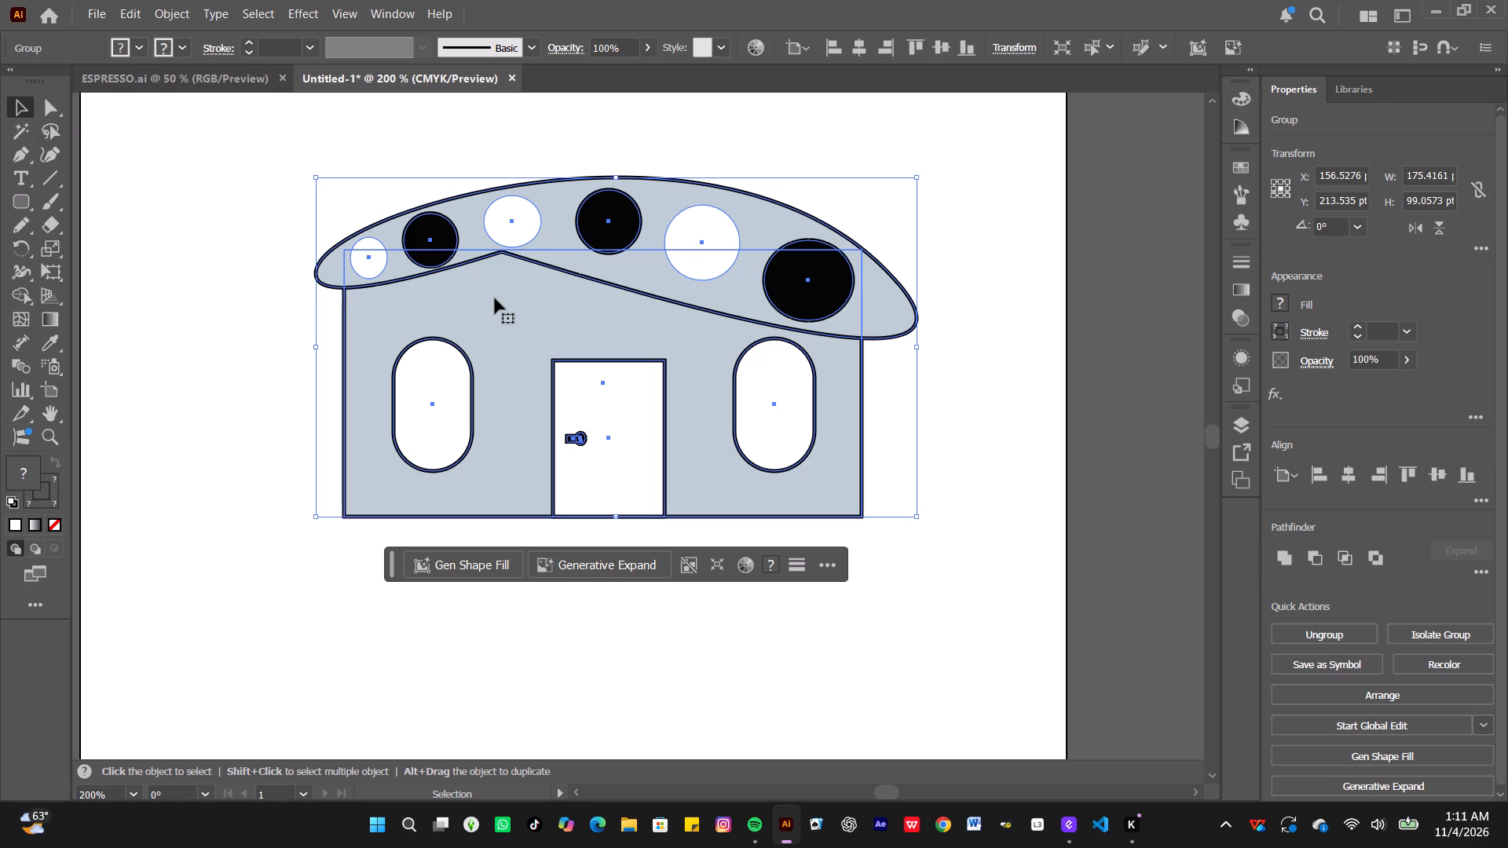
click(483, 270)
click(778, 411)
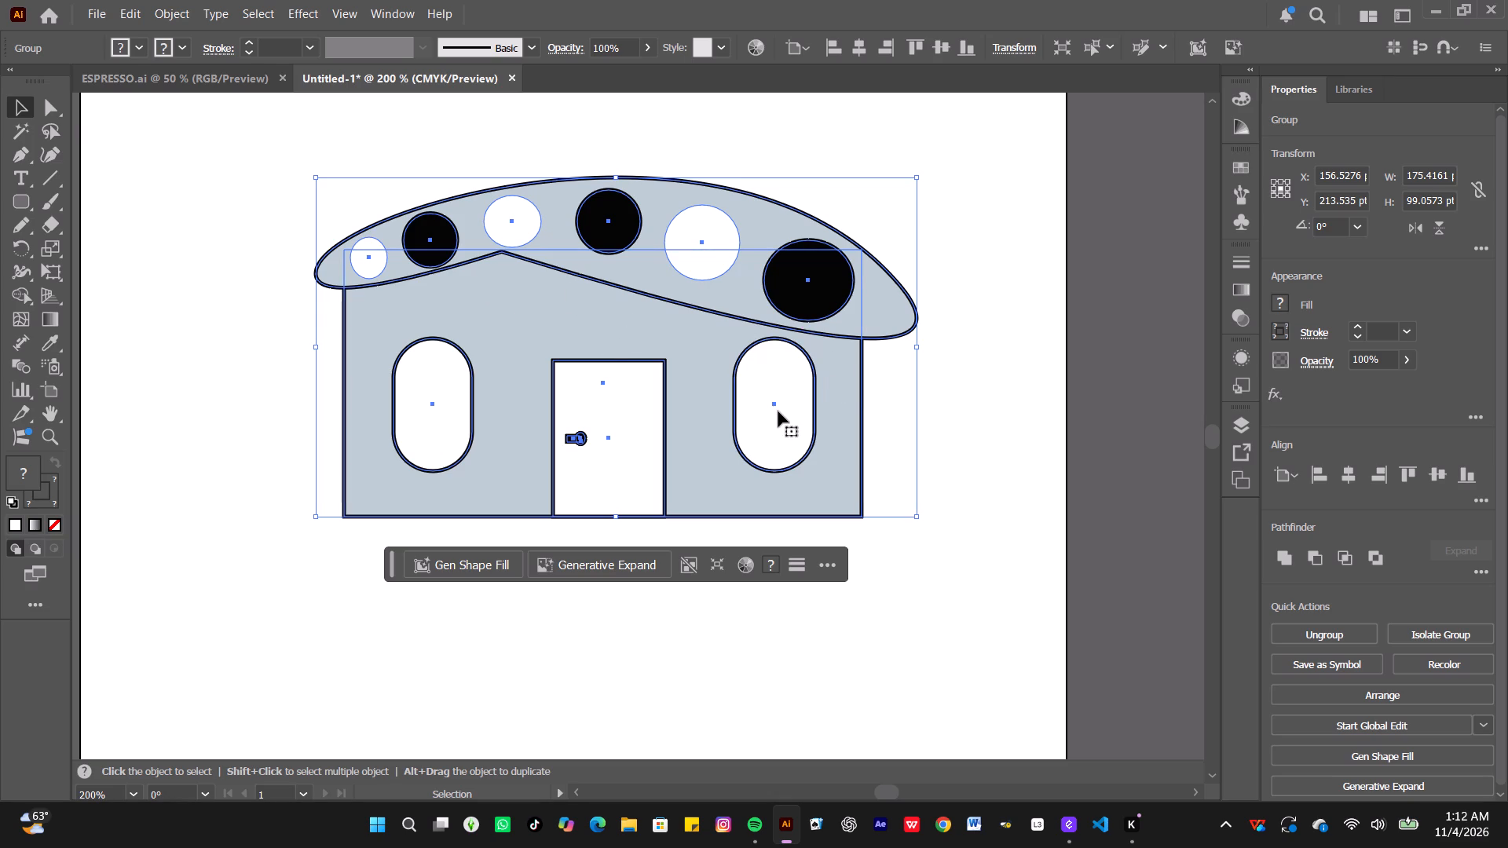
drag(624, 382, 550, 486)
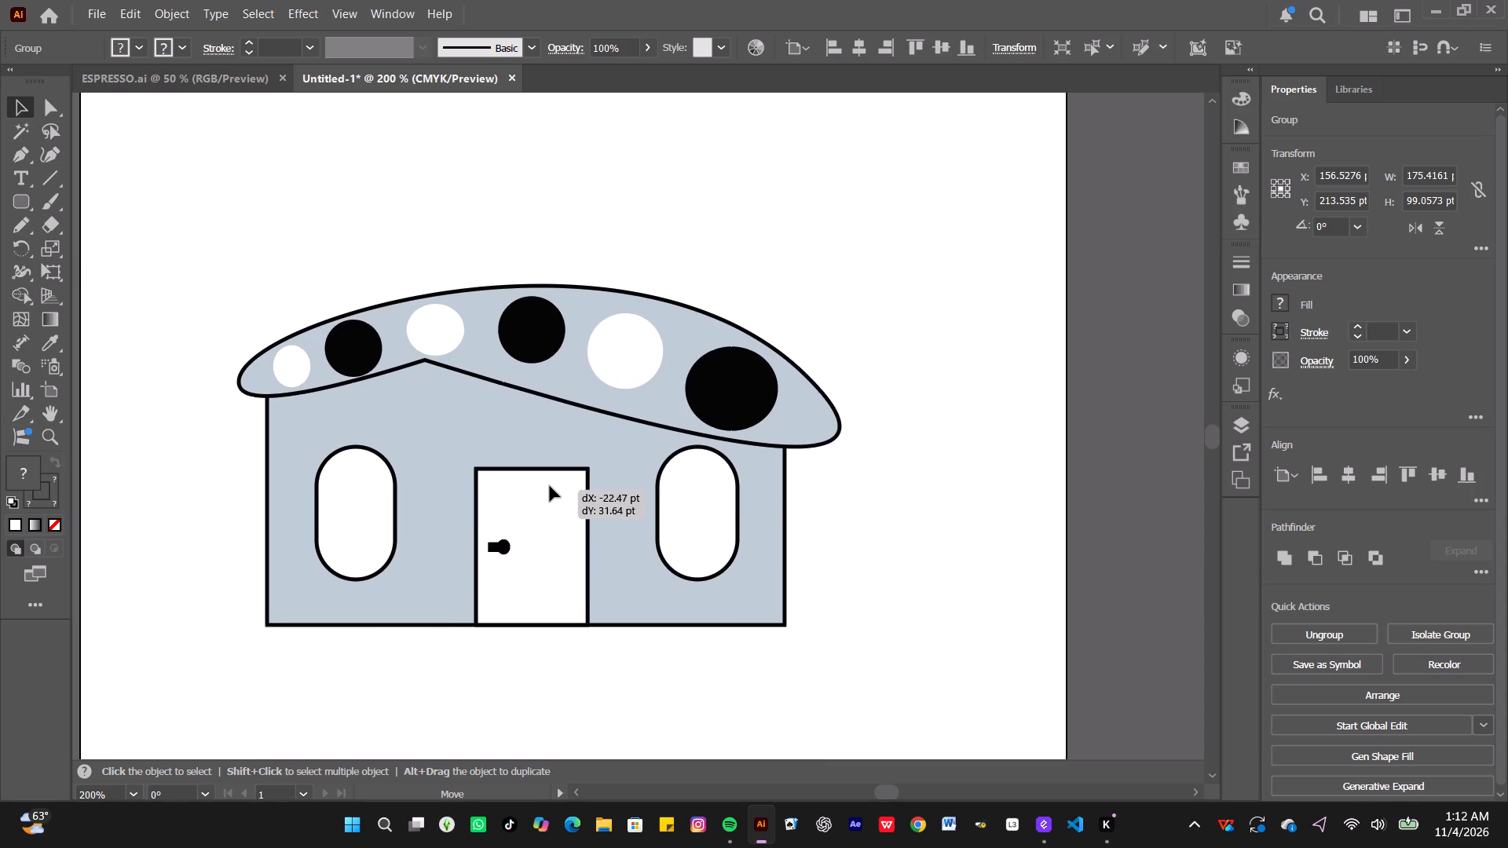
drag(550, 486, 588, 544)
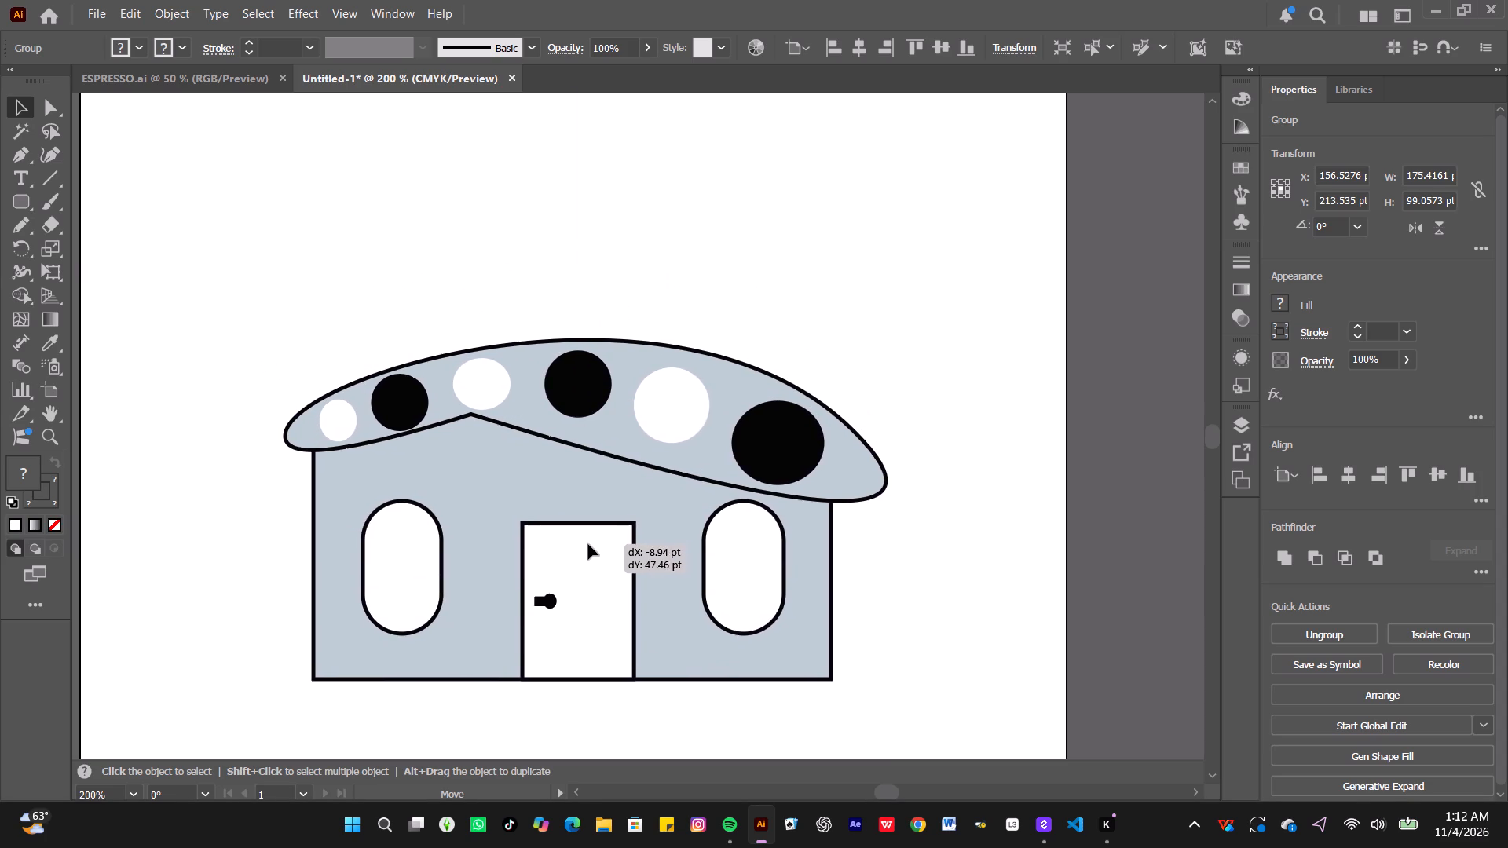
drag(588, 544, 577, 545)
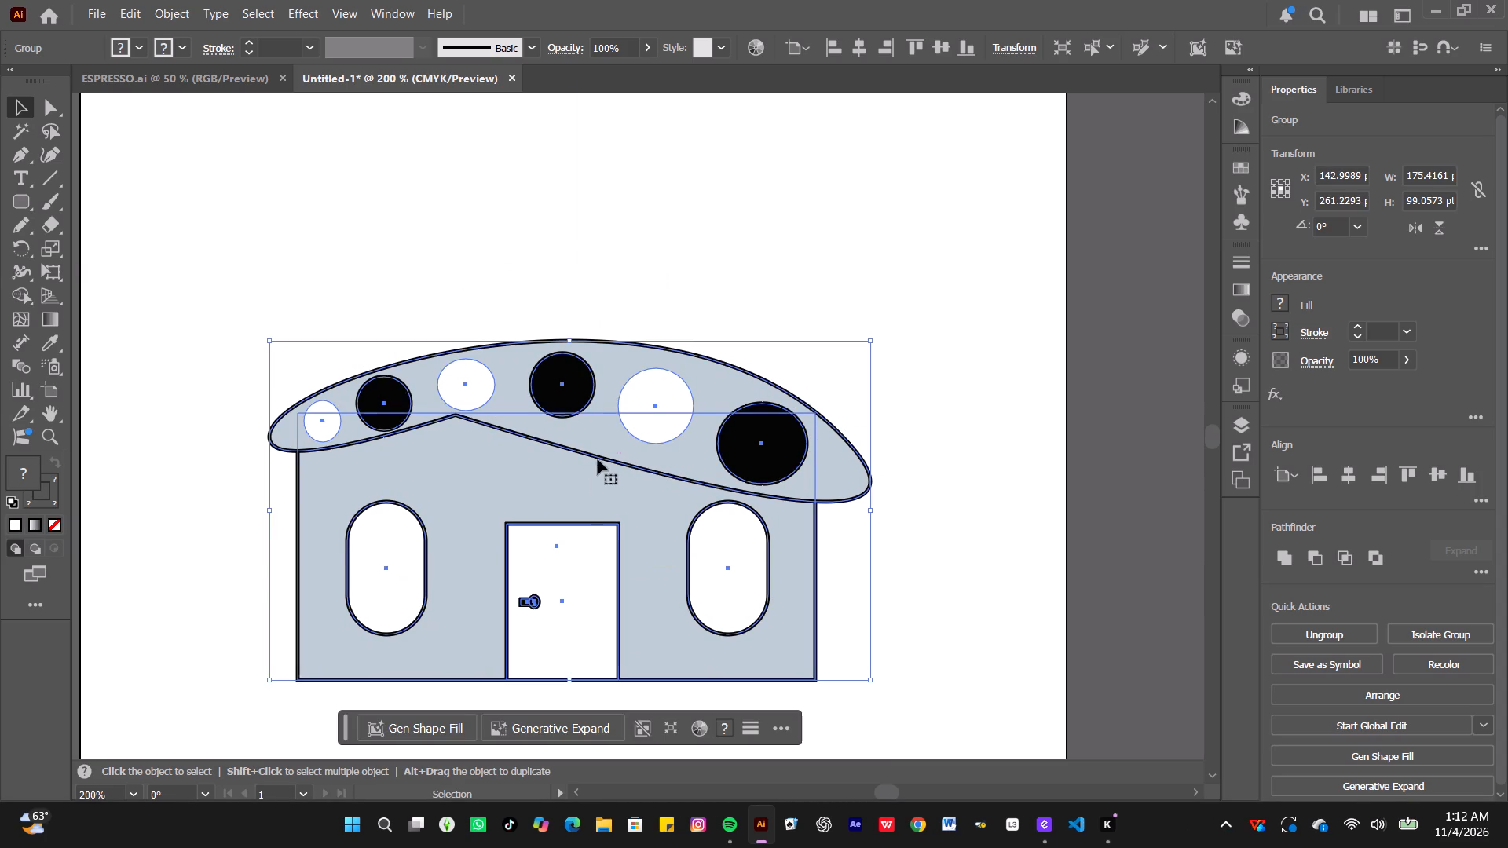
Start a line of point text in the empty space above the roof's left end.
click(26, 167)
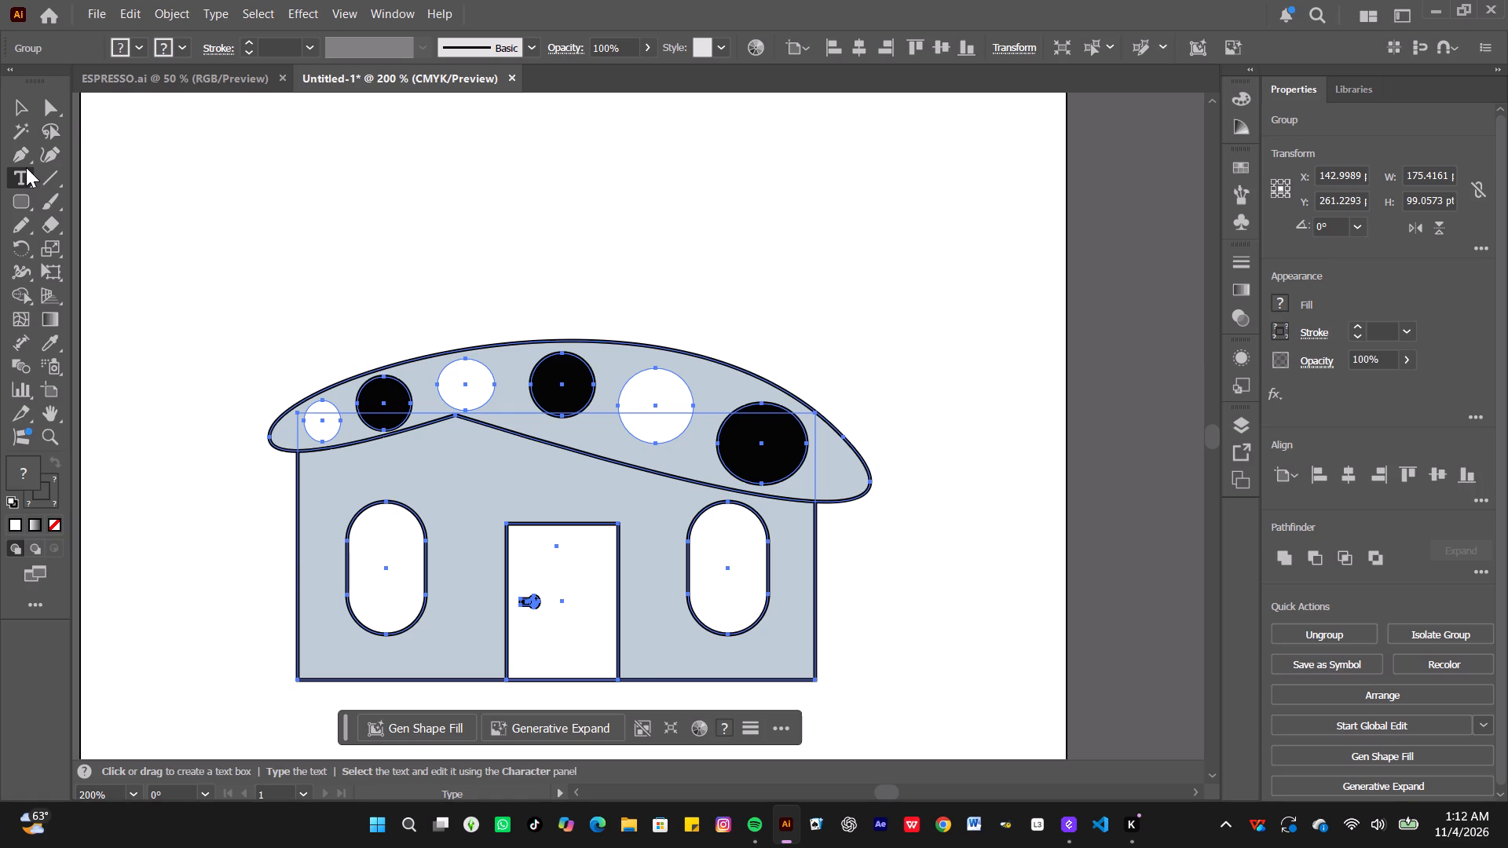
click(270, 215)
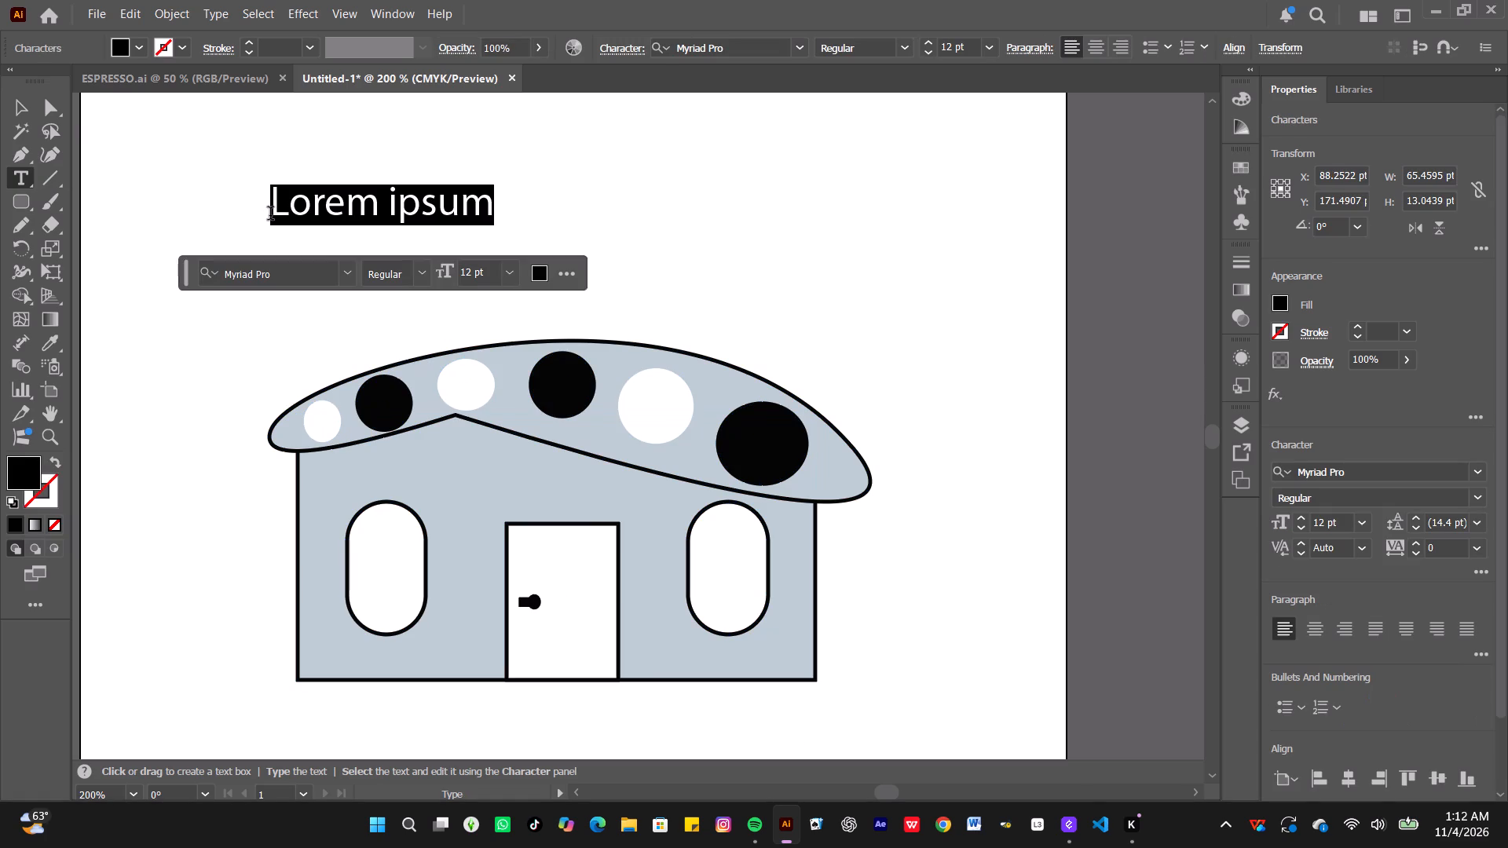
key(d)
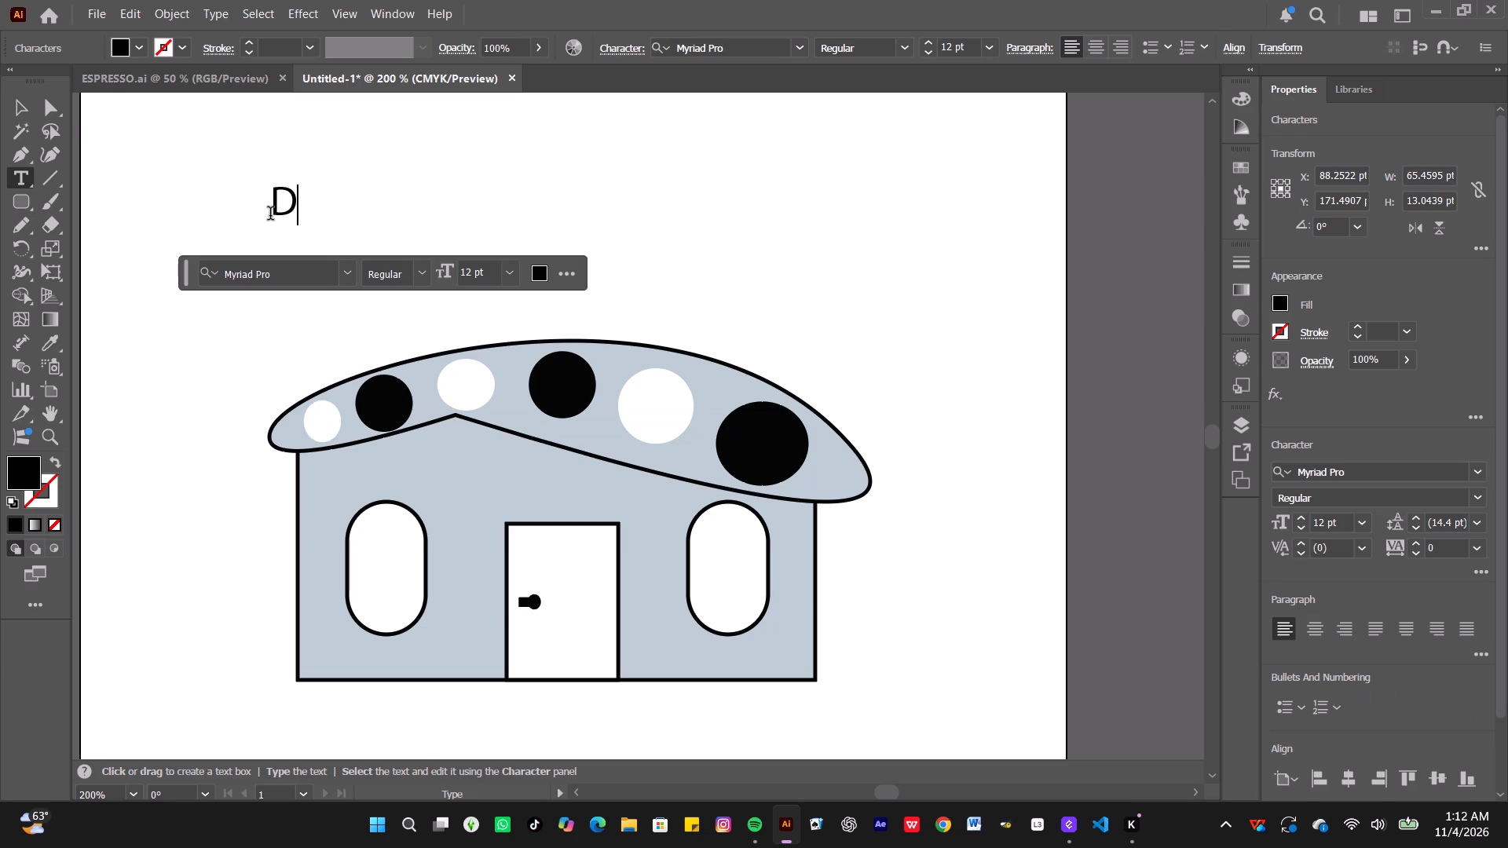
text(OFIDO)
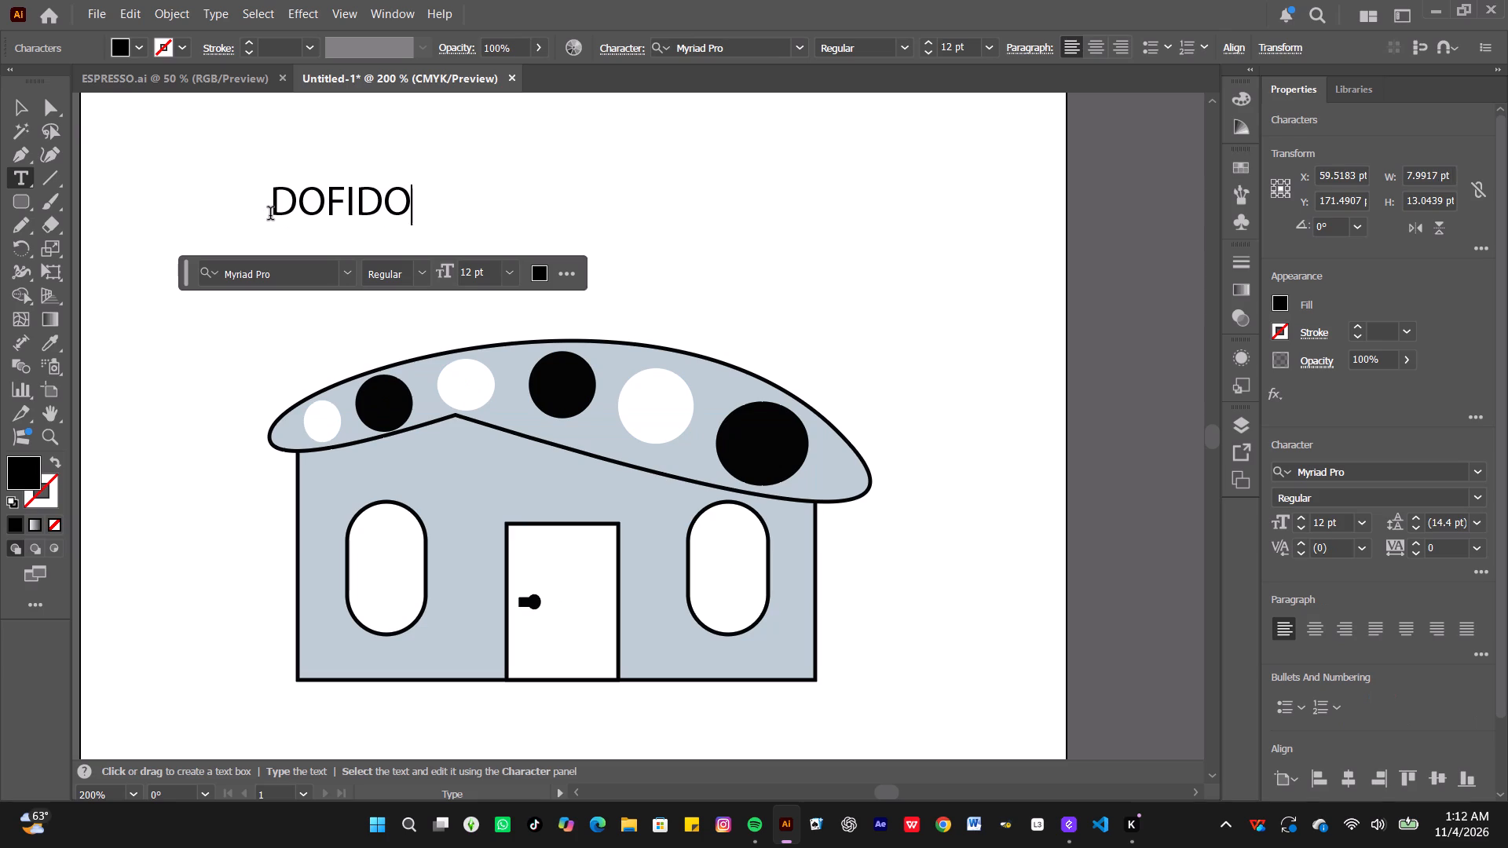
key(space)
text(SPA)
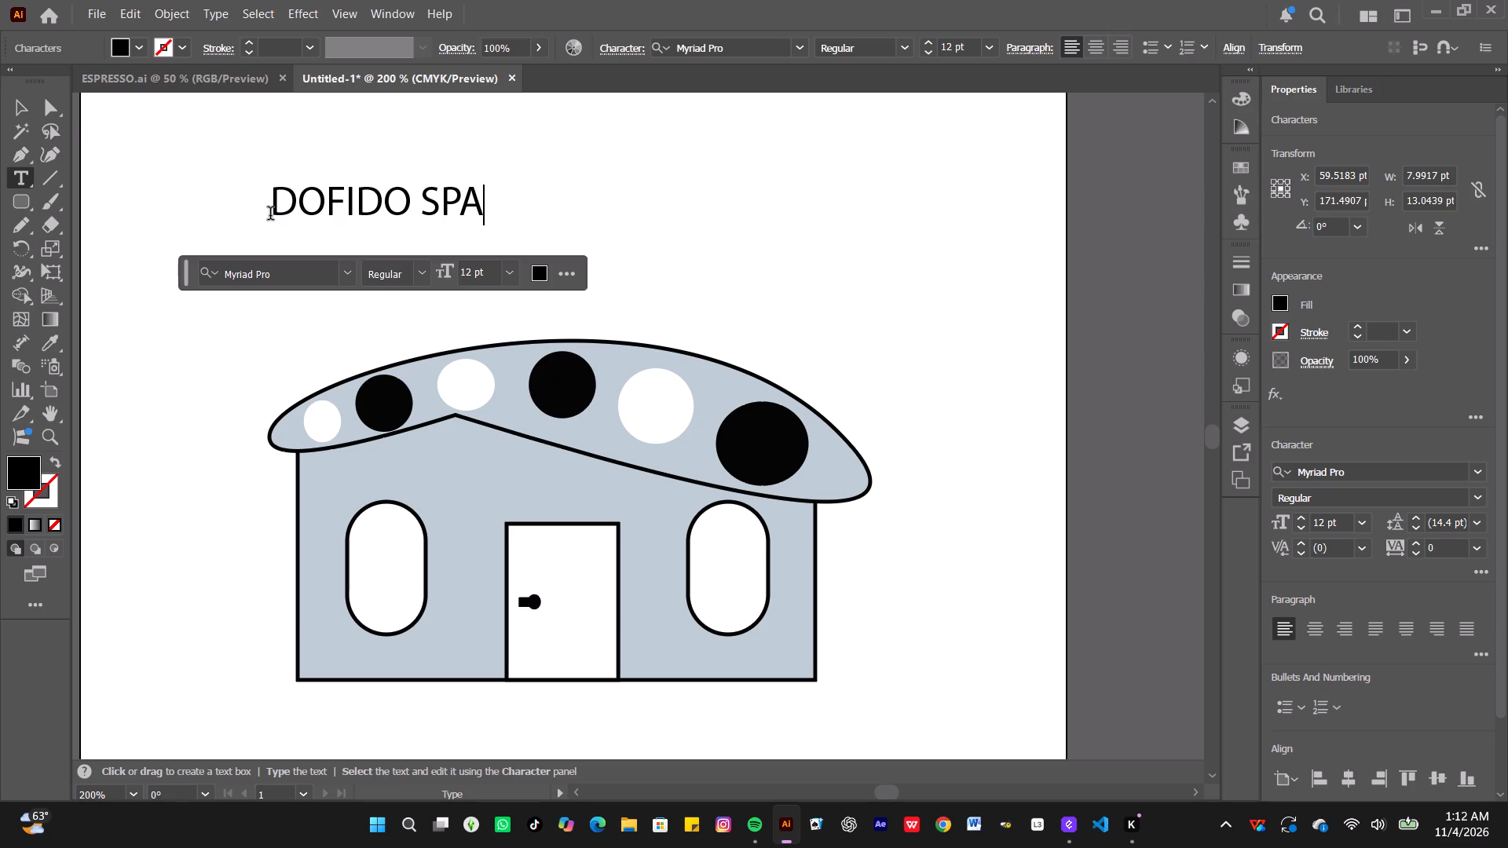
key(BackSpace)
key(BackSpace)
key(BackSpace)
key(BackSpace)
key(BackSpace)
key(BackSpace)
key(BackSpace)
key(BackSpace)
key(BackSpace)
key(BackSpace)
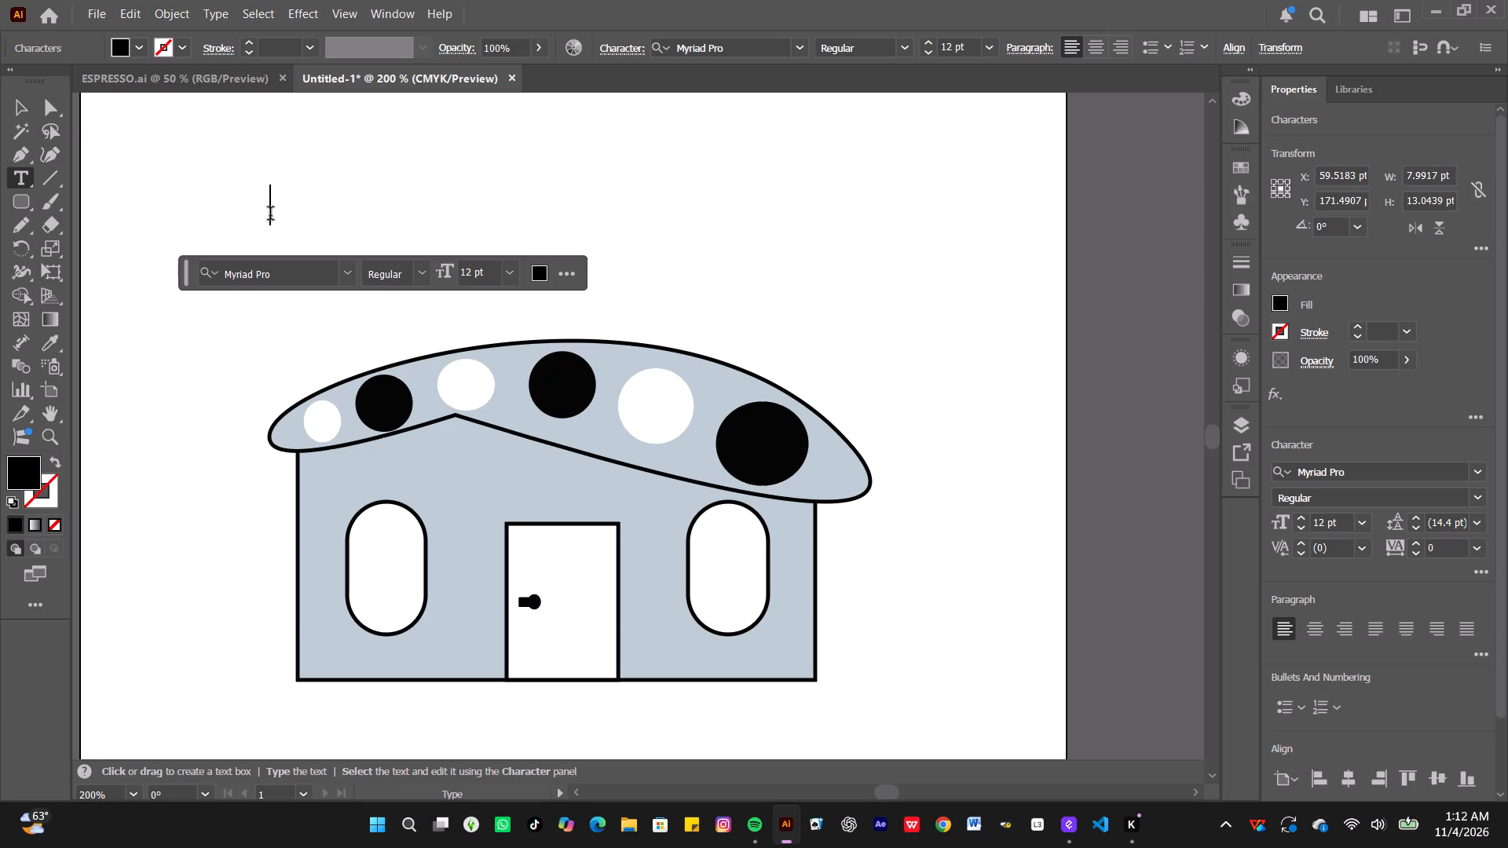
Enter TONKA ALIEN SPACE PROJECTS as the title text above the building.
text(TOMKA S)
key(BackSpace)
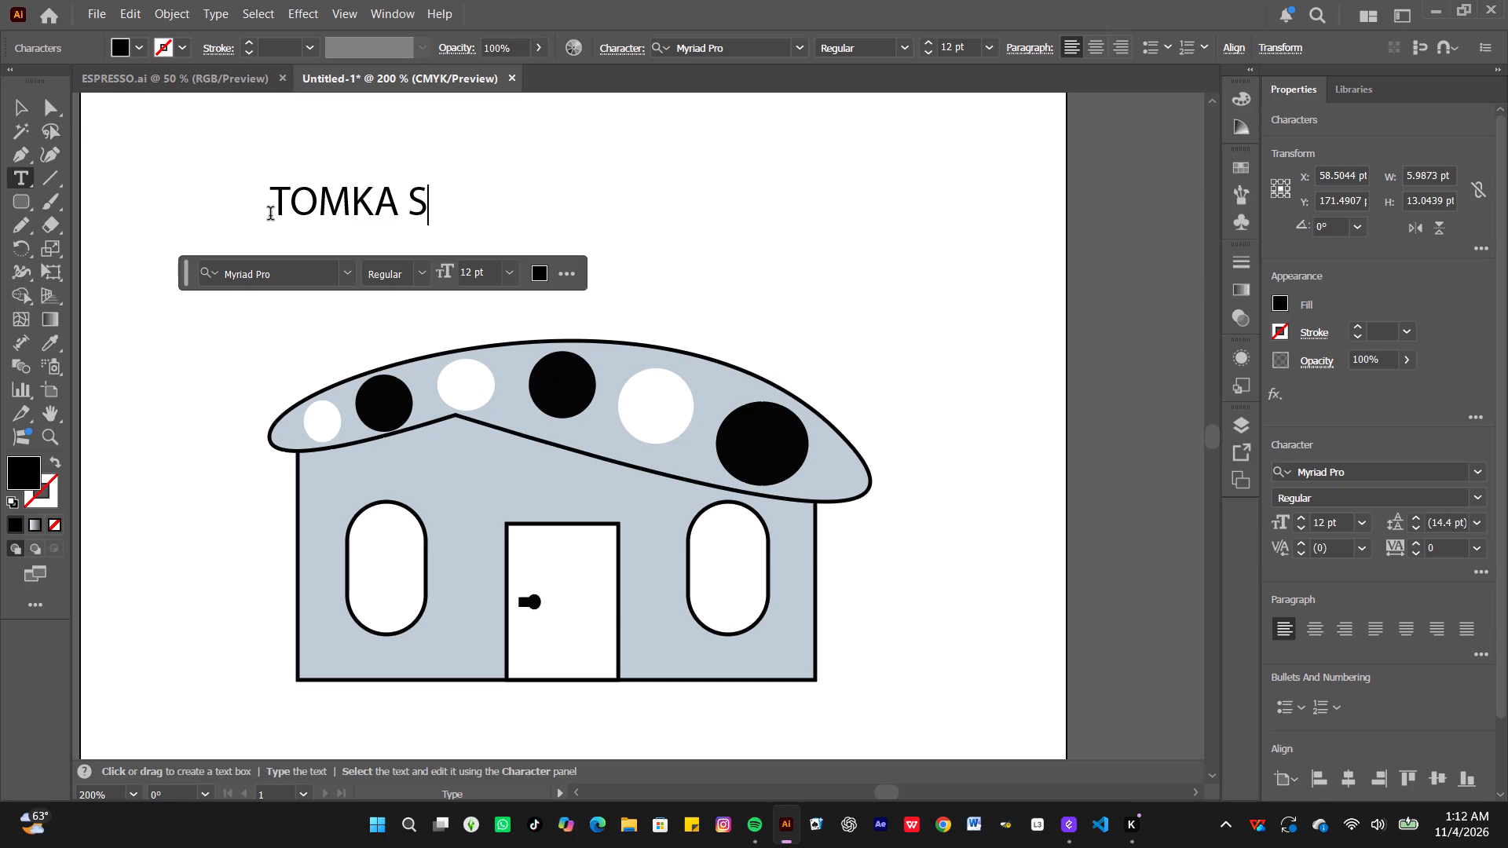
key(BackSpace)
key(BackSpace)
key(BackSpace)
key(BackSpace)
key(n)
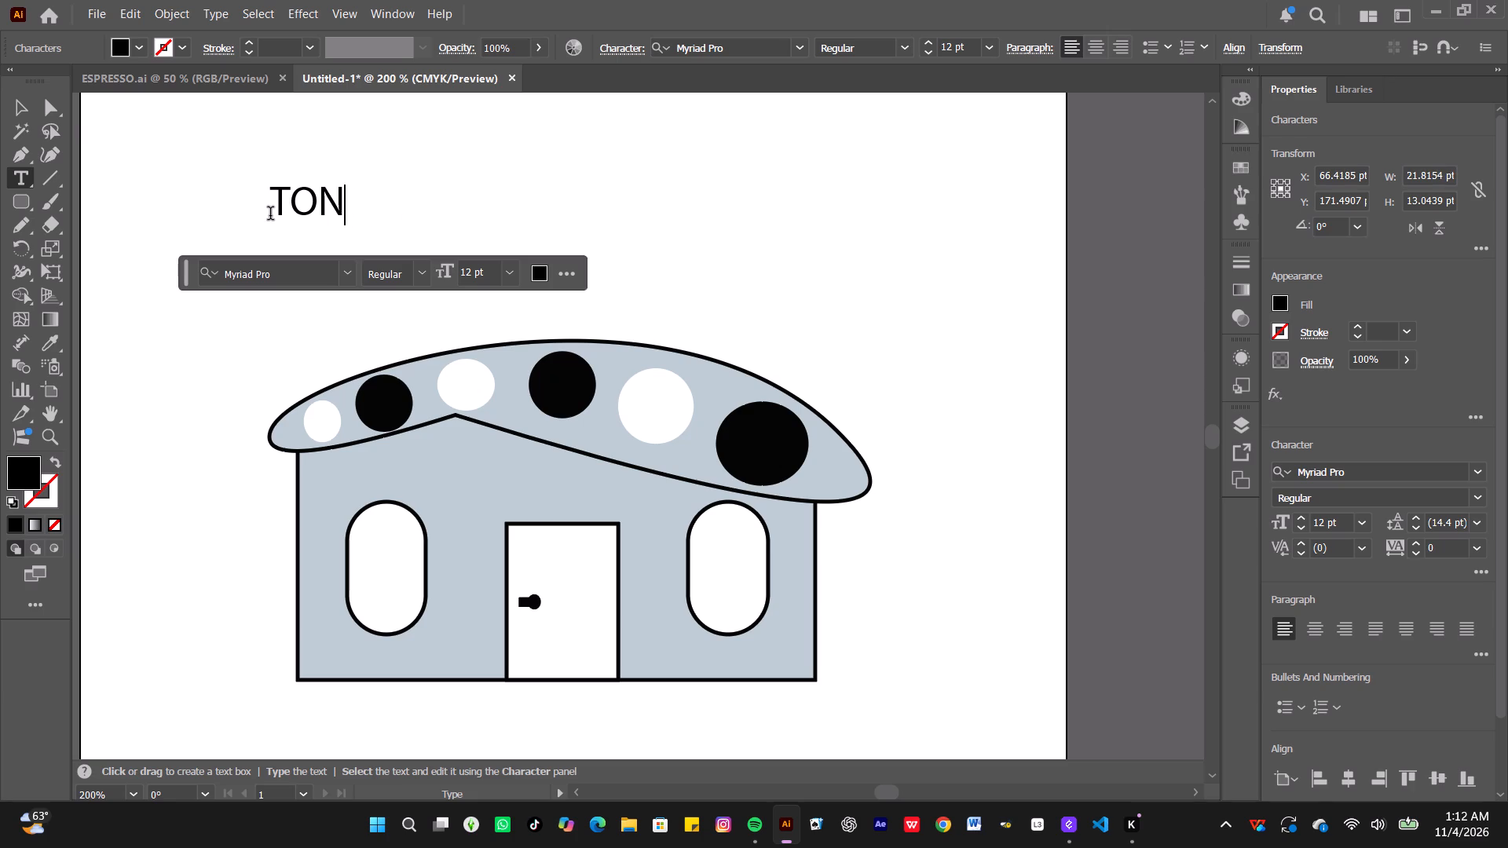
text(KA)
key(space)
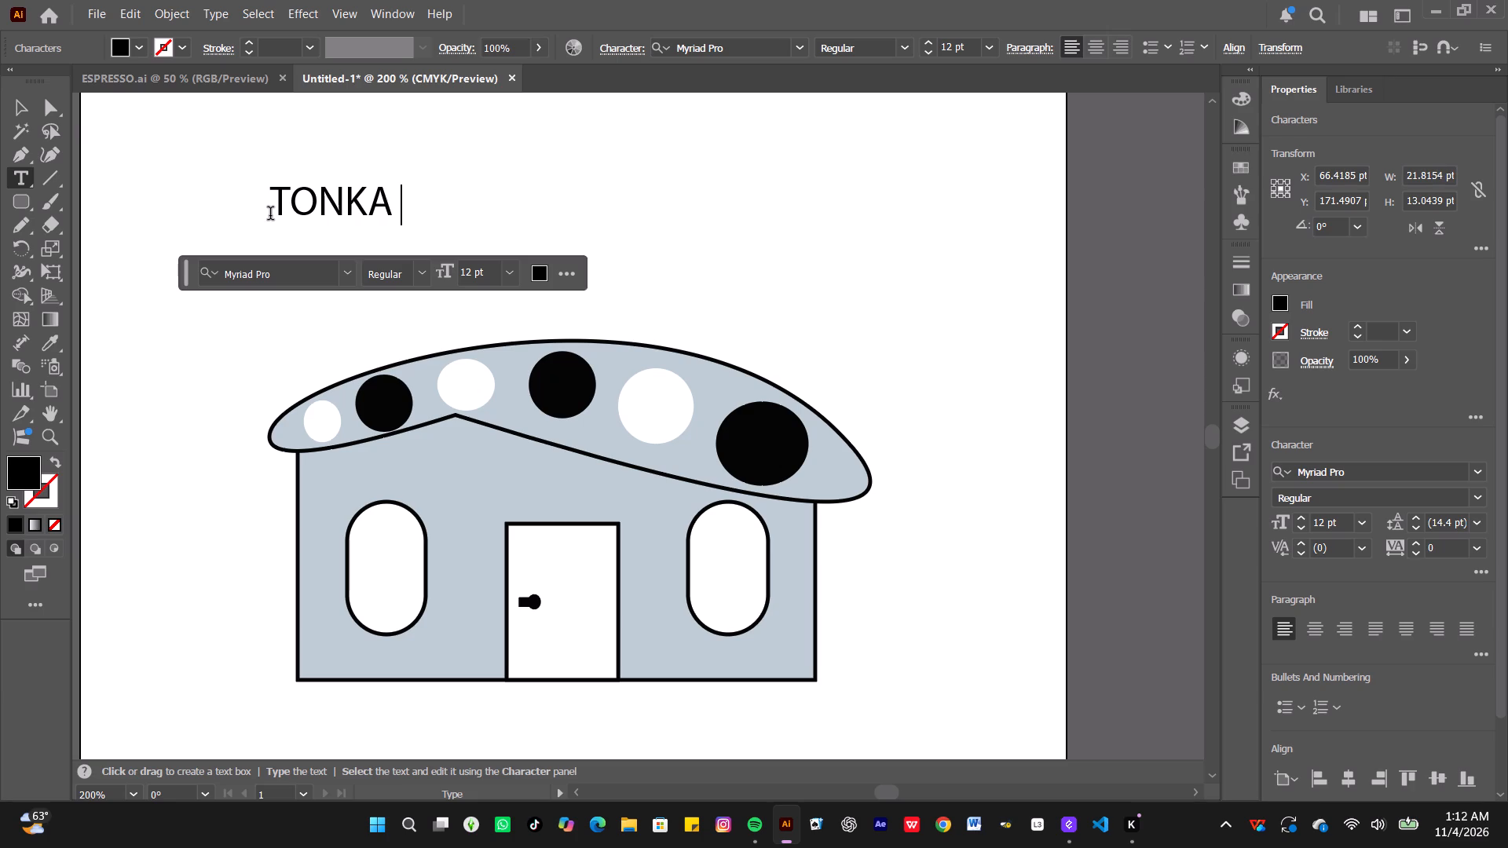
text(ALIE)
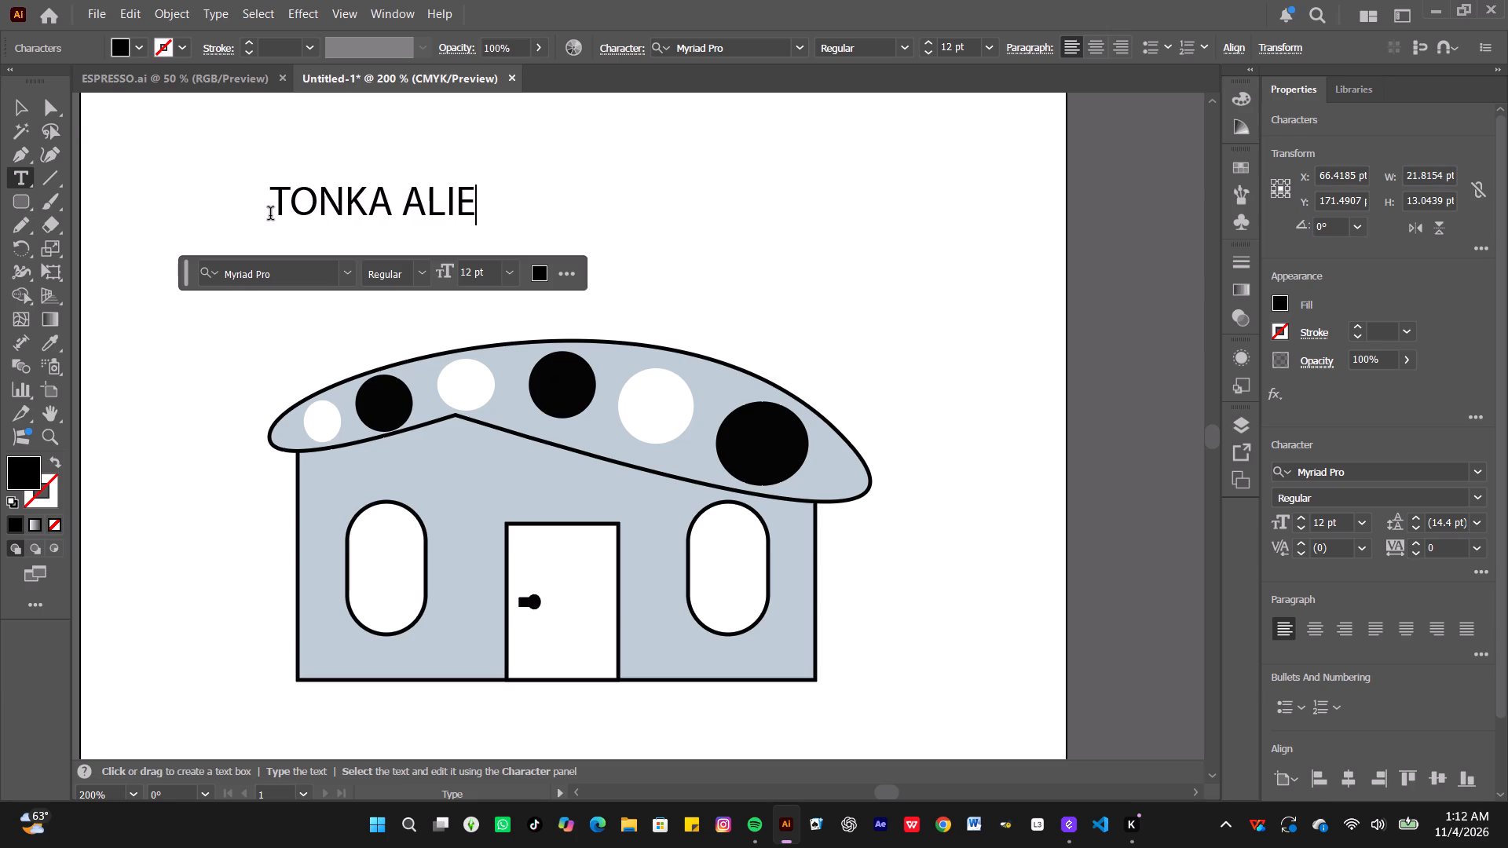
text(N SP)
text(ACE)
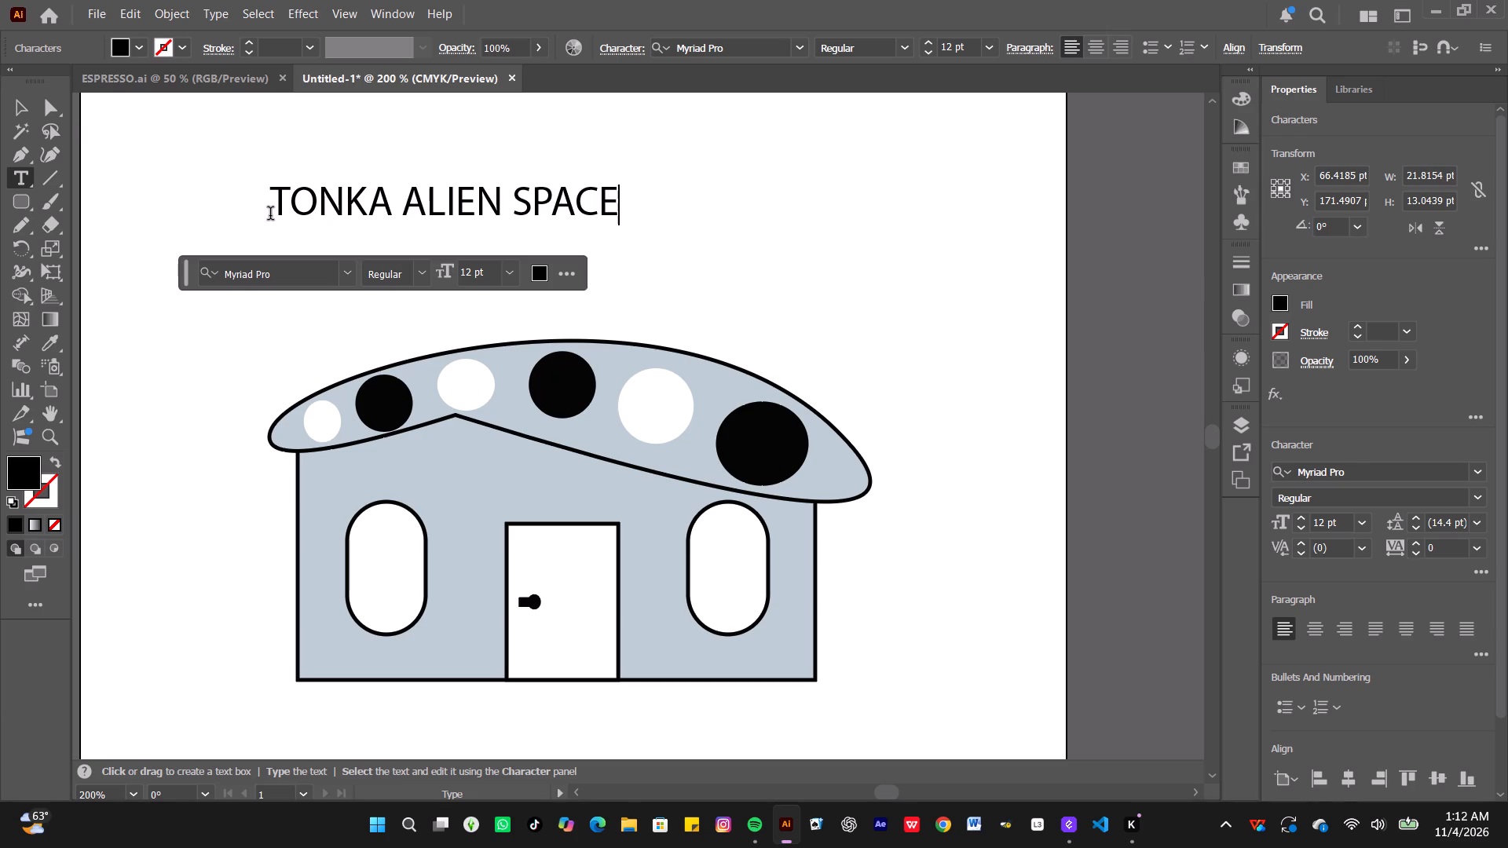
key(space)
text(PROJ)
text(ECTS)
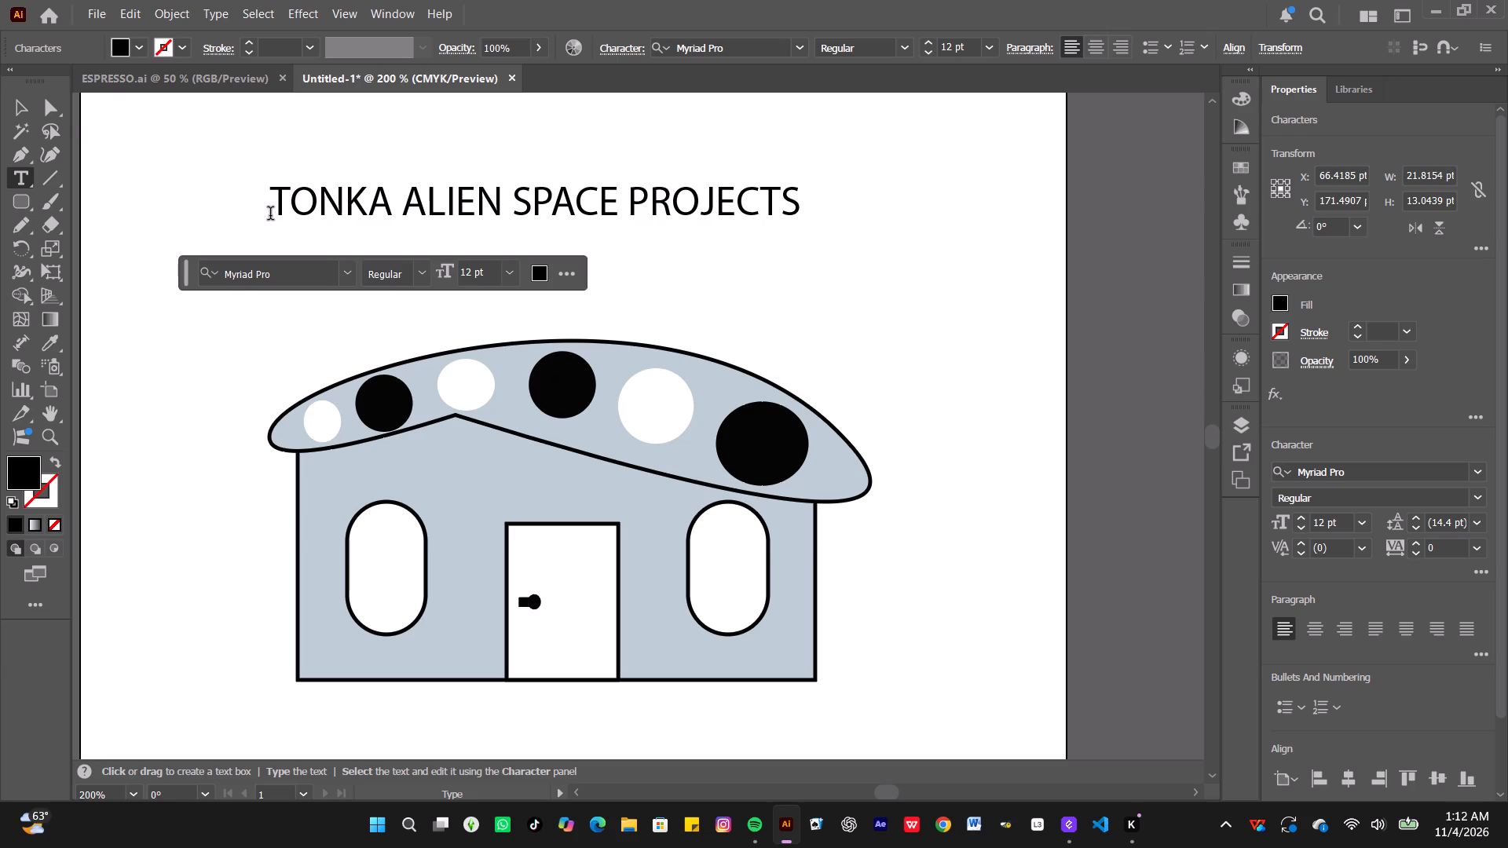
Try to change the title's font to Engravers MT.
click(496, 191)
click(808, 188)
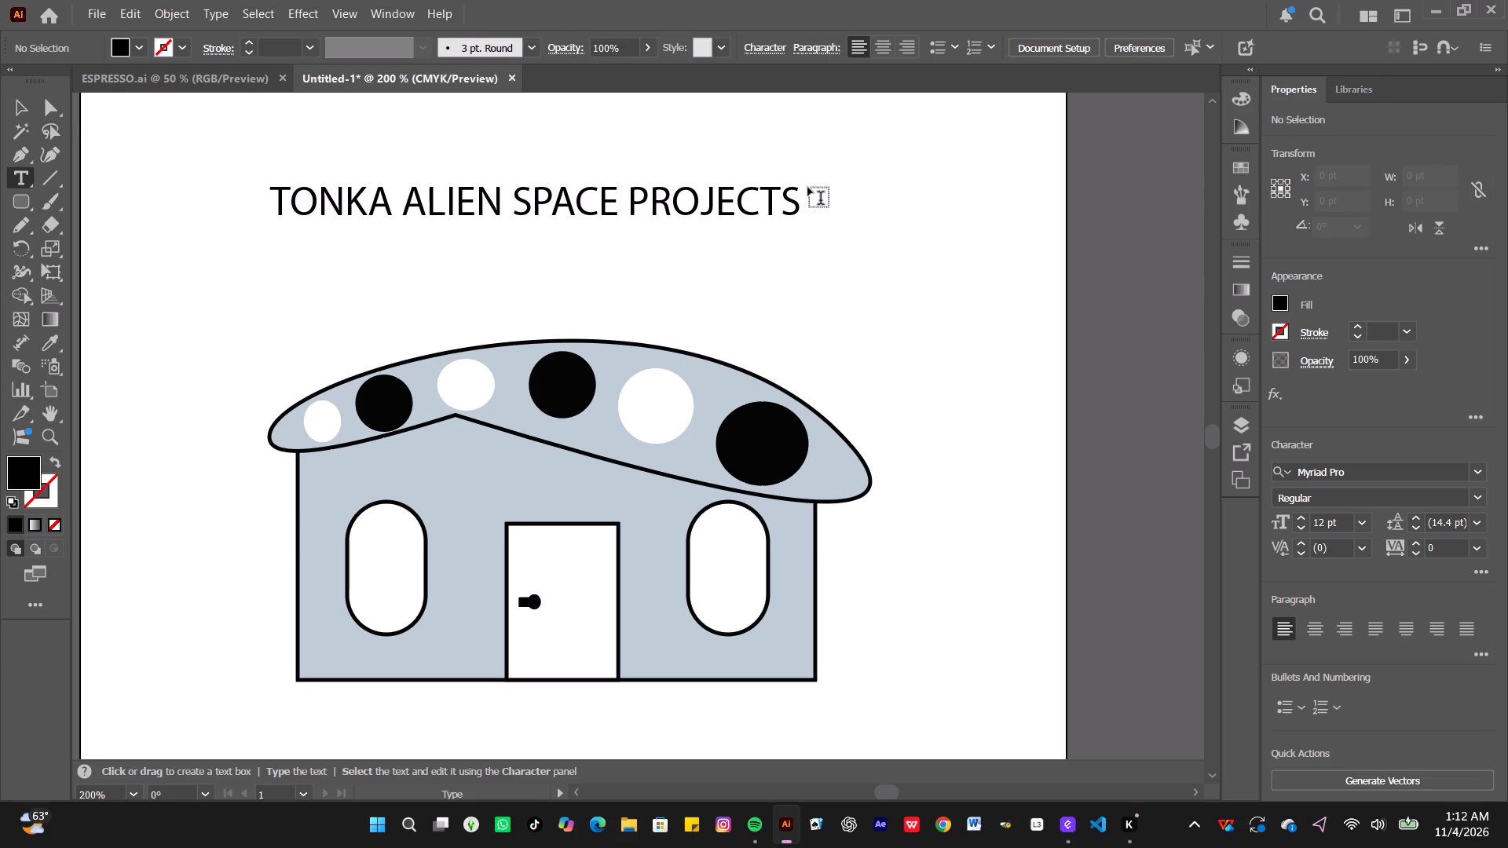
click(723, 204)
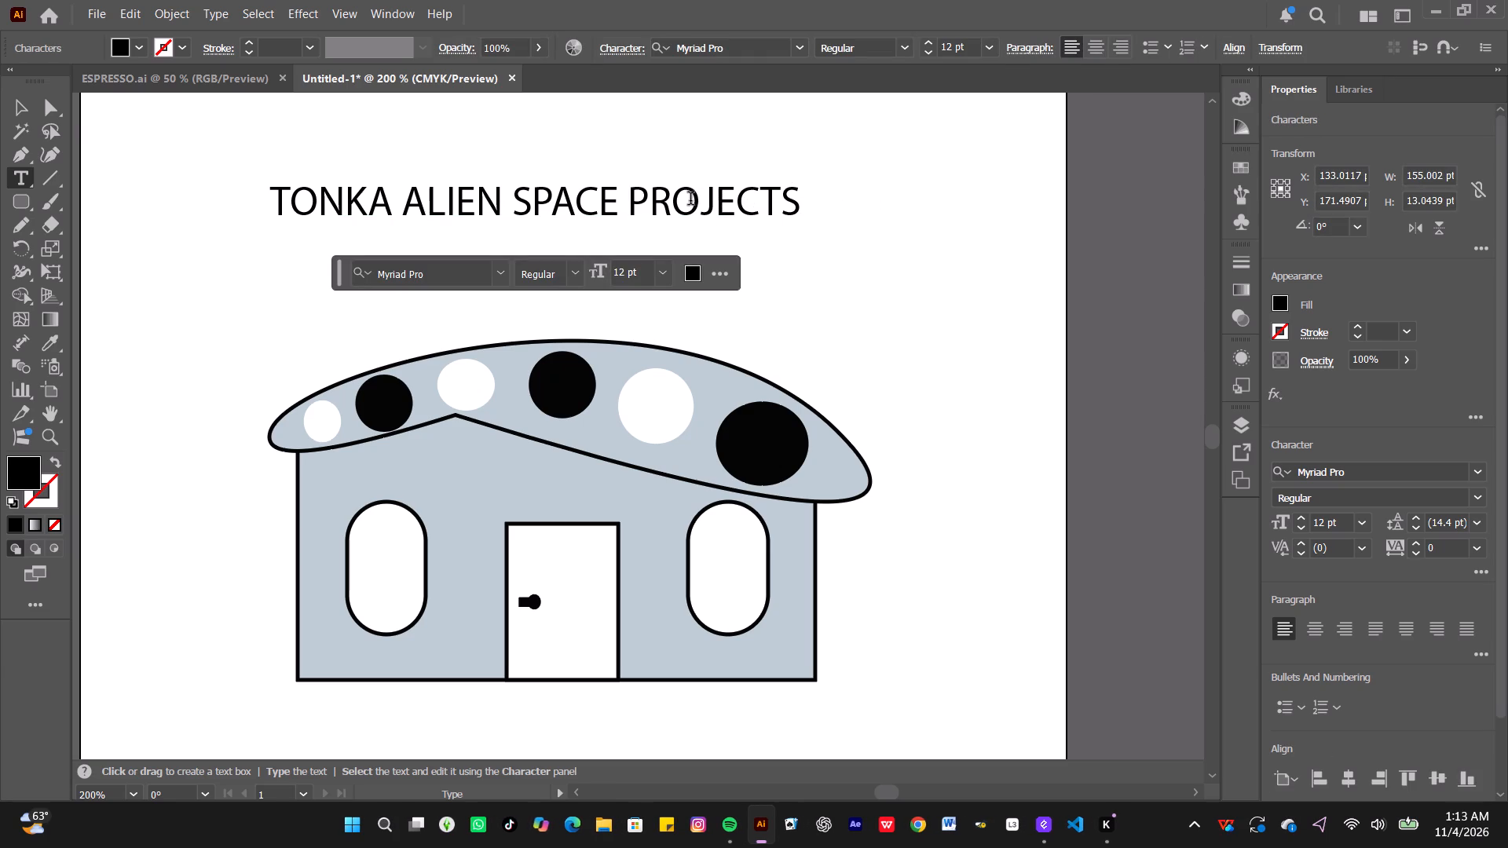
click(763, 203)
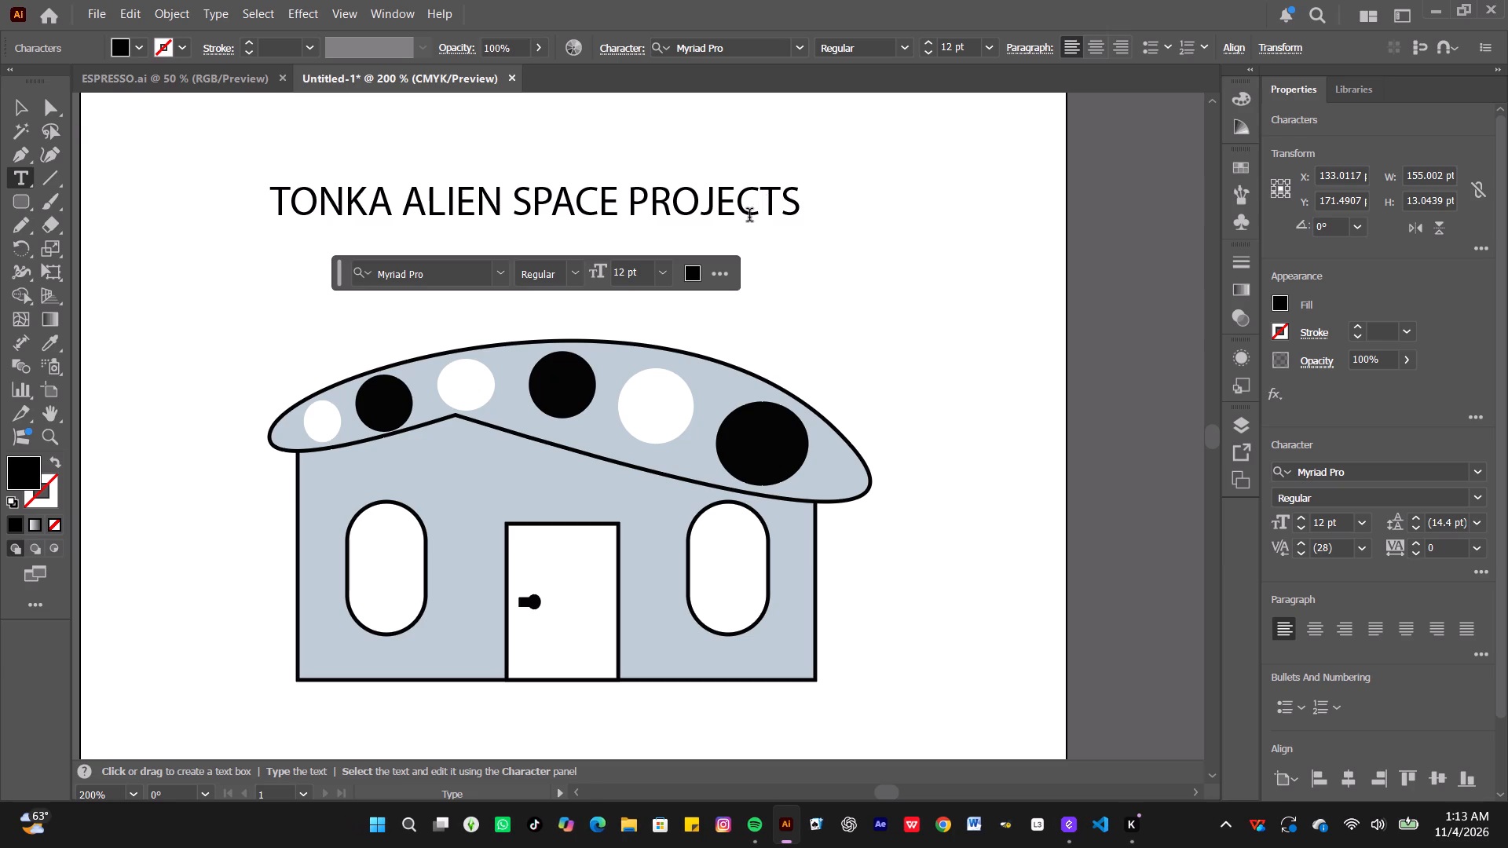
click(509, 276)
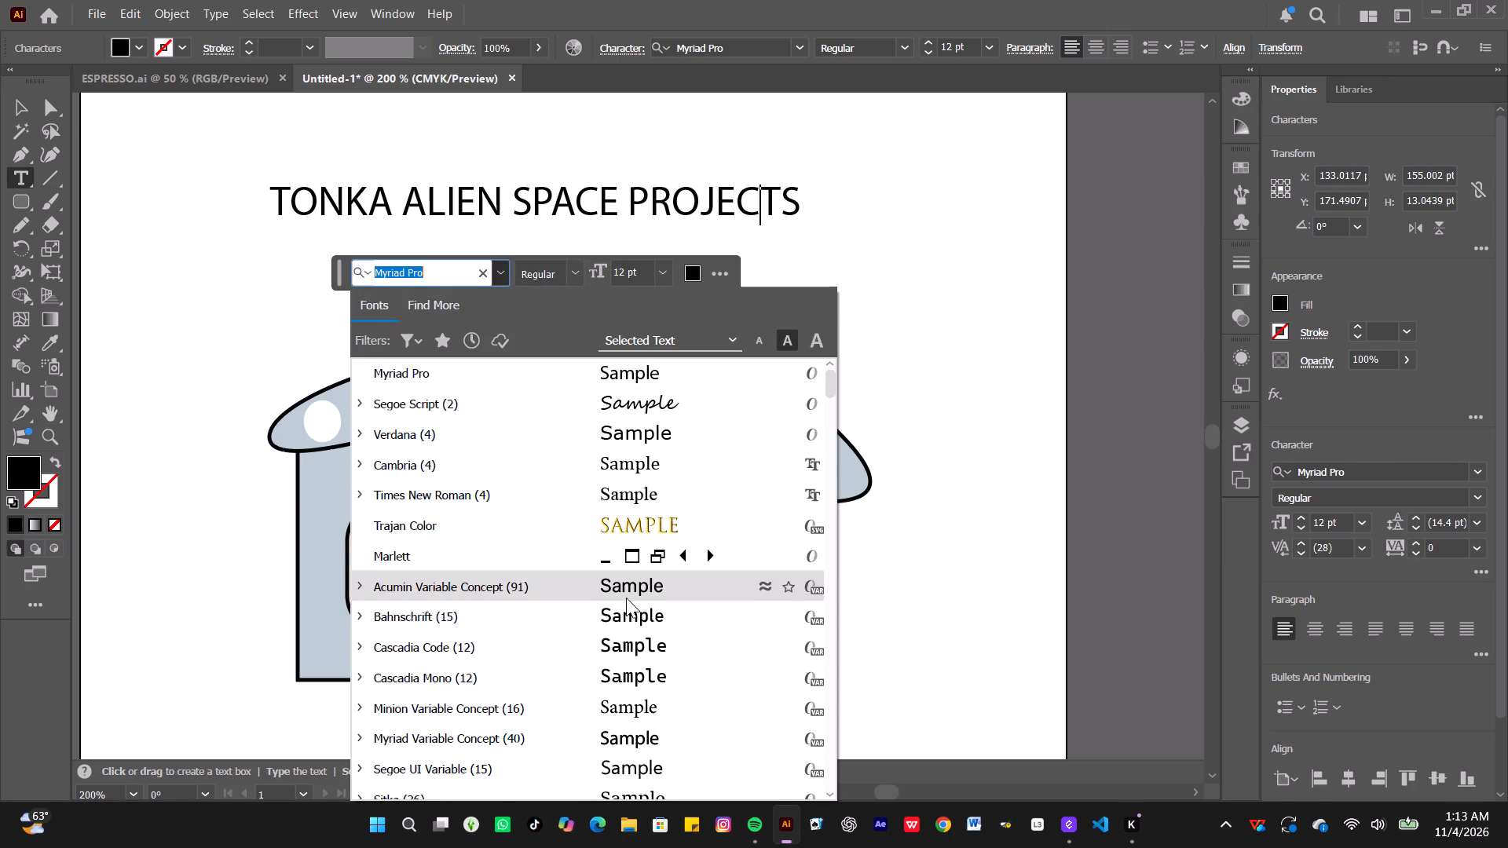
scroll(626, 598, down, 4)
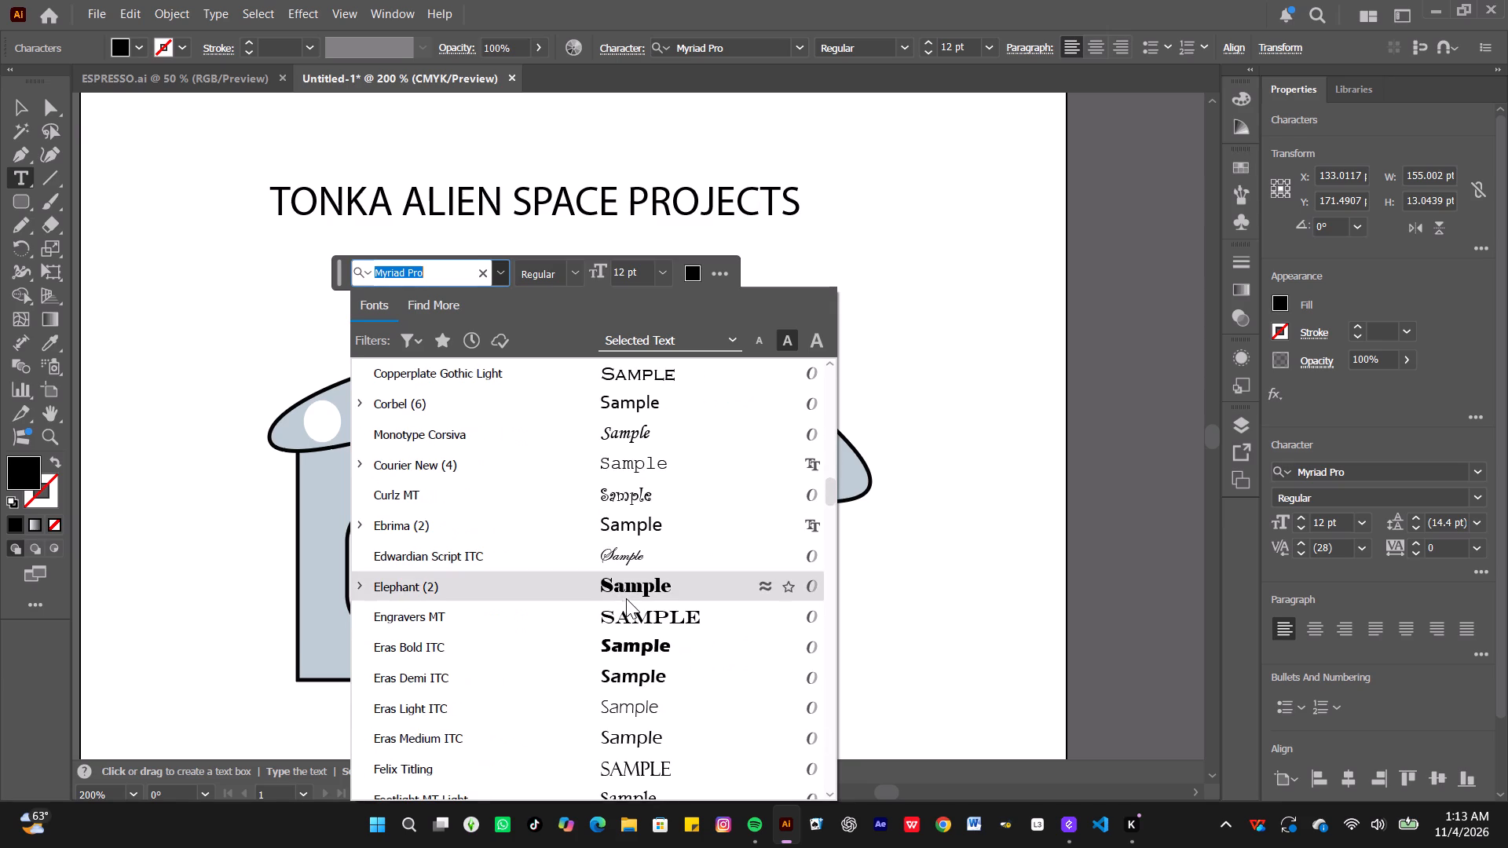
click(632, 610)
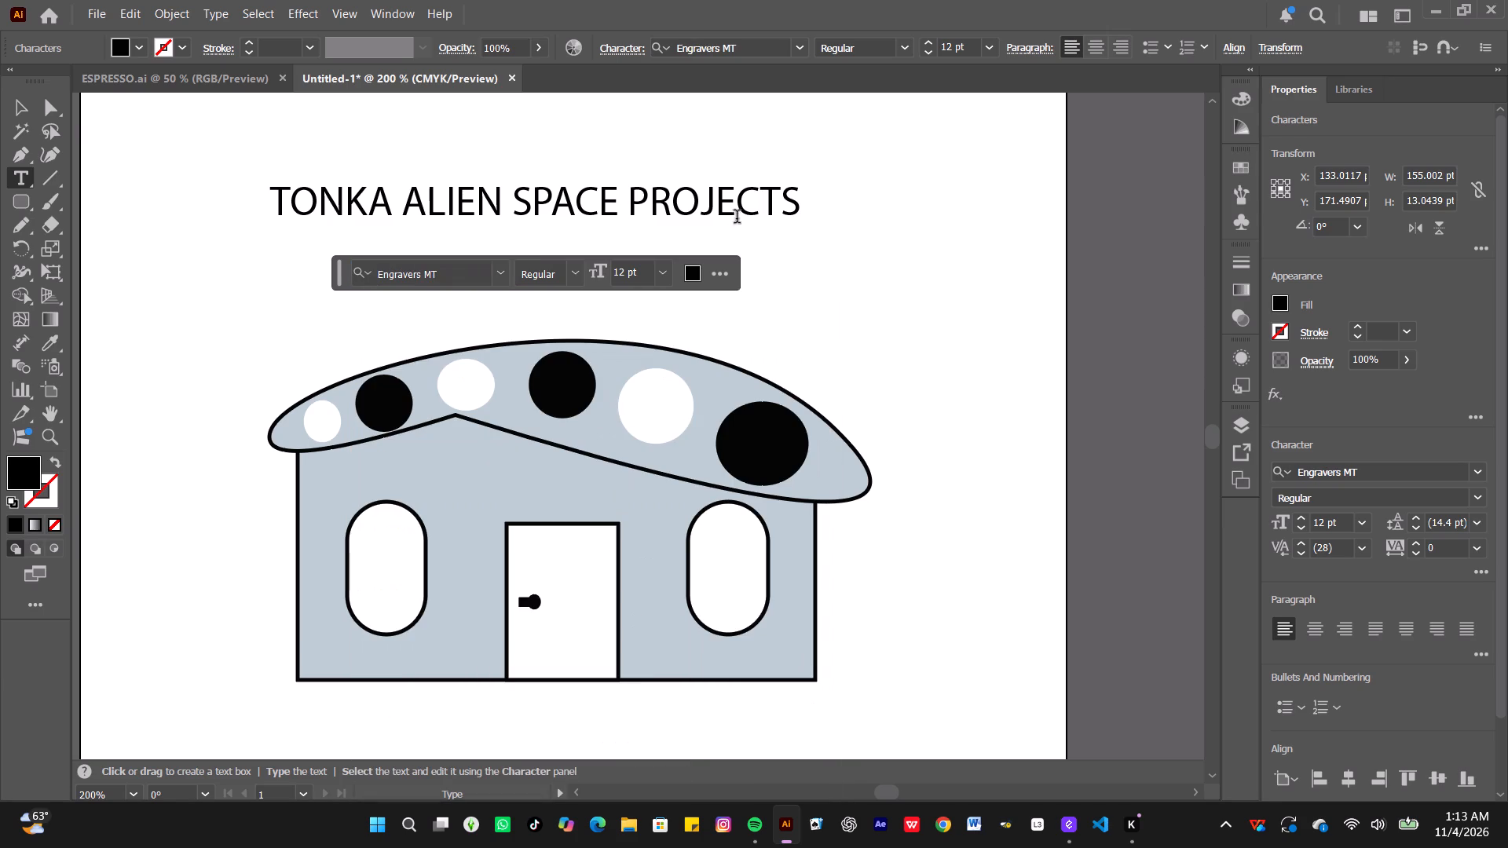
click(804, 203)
Select the whole TONKA ALIEN SPACE PROJECTS title text and set its font to Cooper Black.
drag(787, 196, 290, 199)
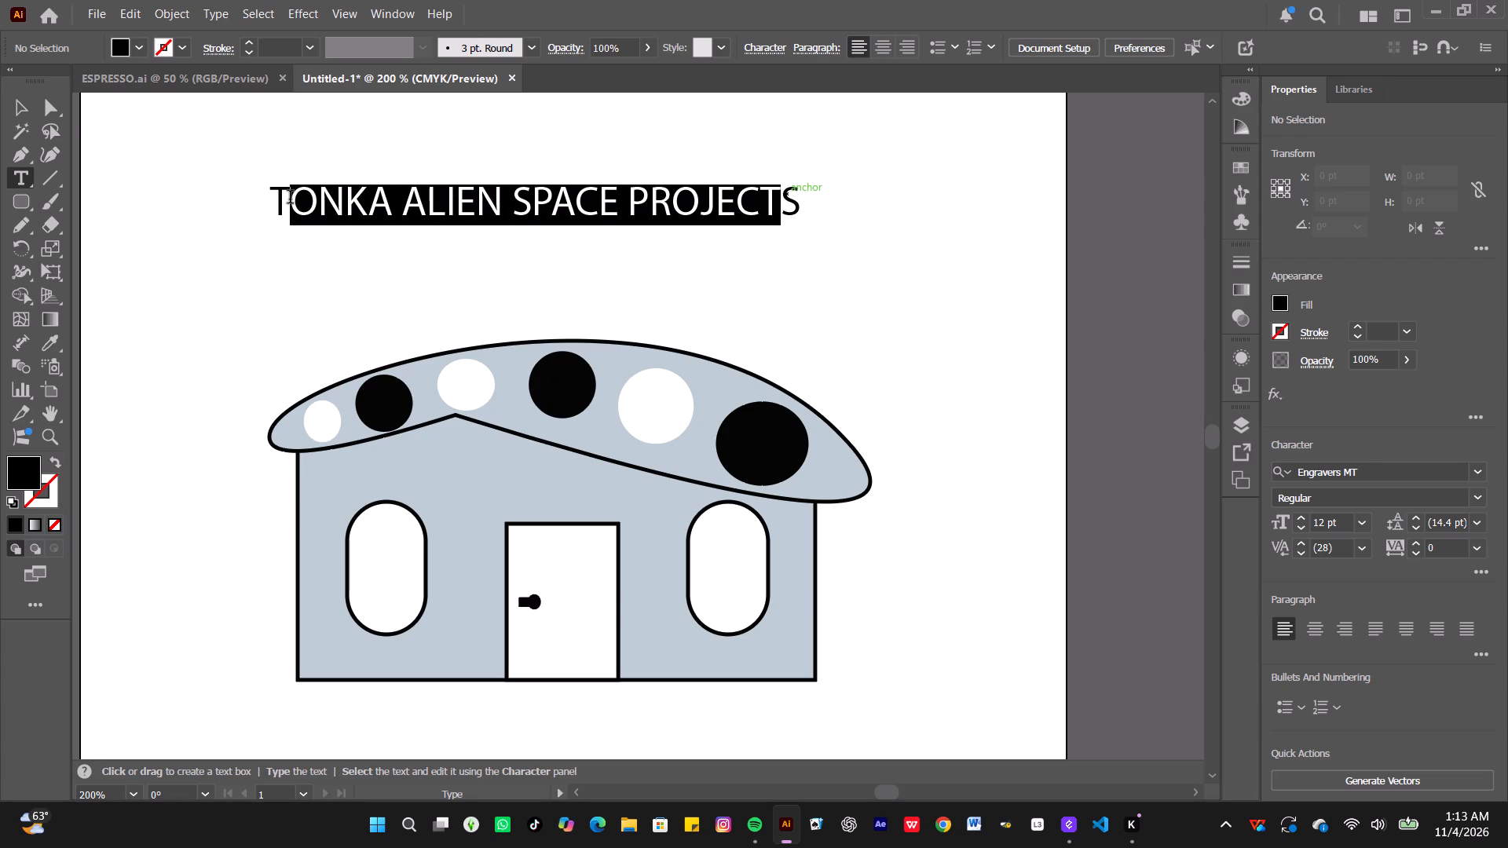
drag(290, 199, 263, 189)
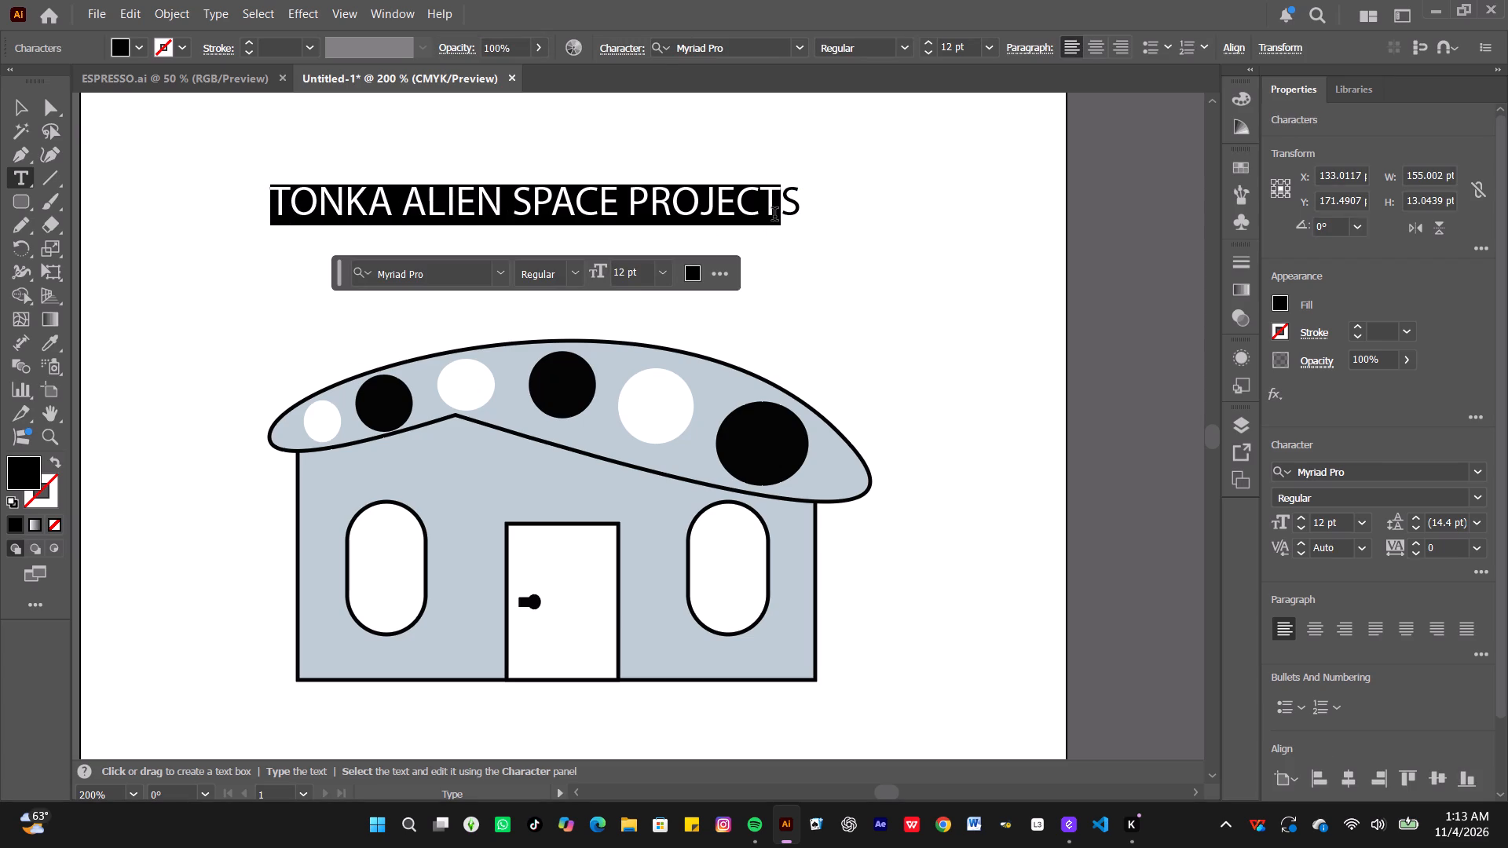
drag(794, 192, 254, 143)
click(495, 271)
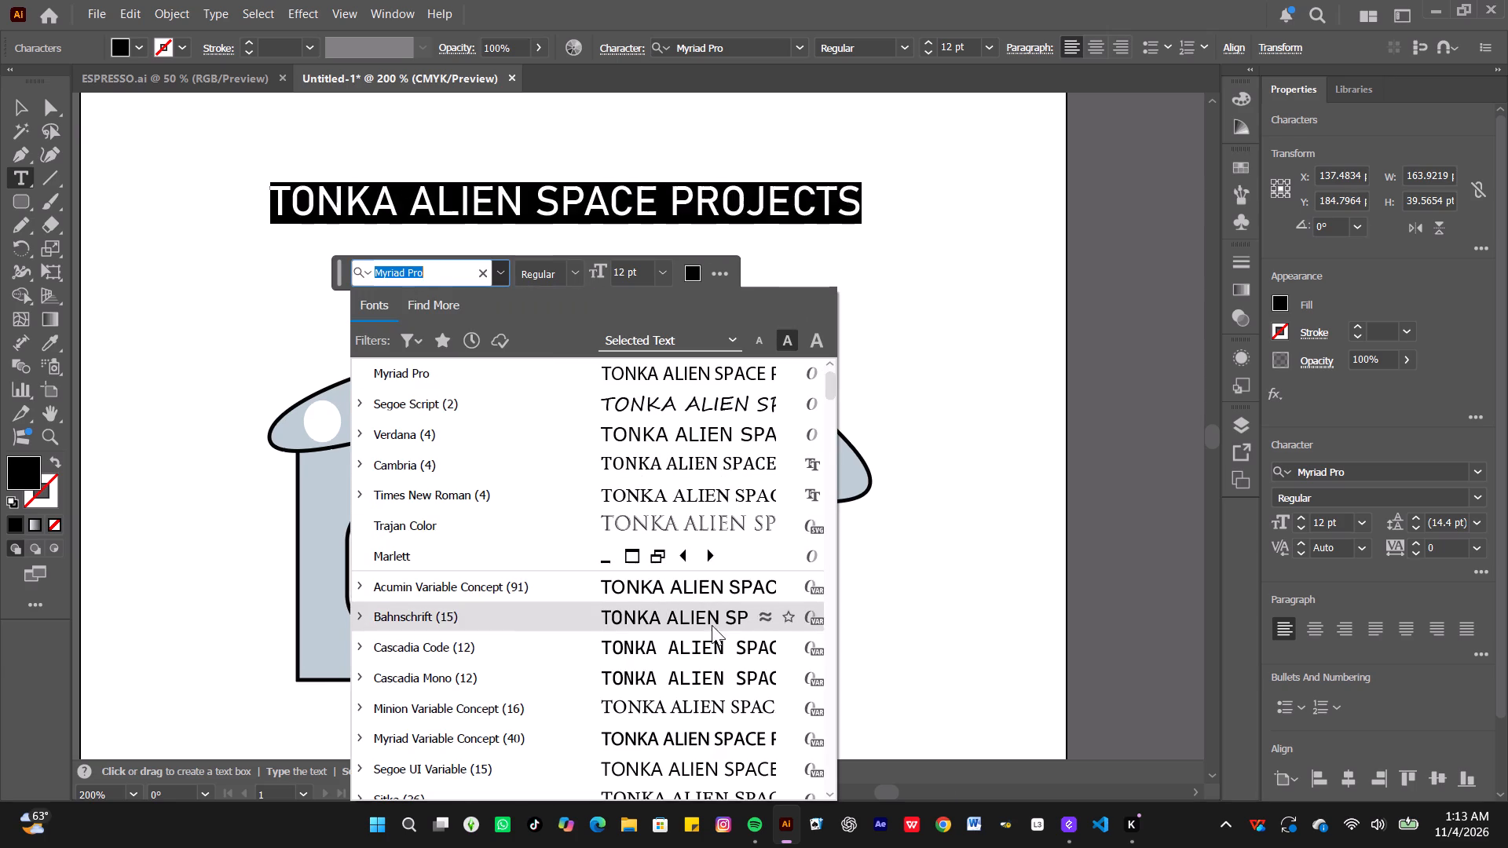
scroll(705, 750, down, 2)
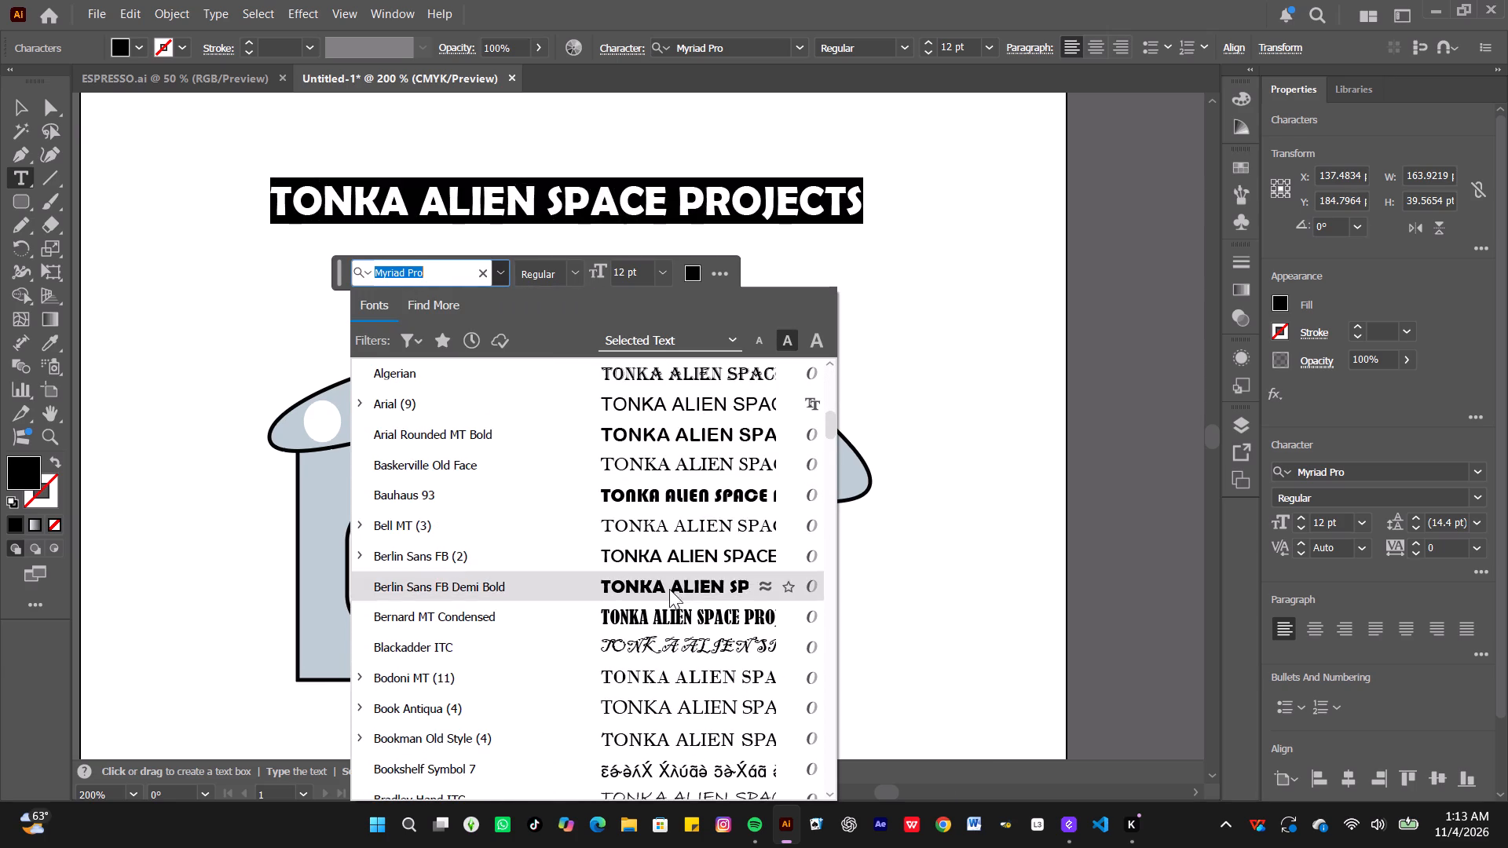
scroll(670, 649, down, 1)
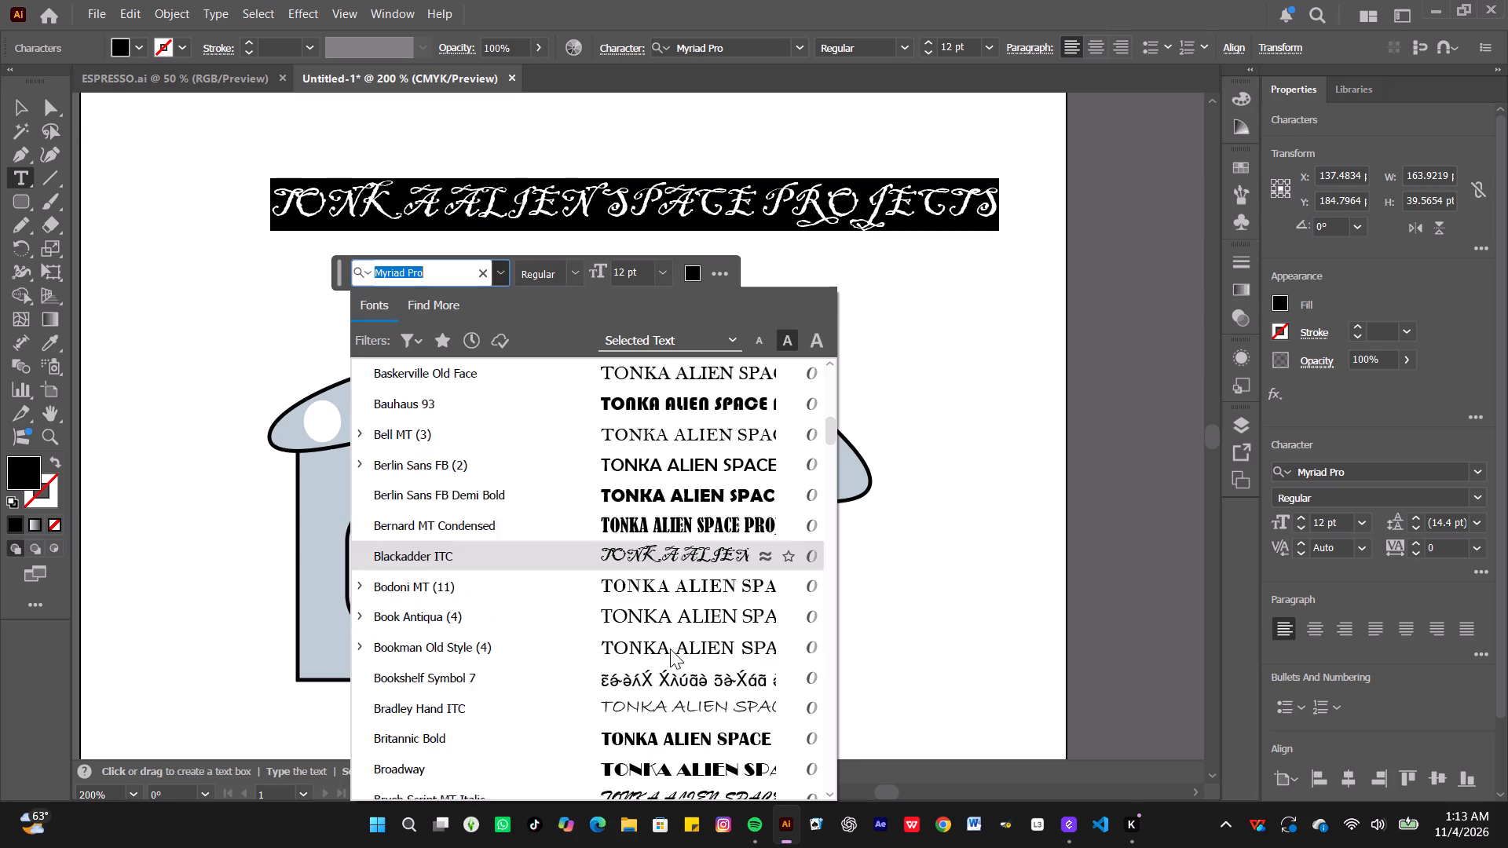
scroll(670, 649, down, 1)
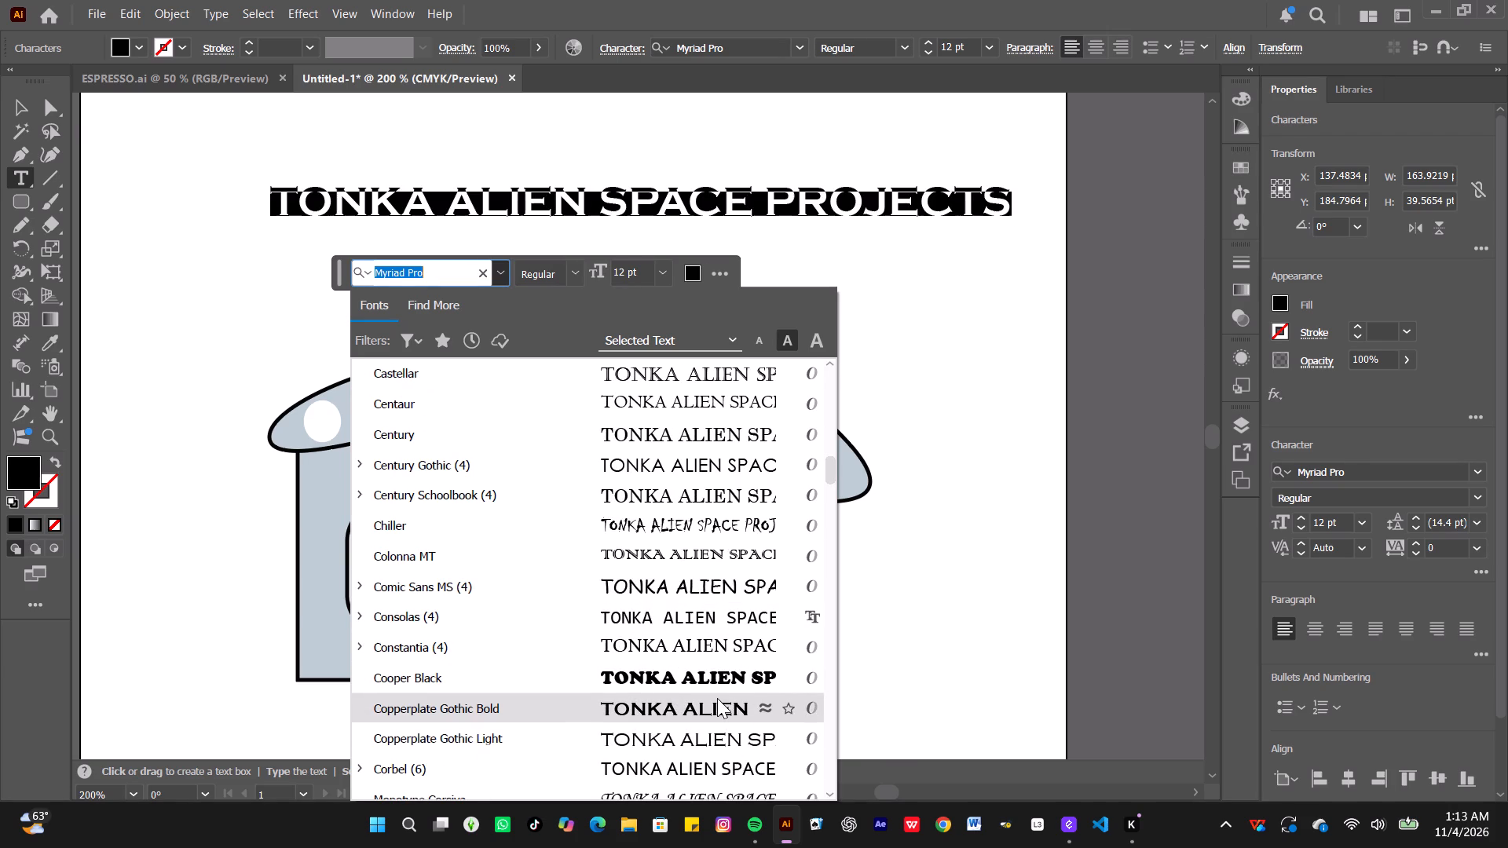
click(711, 676)
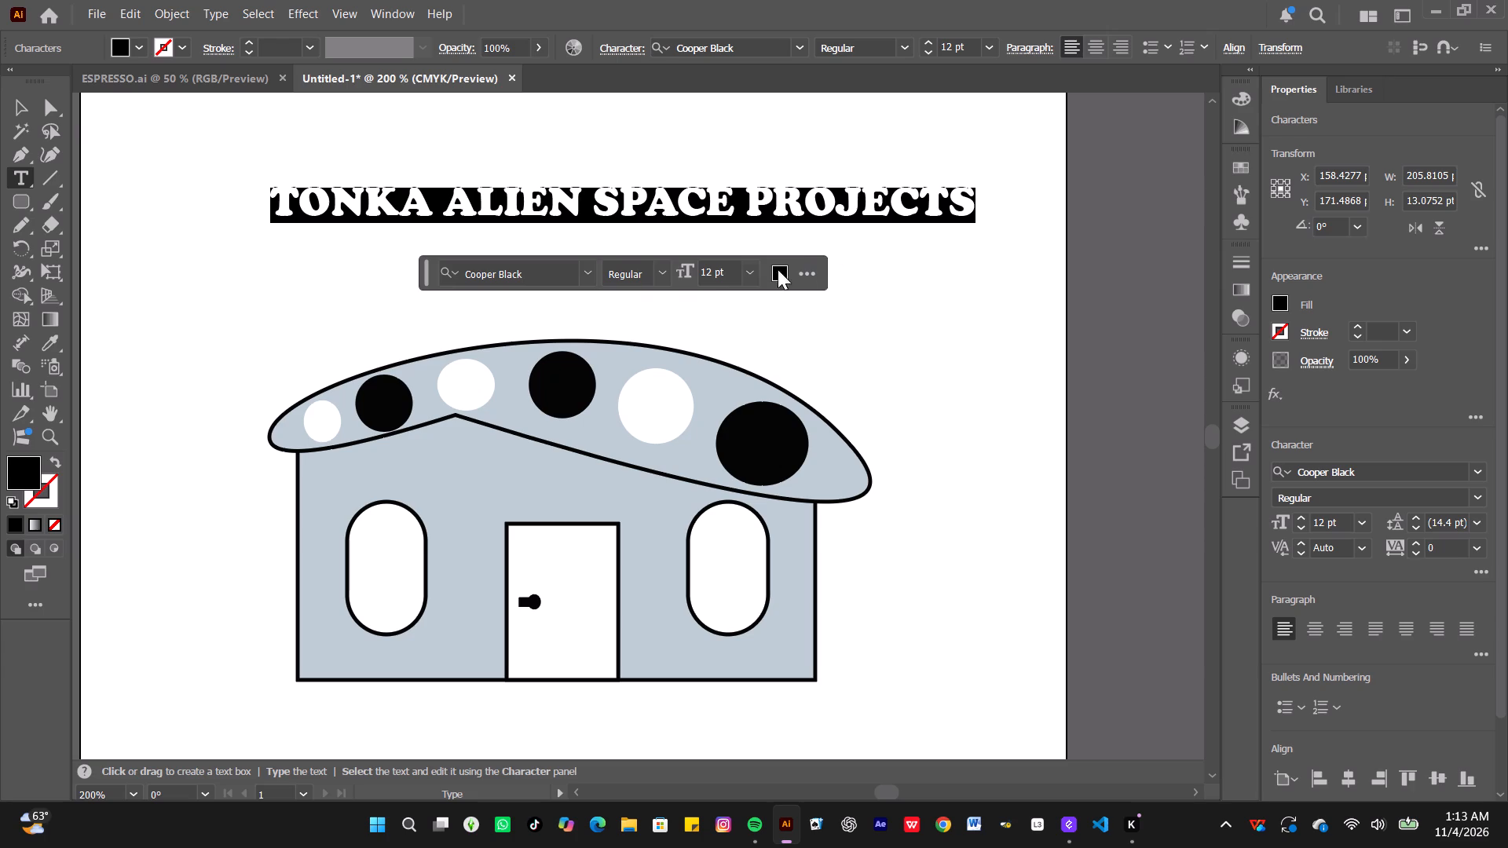
Set the title's font size to 21 pt.
click(749, 278)
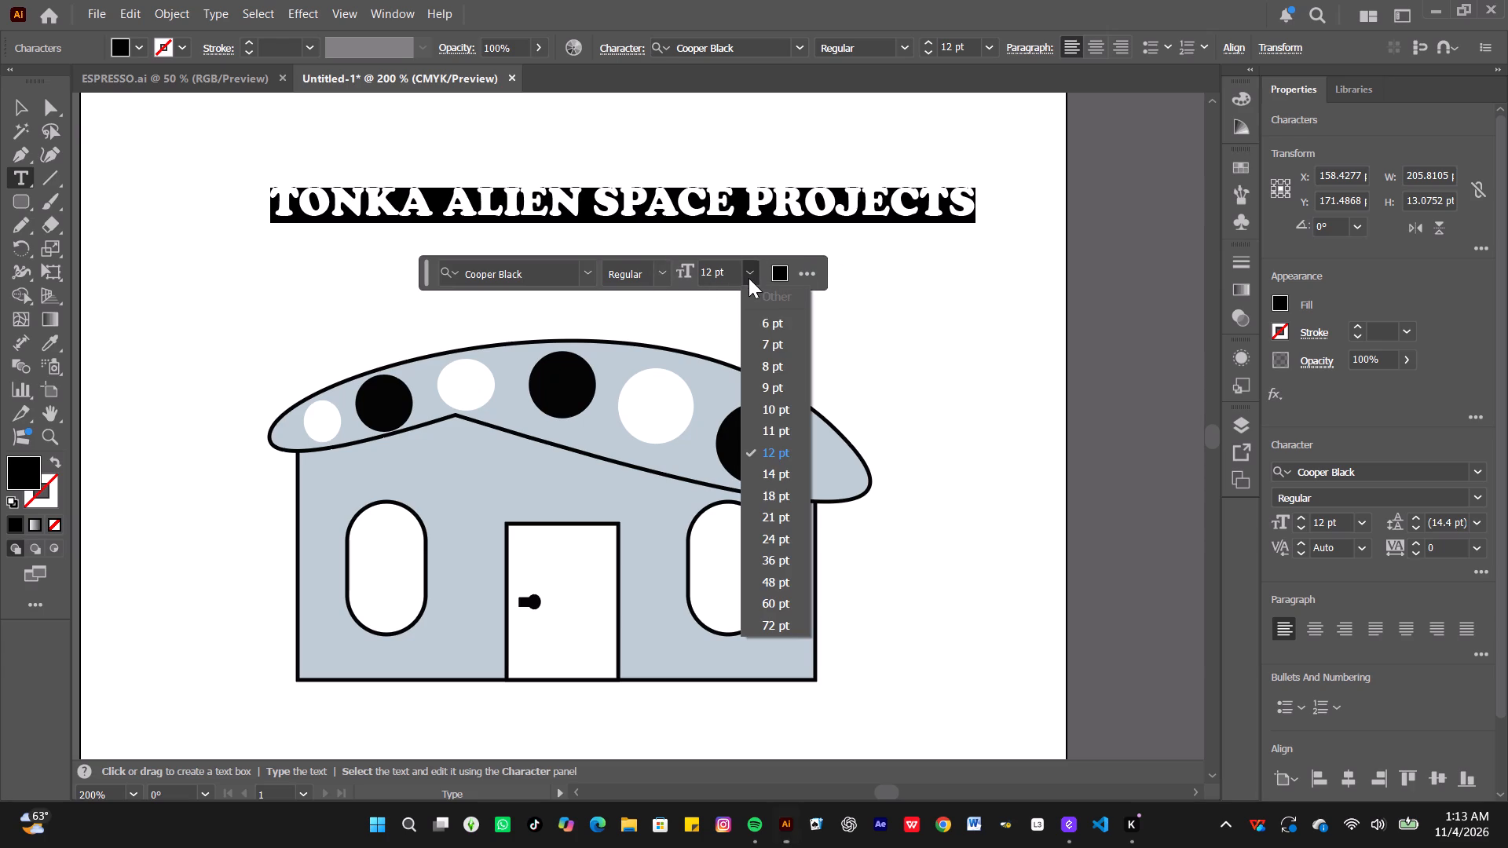
click(767, 511)
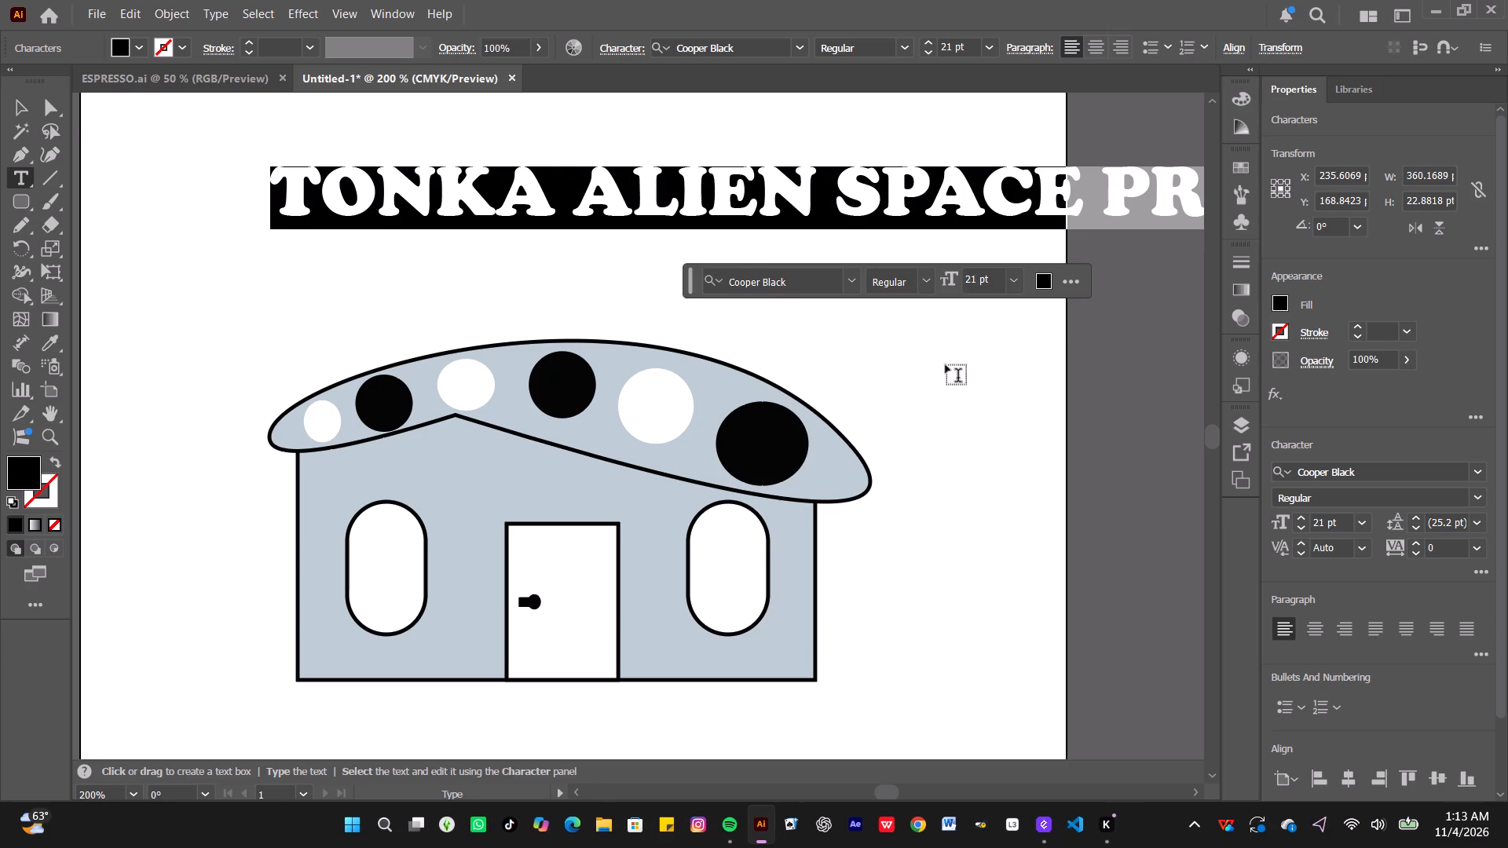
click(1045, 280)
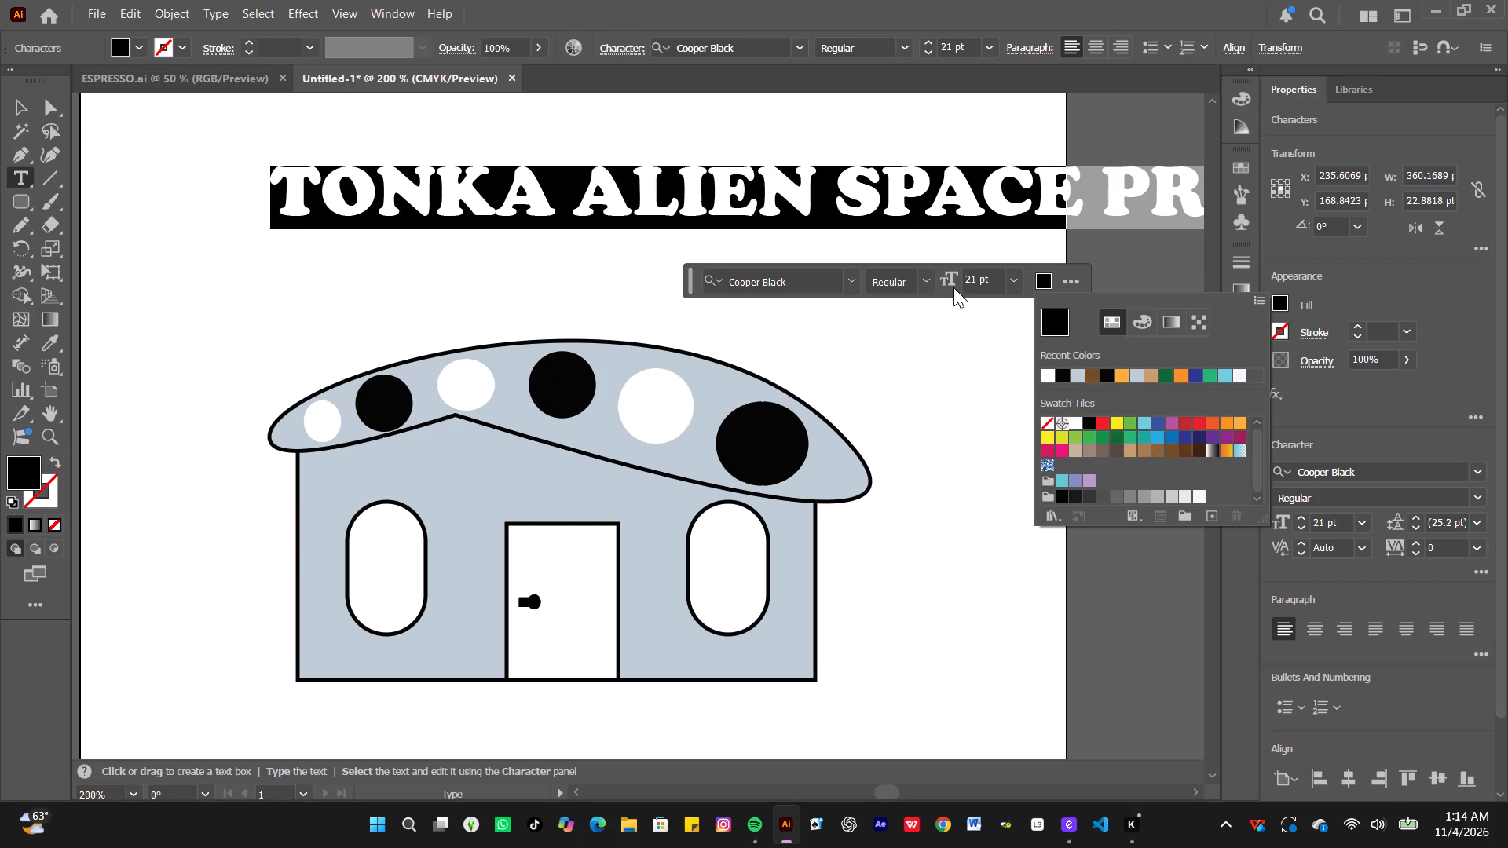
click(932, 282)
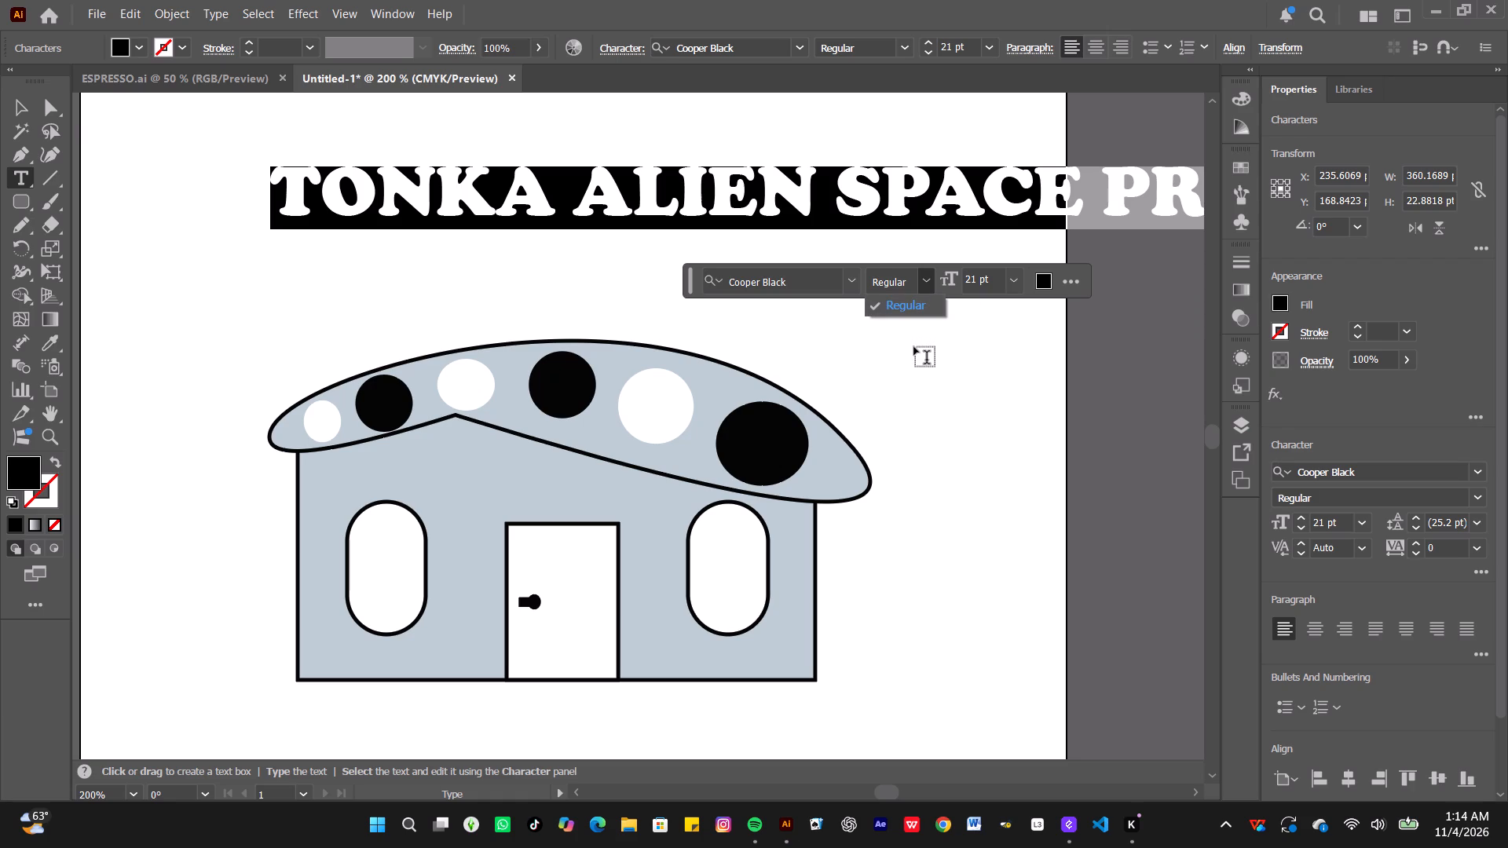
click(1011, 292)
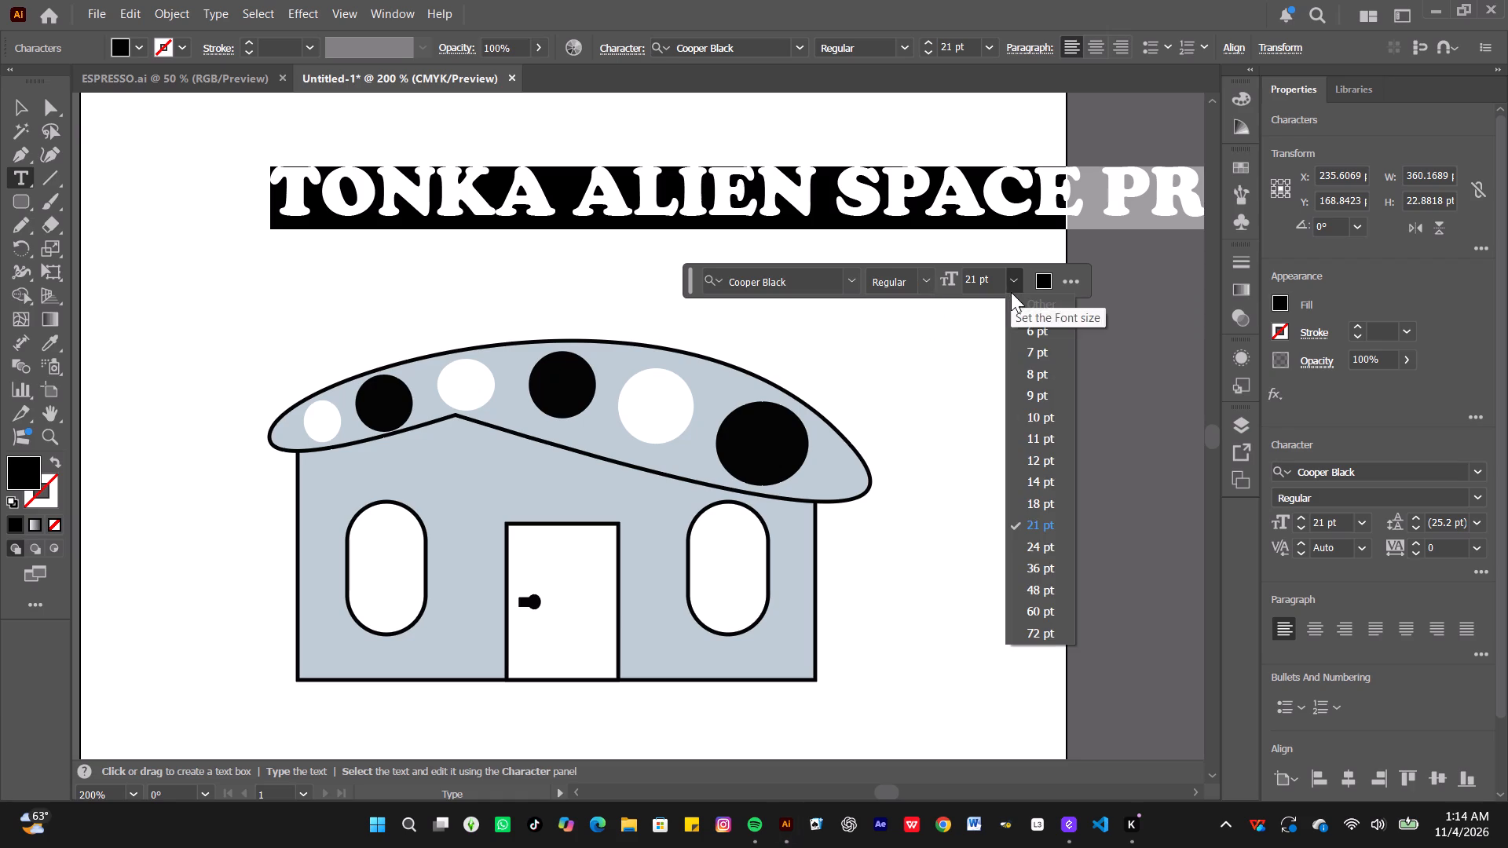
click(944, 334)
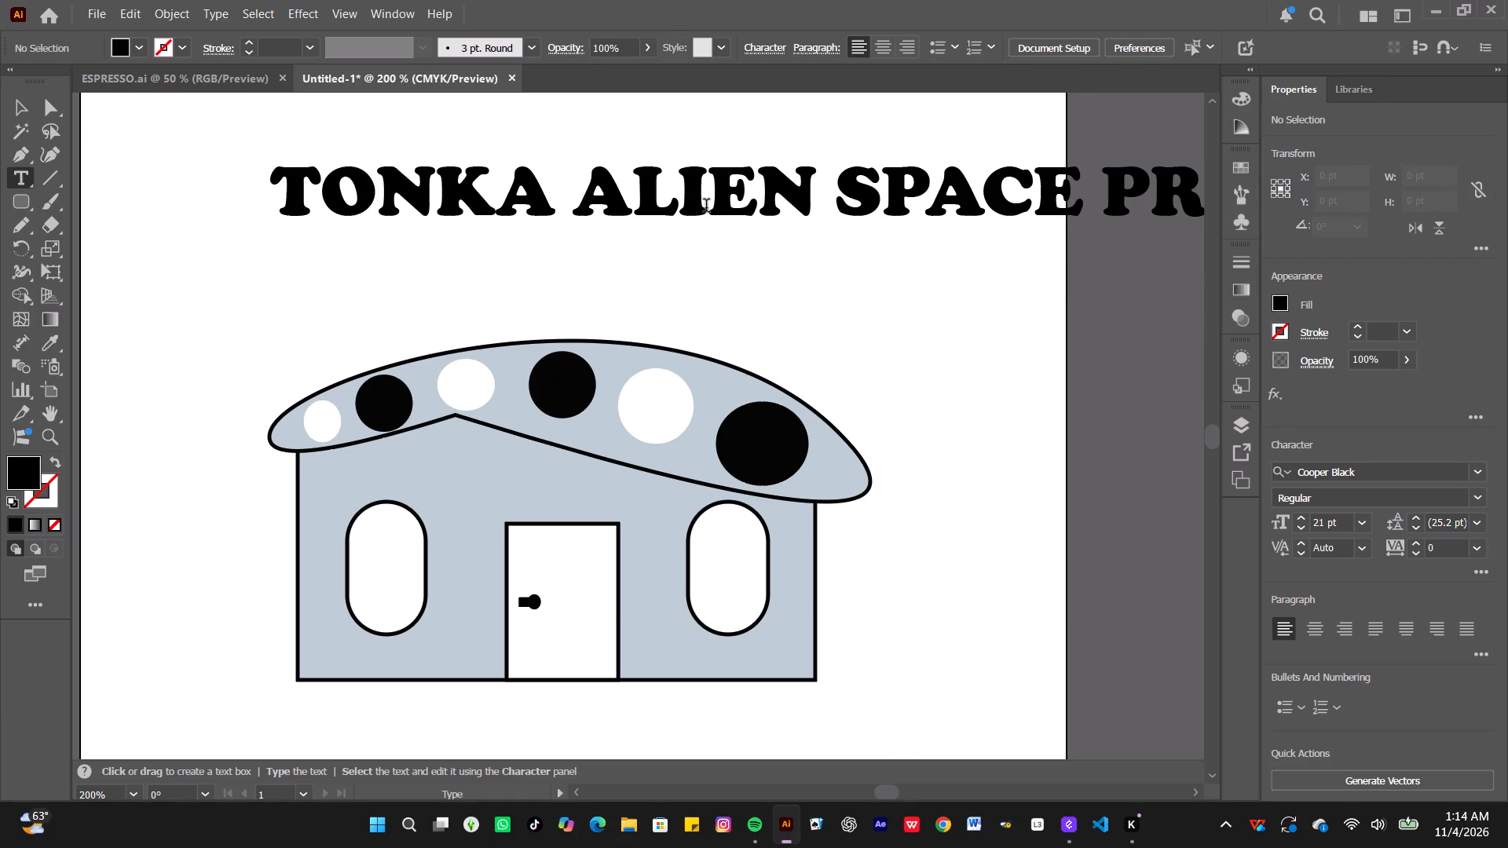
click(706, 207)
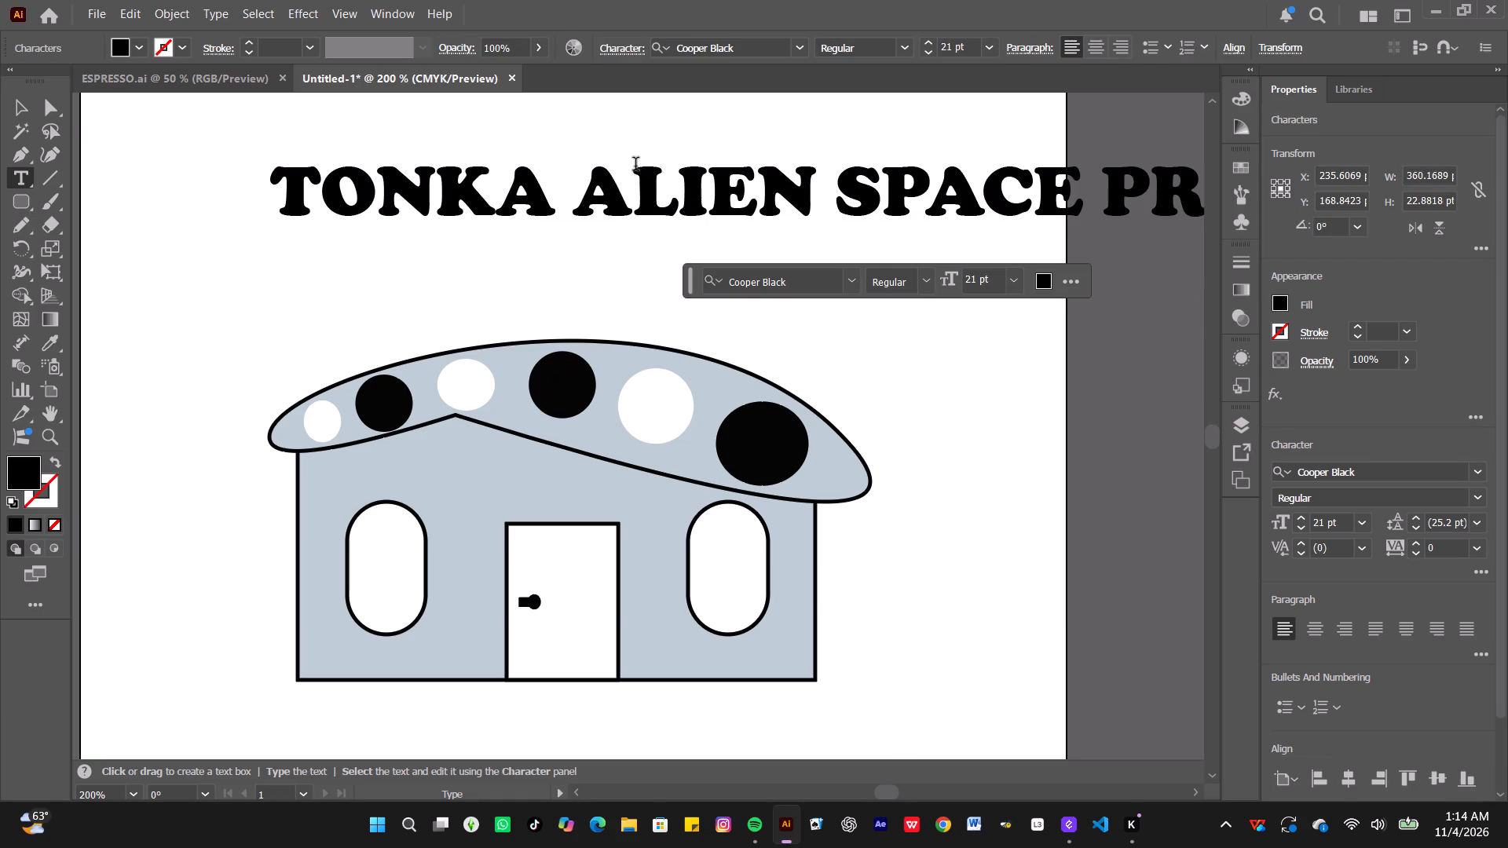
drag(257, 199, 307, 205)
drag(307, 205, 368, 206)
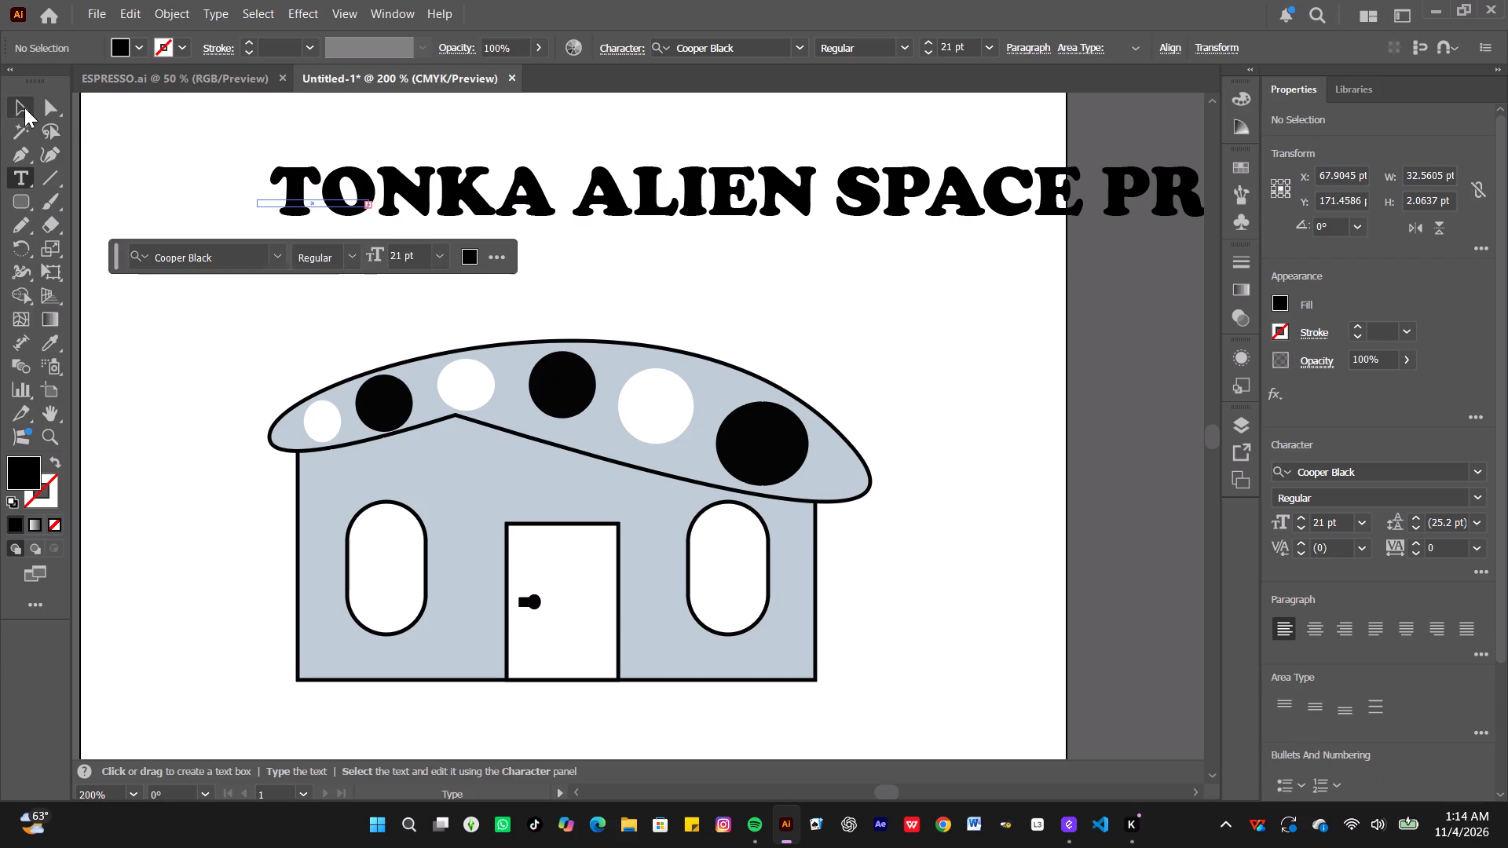
Select the title as an object and move it up above the roof to about X 150 pt, Y 146 pt.
click(24, 108)
click(469, 182)
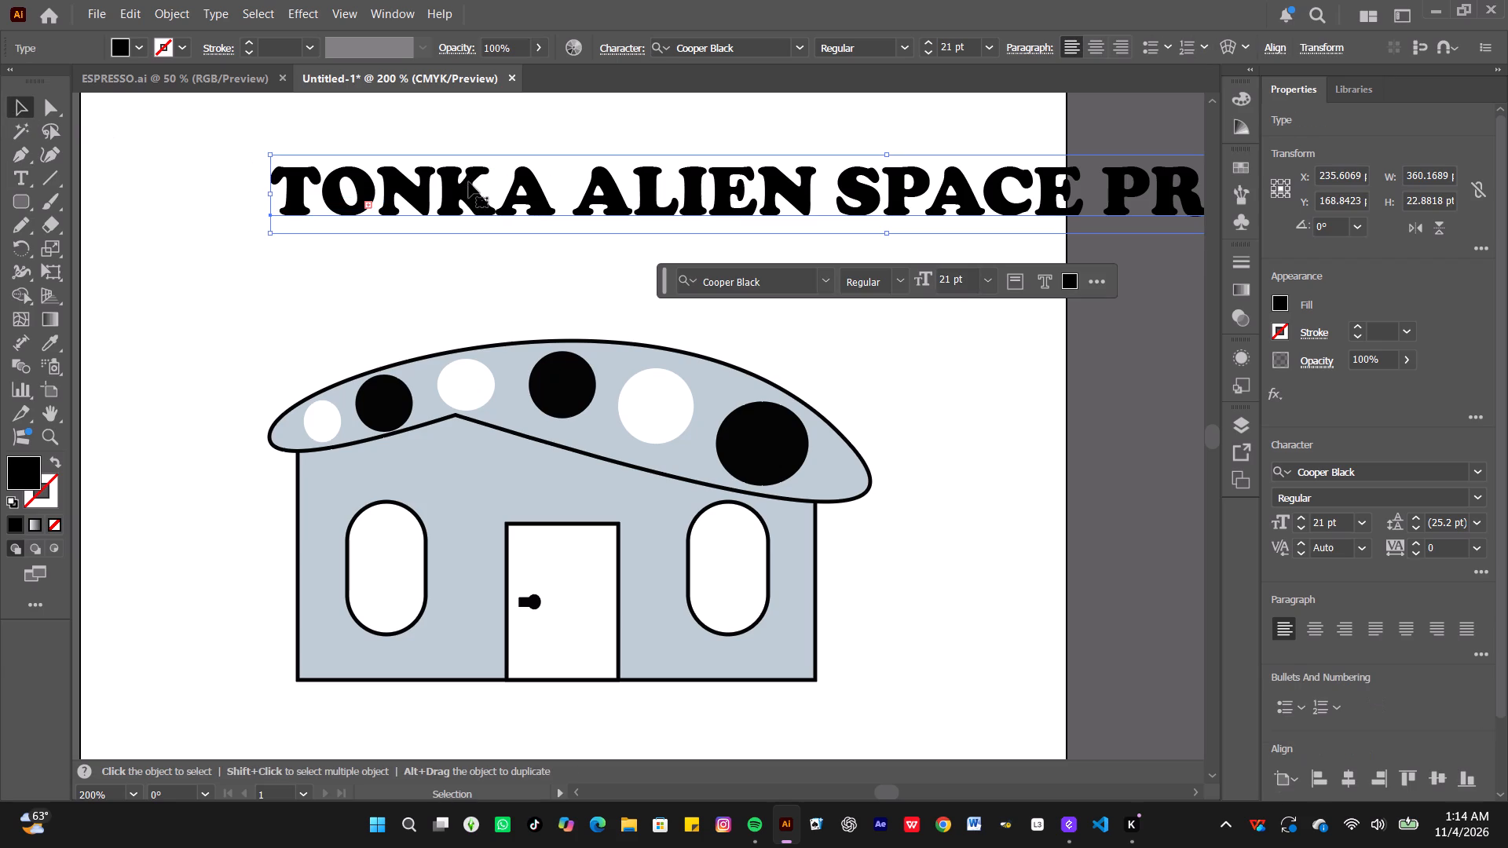
click(469, 182)
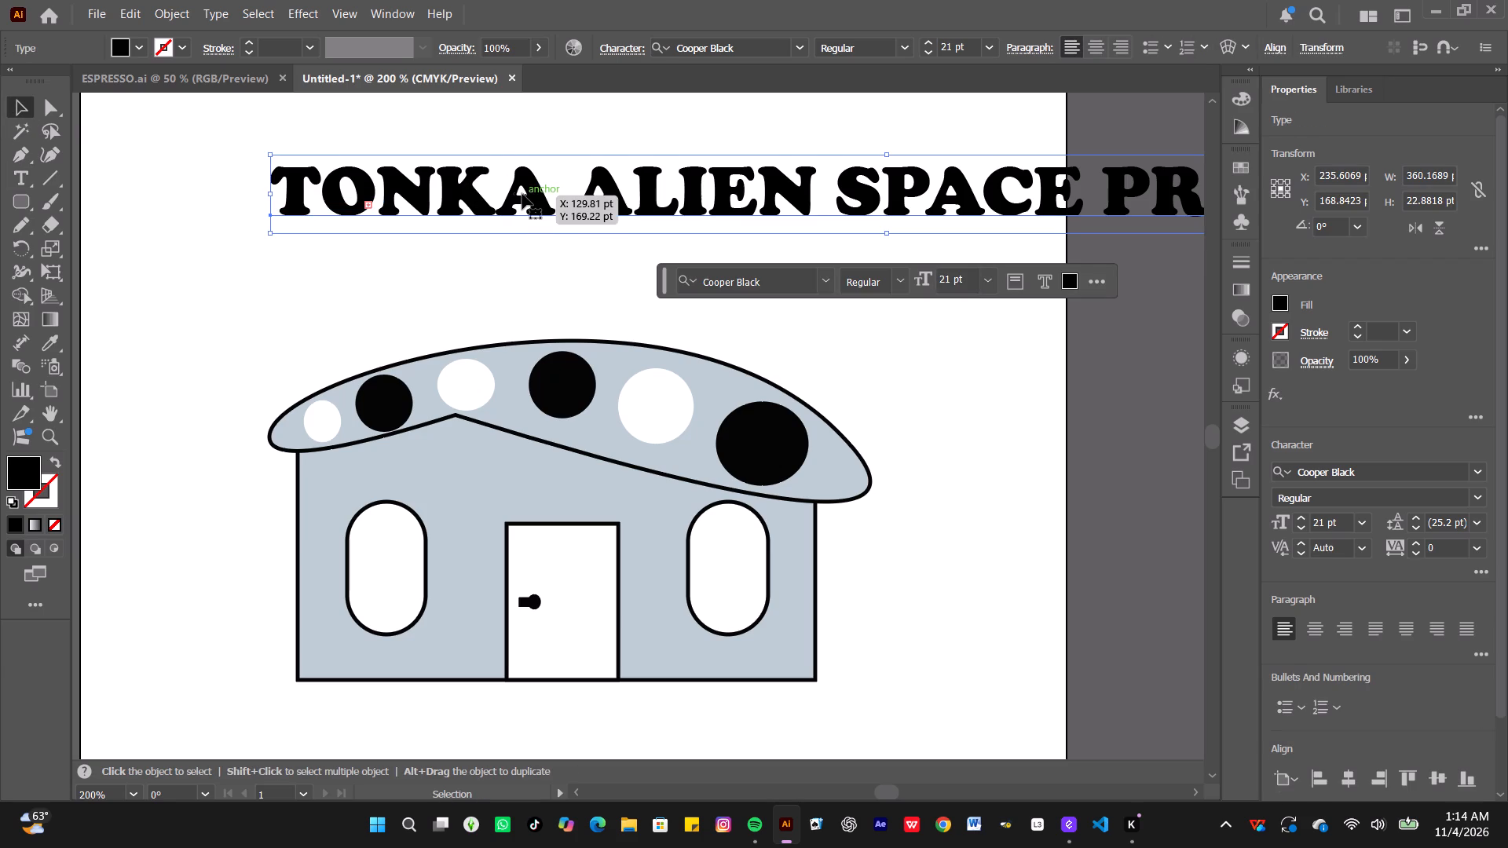
drag(522, 194, 379, 203)
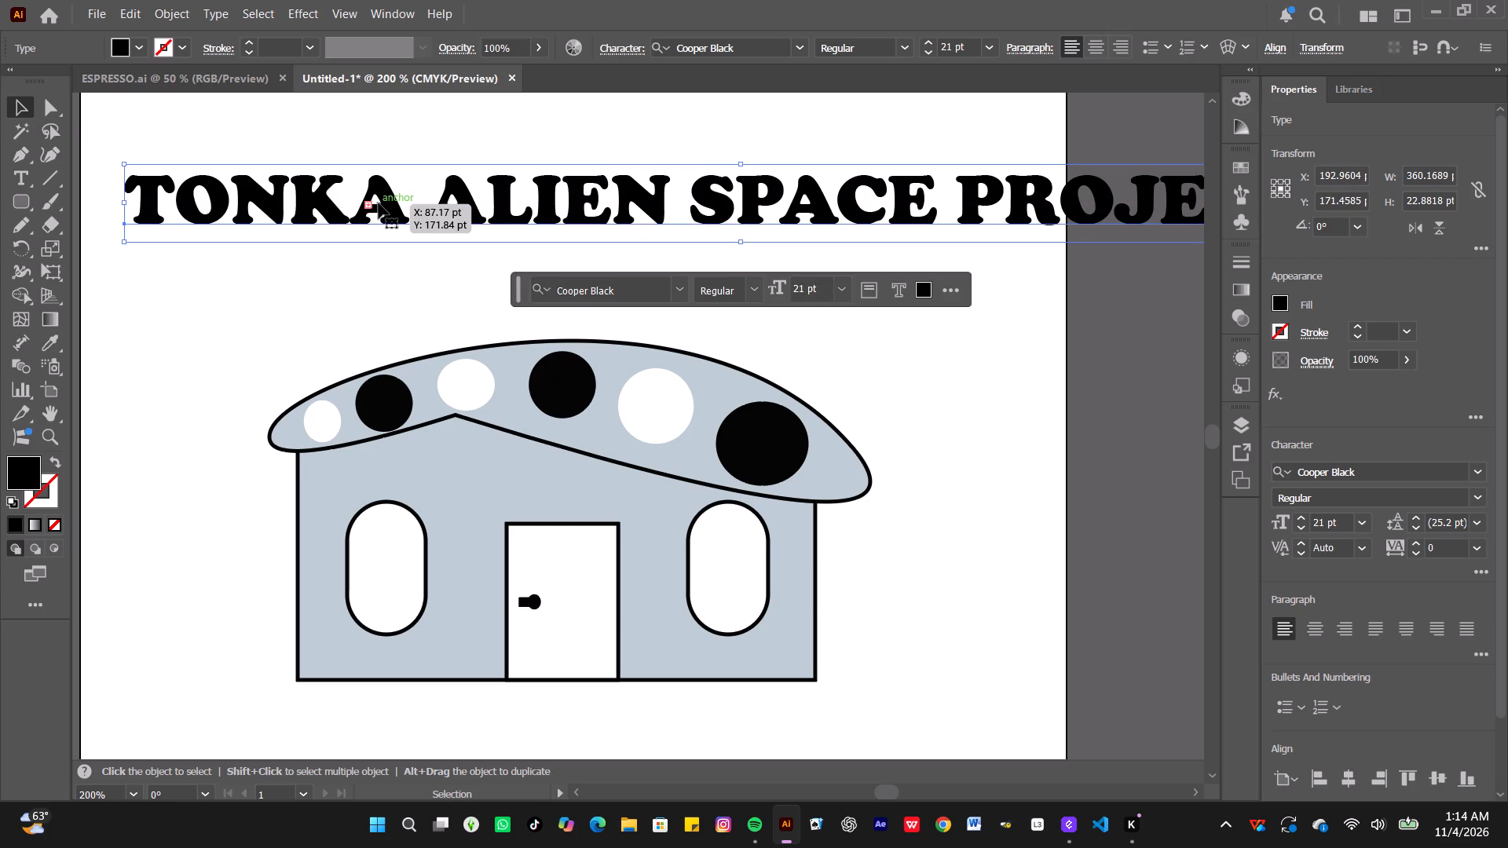
key(ctrl+minus)
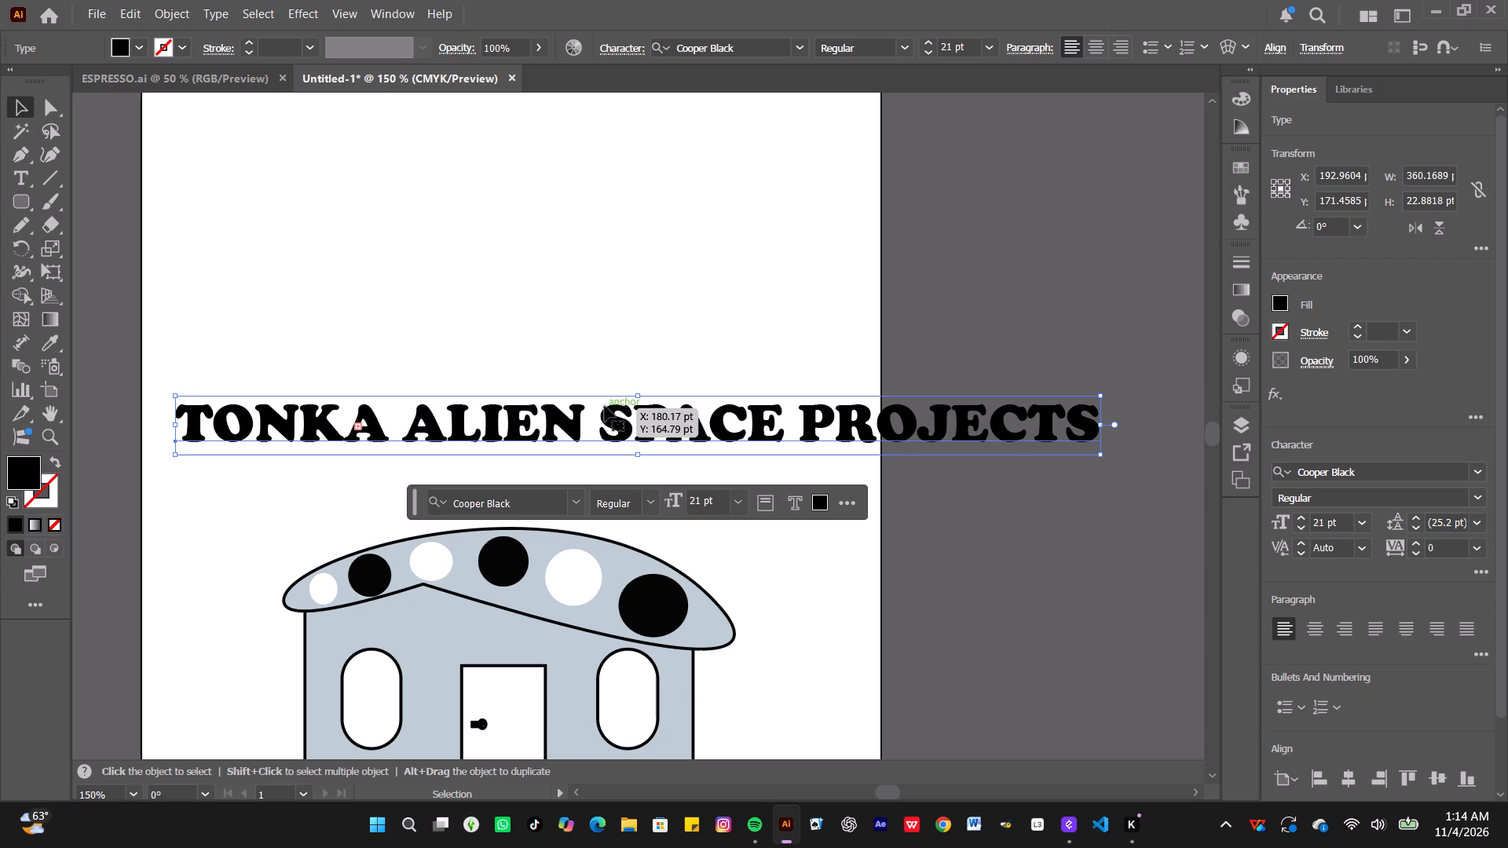
drag(592, 417, 537, 382)
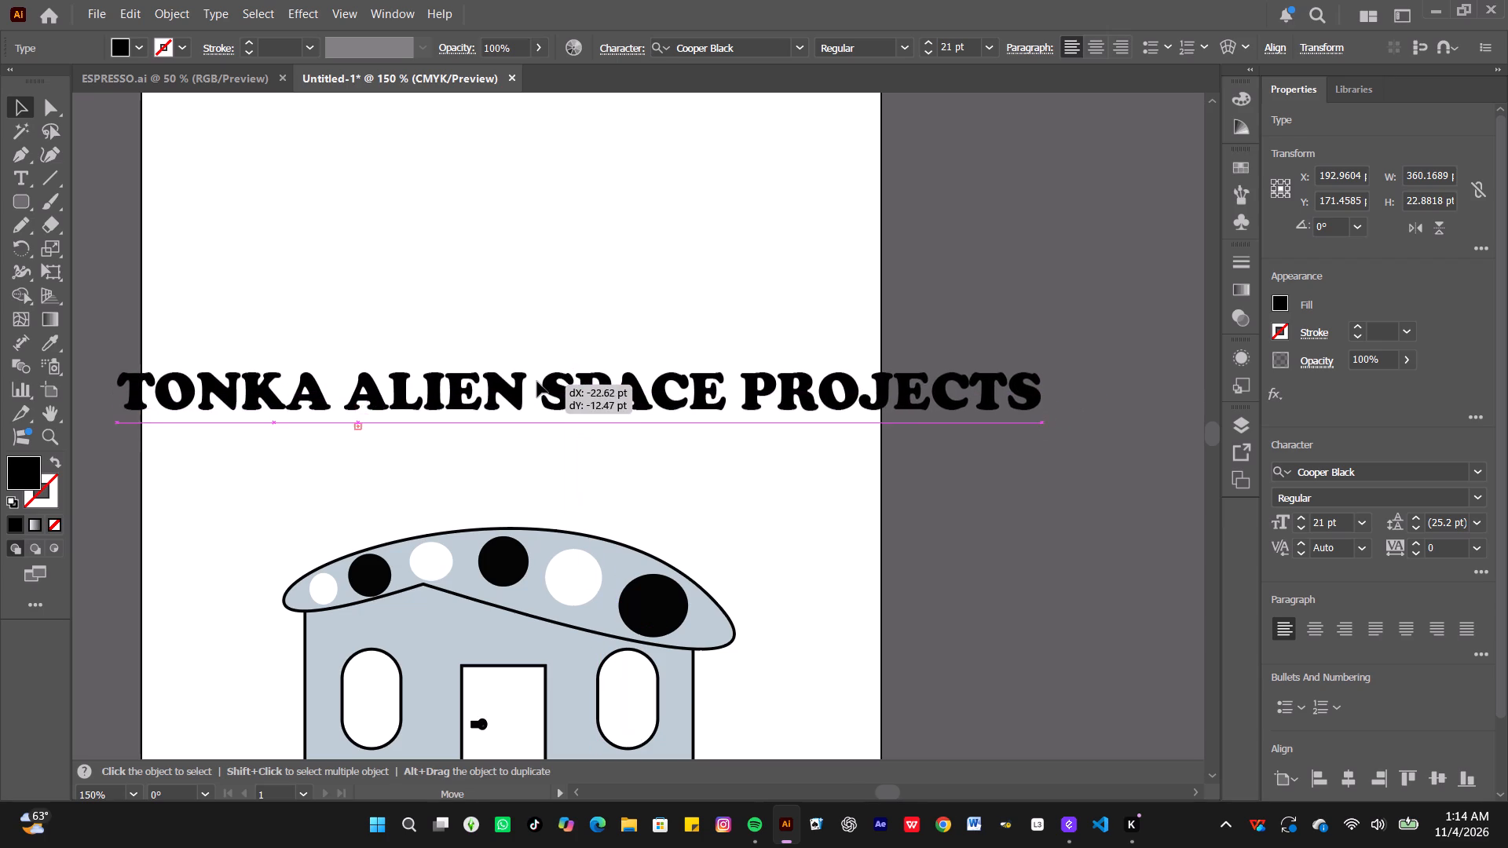
drag(537, 382, 484, 351)
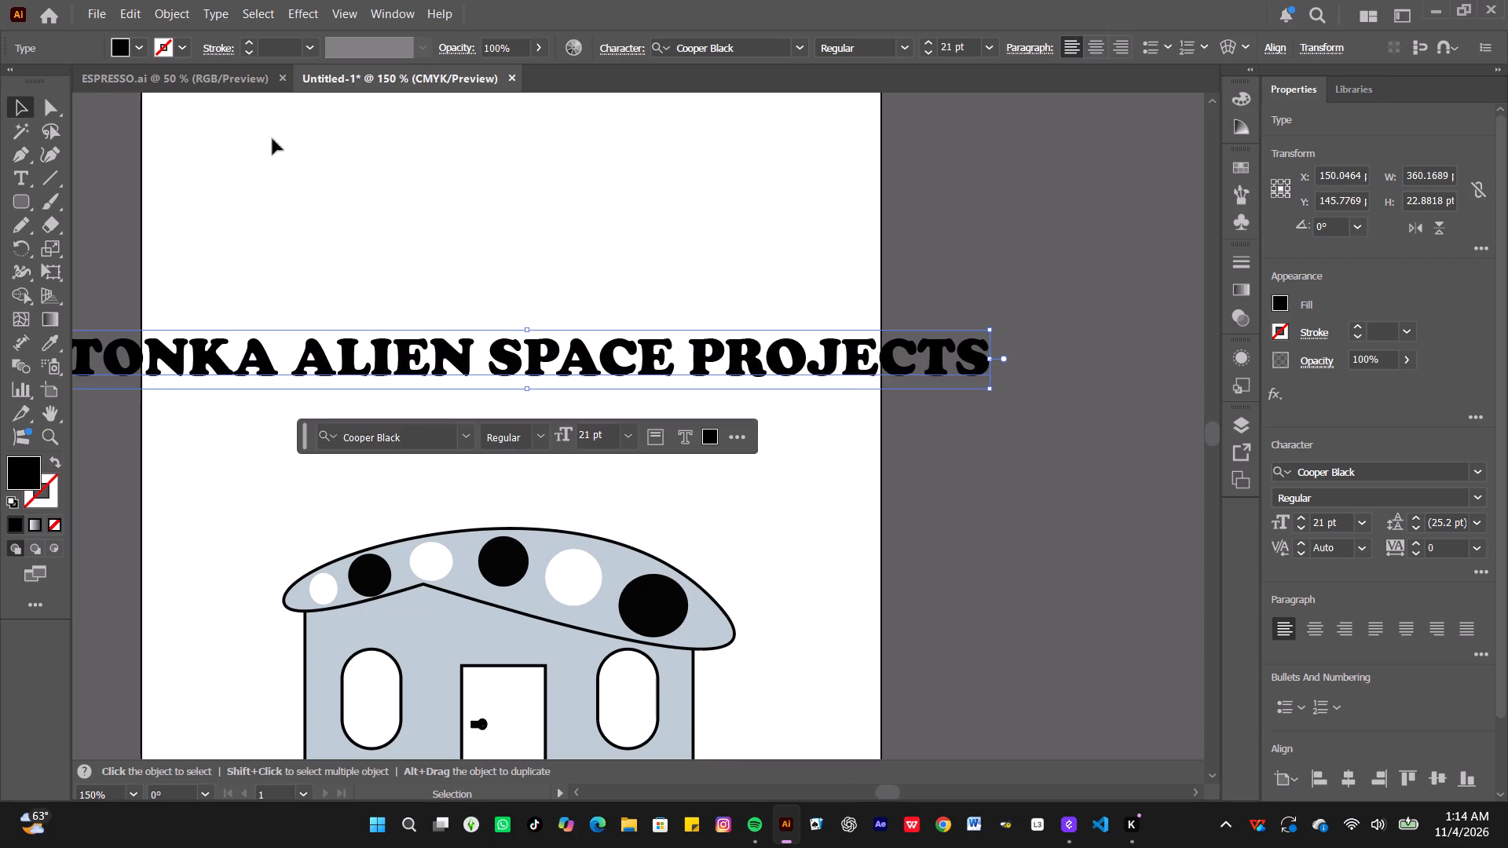
Set the title's stroke weight to 0 pt.
click(245, 52)
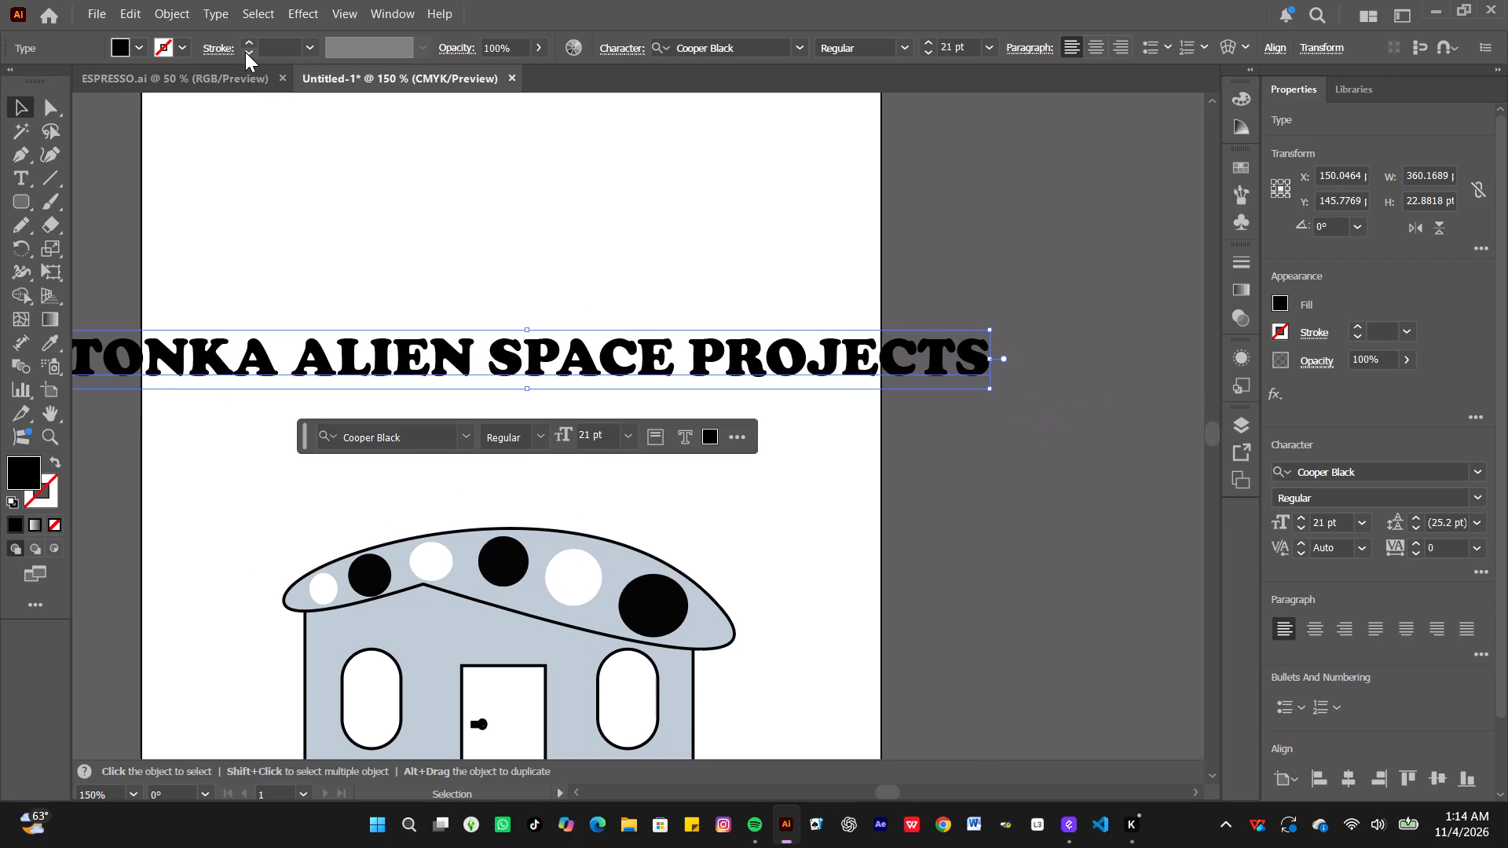
click(247, 52)
Set the opacity of the TONKA ALIEN SPACE PROJECTS title to 80%.
click(1360, 353)
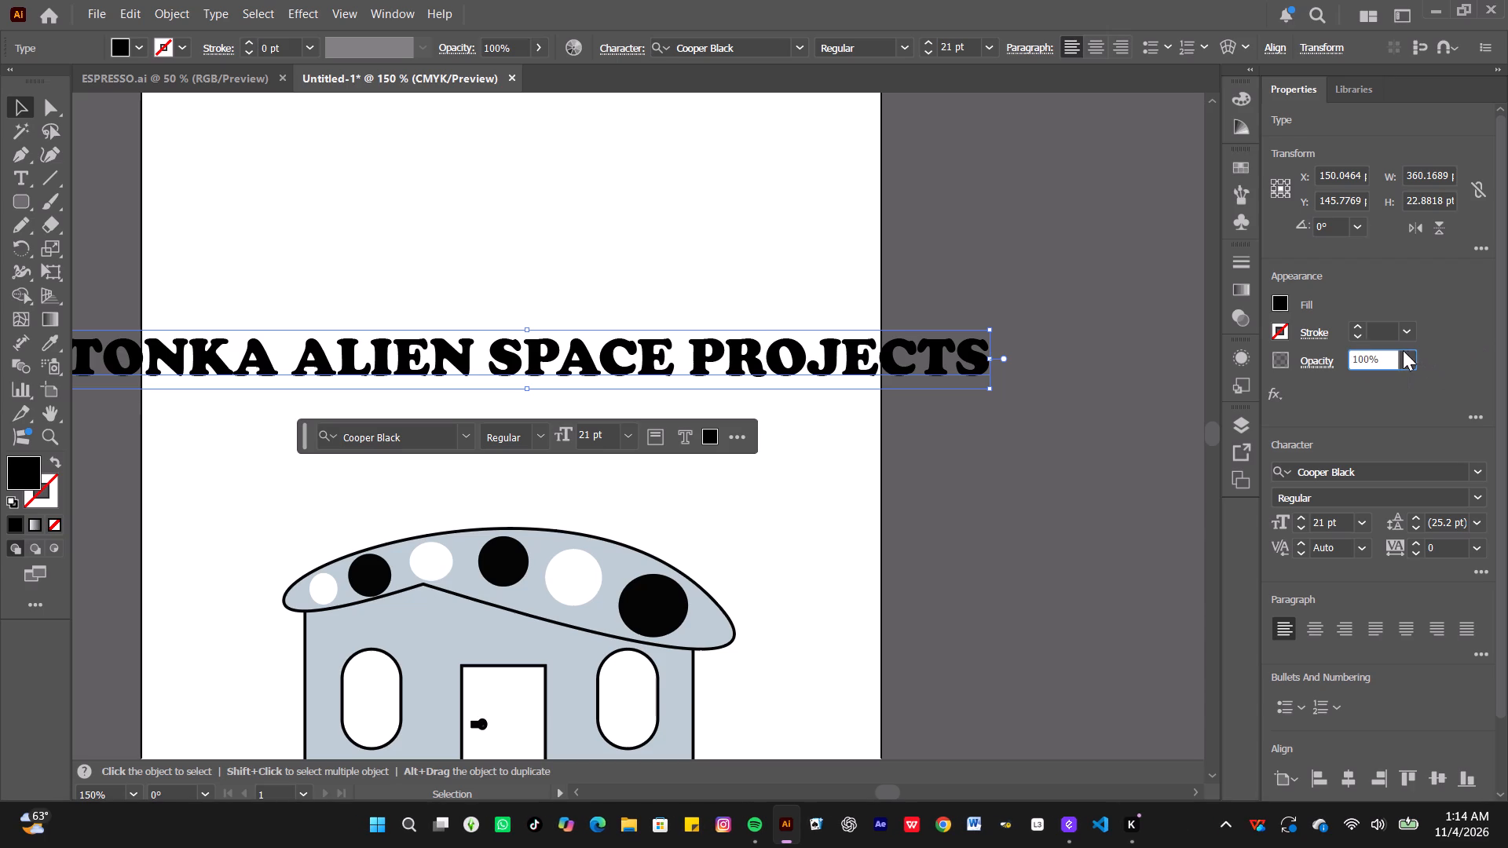
click(1396, 350)
drag(1372, 354, 1343, 367)
text(80)
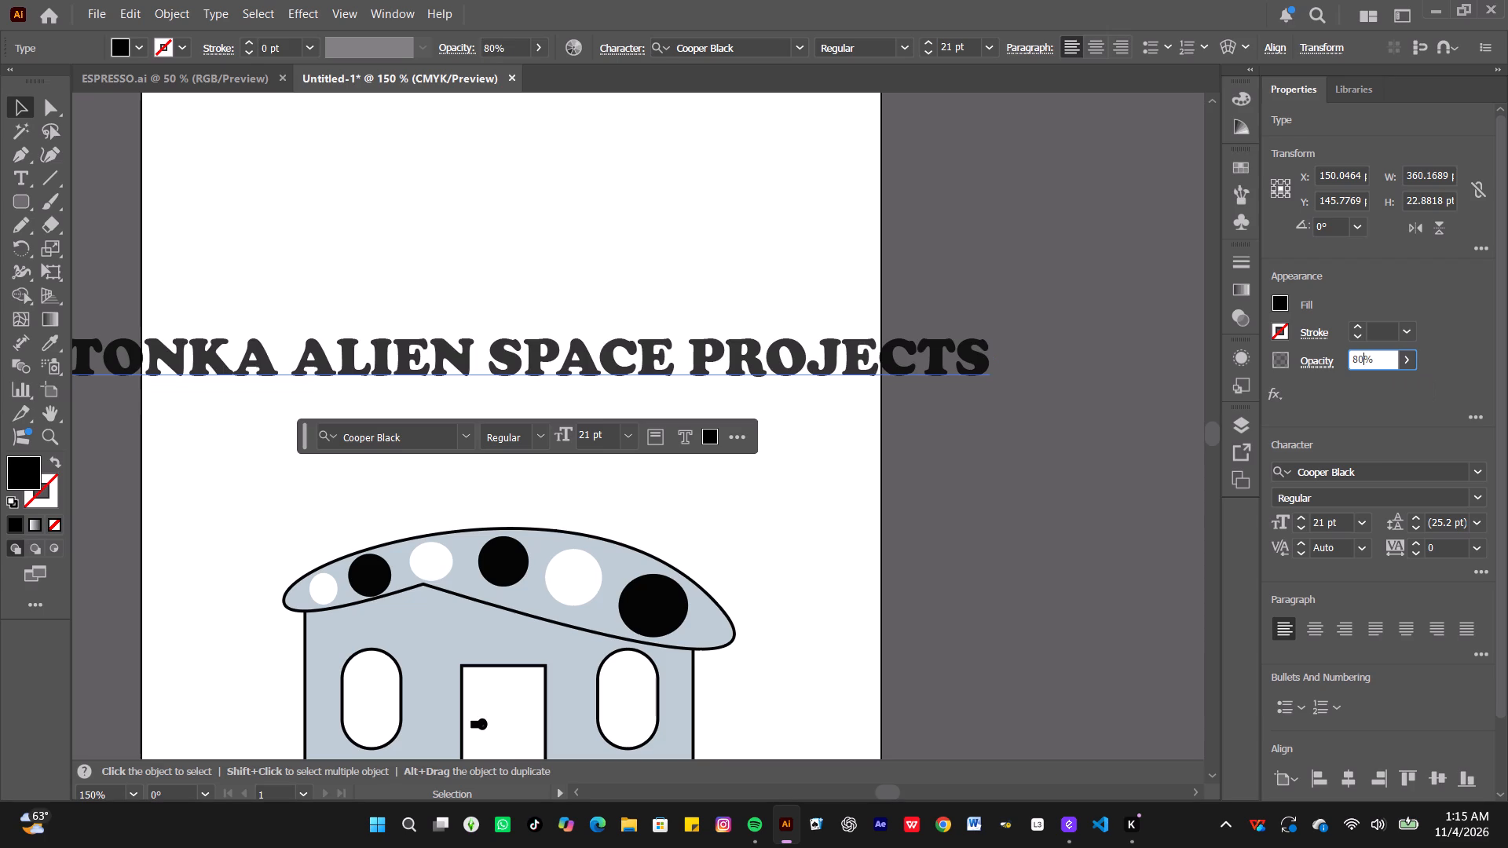
key(BackSpace)
key(BackSpace)
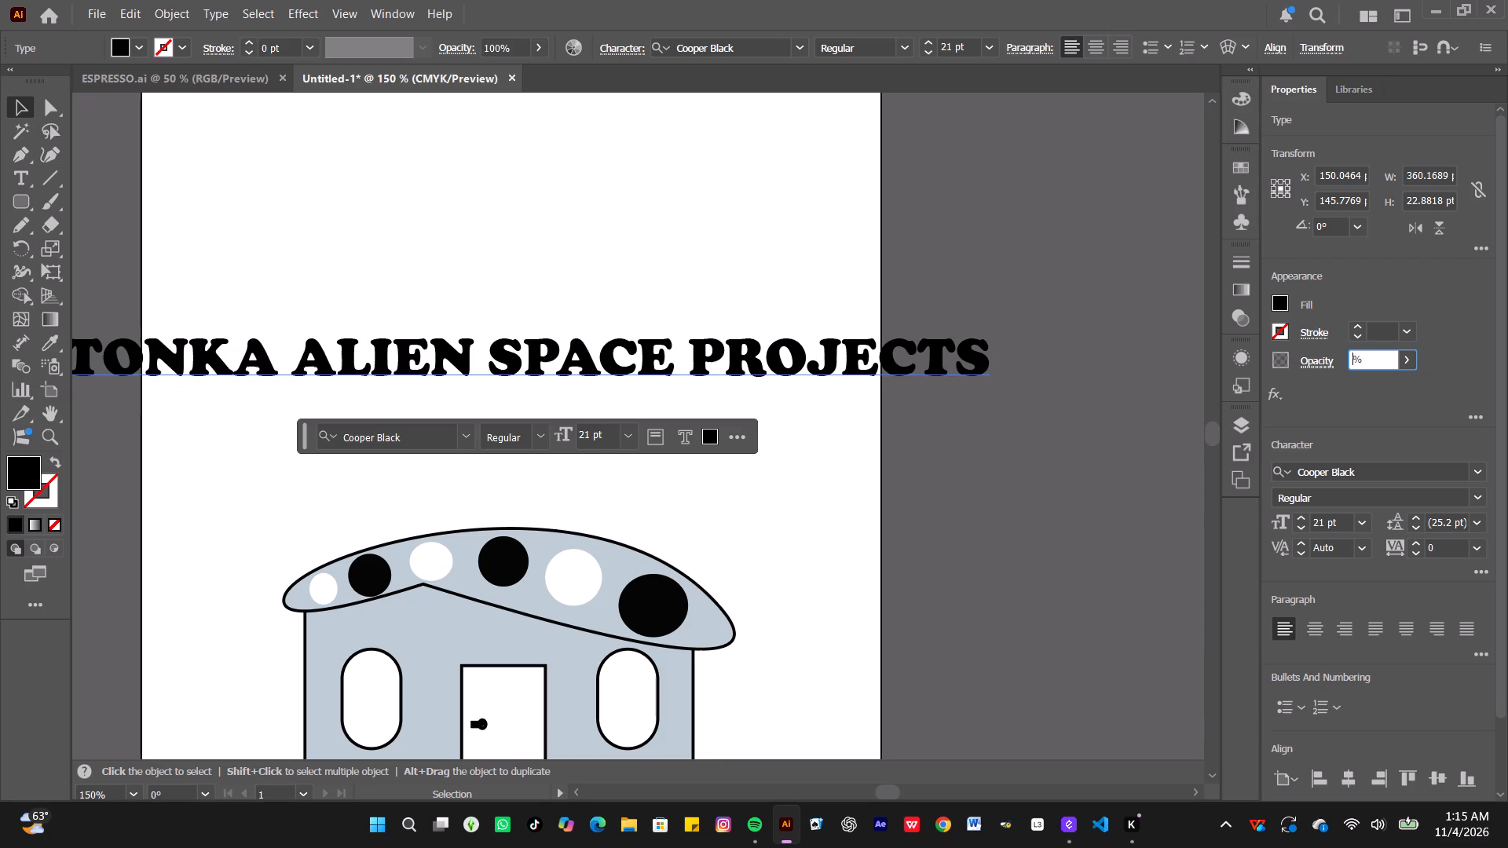
key(7)
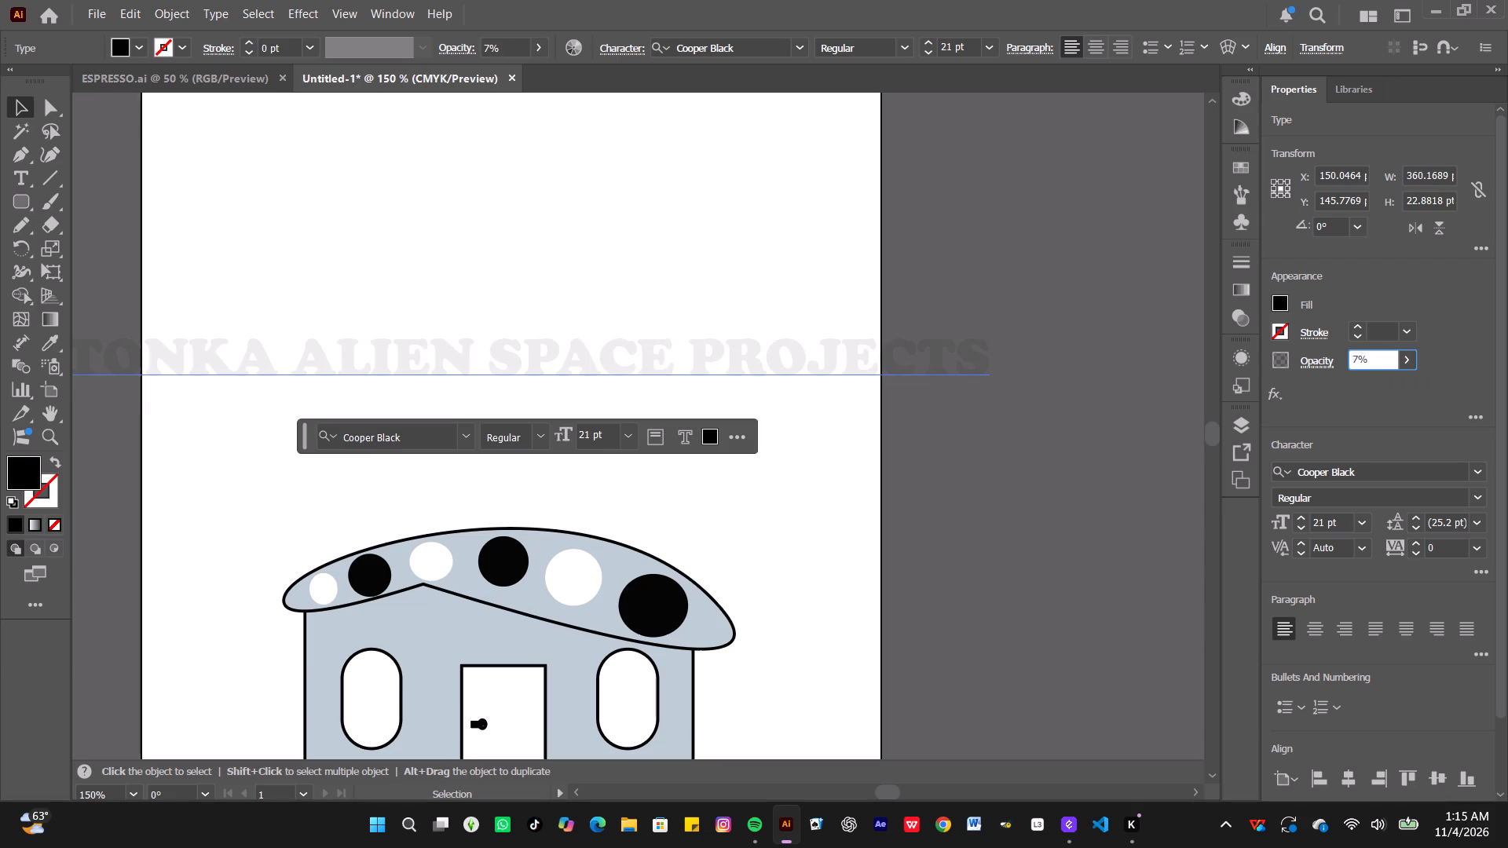
key(9)
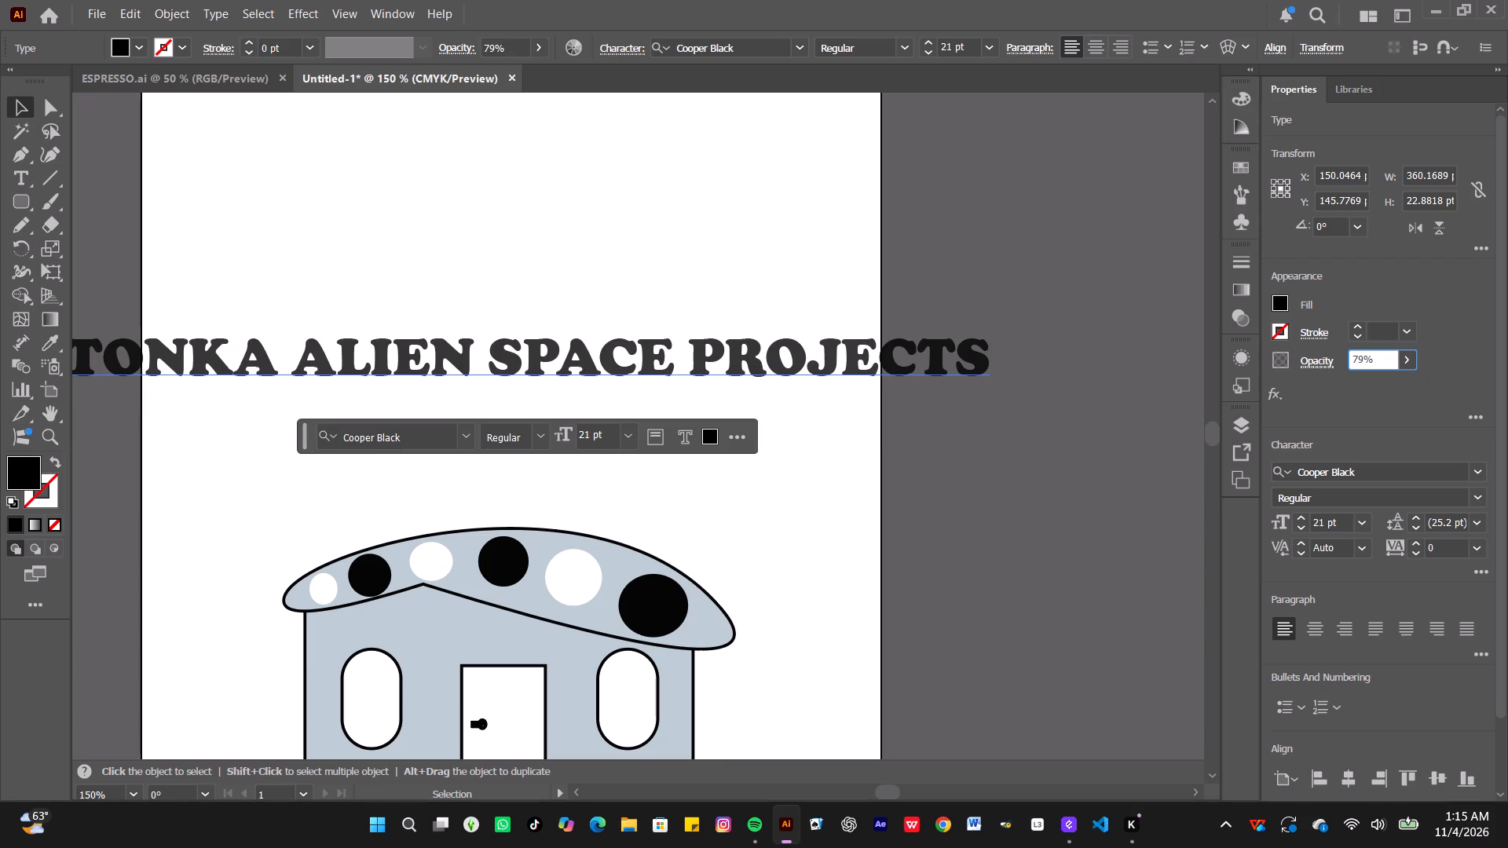
key(BackSpace)
key(BackSpace)
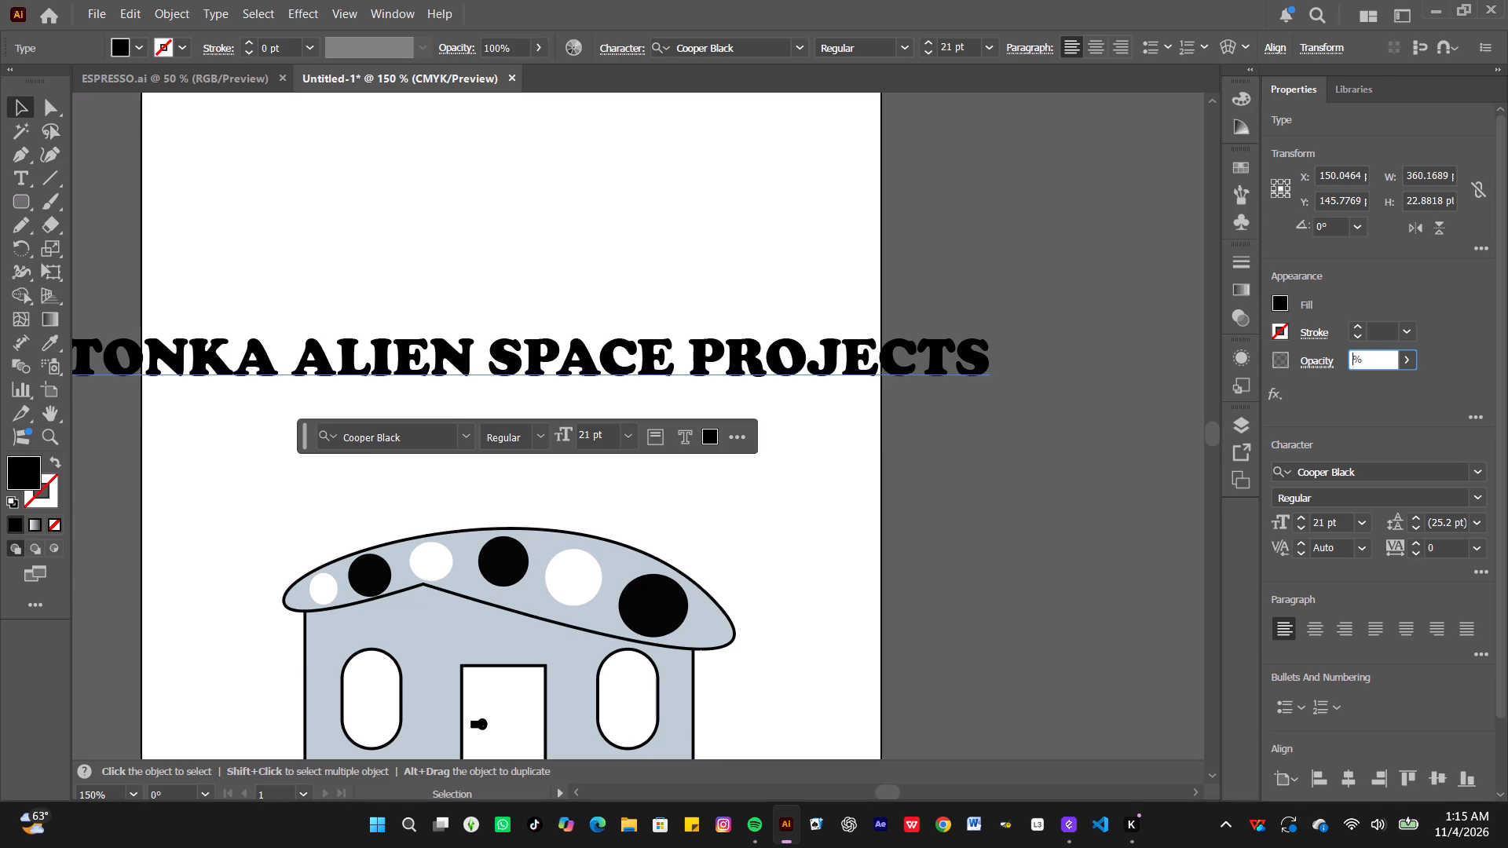
text(50)
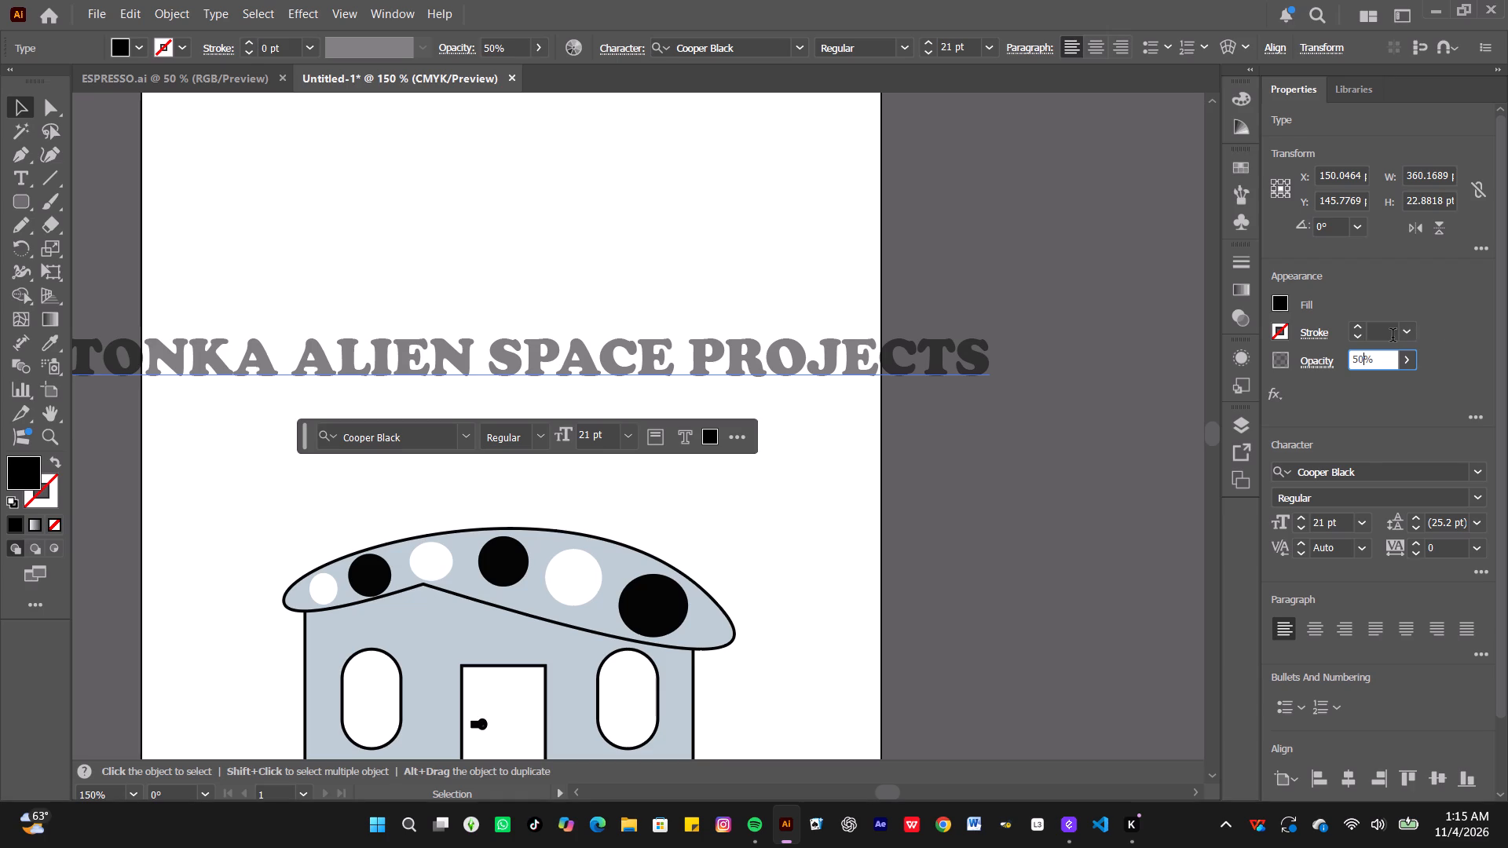
text(80)
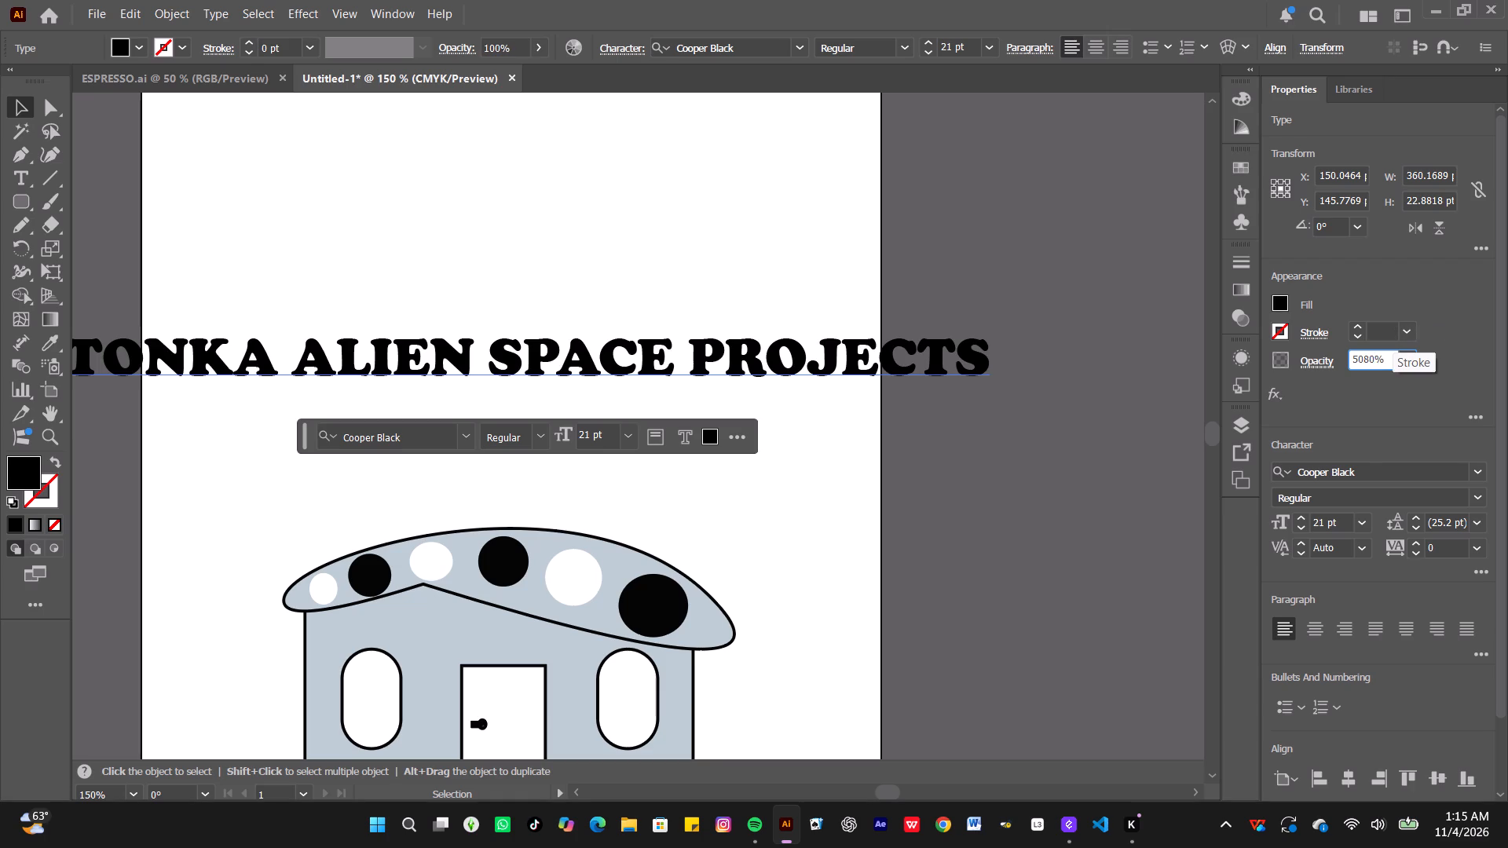
key(BackSpace)
key(BackSpace)
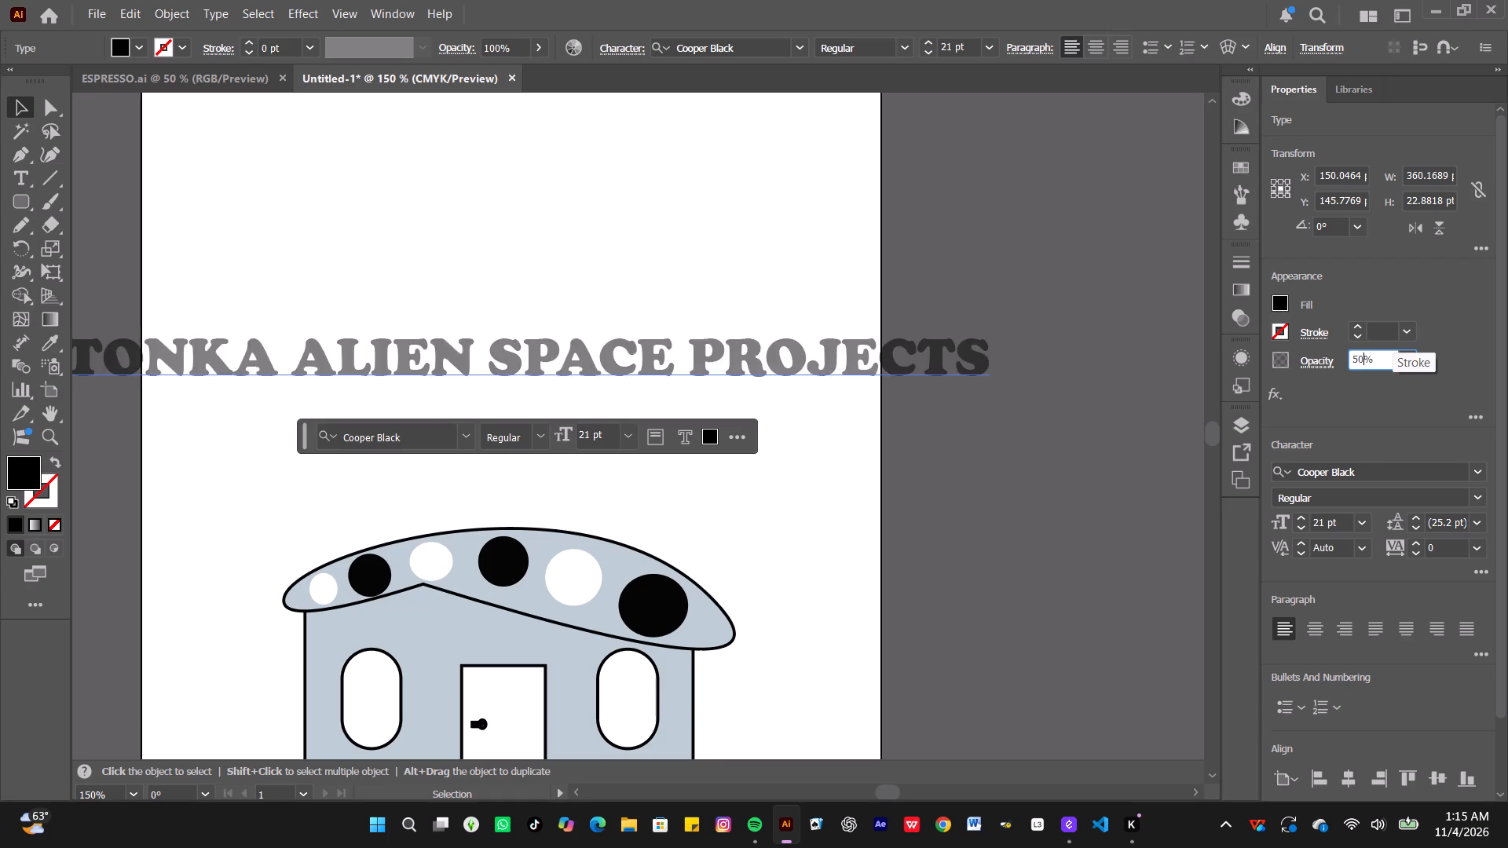
key(BackSpace)
text(80)
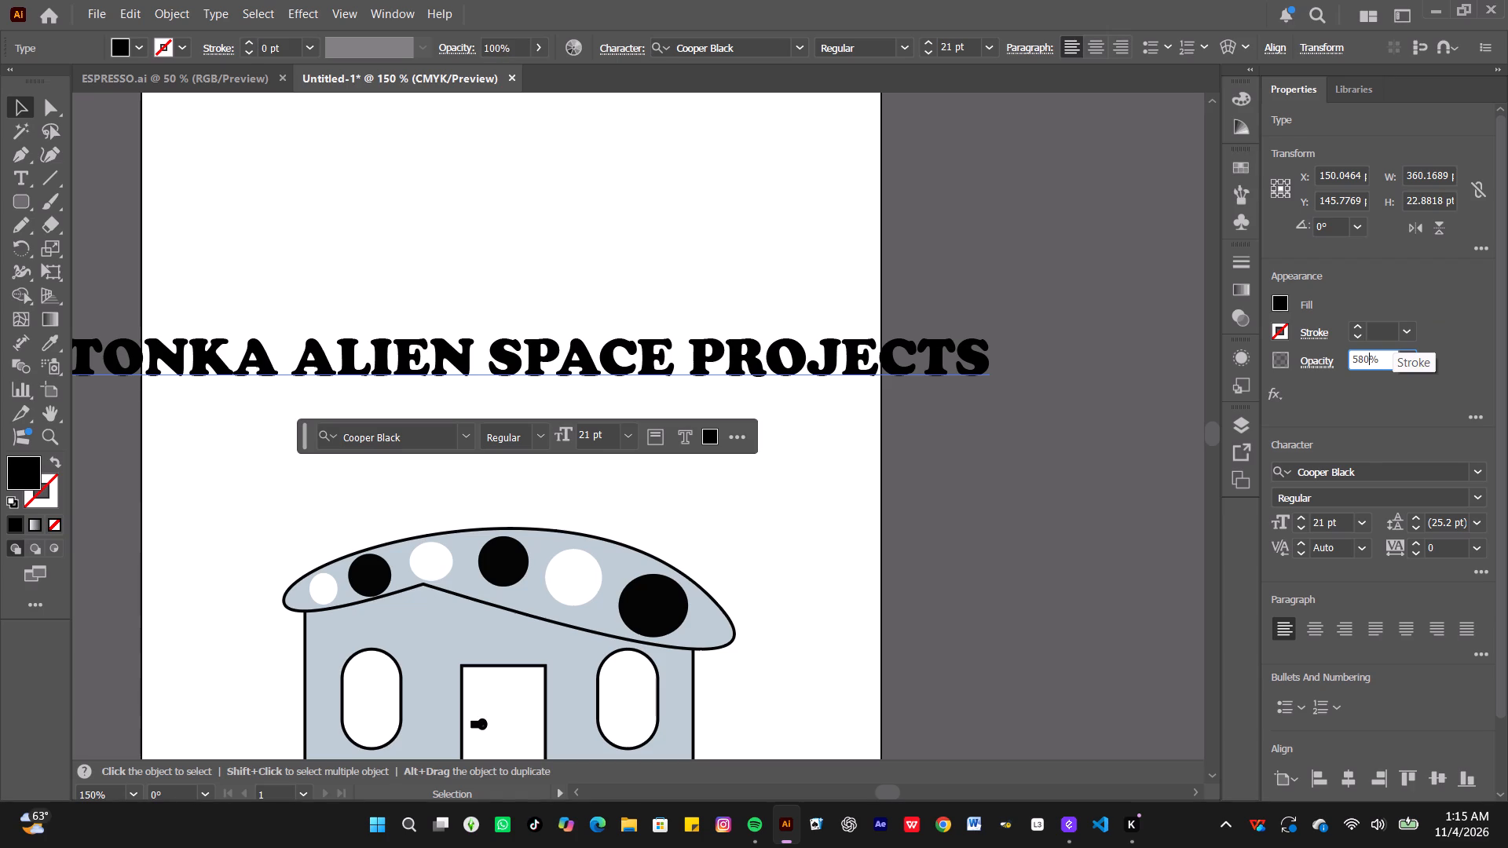
key(BackSpace)
key(BackSpace)
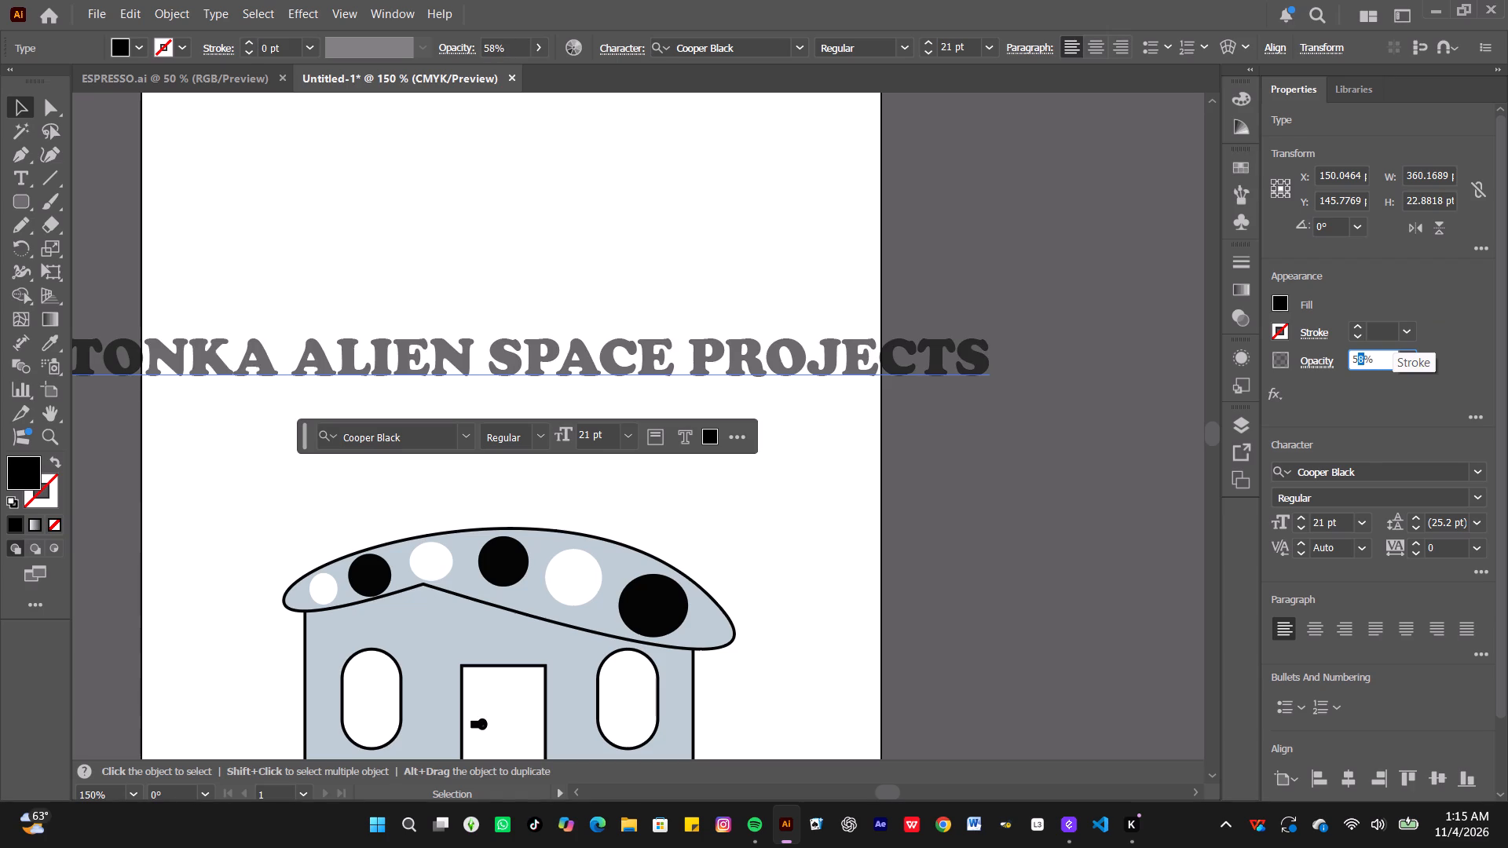
key(BackSpace)
key(8)
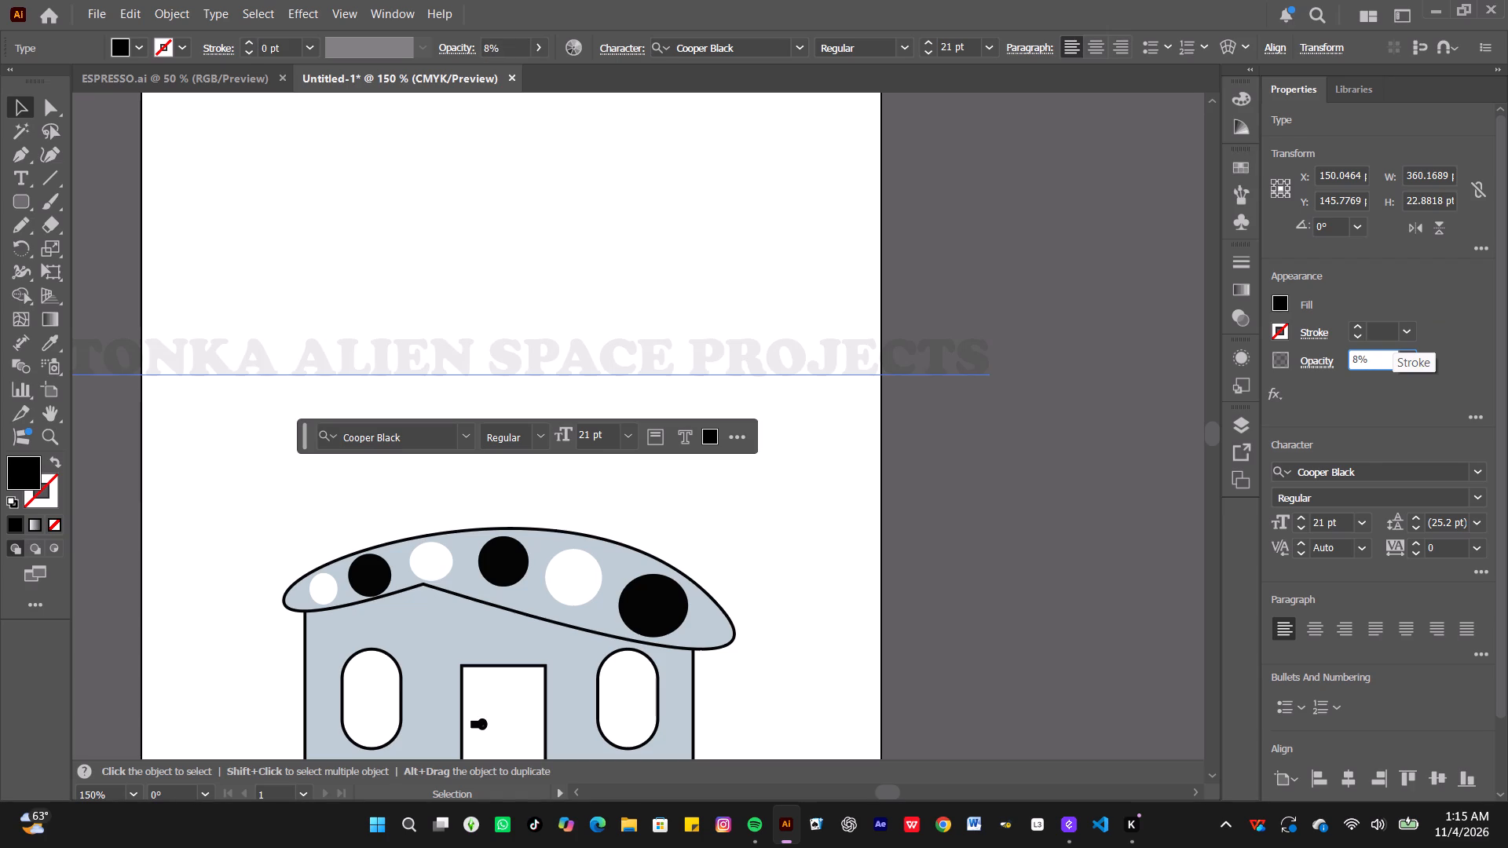
key(0)
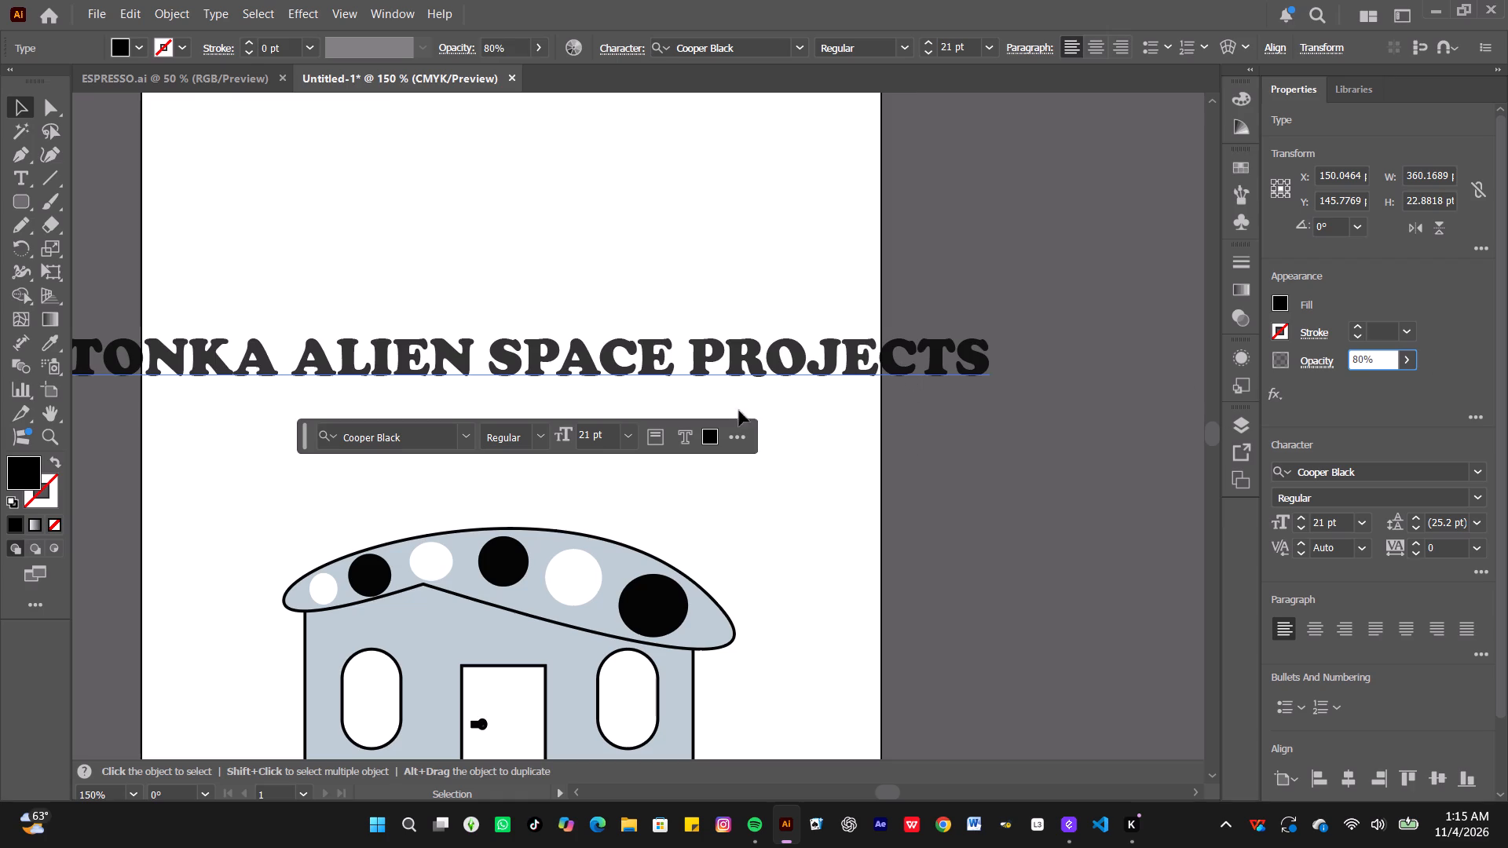
click(448, 214)
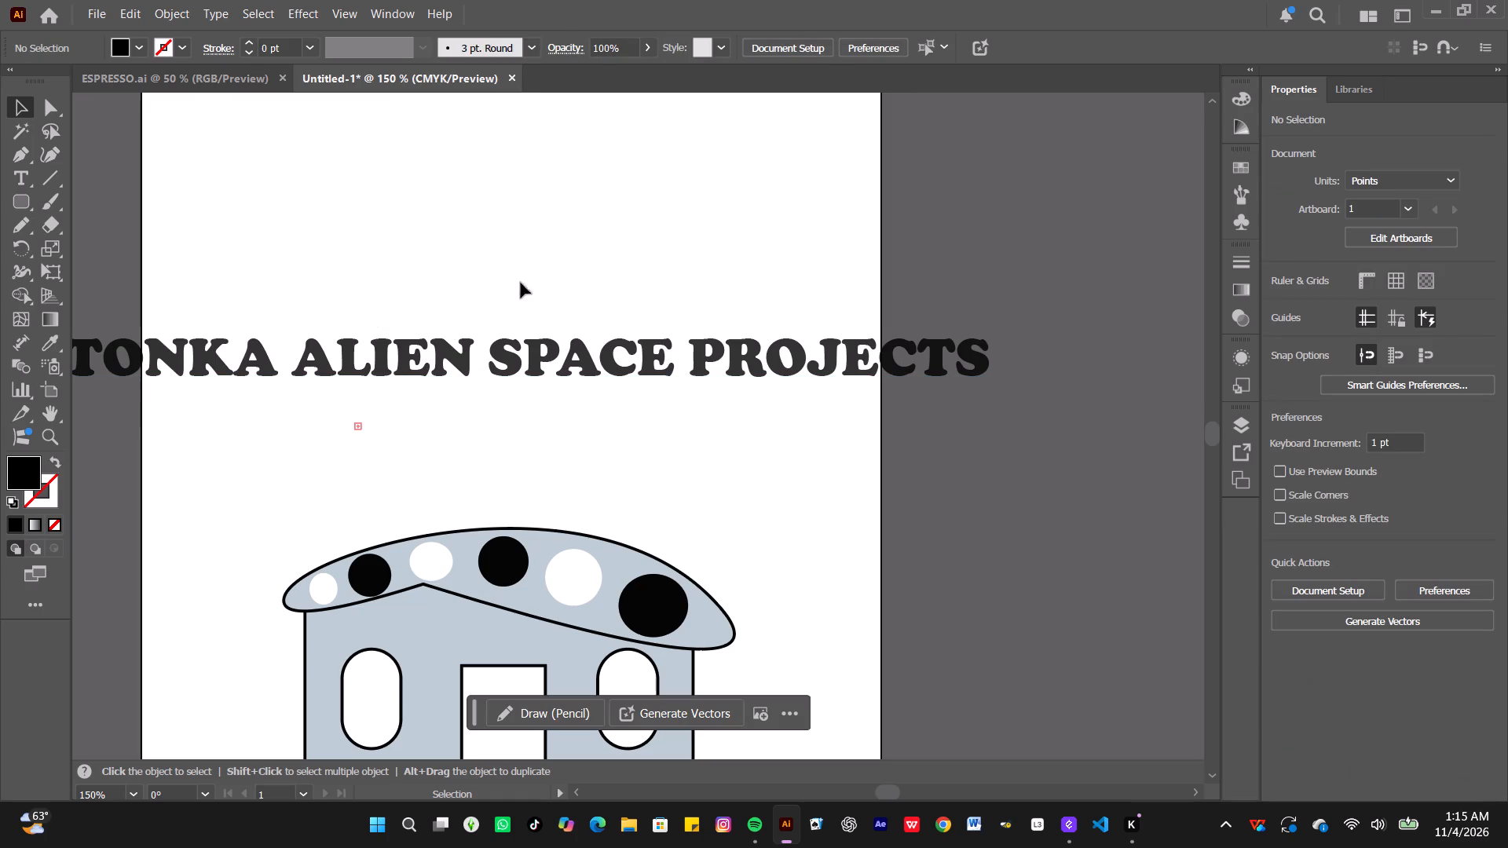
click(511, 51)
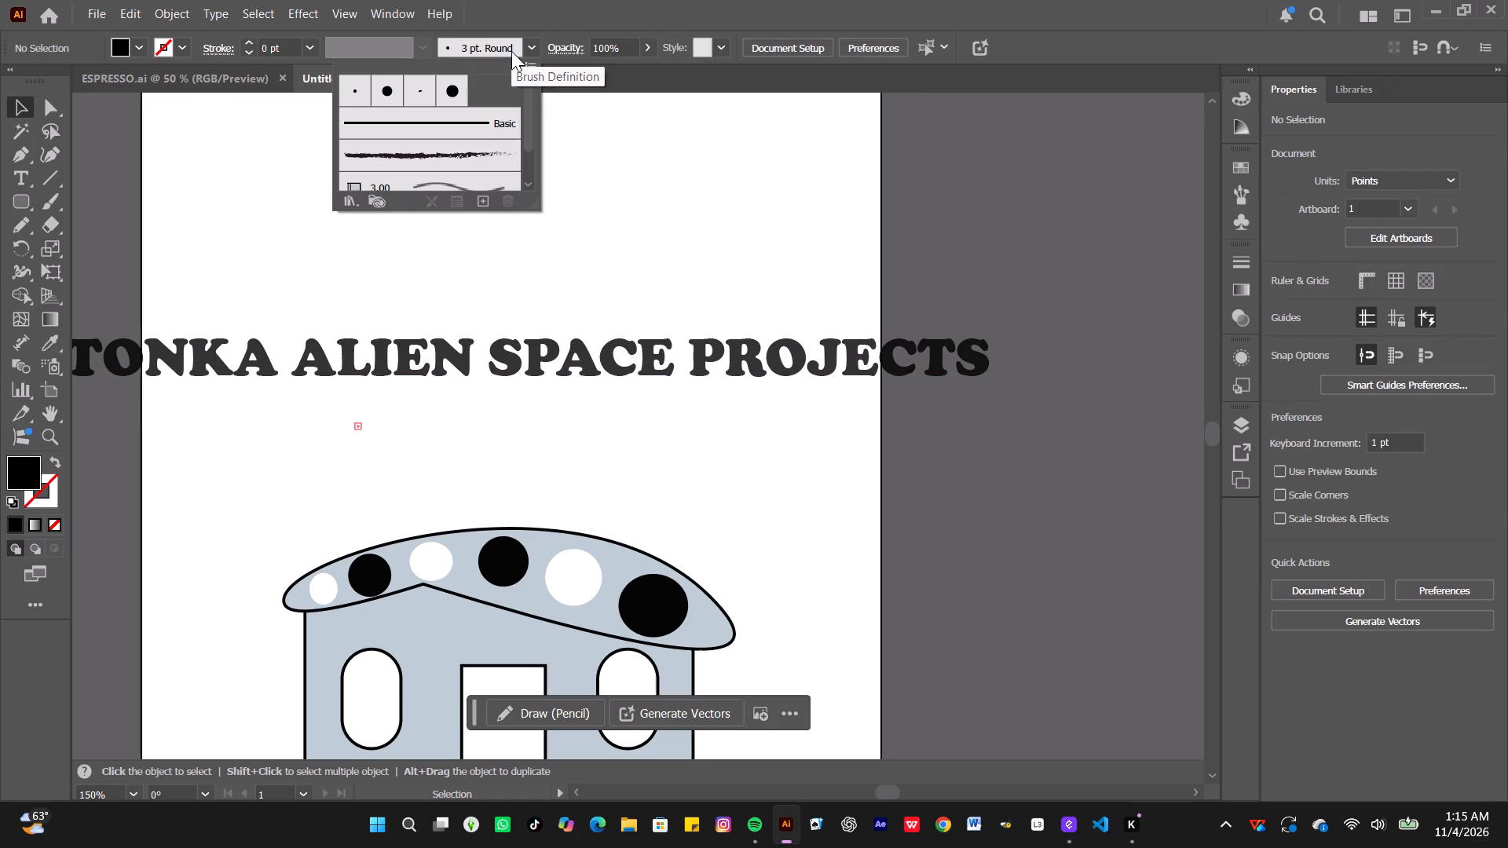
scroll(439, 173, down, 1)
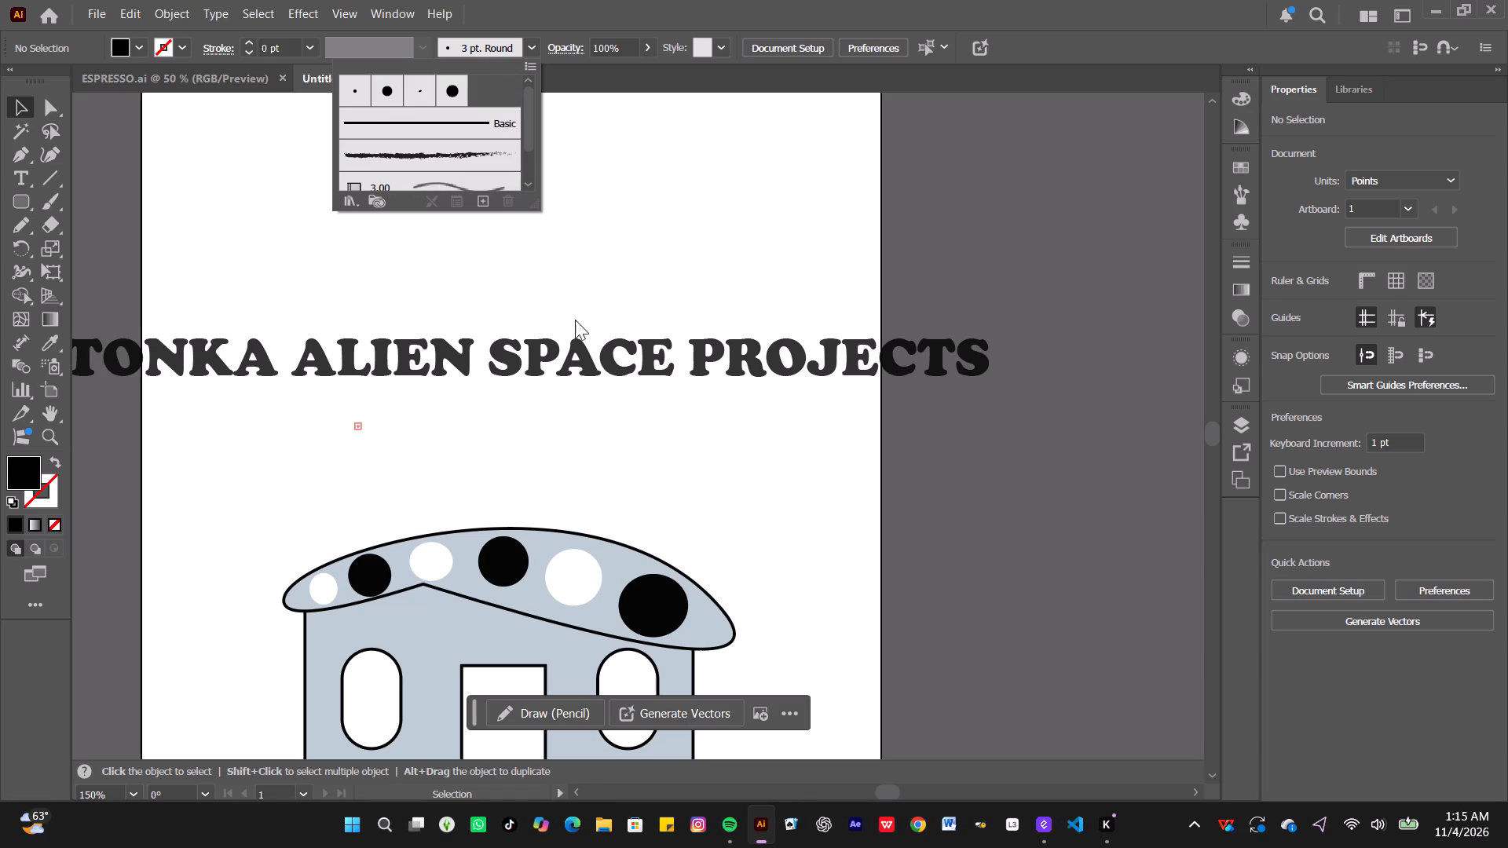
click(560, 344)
Apply the Outline Object path effect to the TONKA ALIEN SPACE PROJECTS title.
click(676, 337)
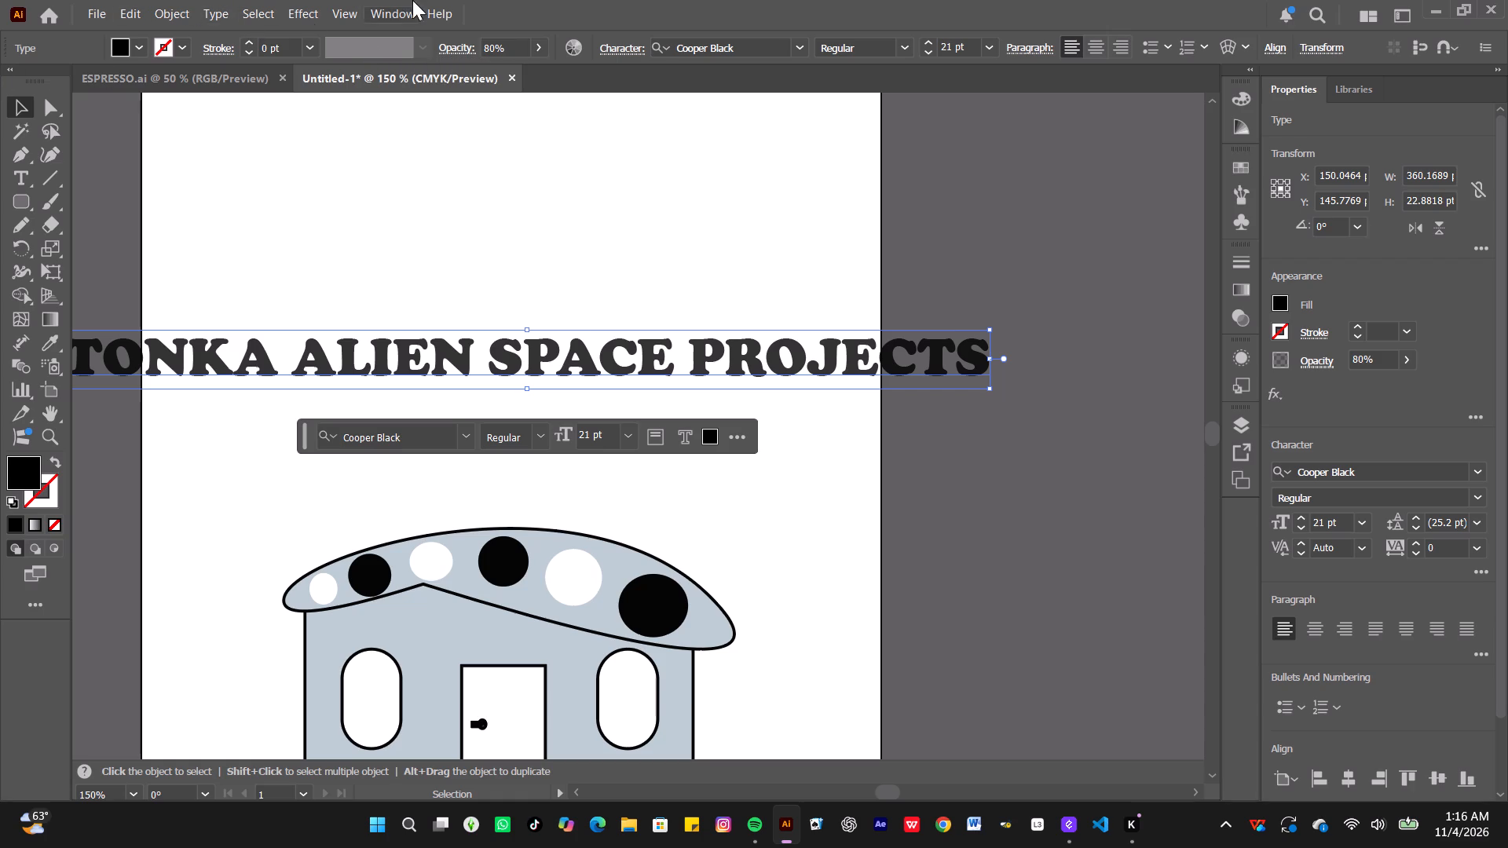
click(295, 12)
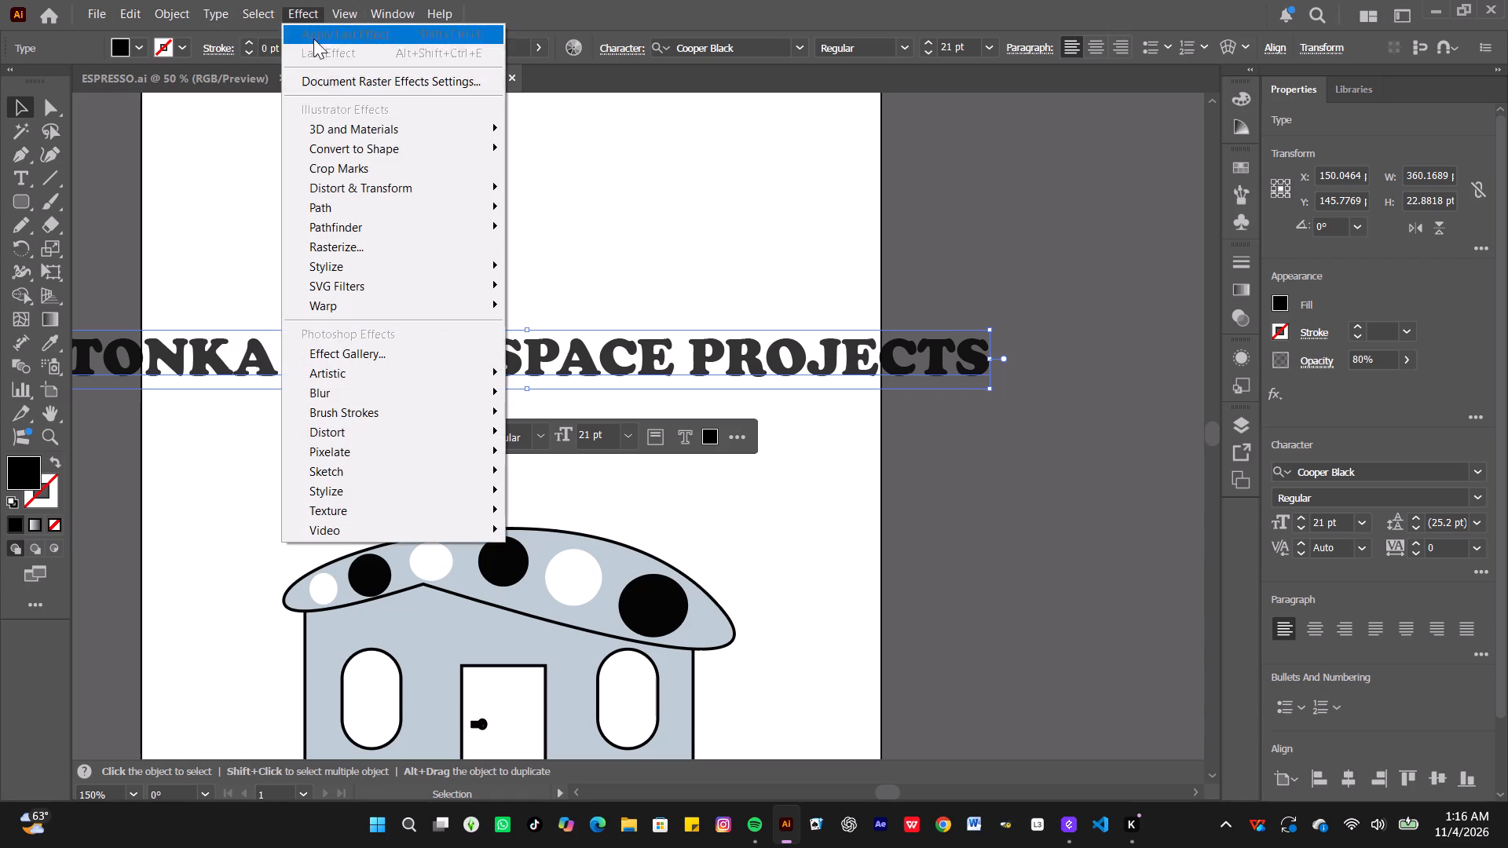
click(337, 210)
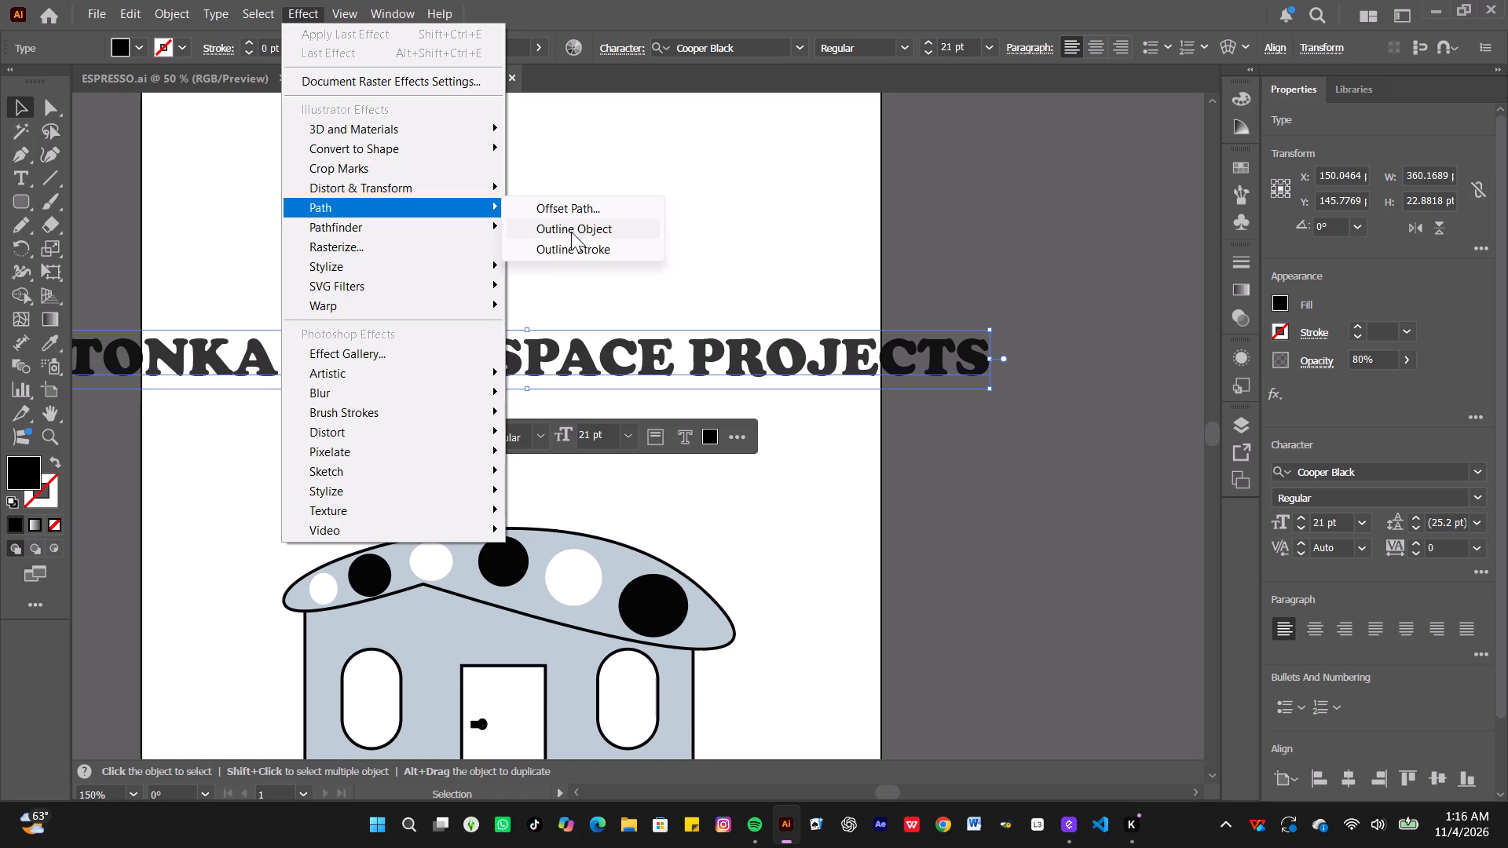
click(571, 232)
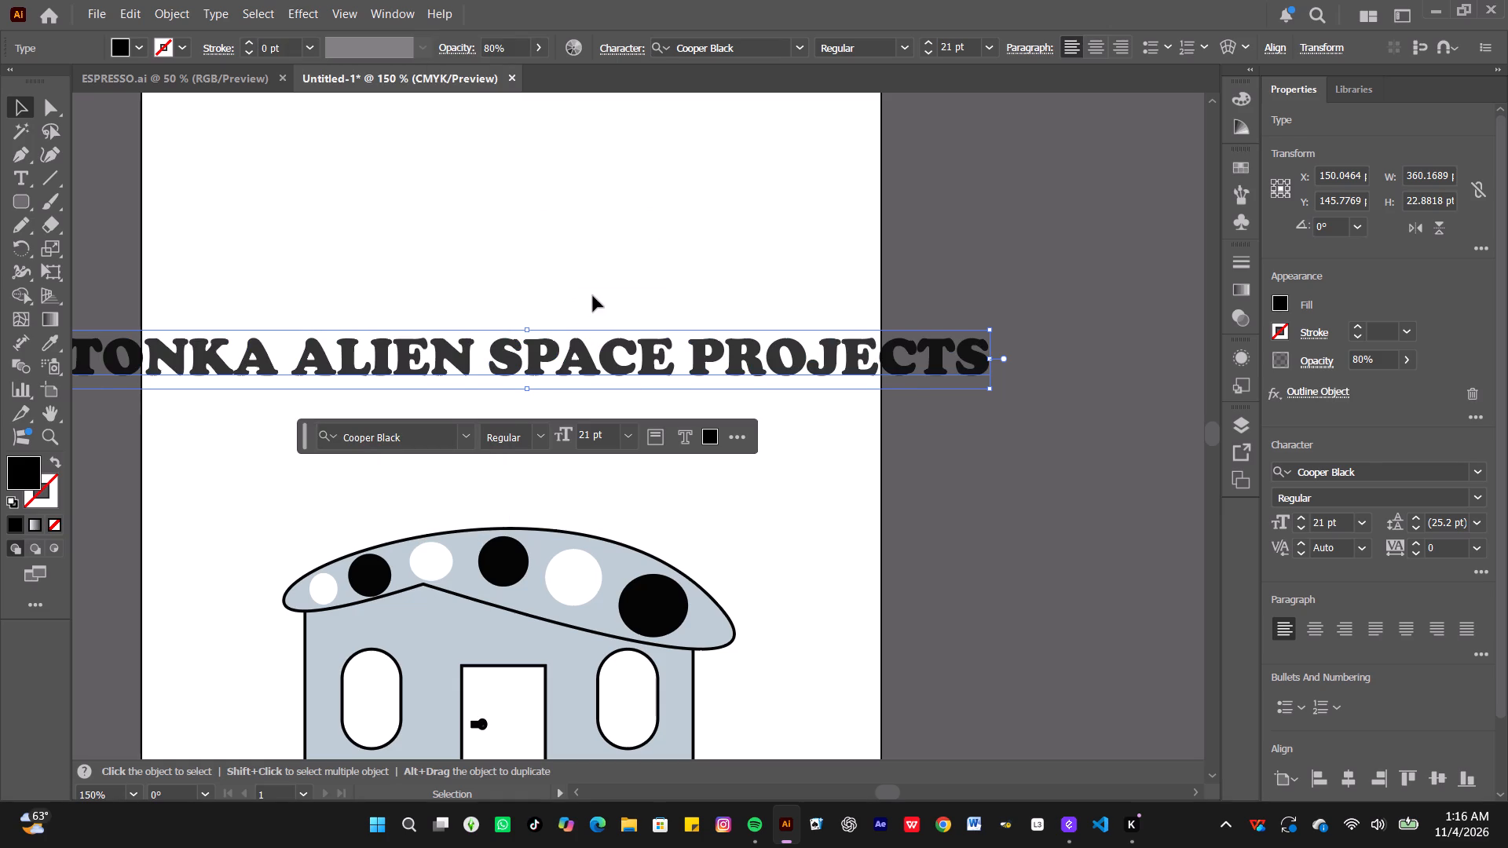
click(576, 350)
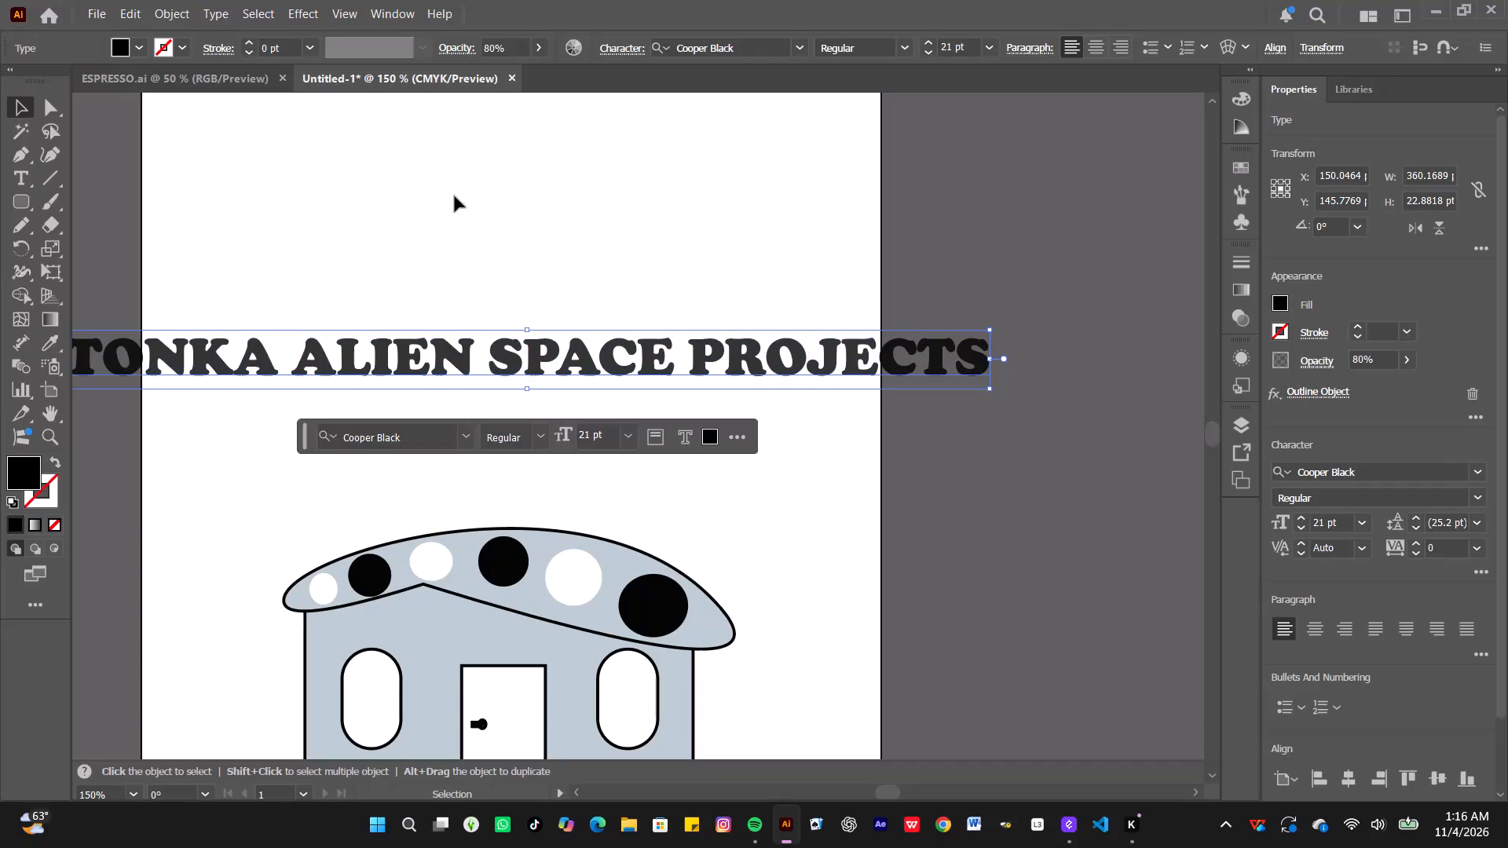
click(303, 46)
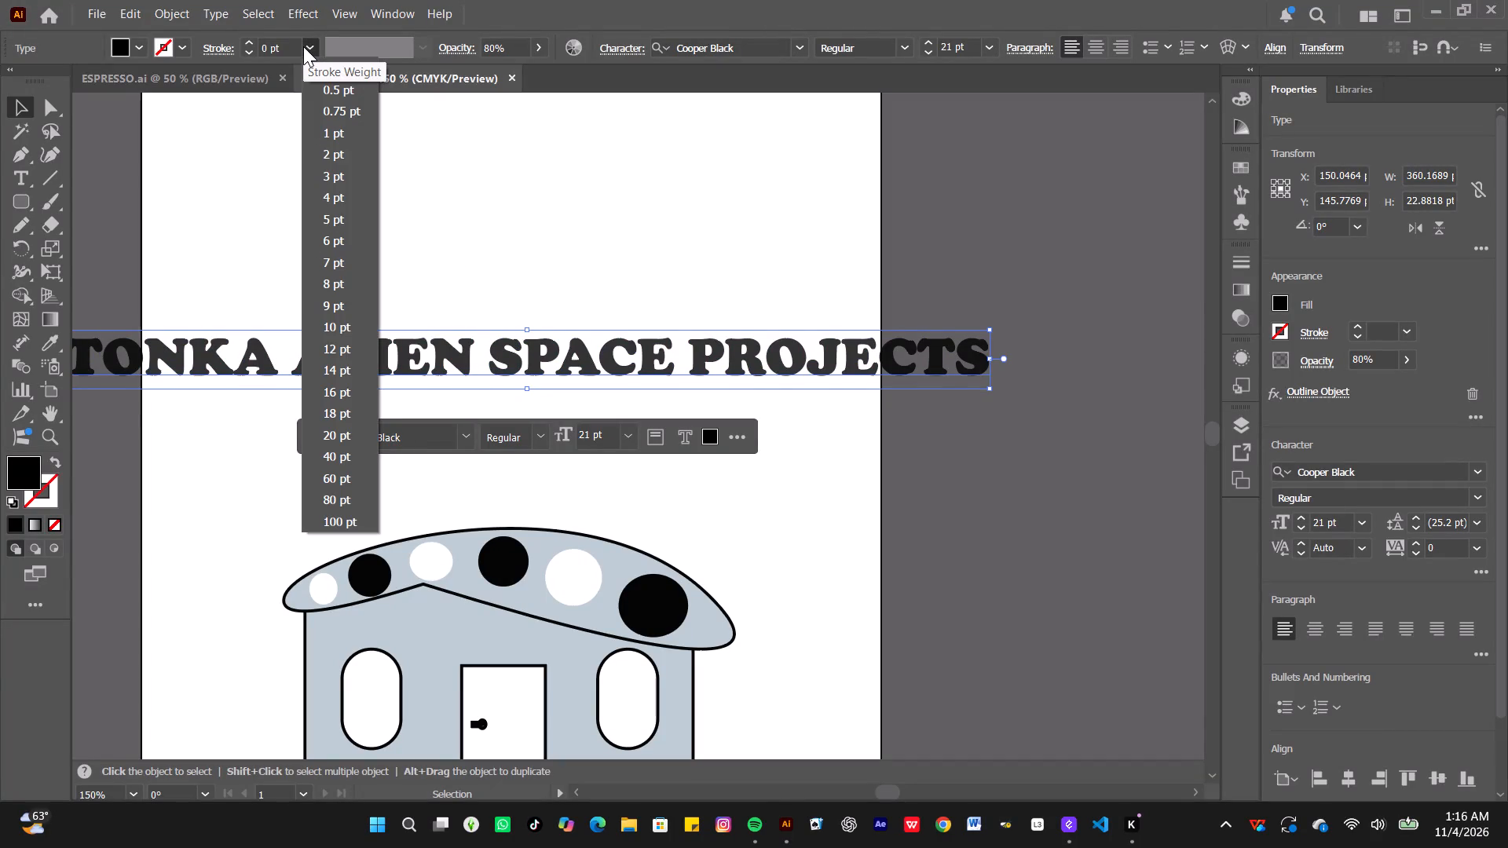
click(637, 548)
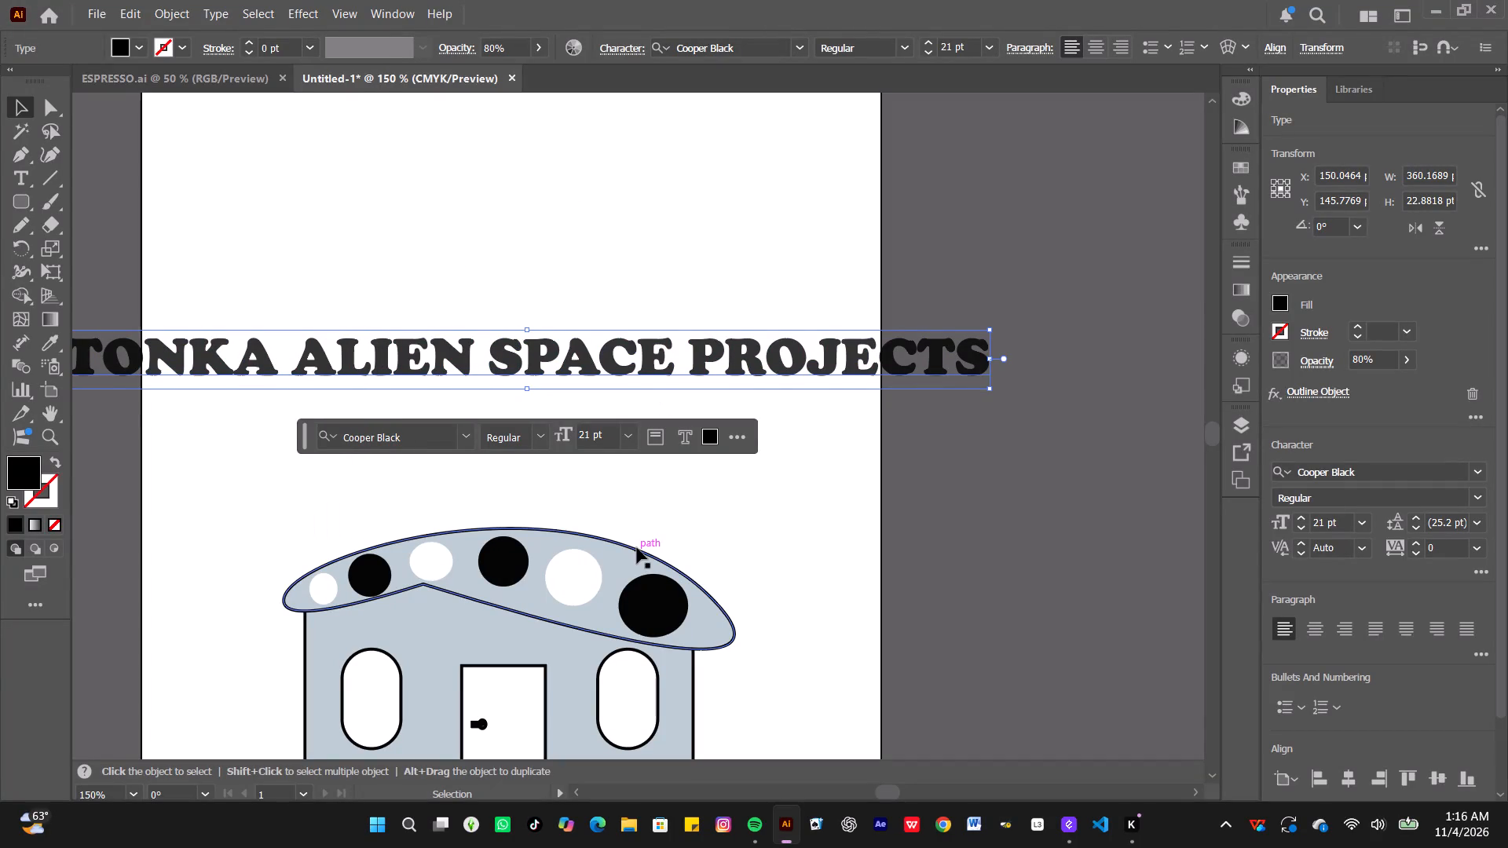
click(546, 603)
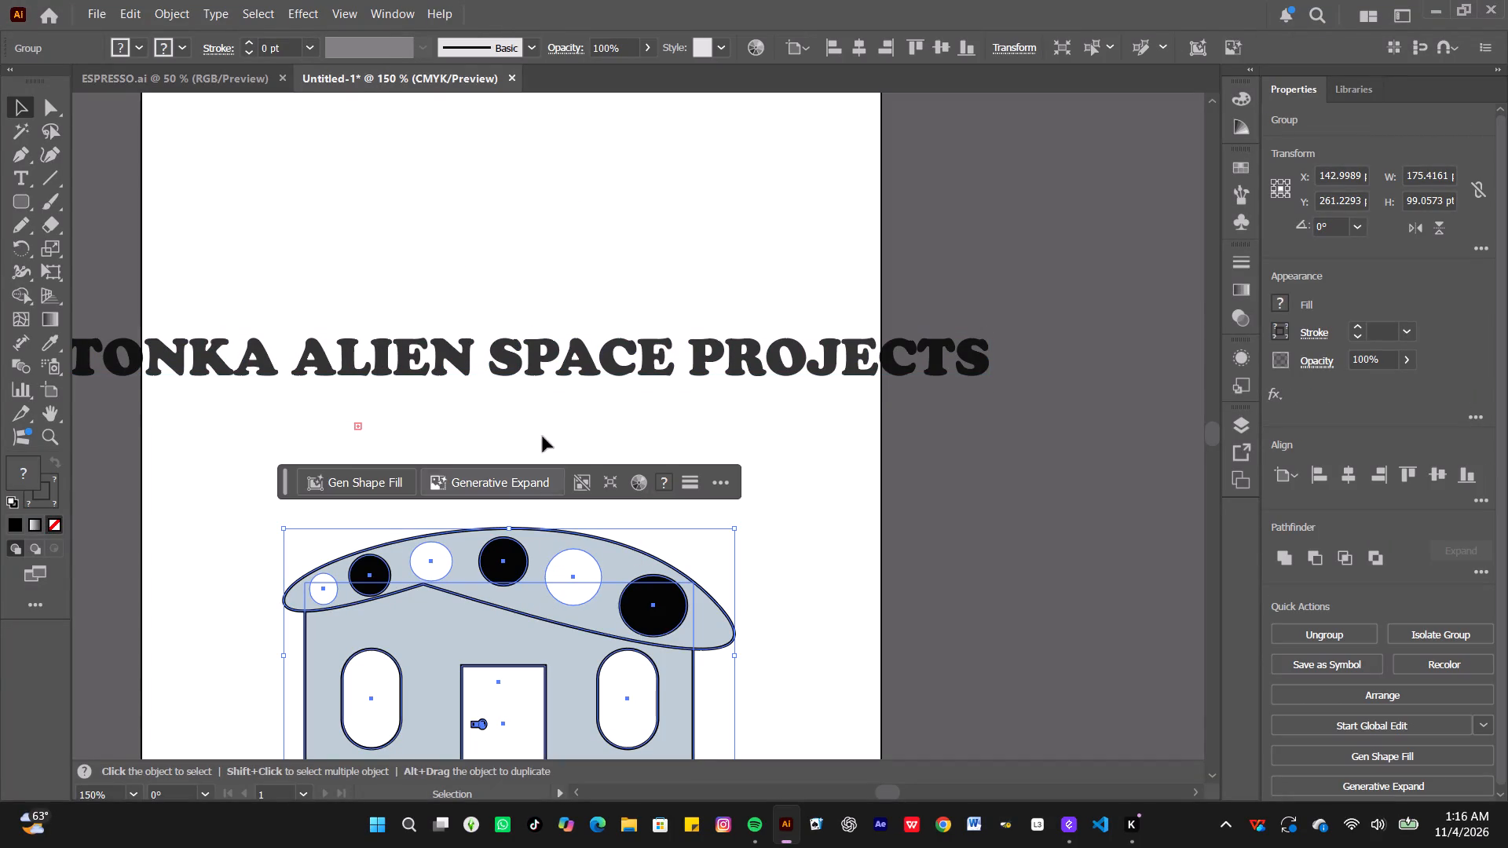
Narrow the title horizontally to about 266 pt wide, keeping its height.
click(757, 360)
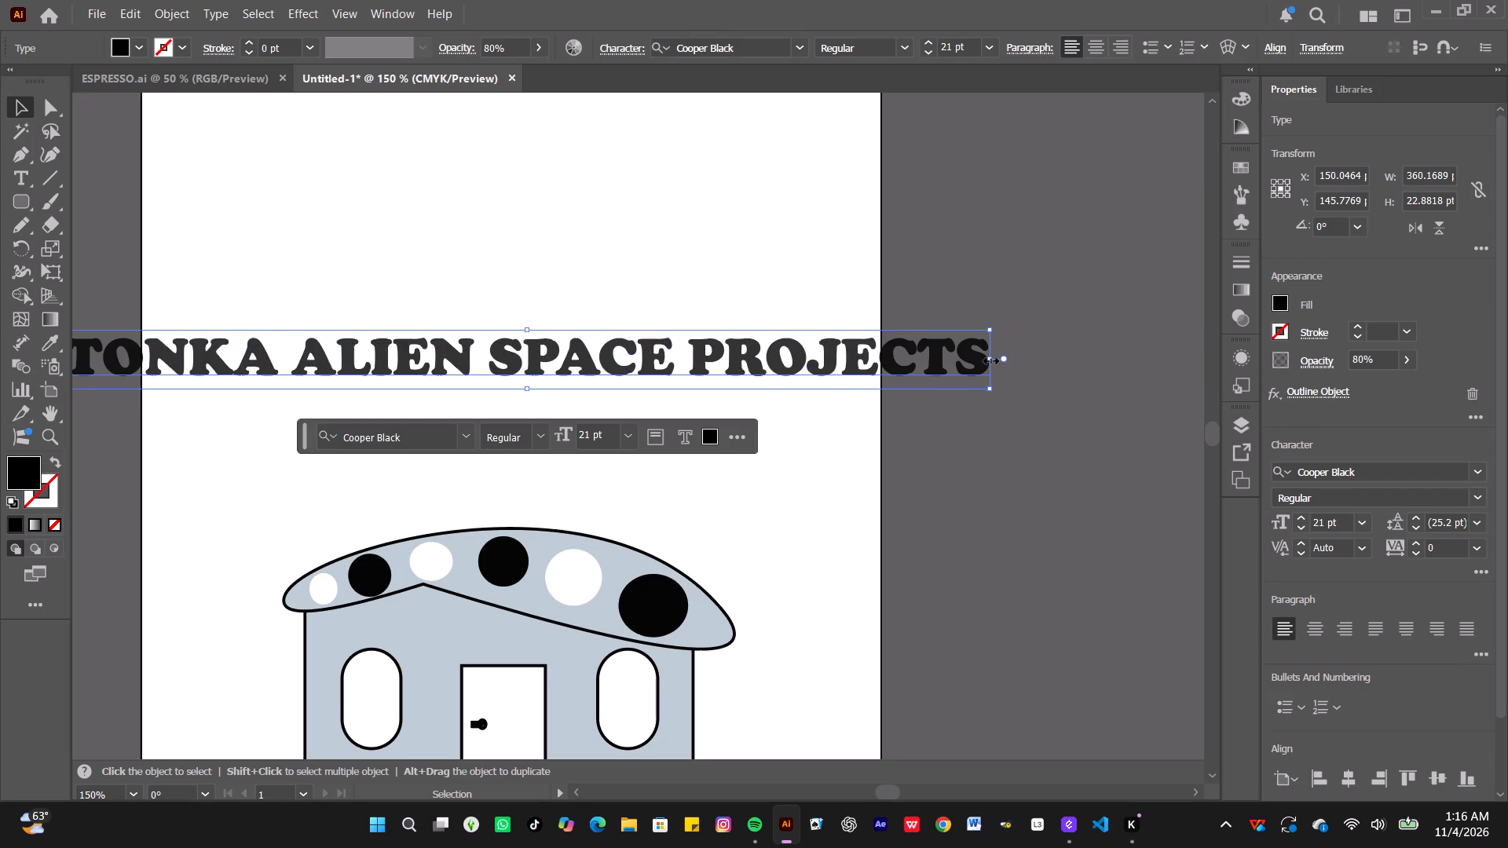
drag(989, 359, 757, 359)
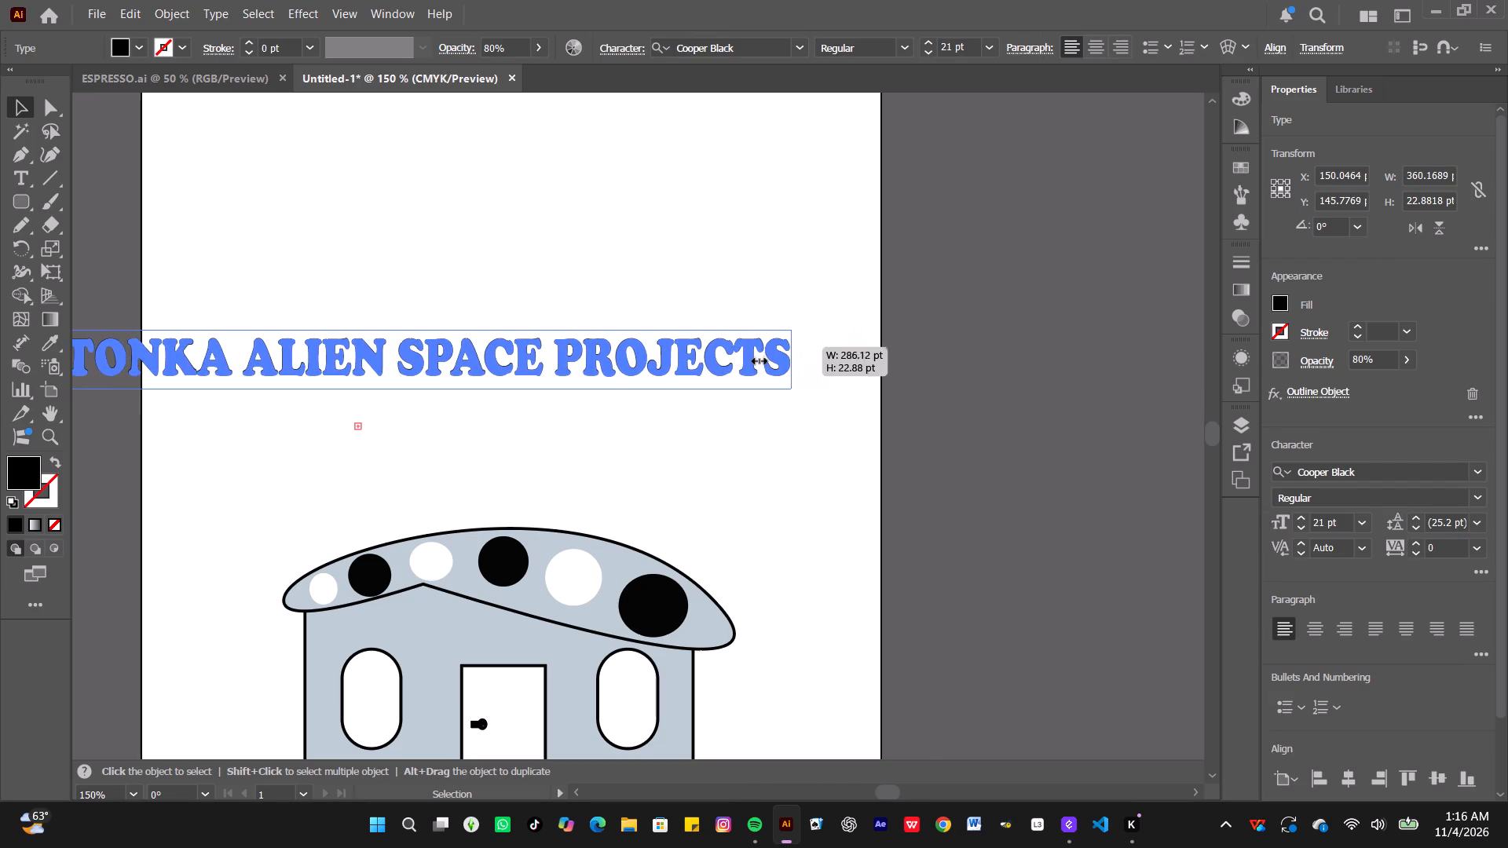
drag(757, 359, 747, 360)
Move the title onto the artboard, centred just above the roof at X 144 pt and about Y 183 pt.
drag(323, 346, 487, 330)
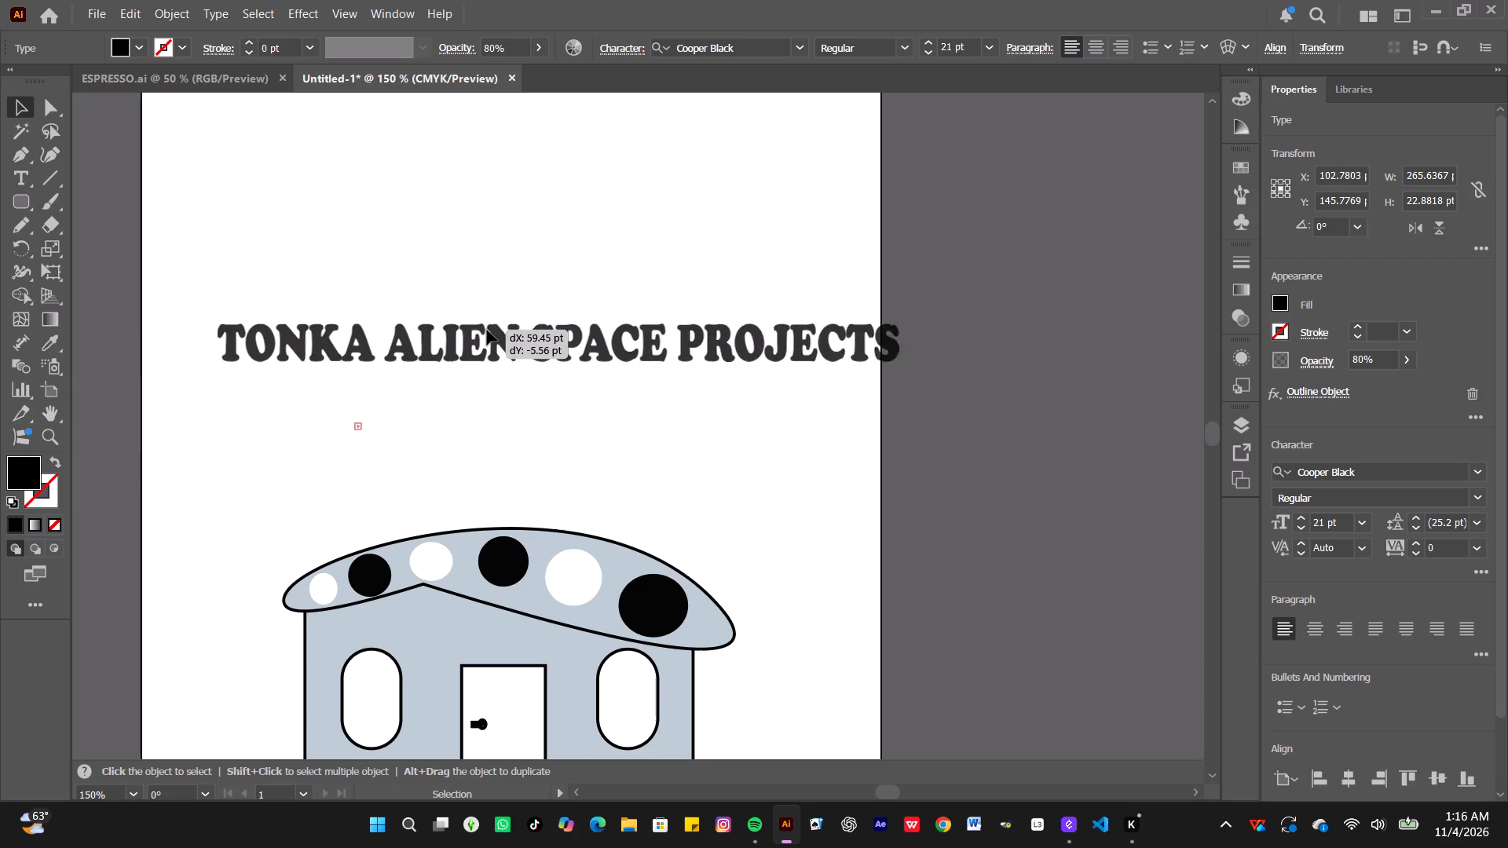
drag(487, 330, 442, 406)
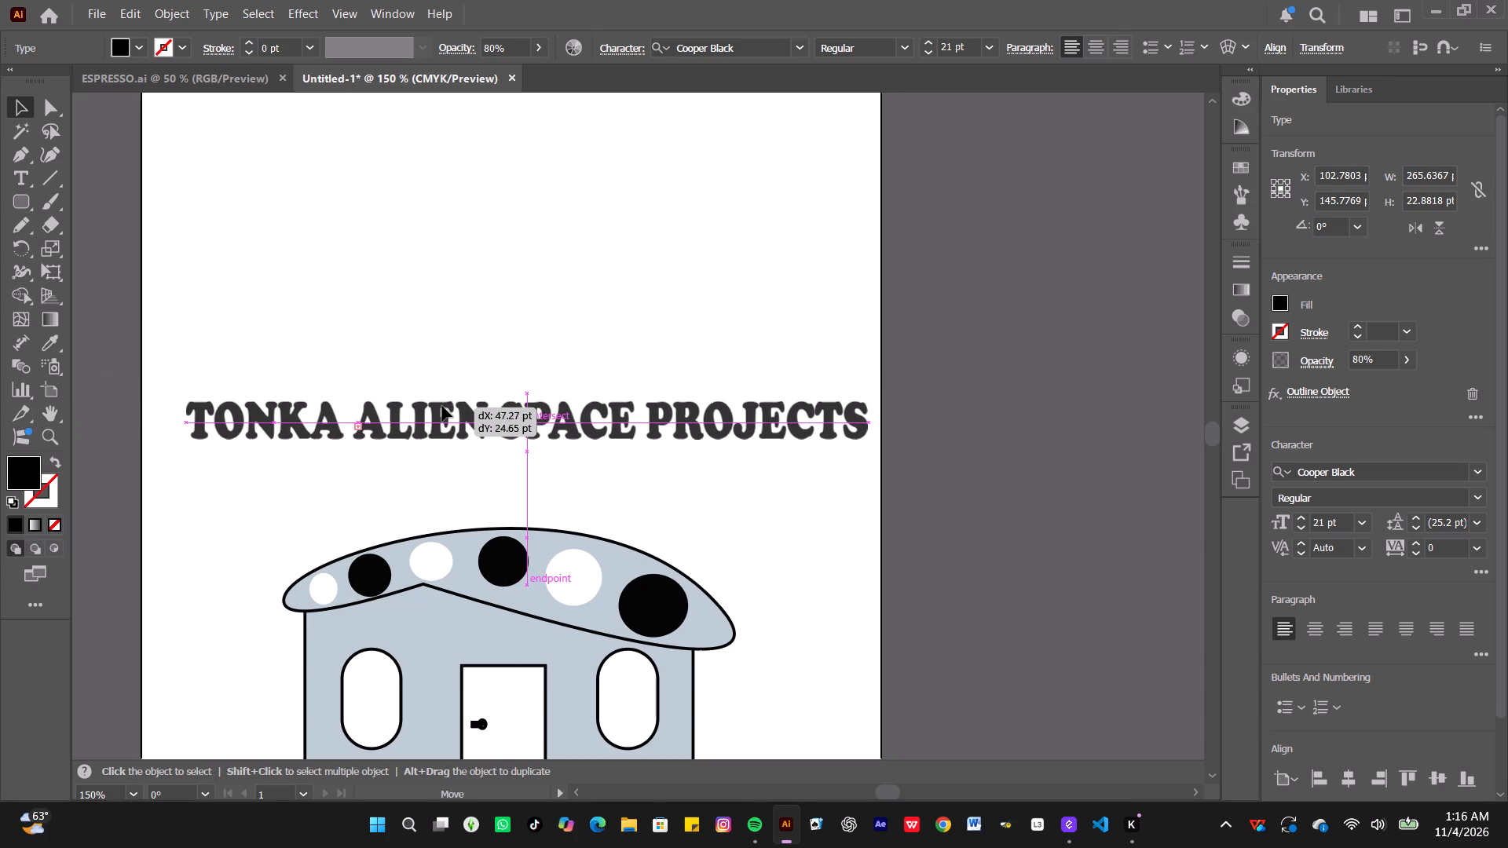
drag(442, 406, 428, 440)
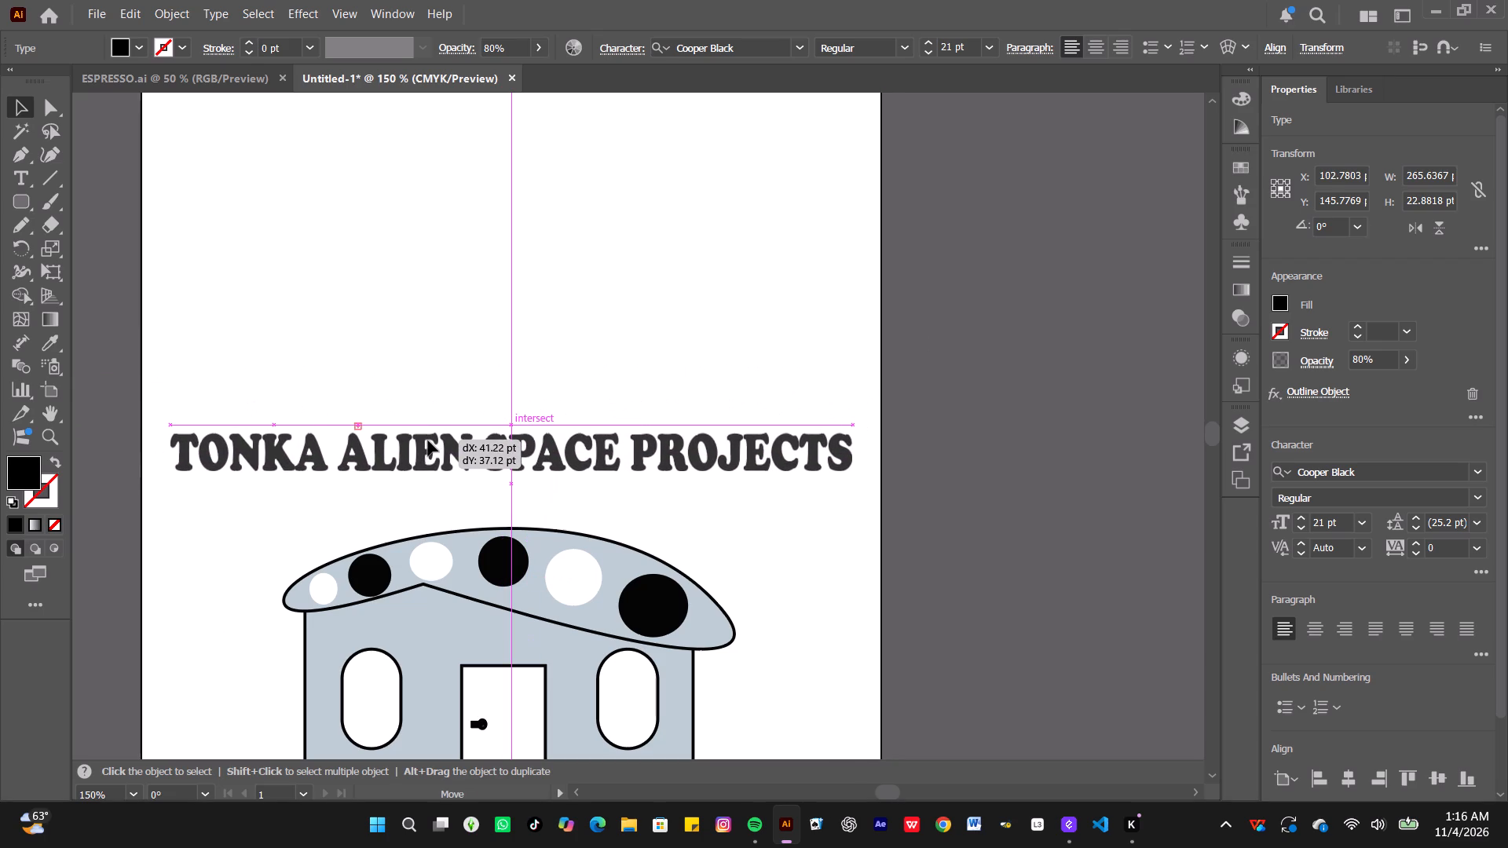
drag(428, 440, 430, 440)
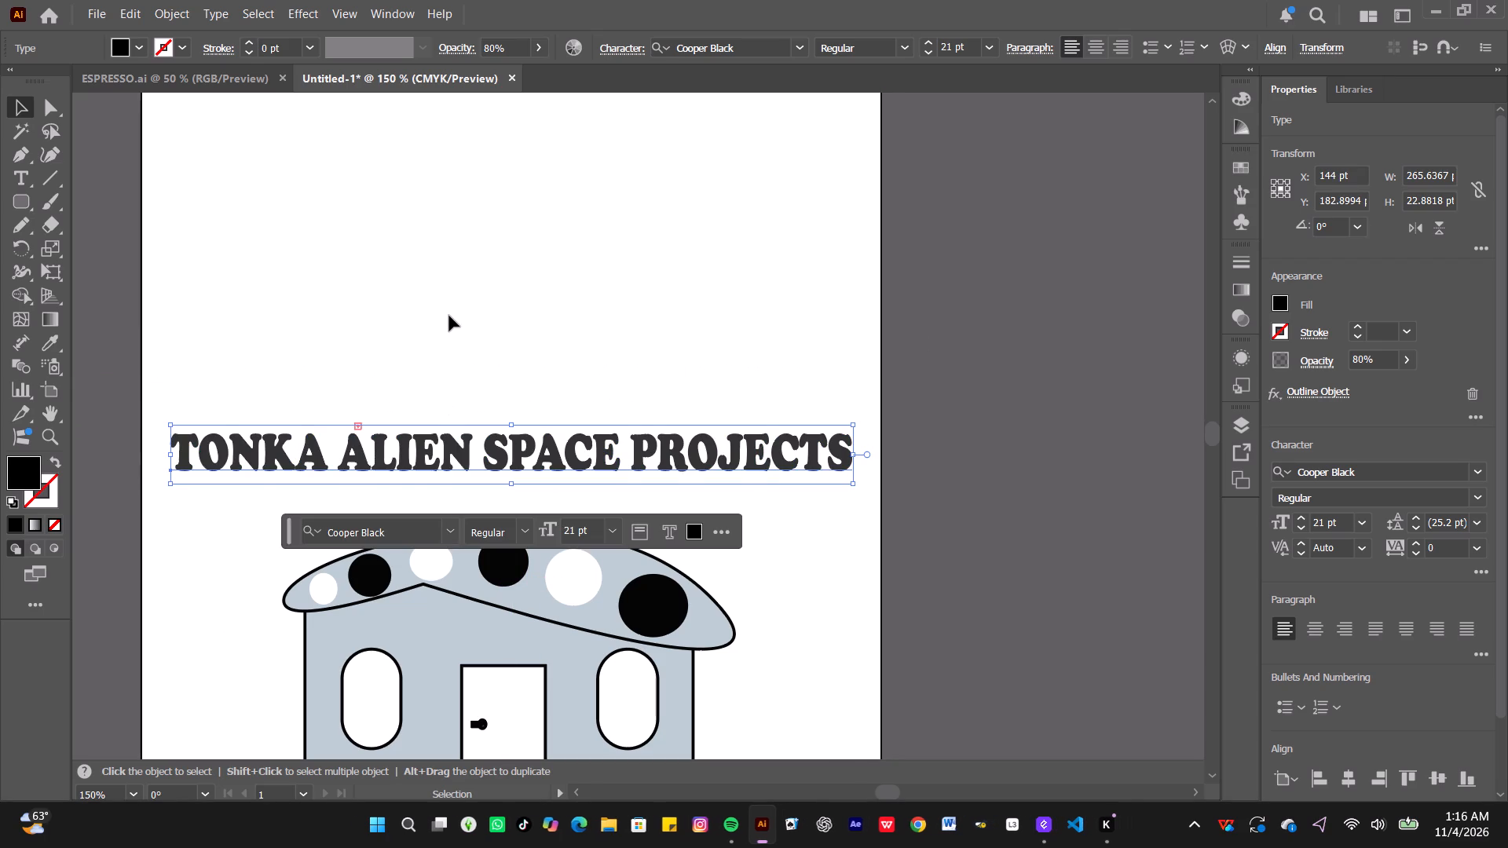
click(449, 316)
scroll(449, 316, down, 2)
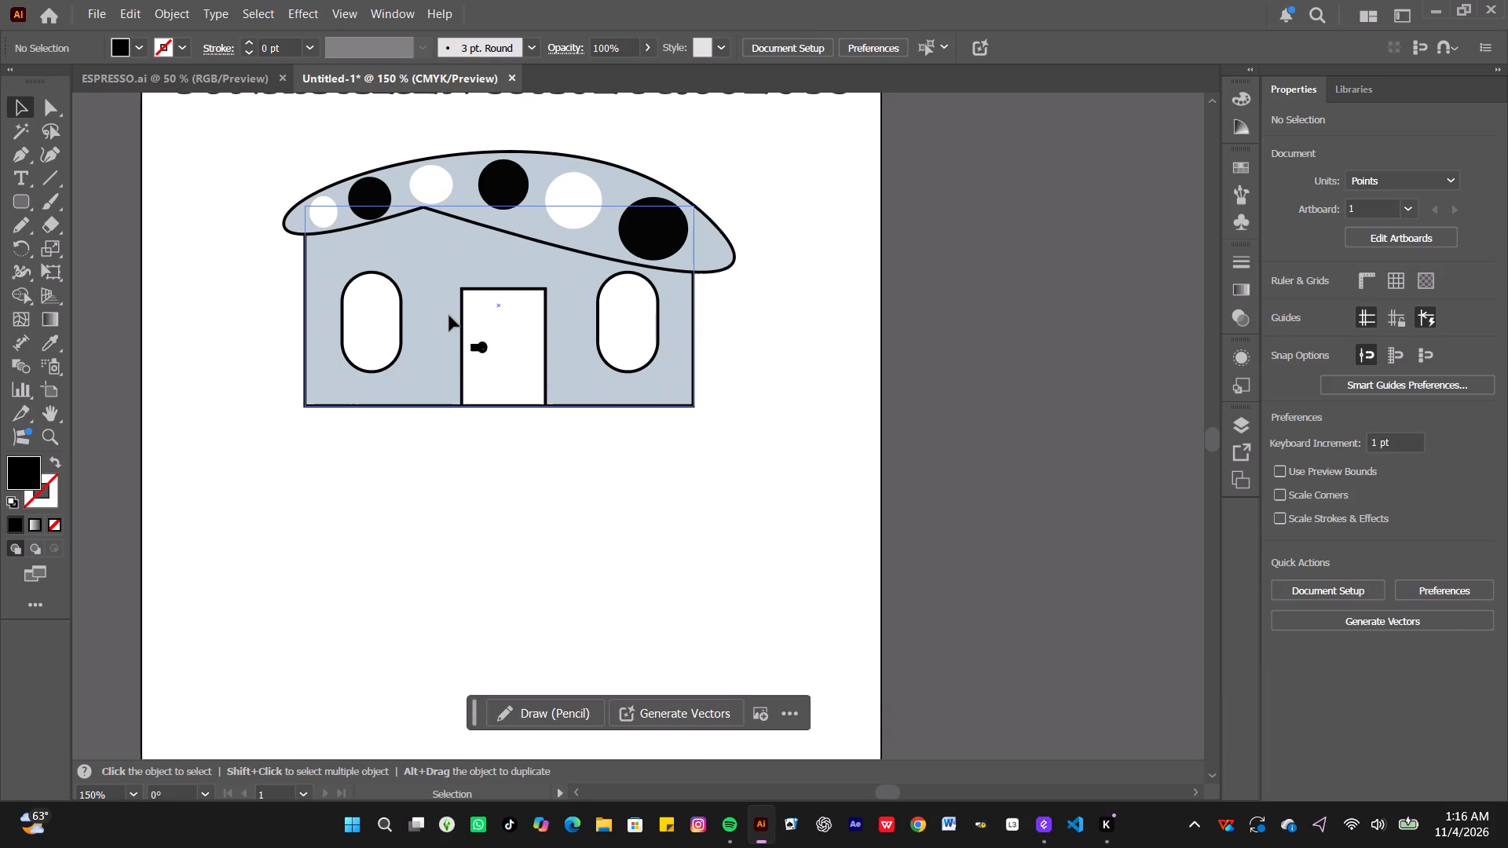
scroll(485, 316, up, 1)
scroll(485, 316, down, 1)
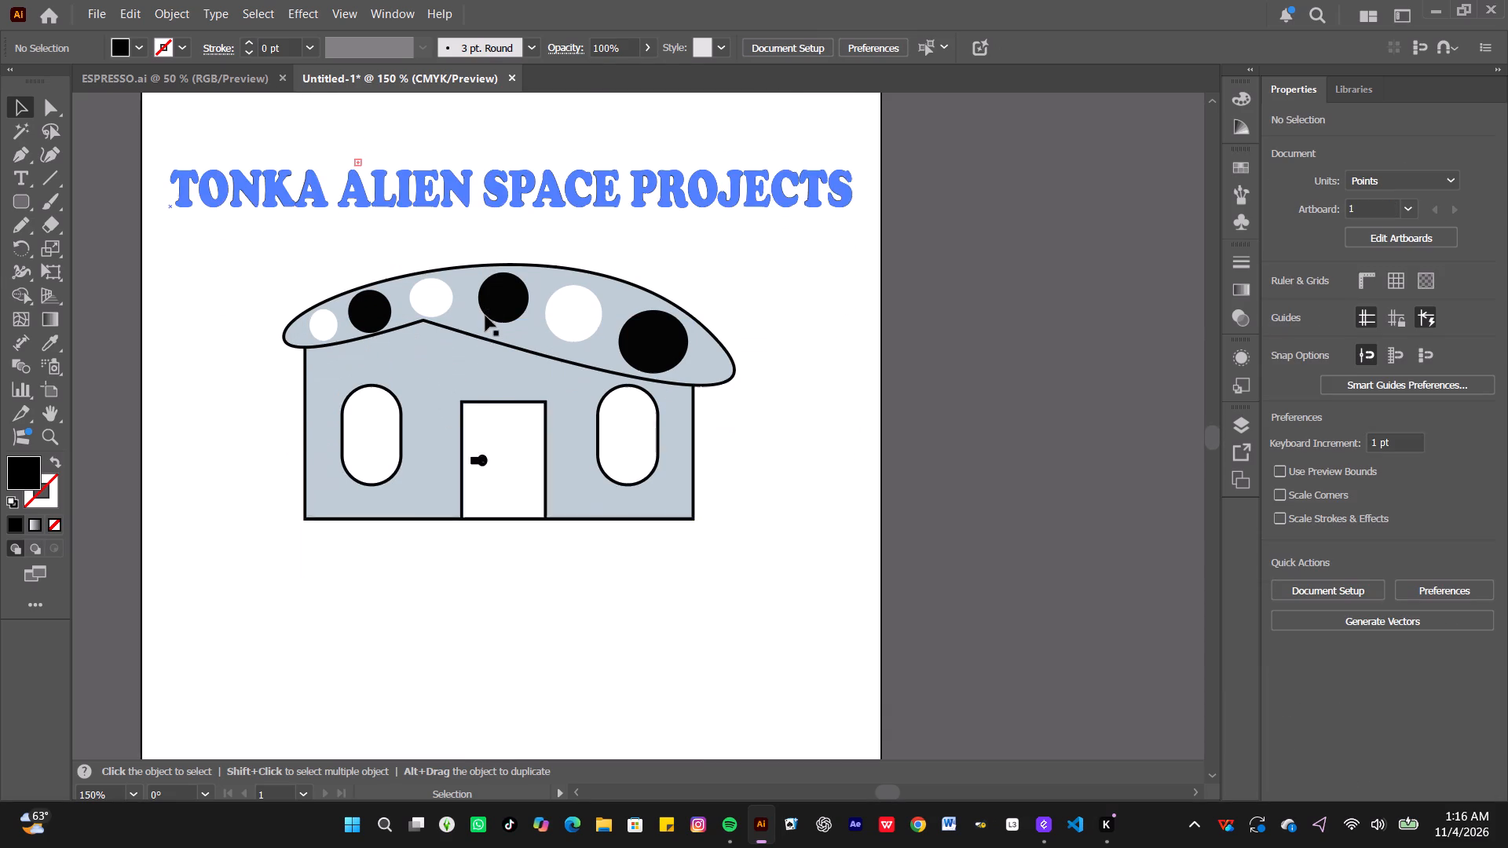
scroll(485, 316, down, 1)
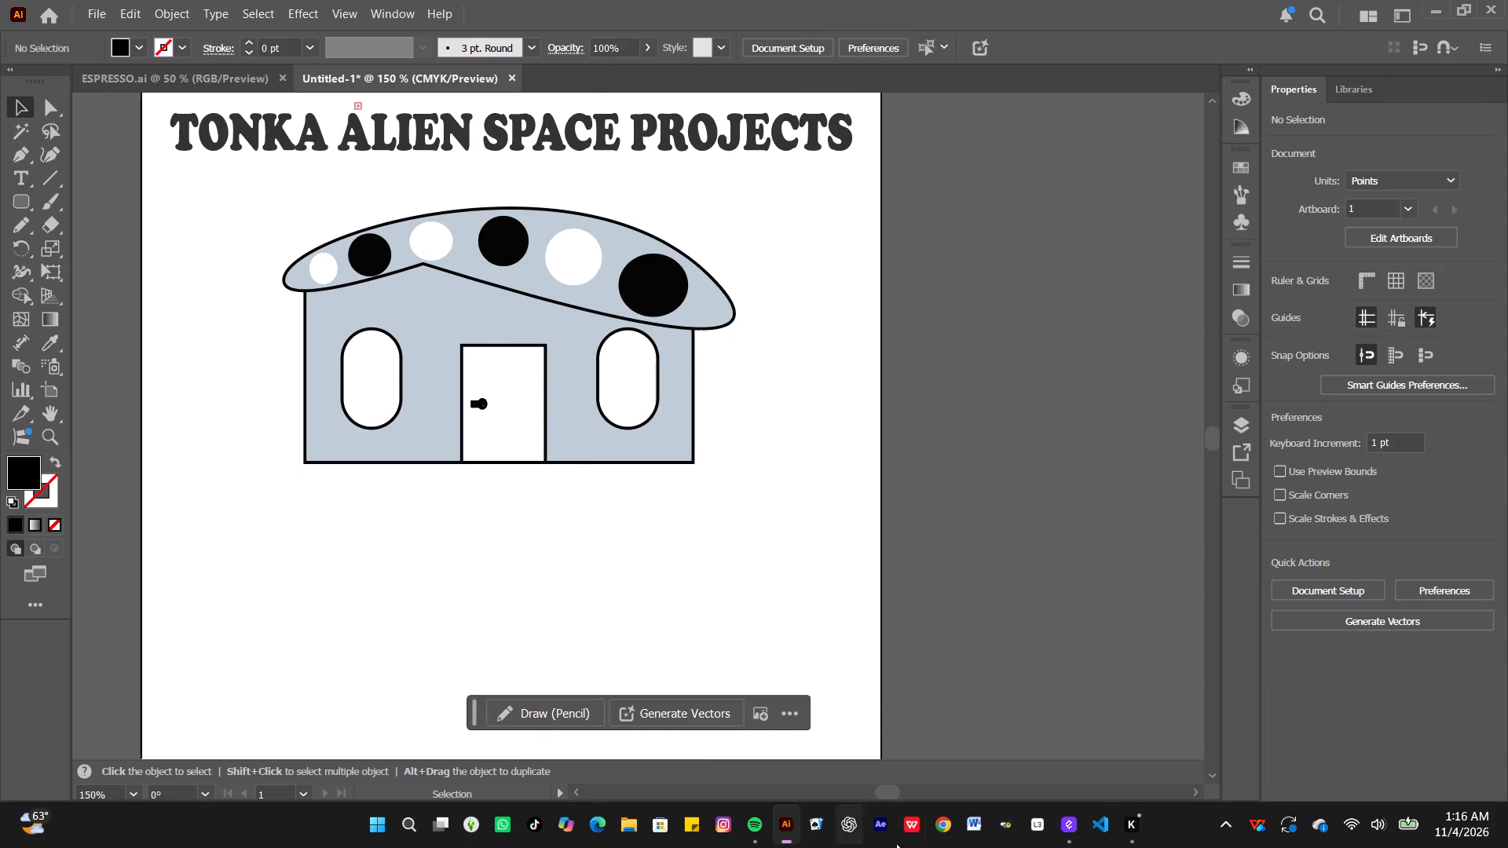
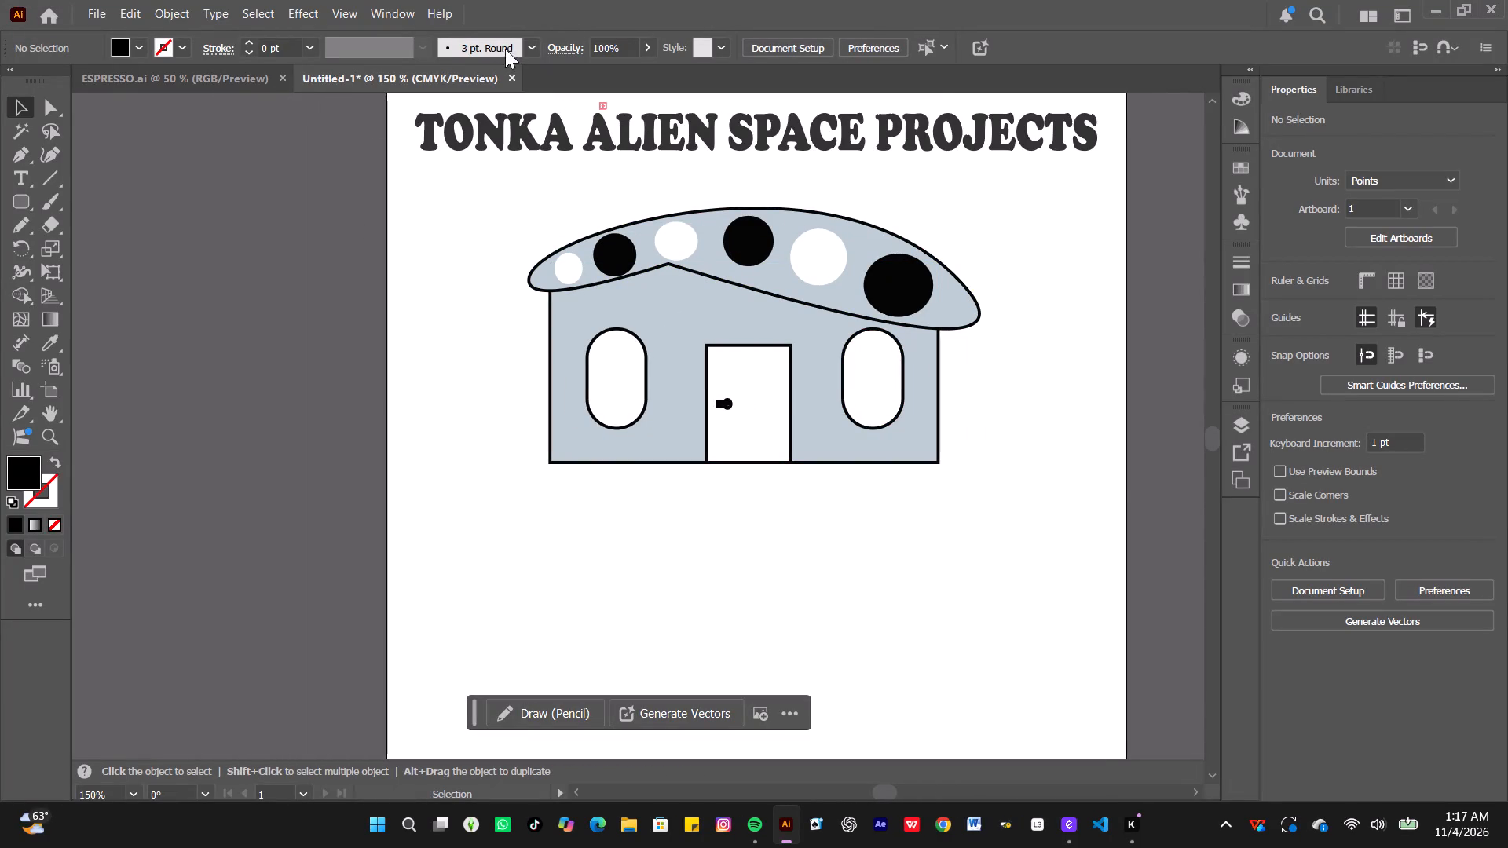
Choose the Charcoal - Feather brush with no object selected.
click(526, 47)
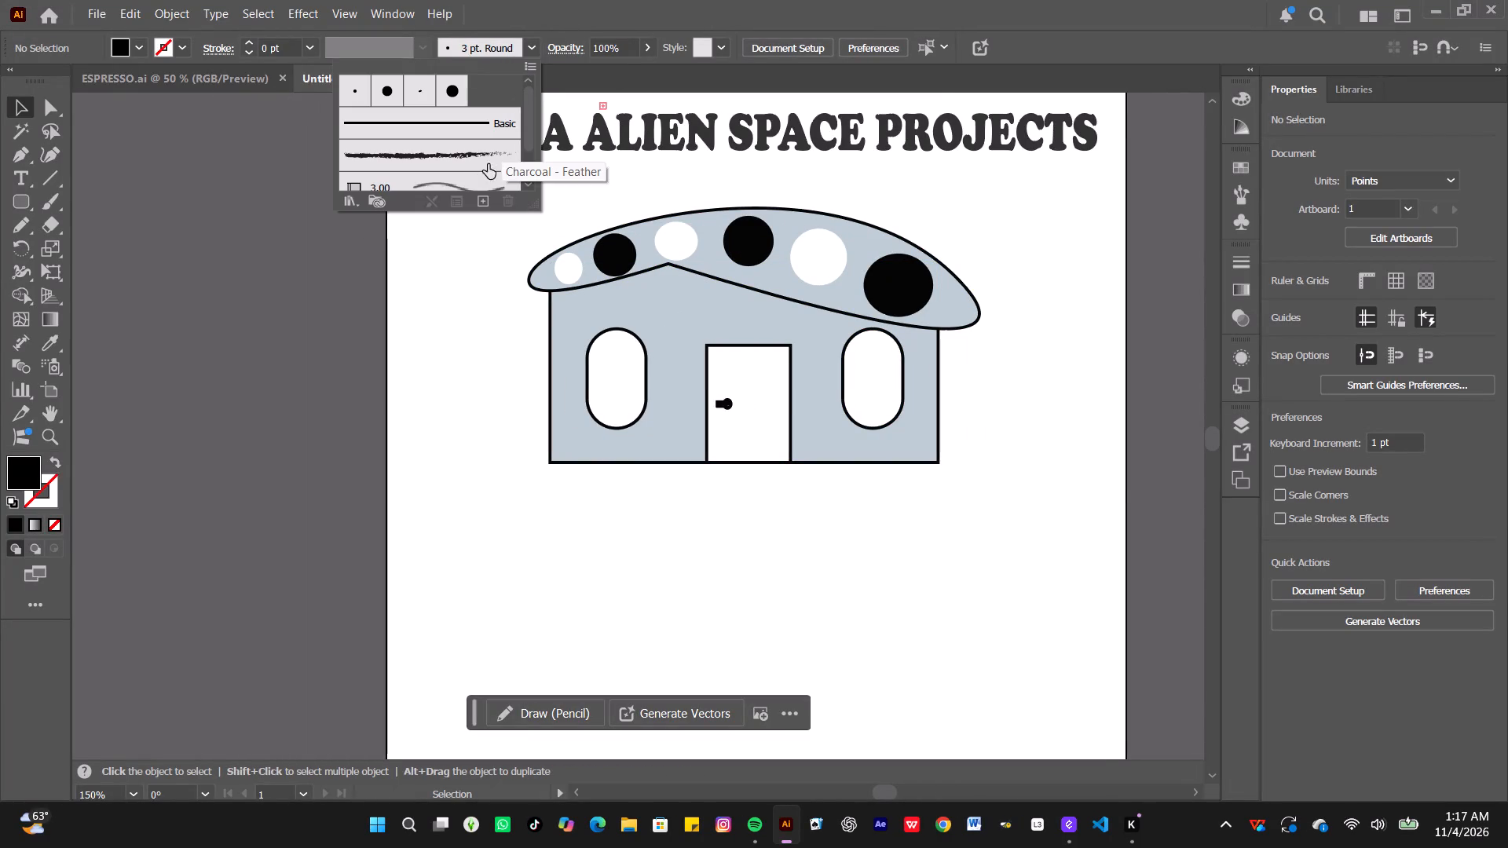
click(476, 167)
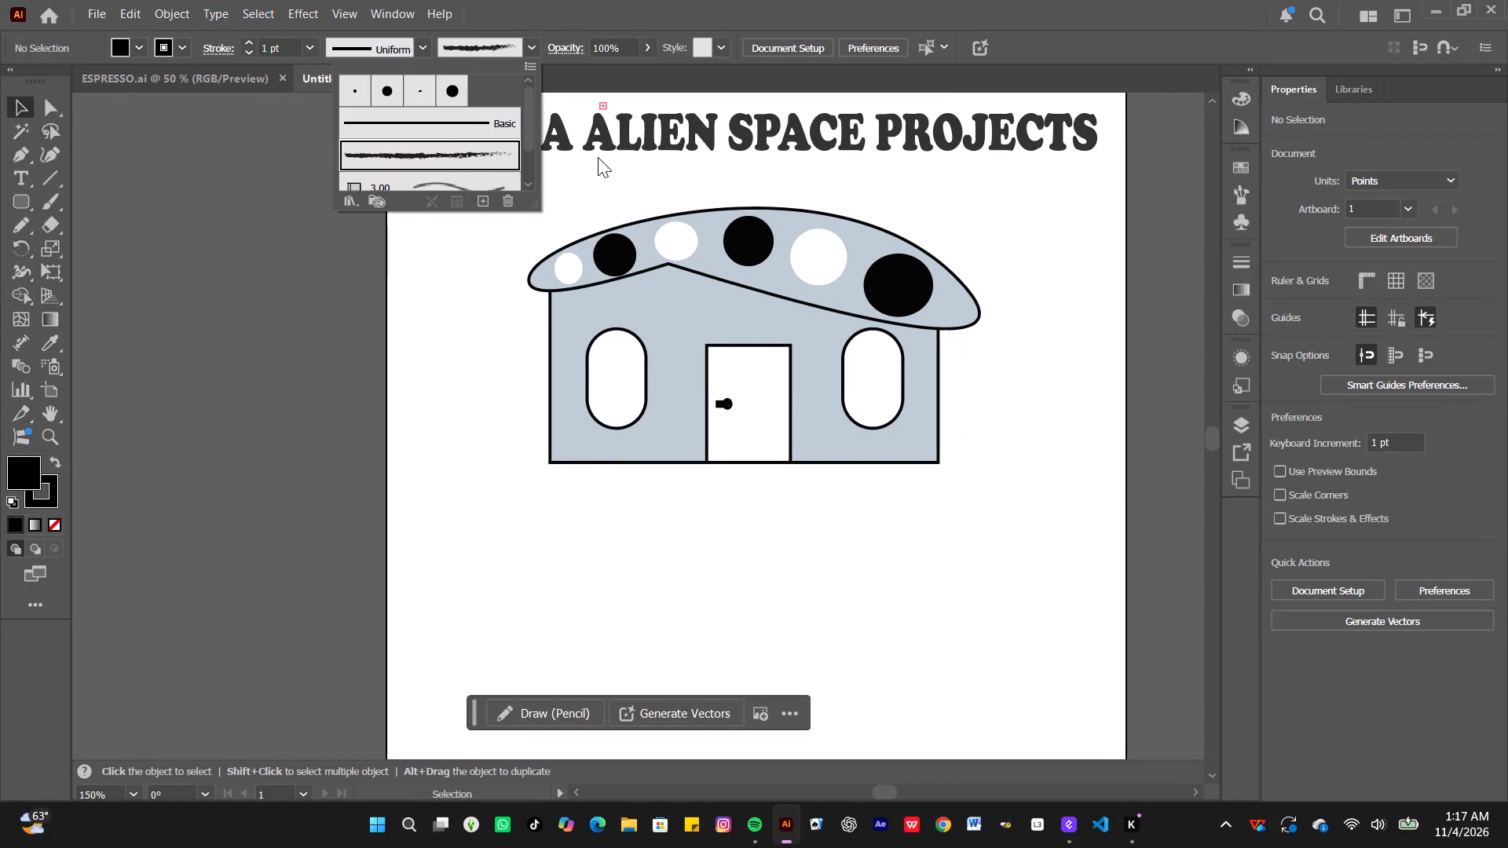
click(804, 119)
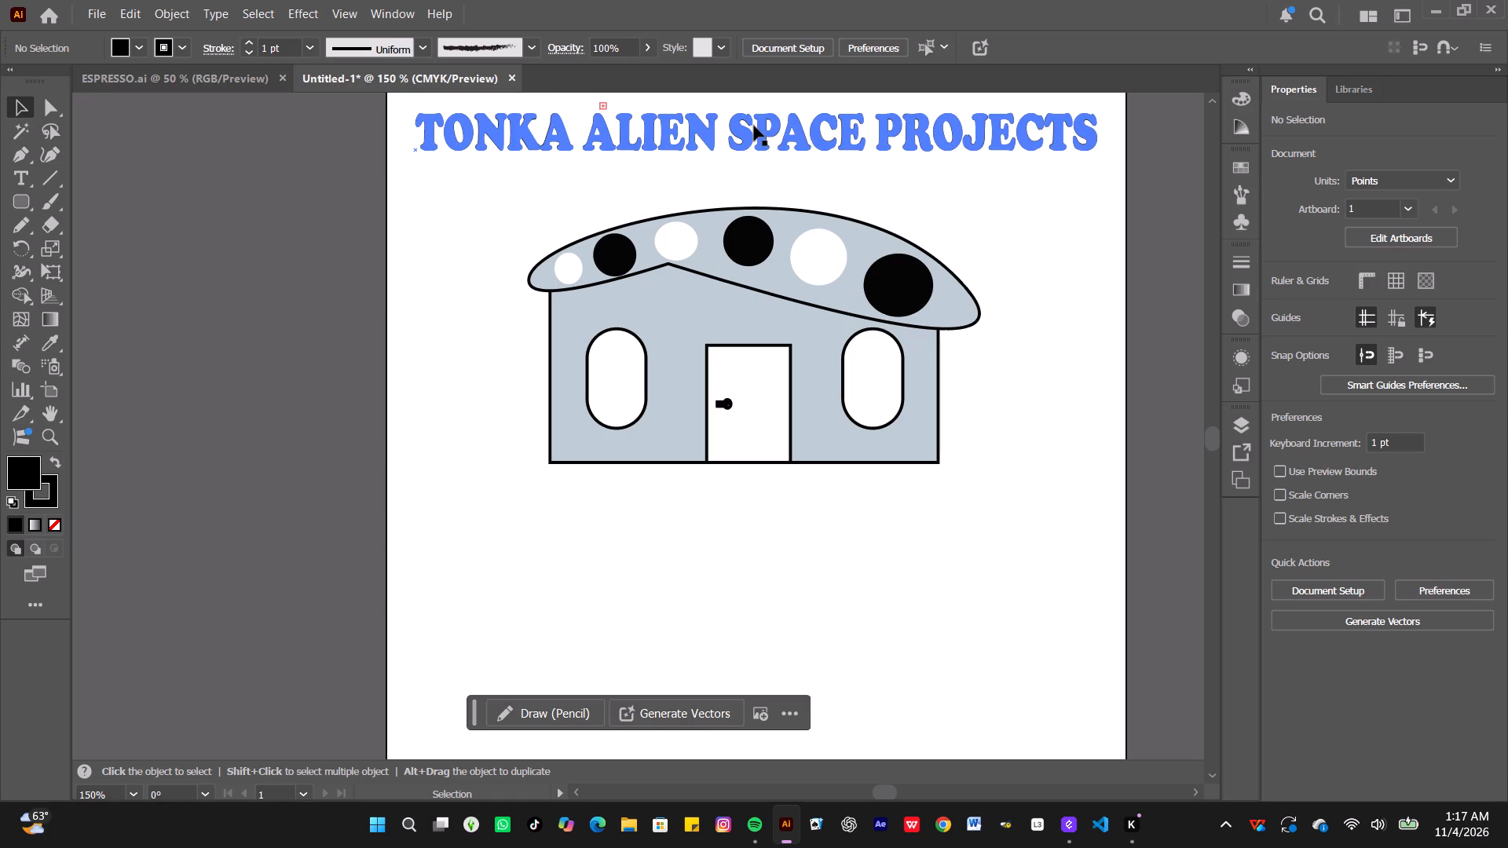
Set the anti-aliasing of the TONKA ALIEN SPACE PROJECTS title to Crisp.
click(754, 126)
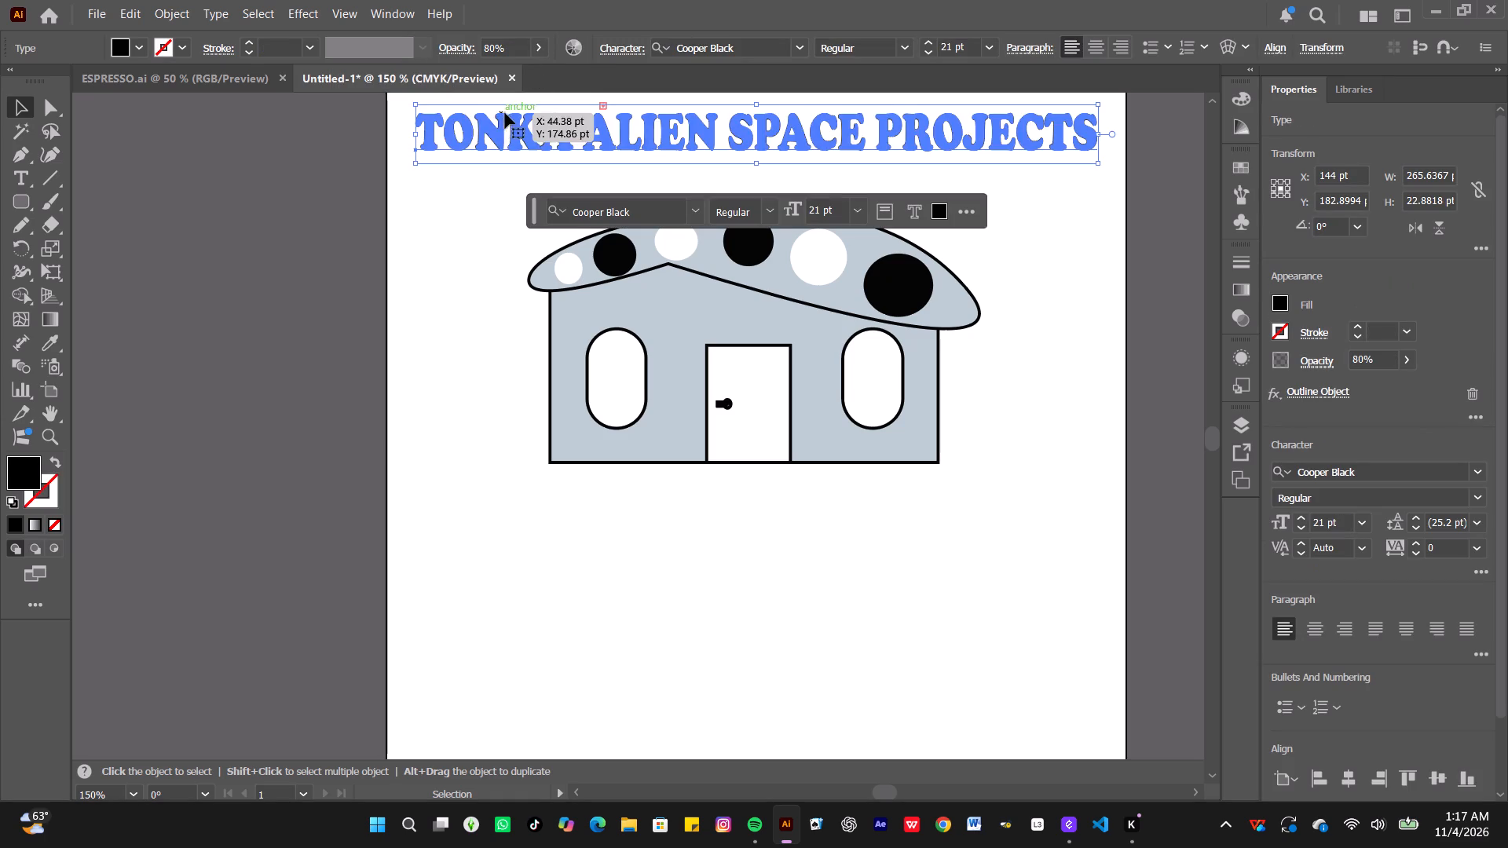
click(620, 48)
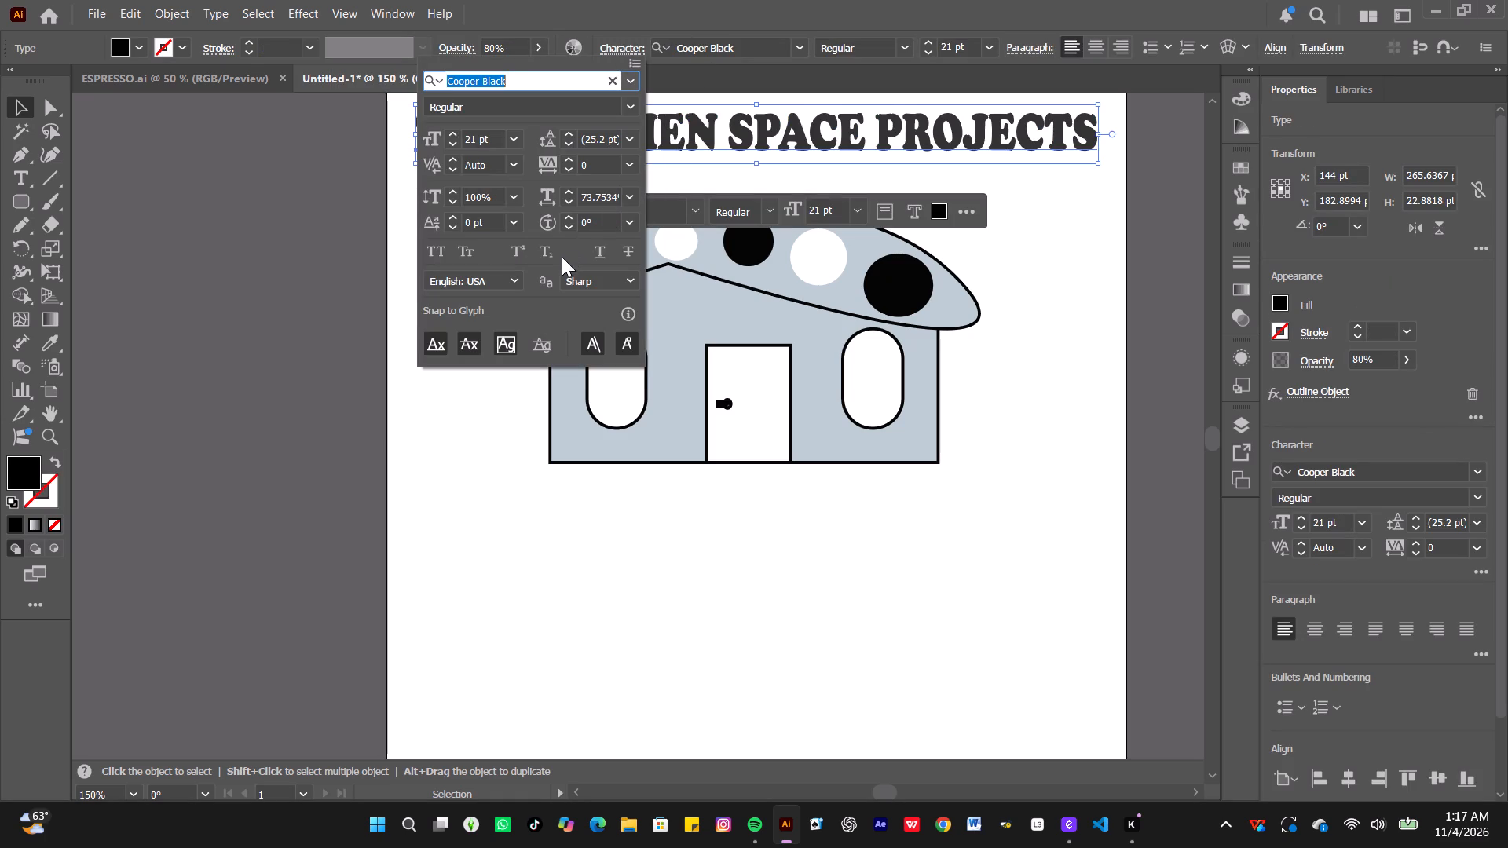
click(622, 275)
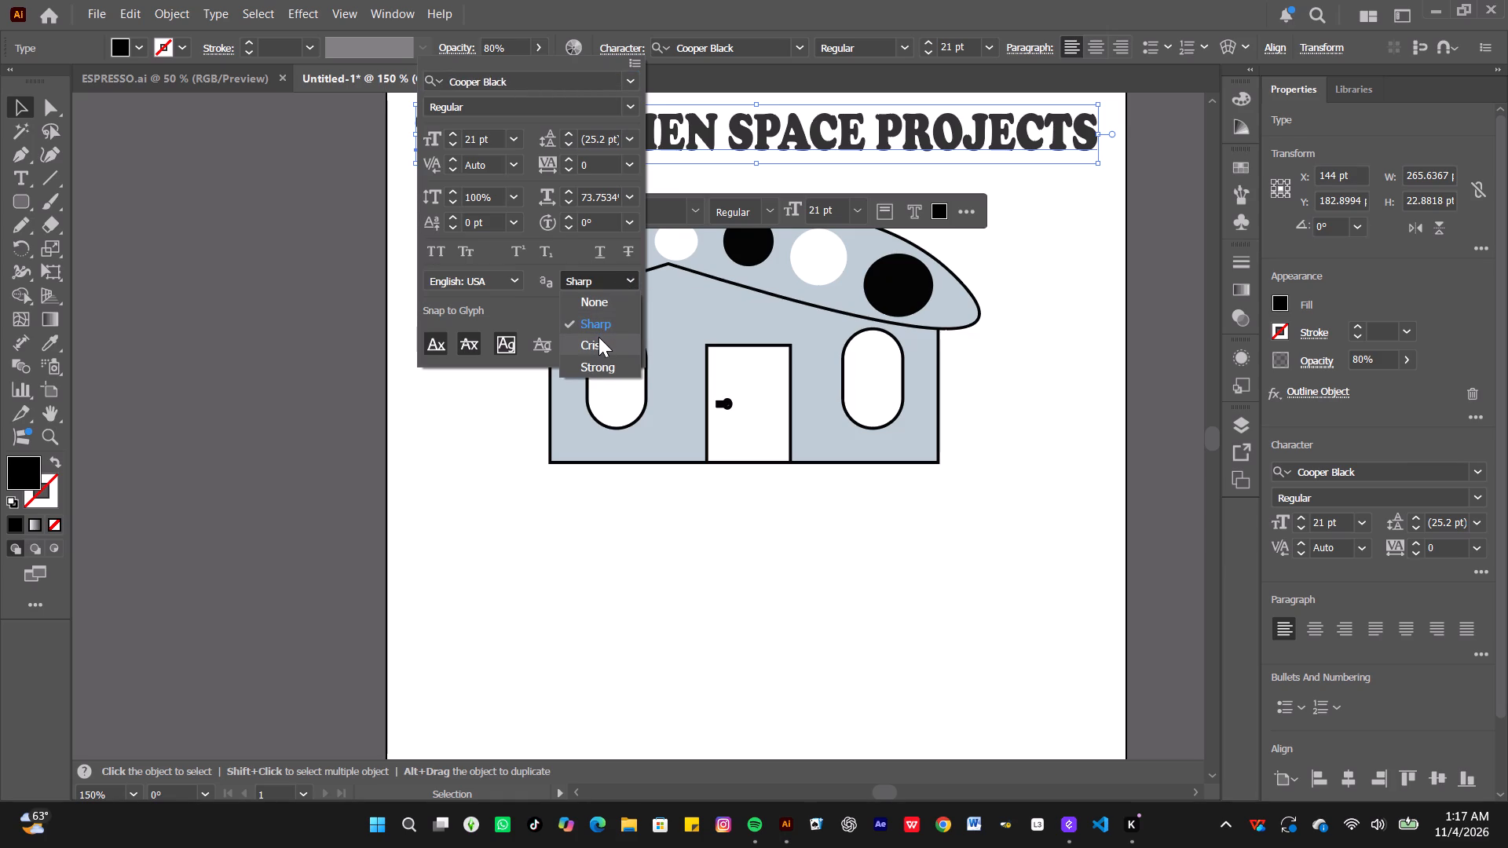
click(598, 337)
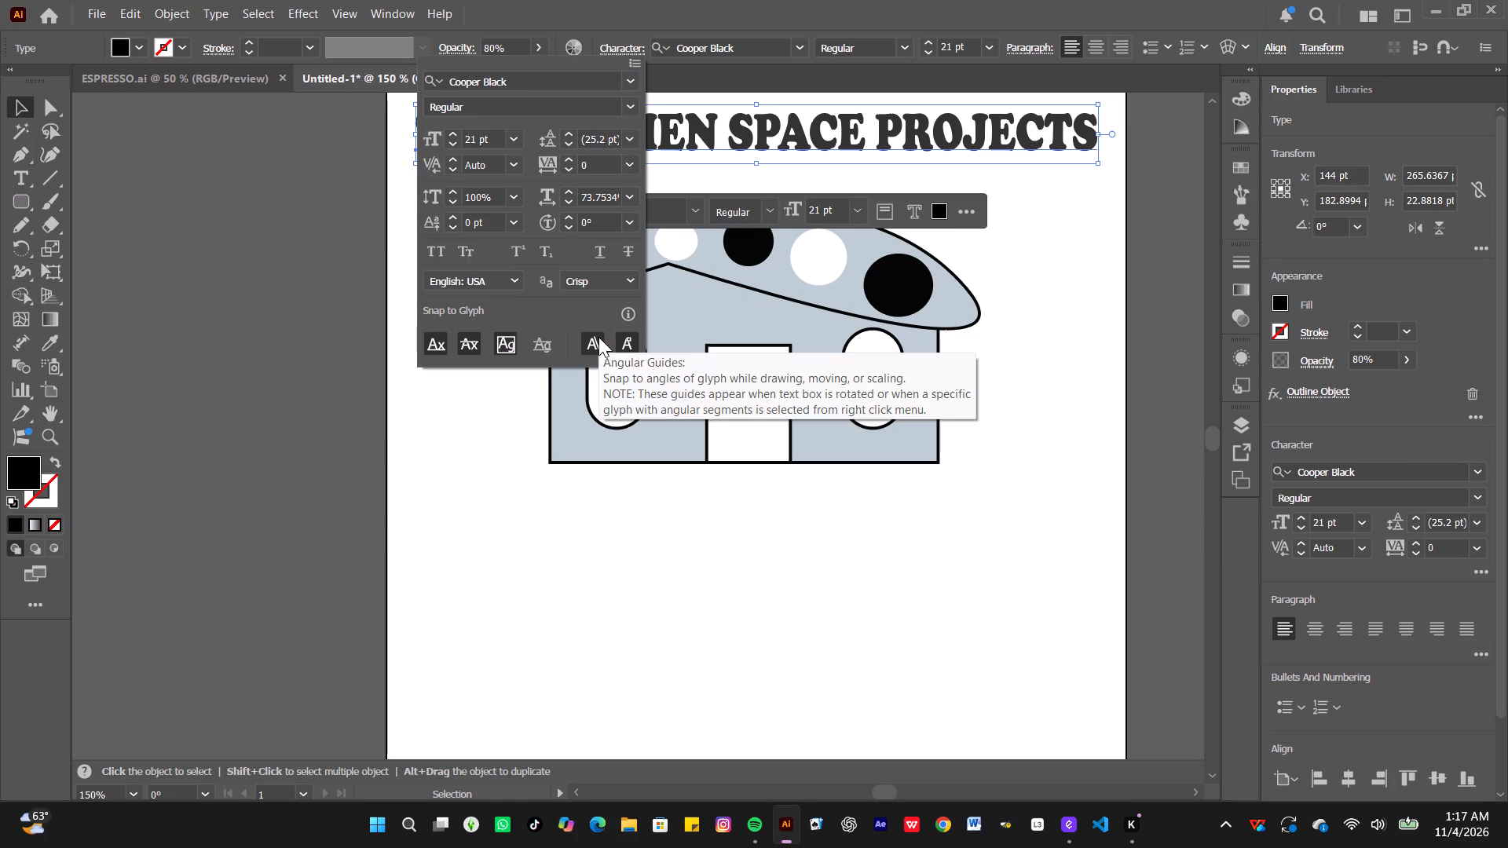
click(707, 373)
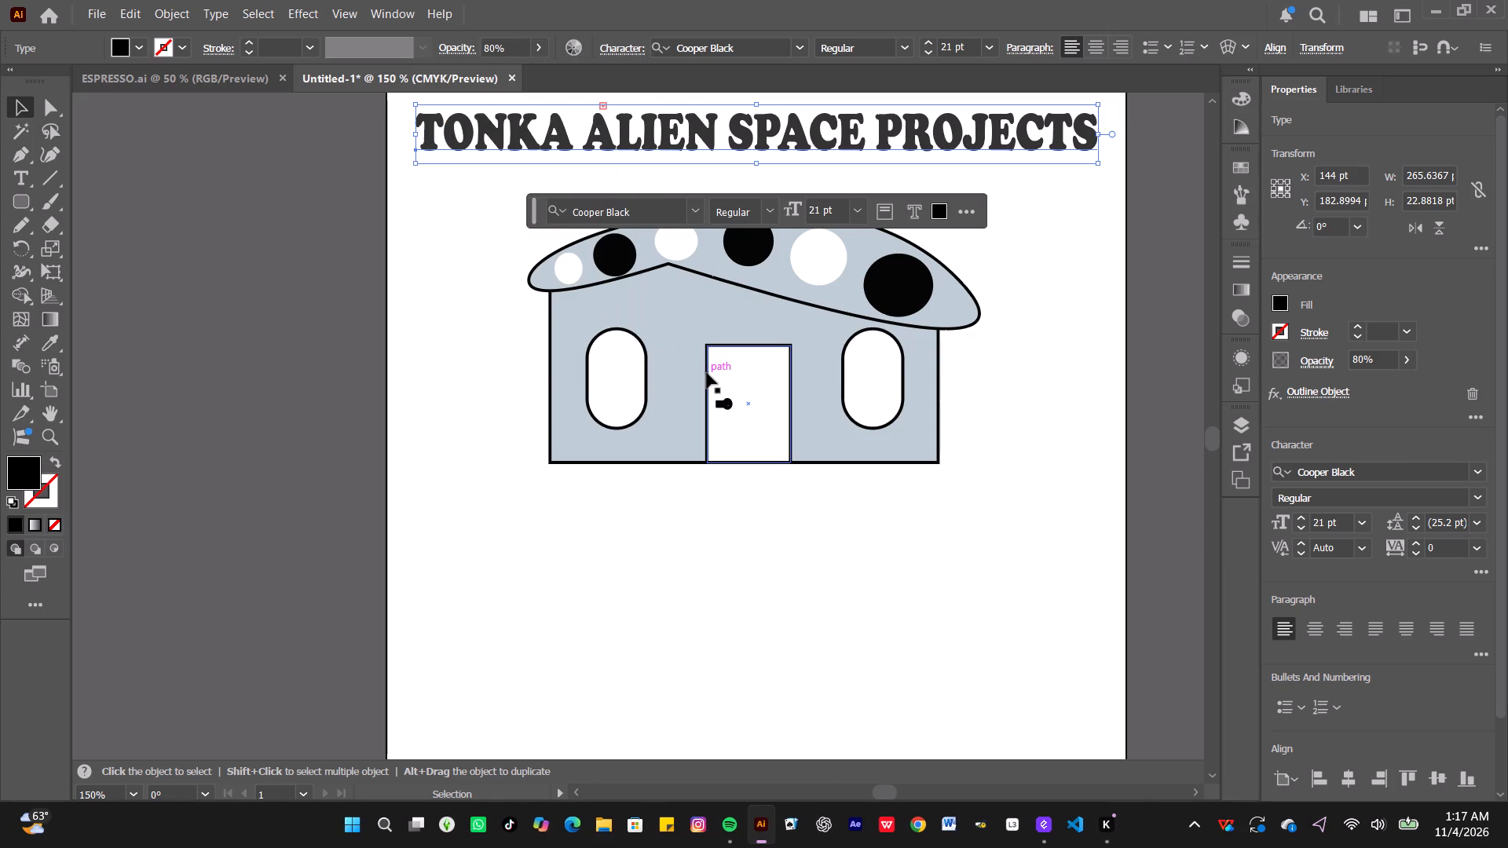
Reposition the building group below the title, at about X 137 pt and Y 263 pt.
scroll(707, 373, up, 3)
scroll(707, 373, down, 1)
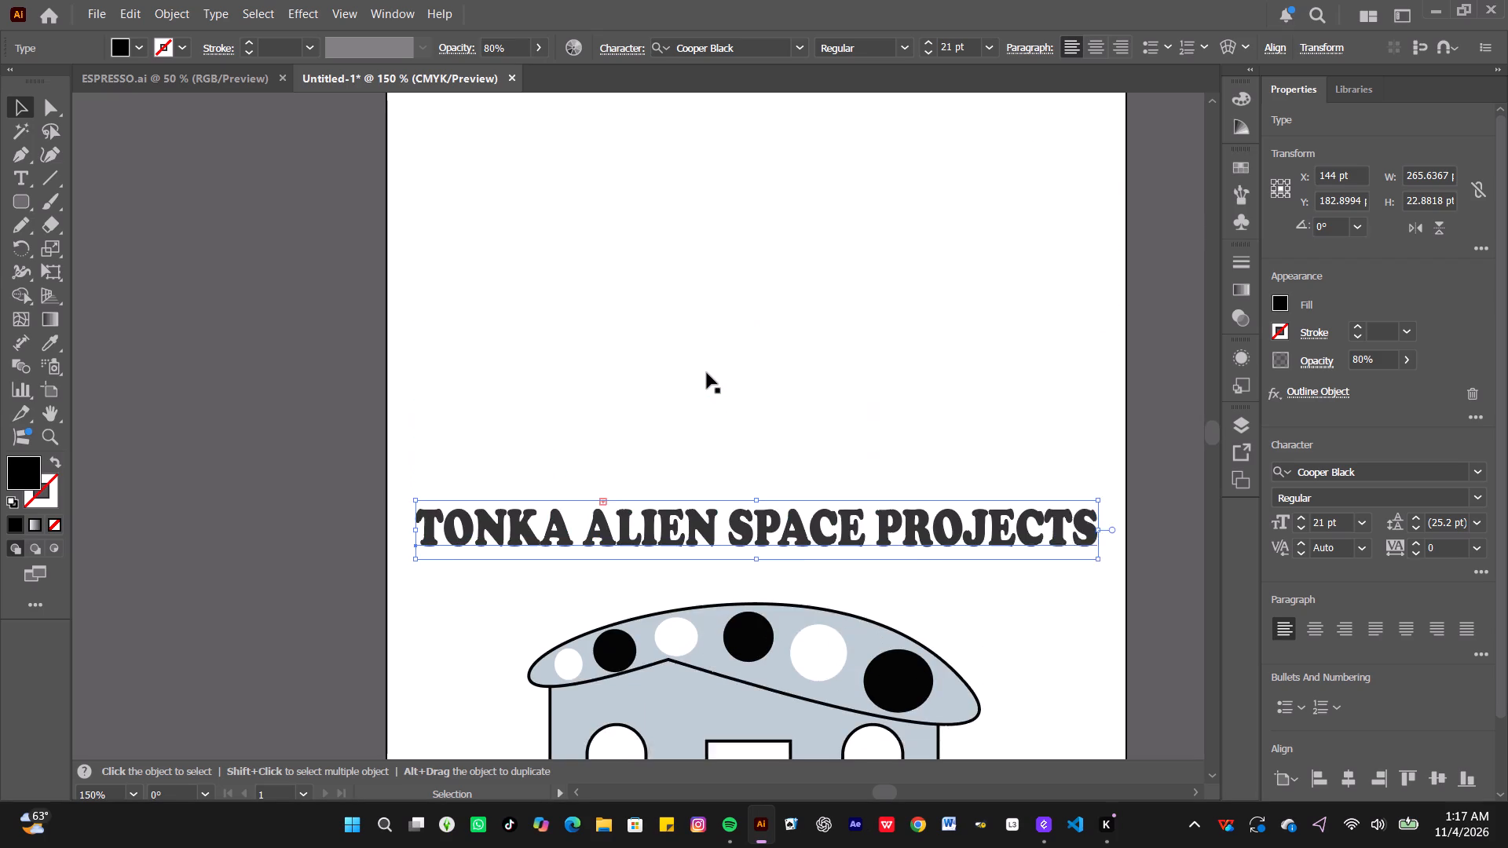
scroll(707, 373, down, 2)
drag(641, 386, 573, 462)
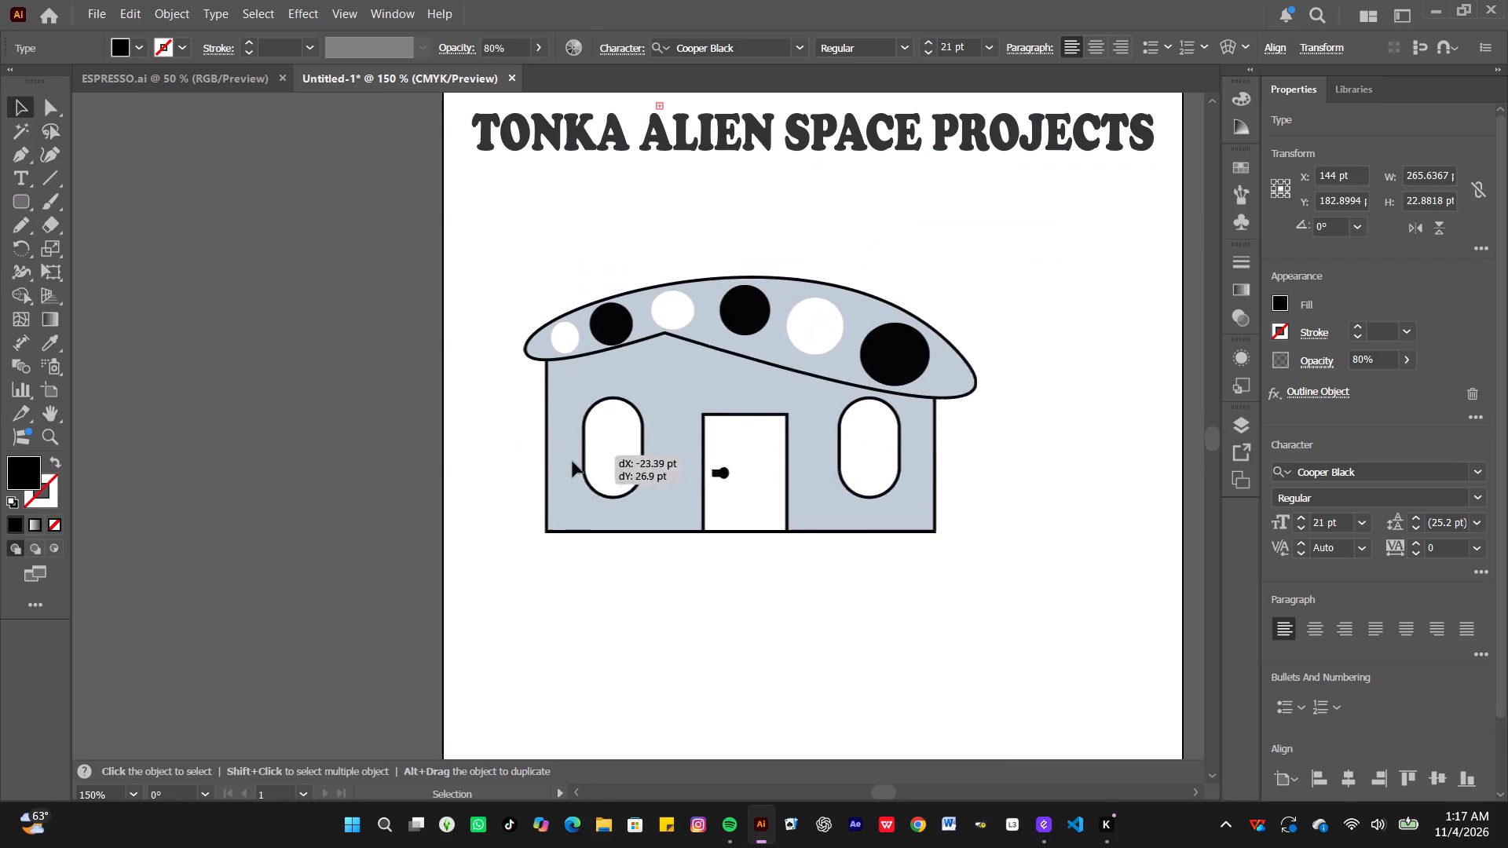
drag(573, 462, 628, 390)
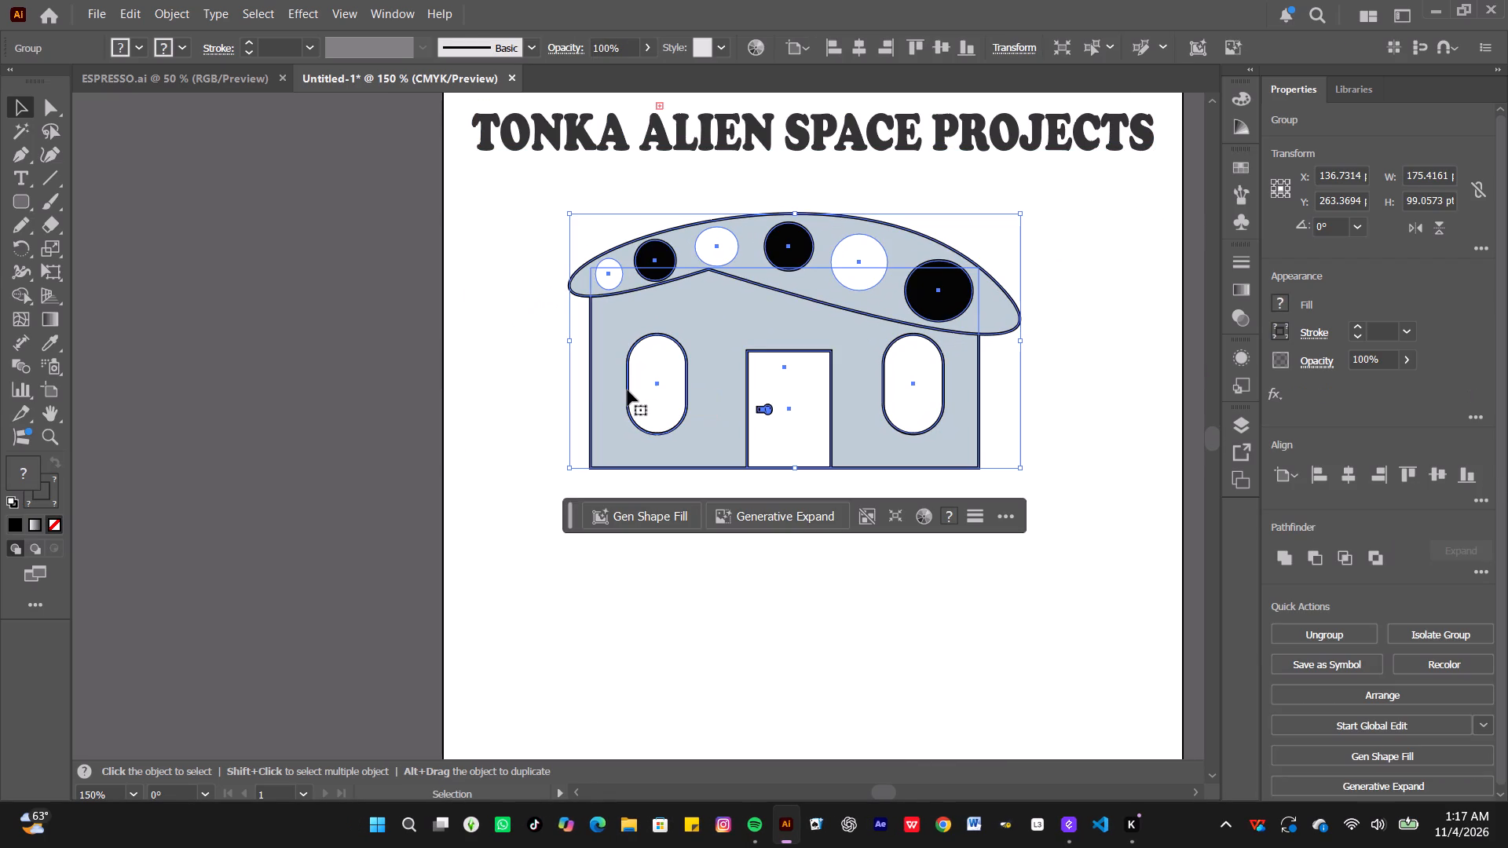
Lower the system volume slightly in the Windows quick settings.
click(1363, 844)
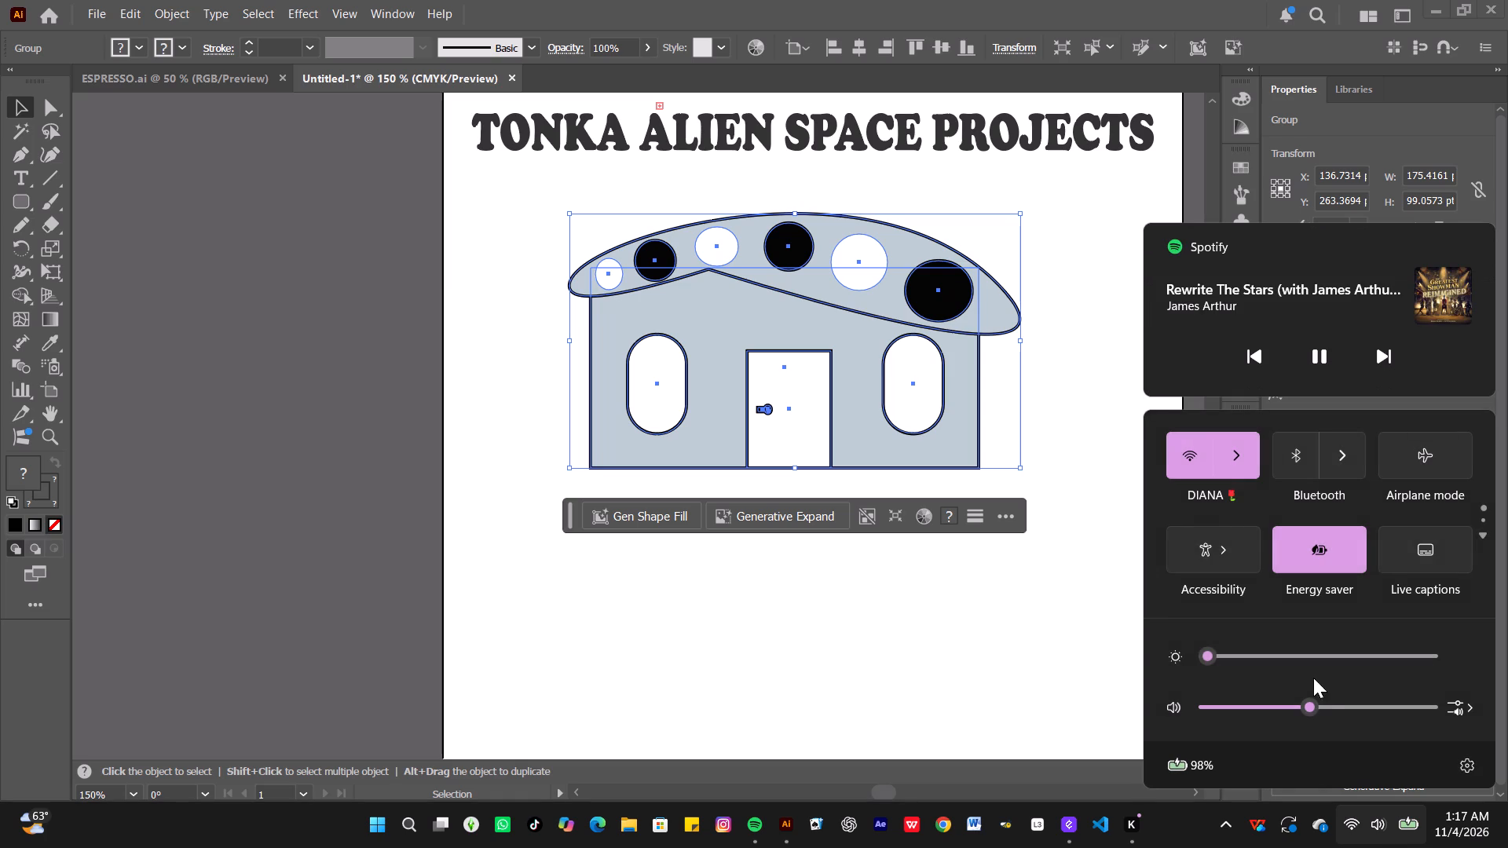
click(1278, 703)
click(1356, 843)
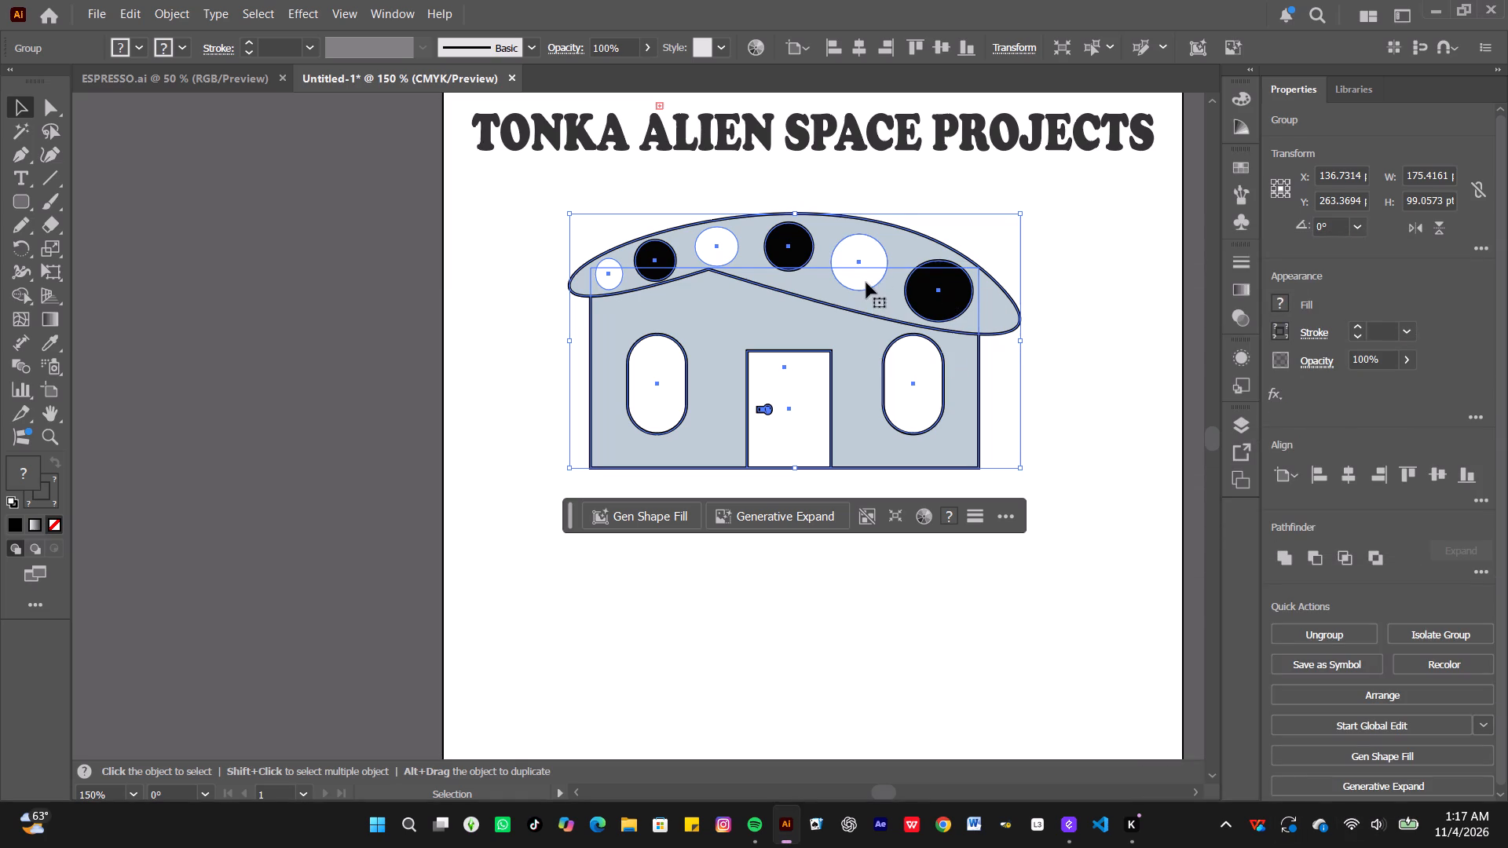
Move the building group closer to the title, to about X 147 pt and Y 252 pt.
drag(866, 283, 894, 253)
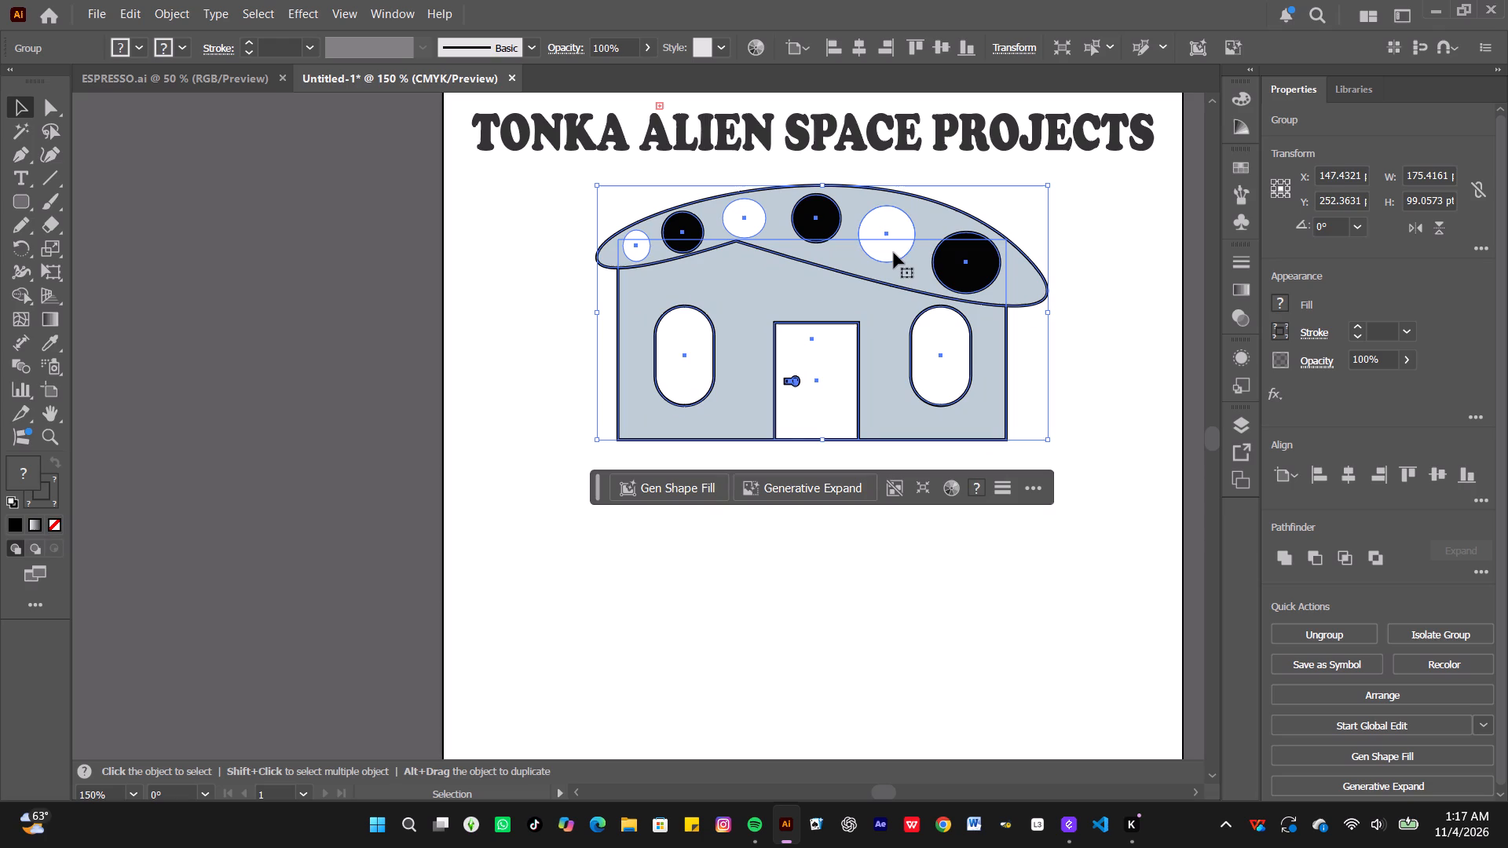
Draw a black rectangle about 231 pt wide and 32 pt high in the empty area above the title.
scroll(894, 253, up, 1)
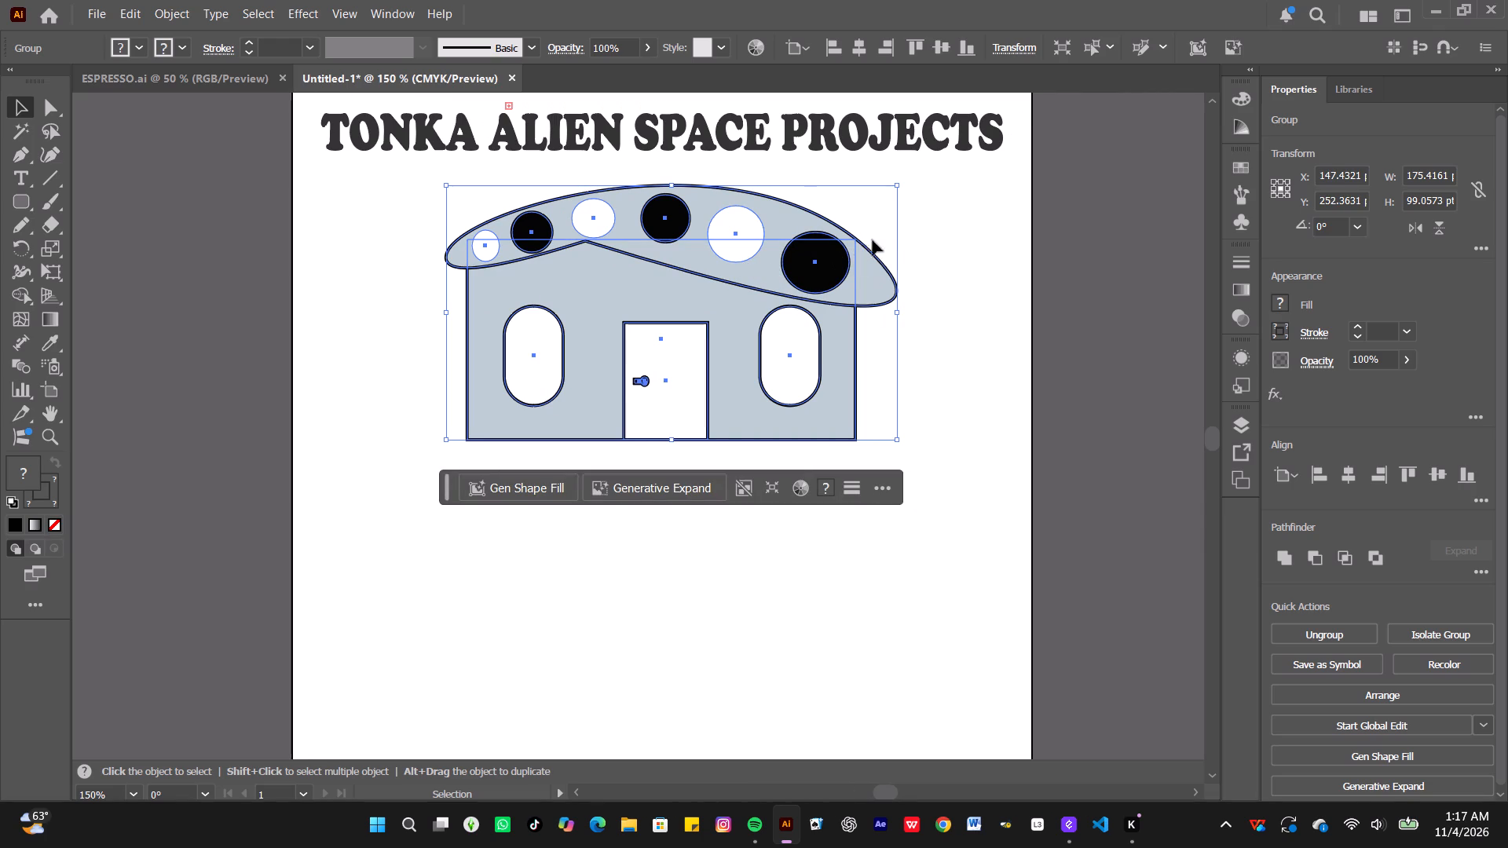
scroll(602, 128, up, 1)
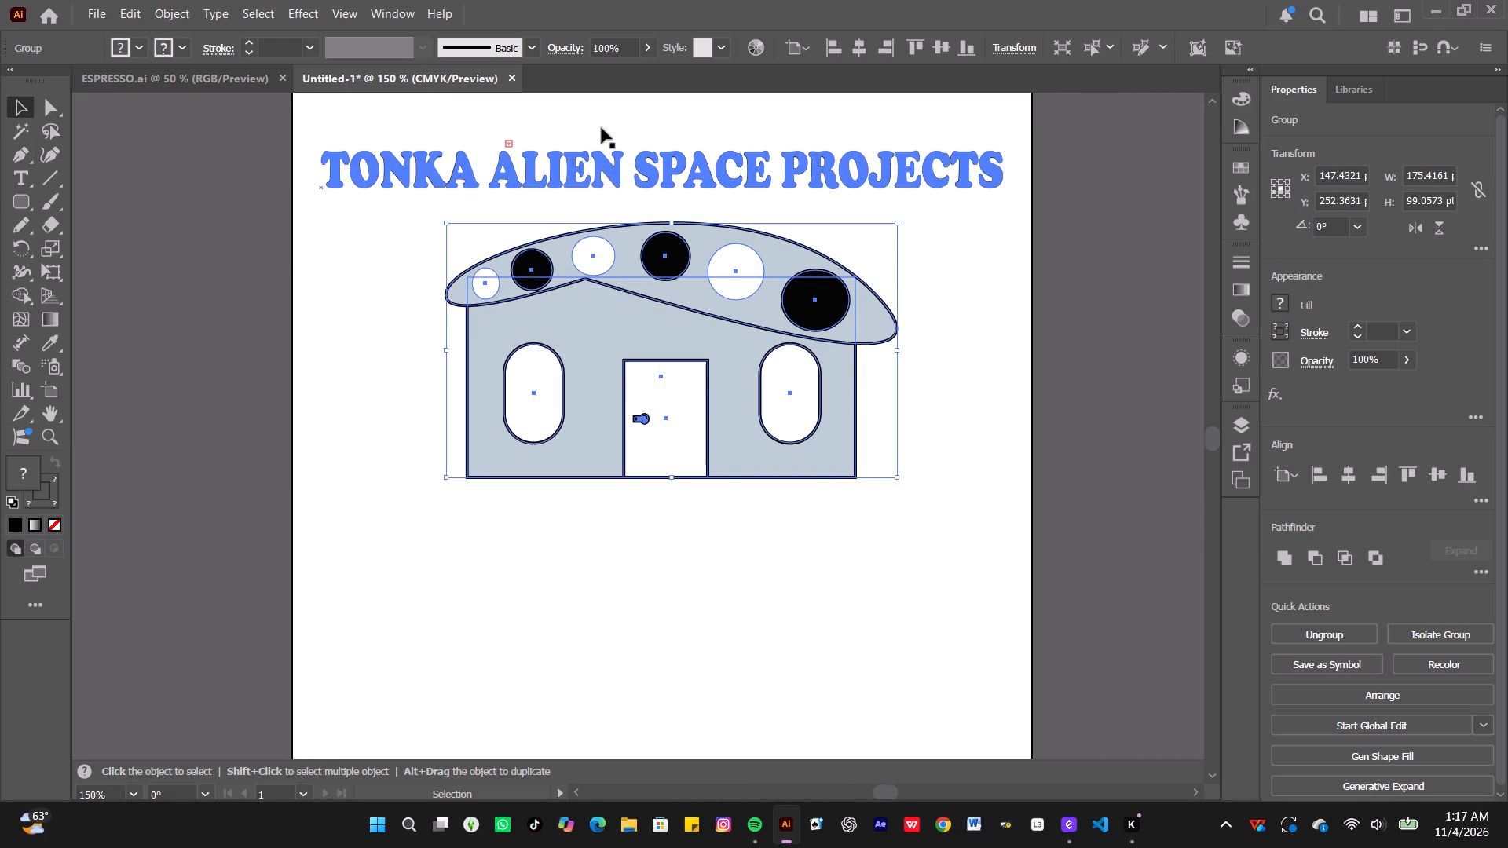
scroll(602, 128, up, 1)
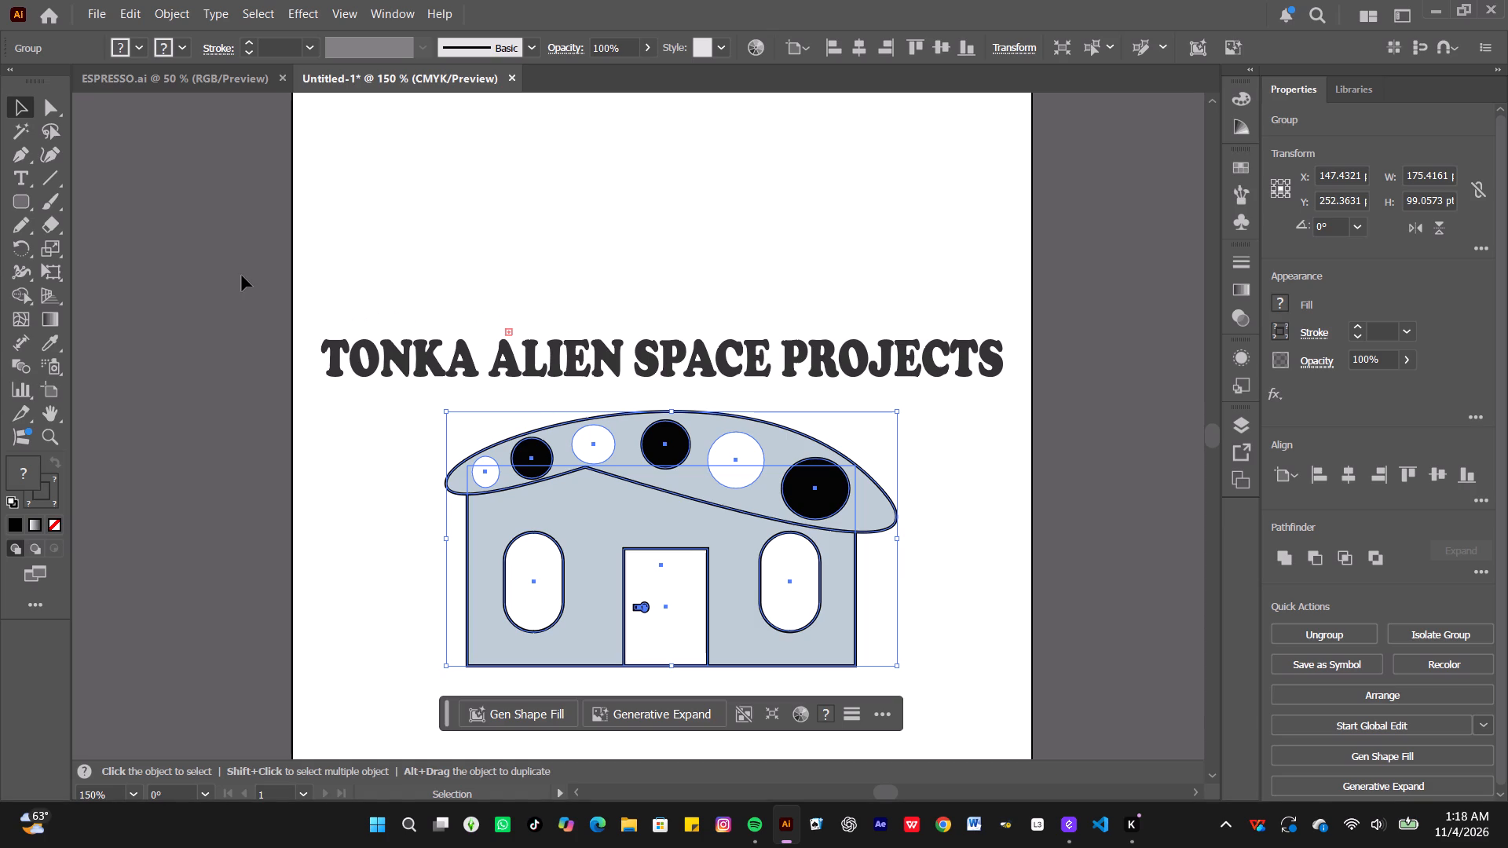
click(23, 198)
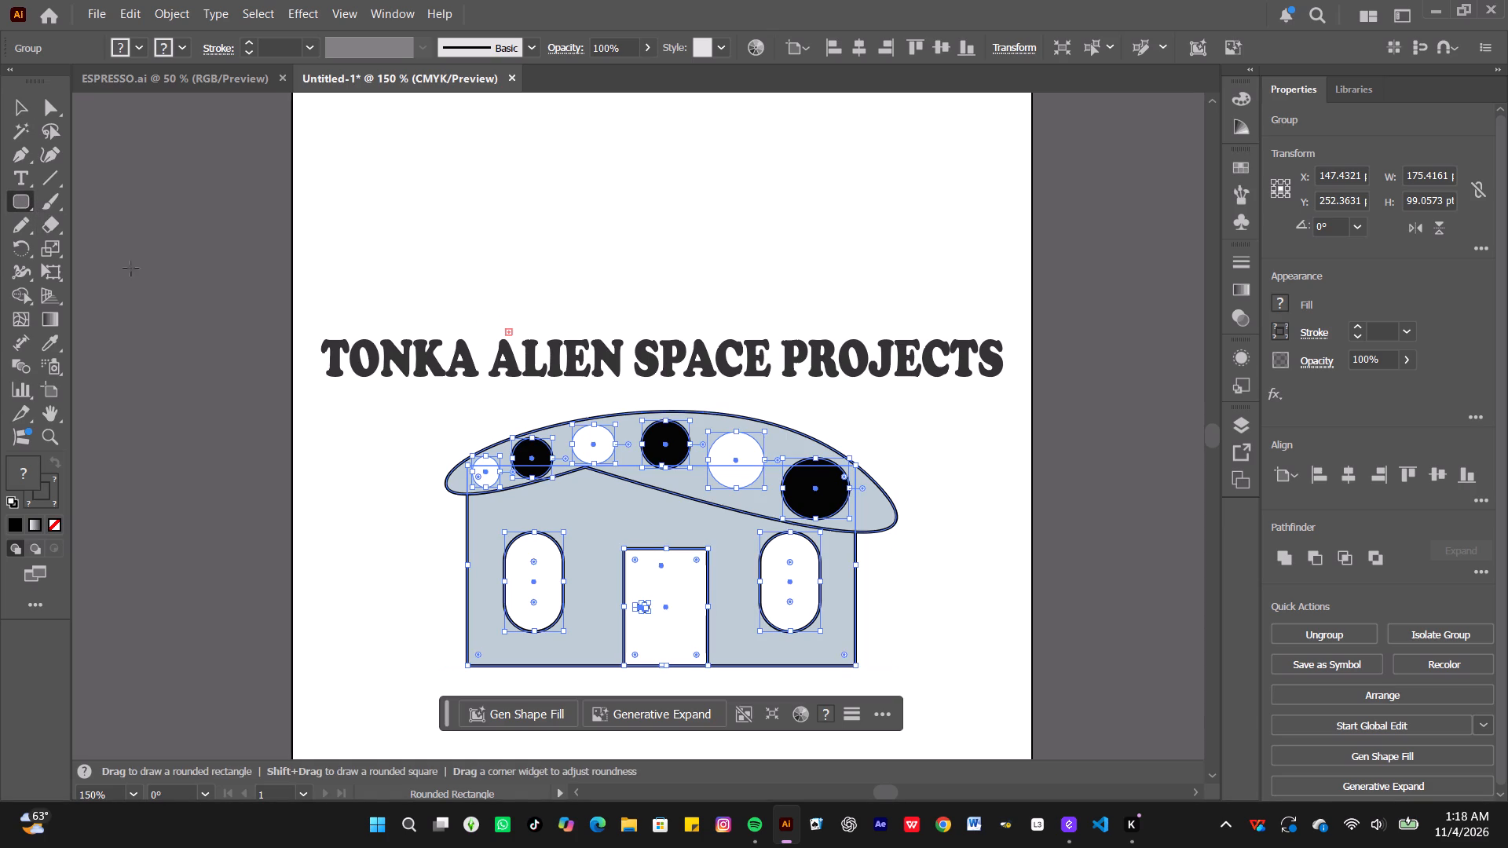
right_click(24, 192)
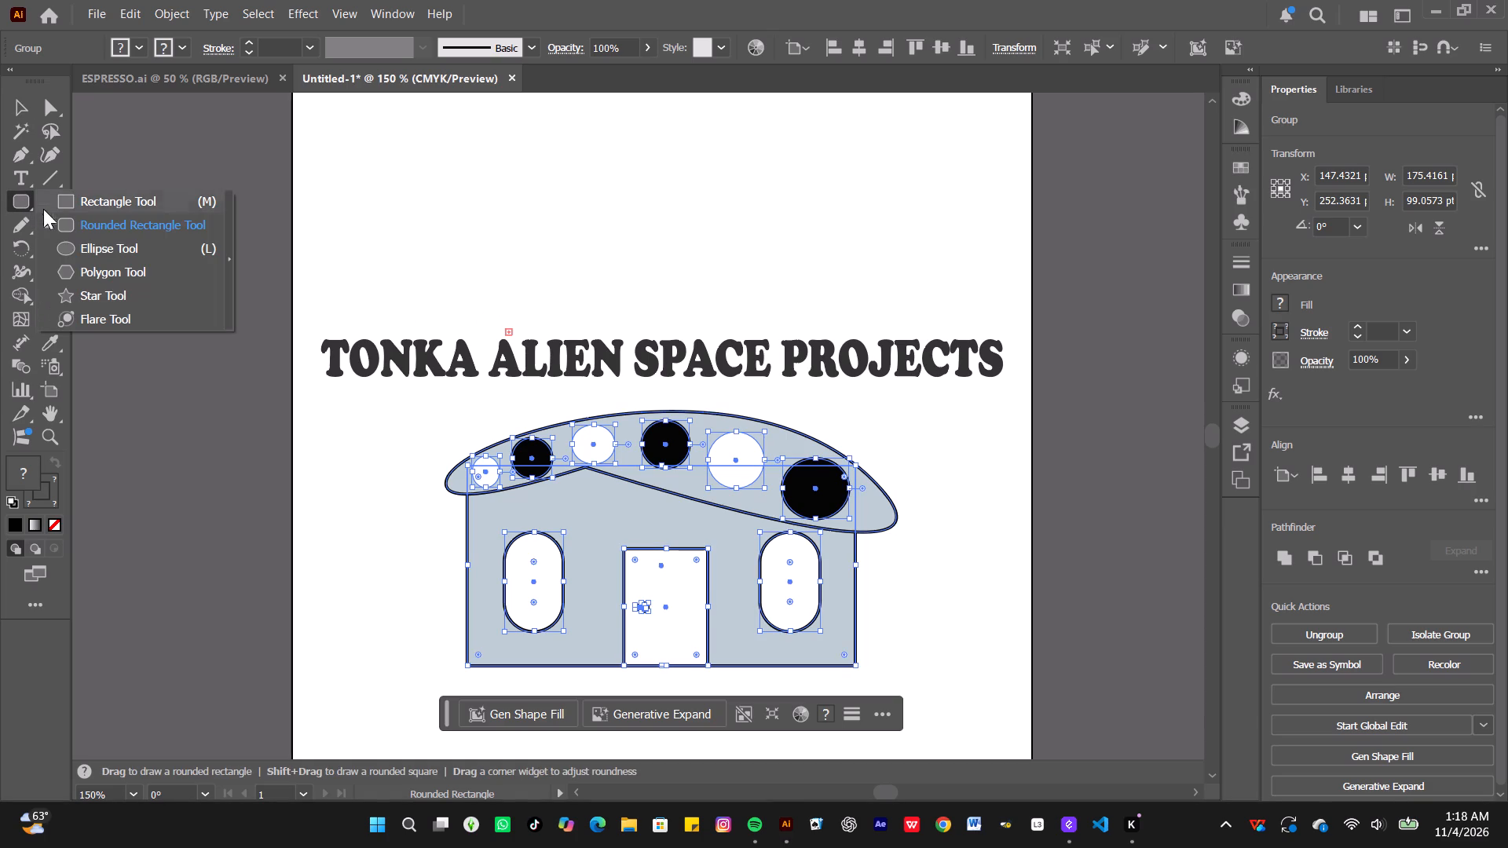
click(84, 208)
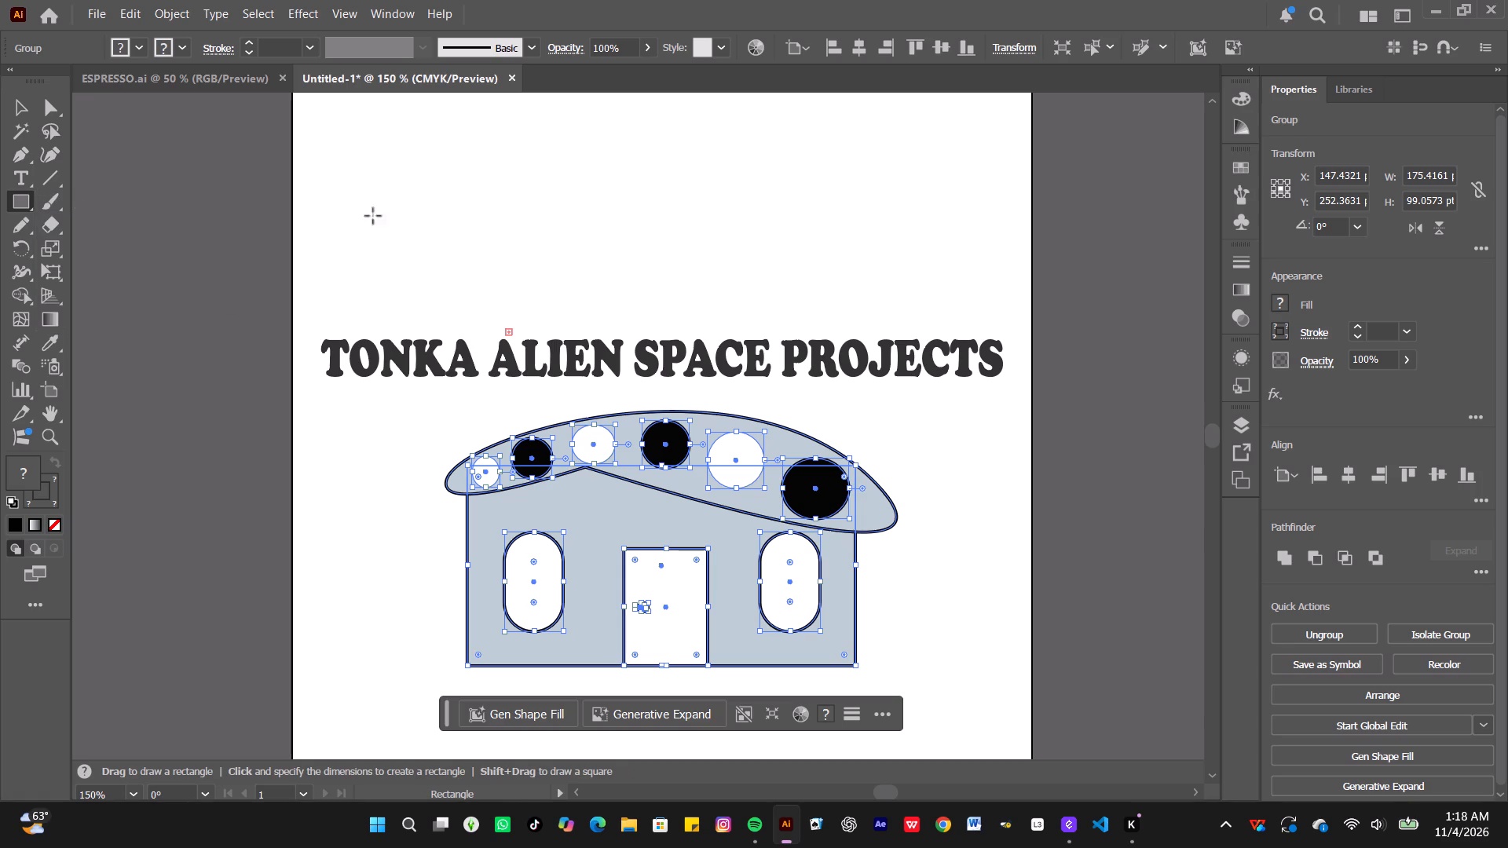
drag(400, 206, 580, 267)
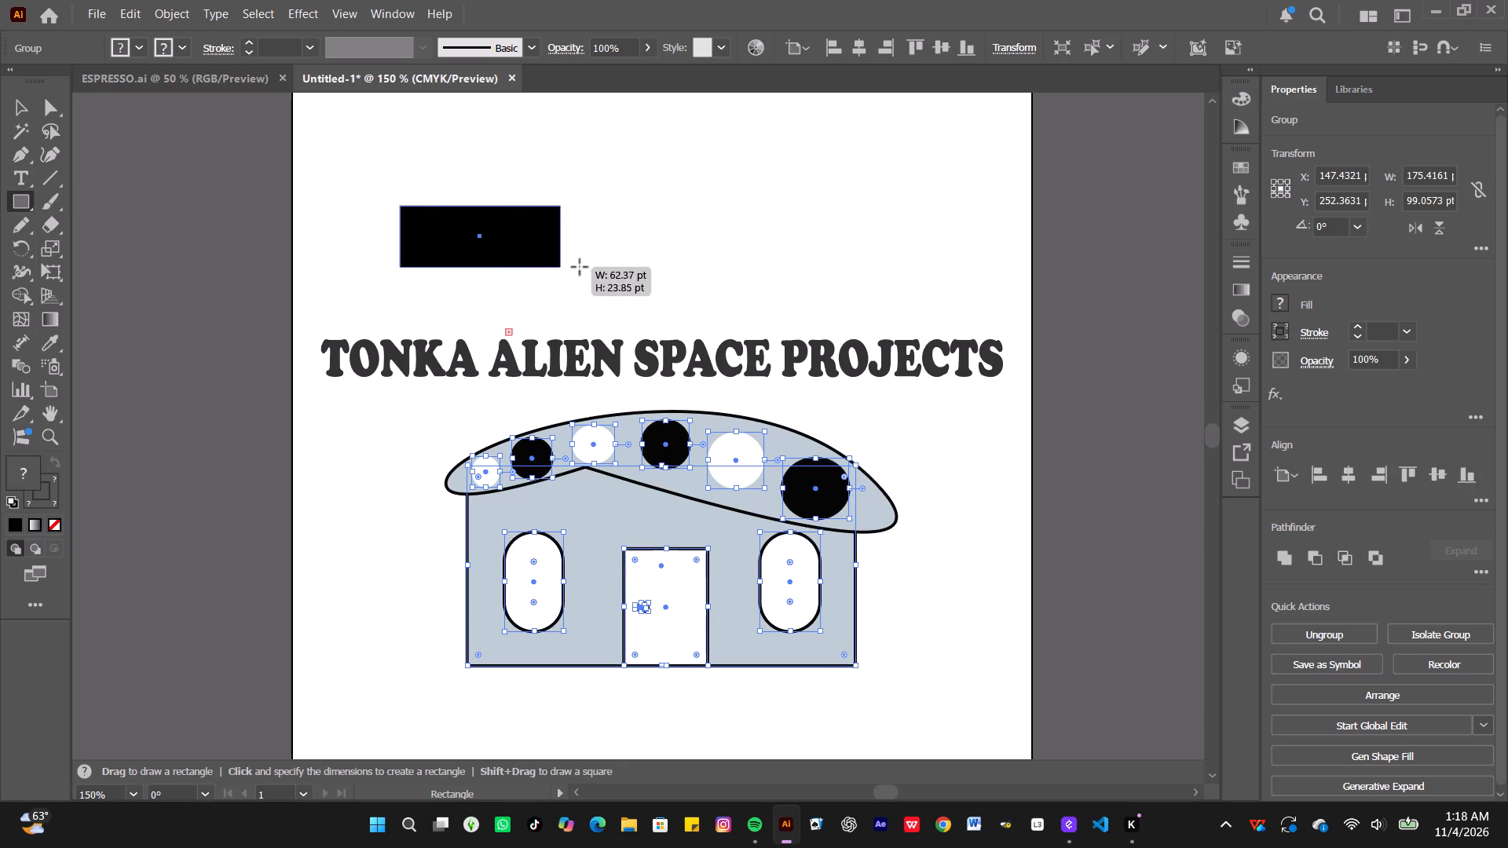
drag(580, 267, 995, 288)
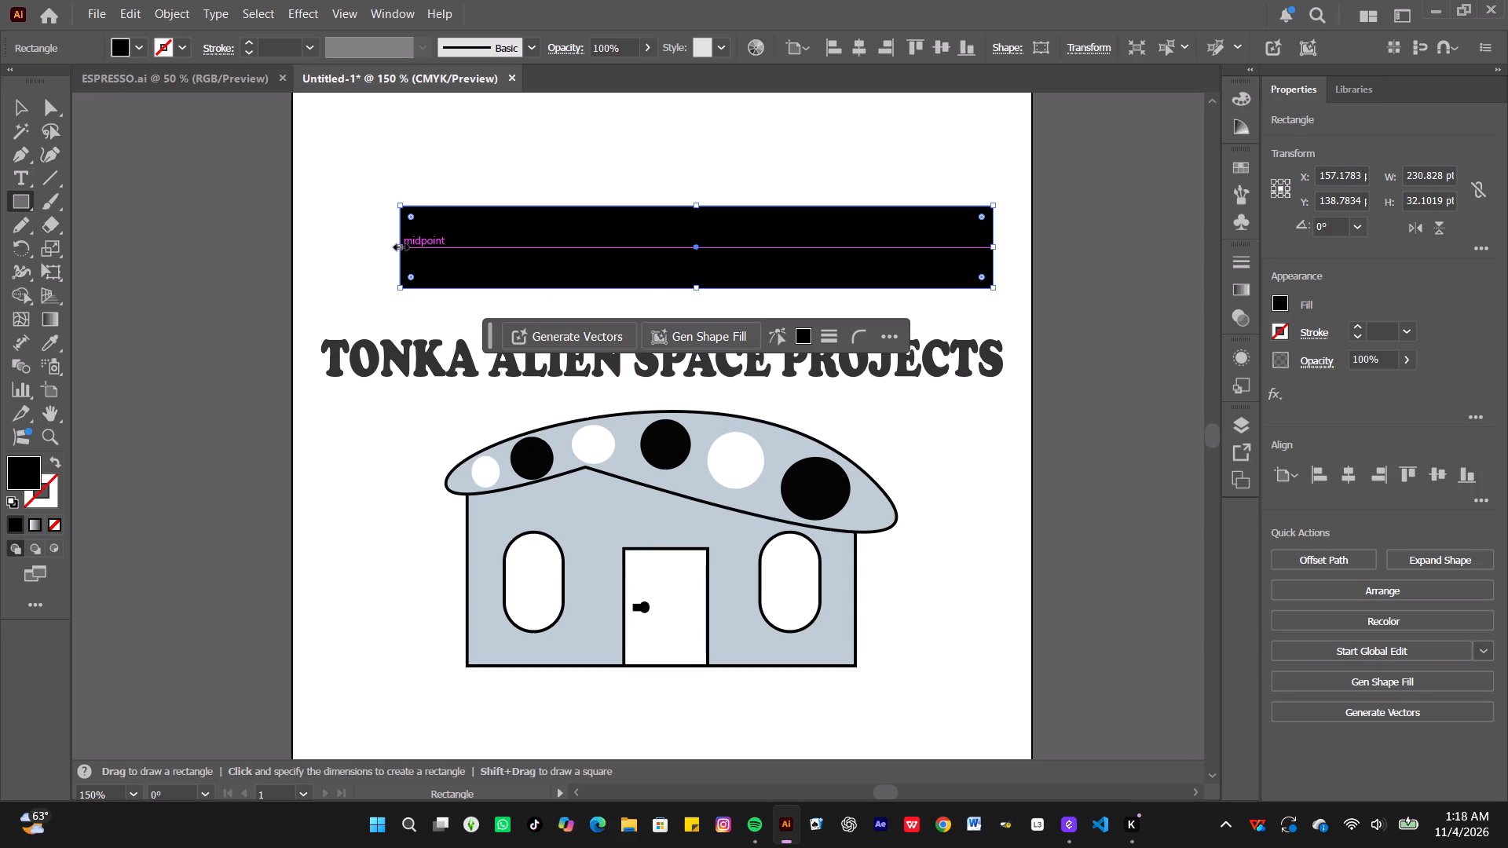
Widen the rectangle on both sides to span the full artboard width of 288 pt, keeping its height.
drag(399, 245, 291, 247)
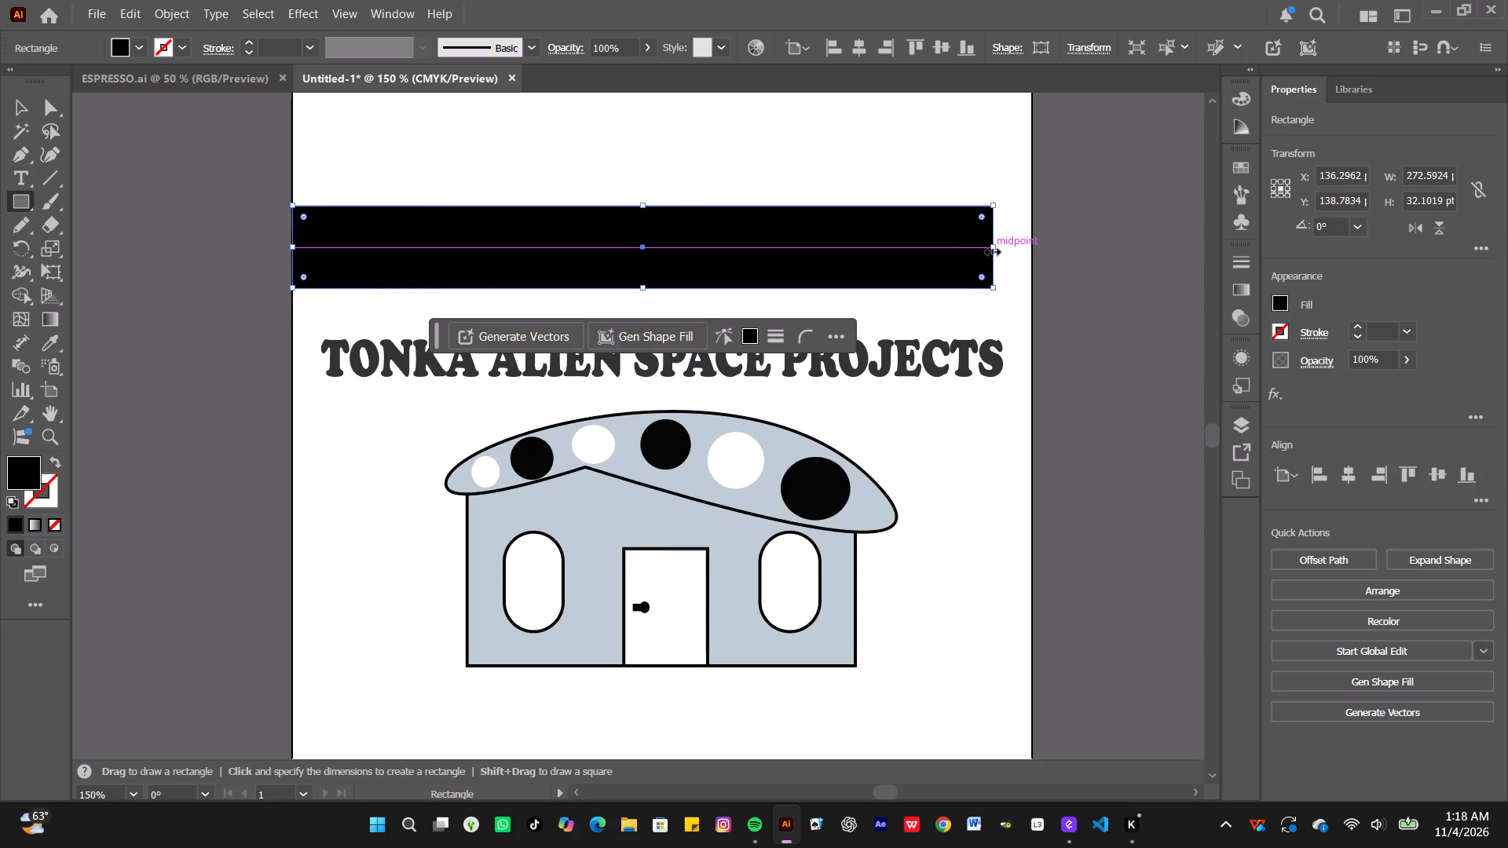
drag(990, 250, 1029, 247)
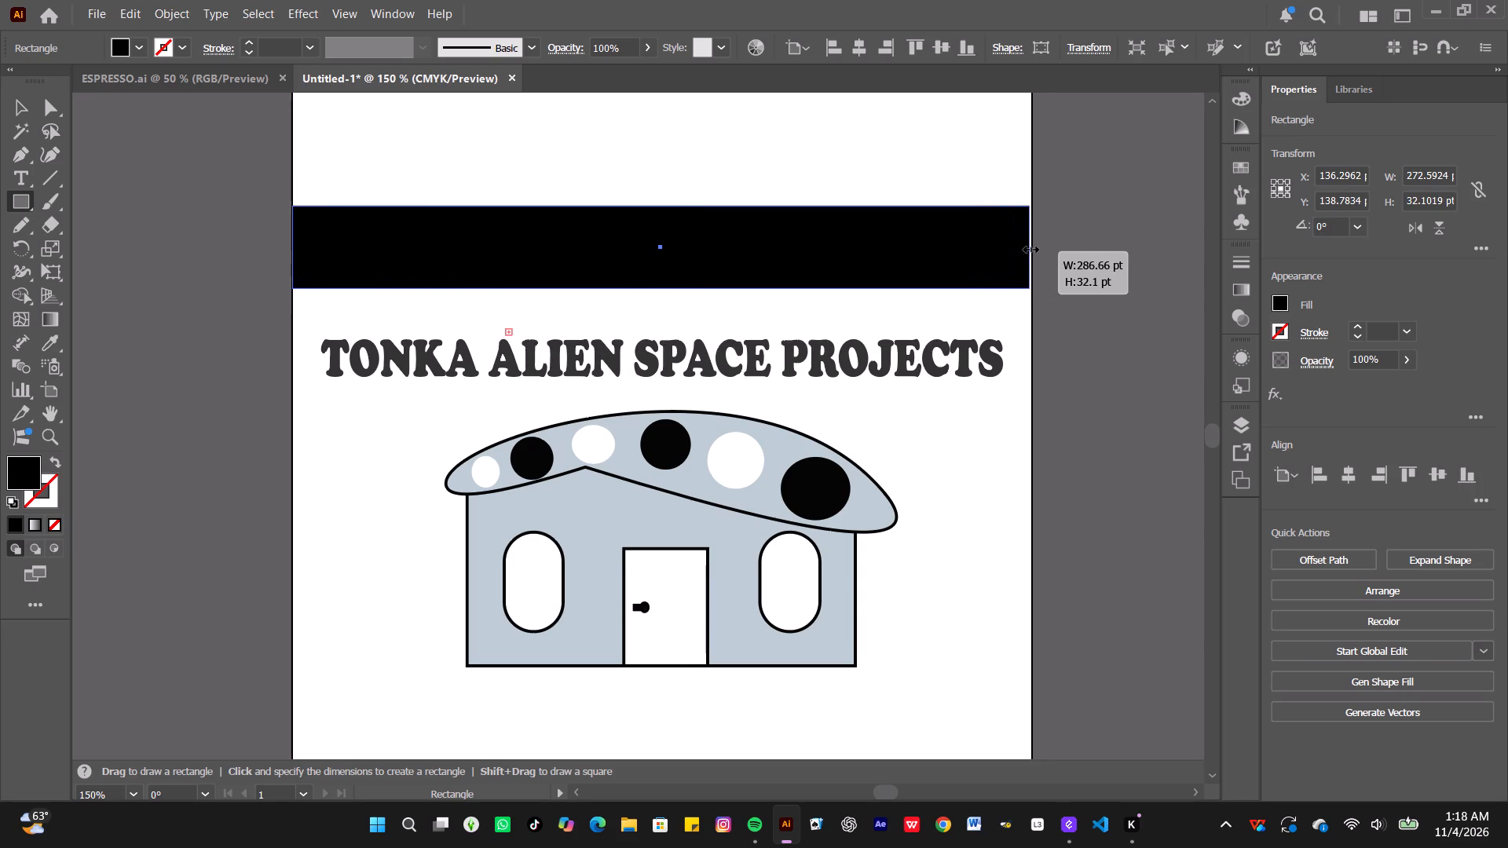
drag(1029, 247, 1032, 247)
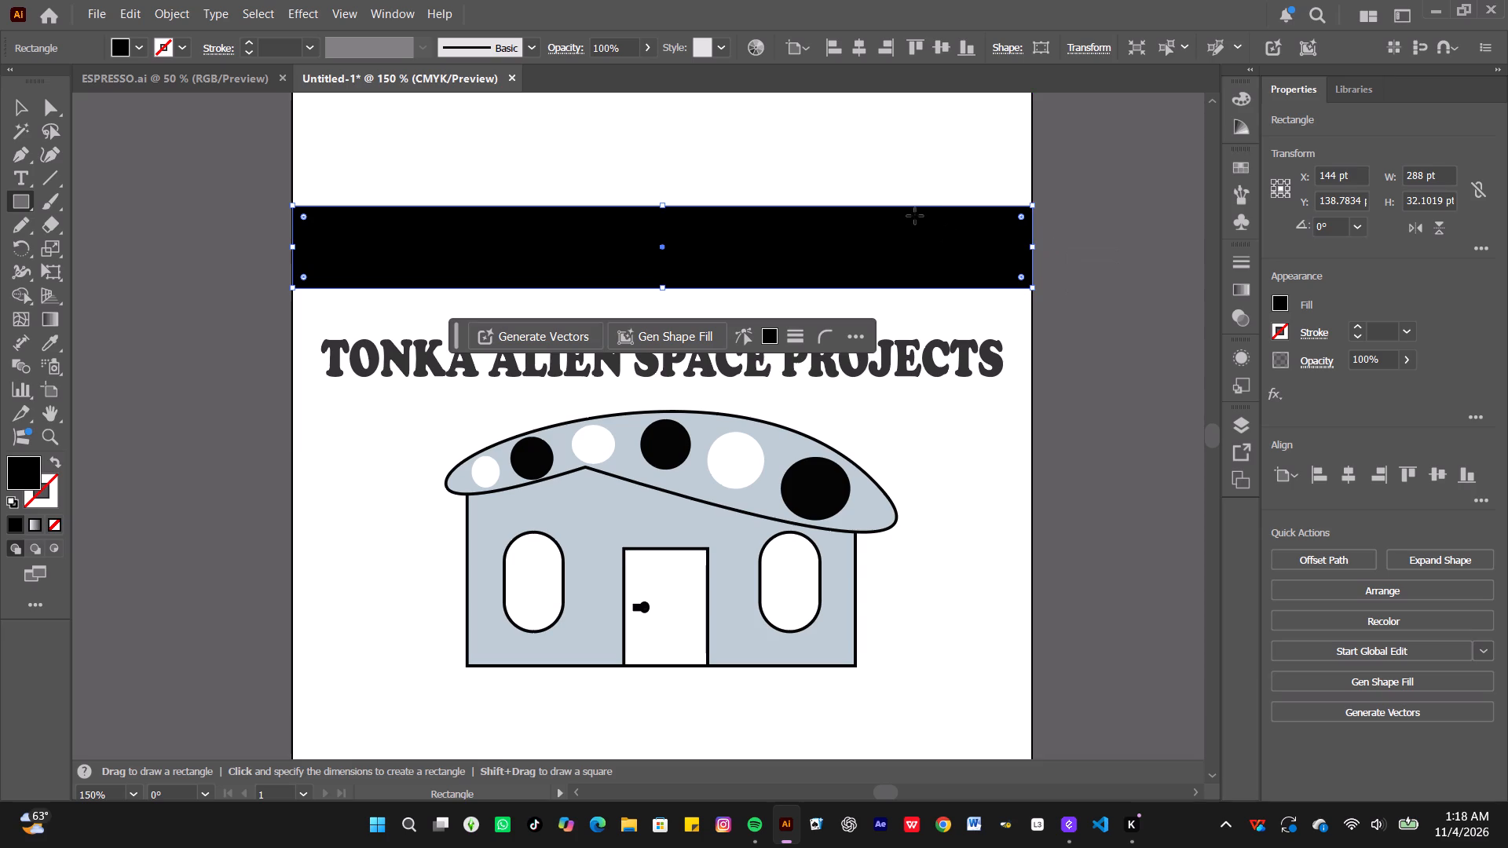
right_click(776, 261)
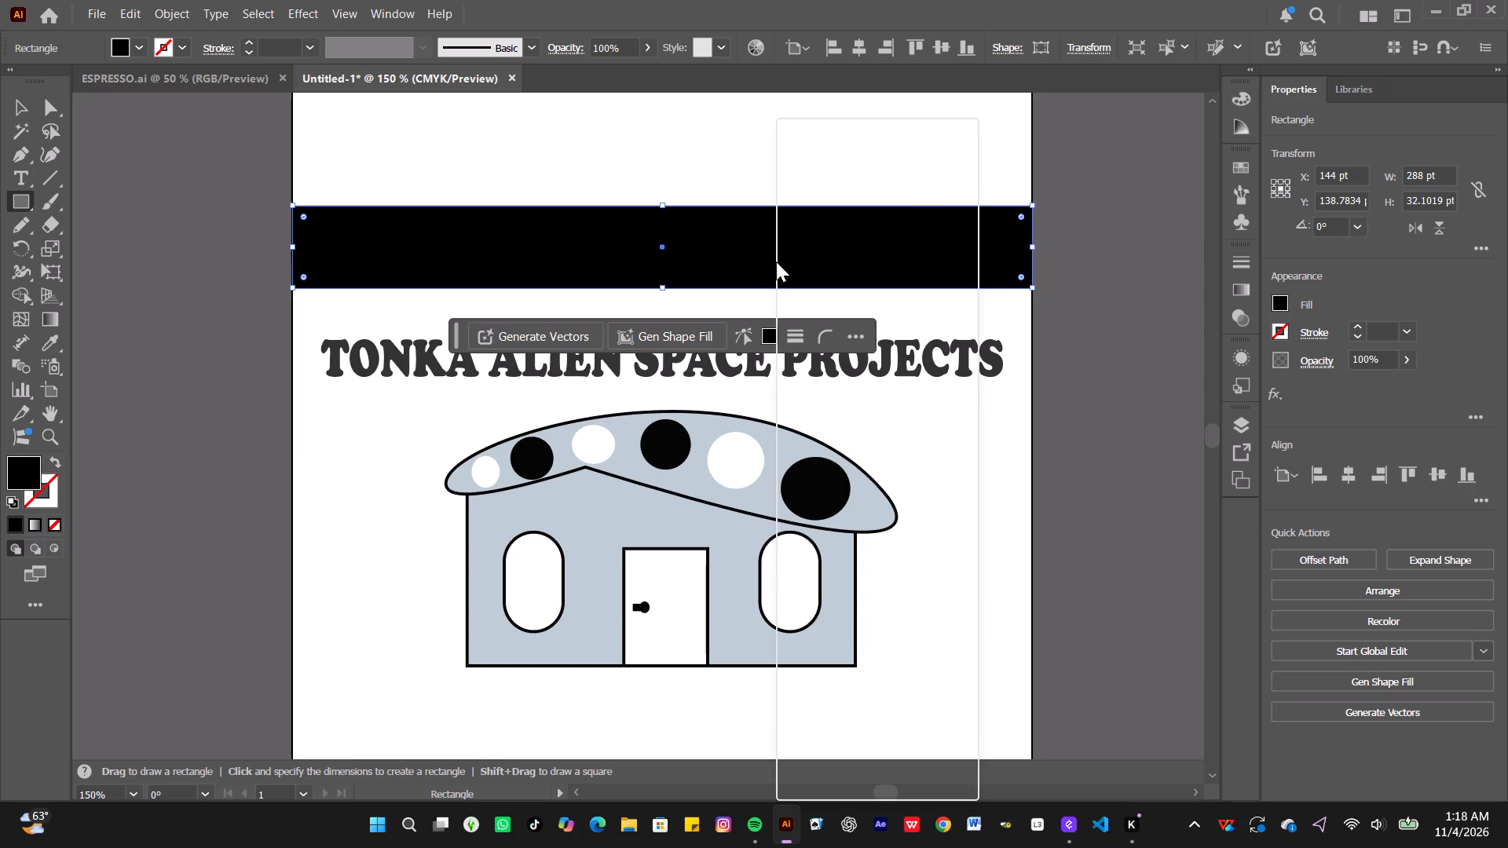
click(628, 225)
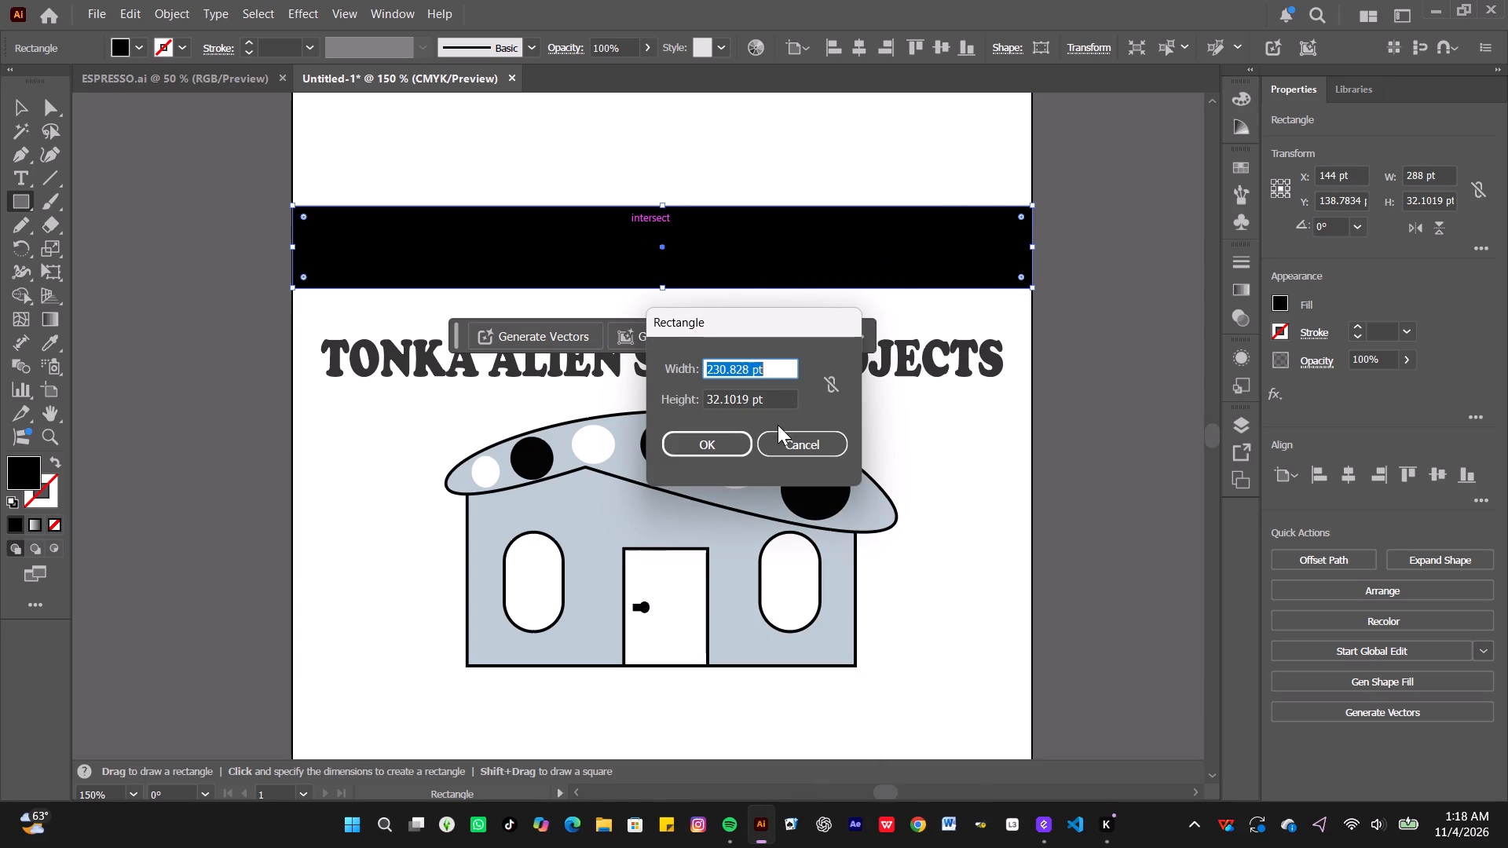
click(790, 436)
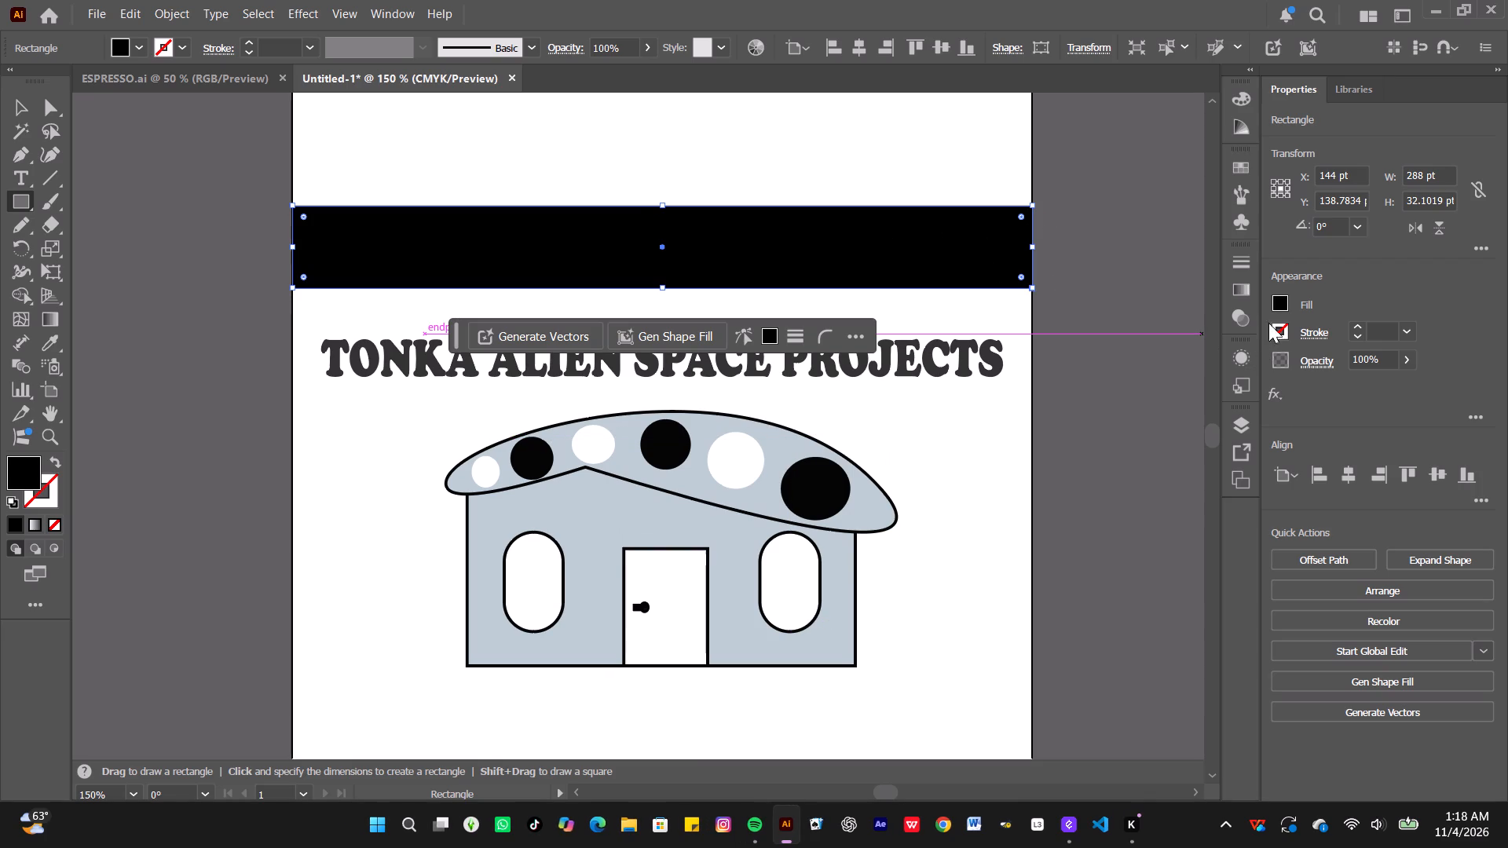
Fill the full-width rectangle with white and give it a 1 pt black stroke.
click(1283, 305)
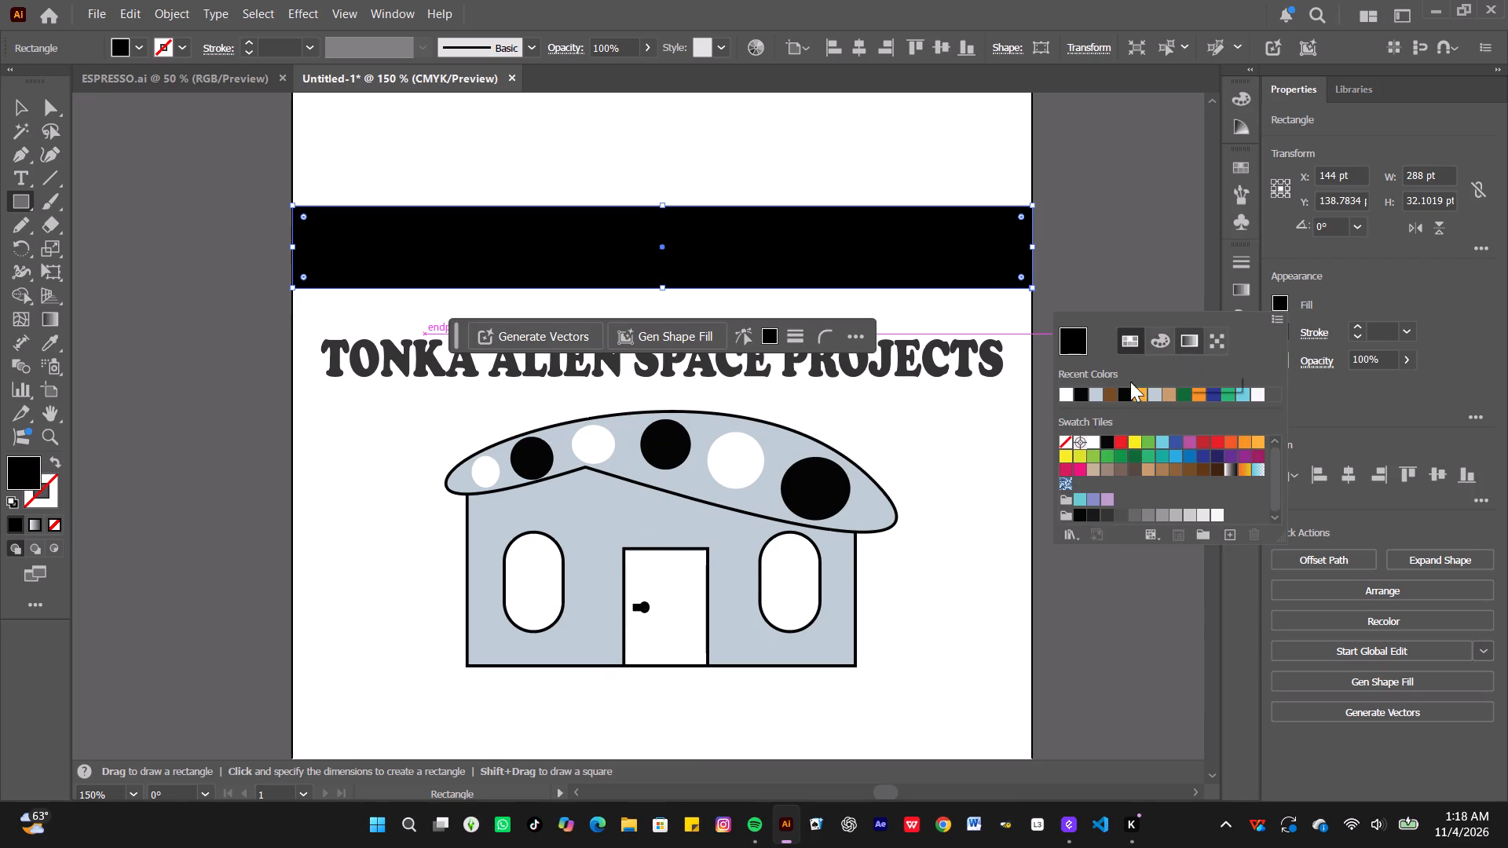
click(1065, 397)
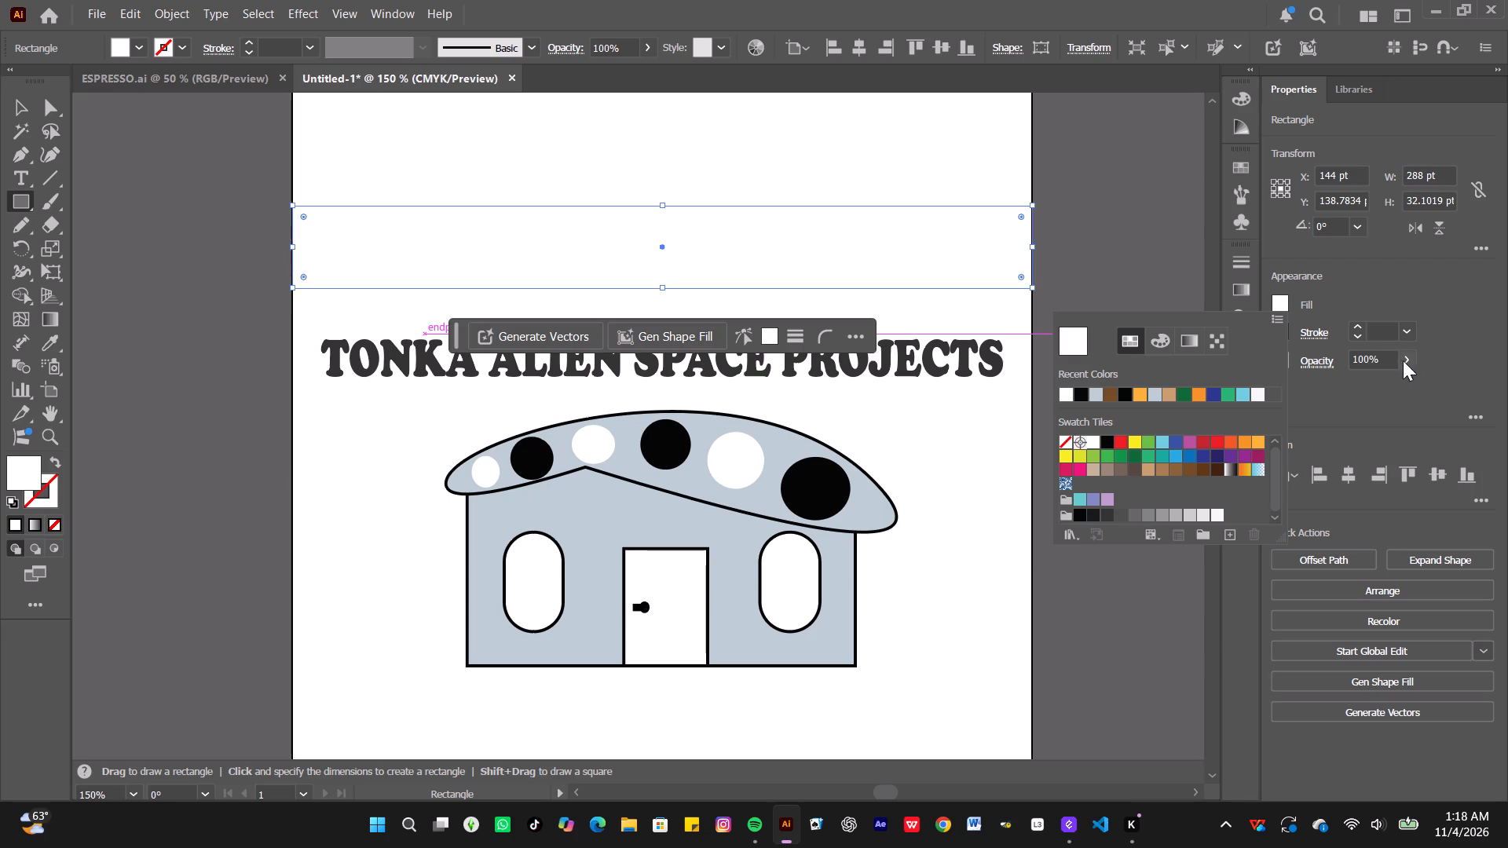
click(1355, 331)
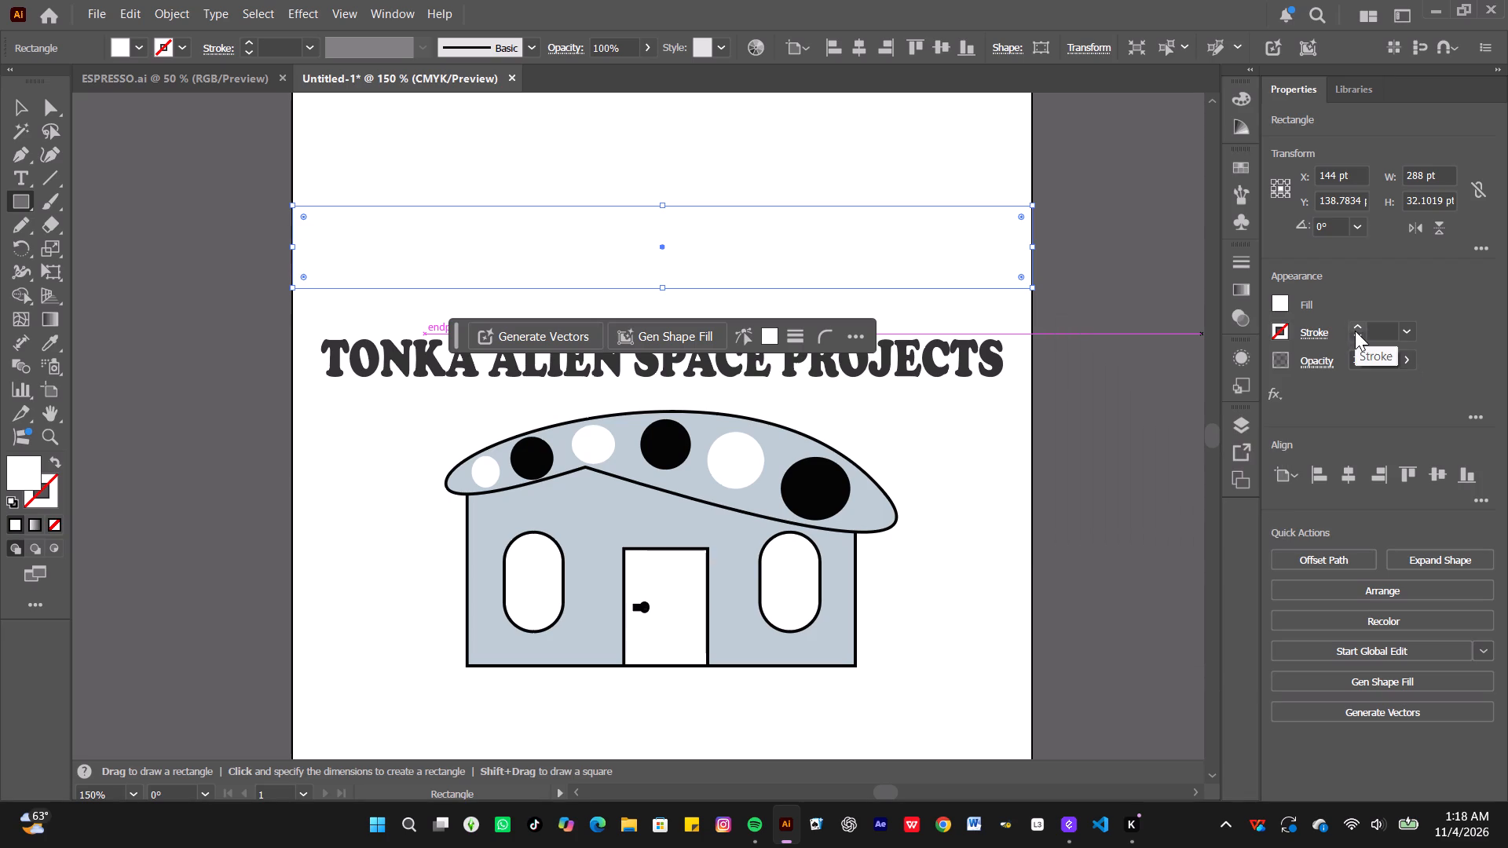
click(1355, 331)
click(1355, 331)
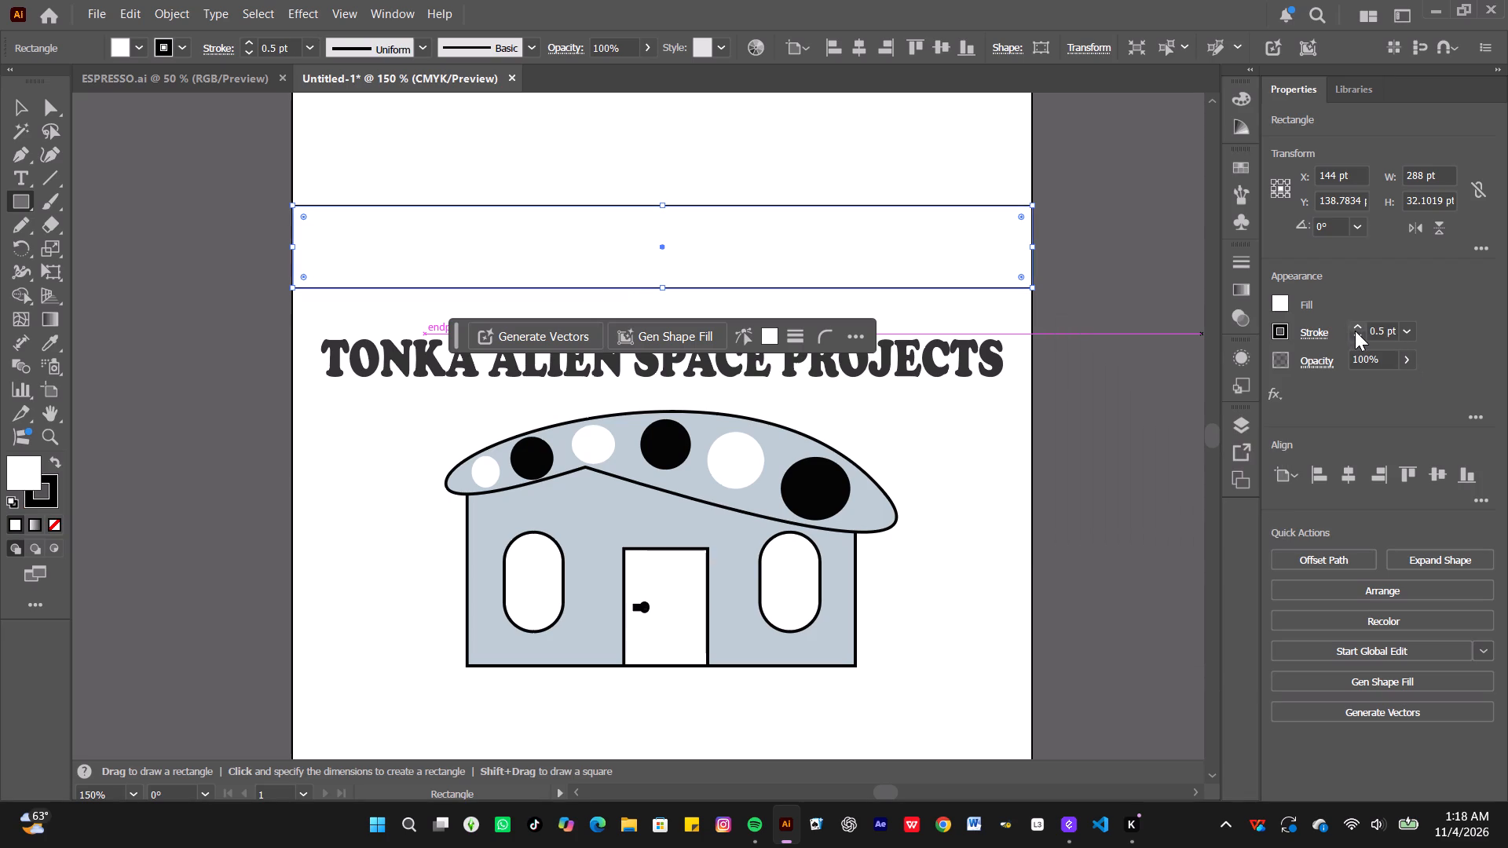
click(1355, 331)
click(1355, 331)
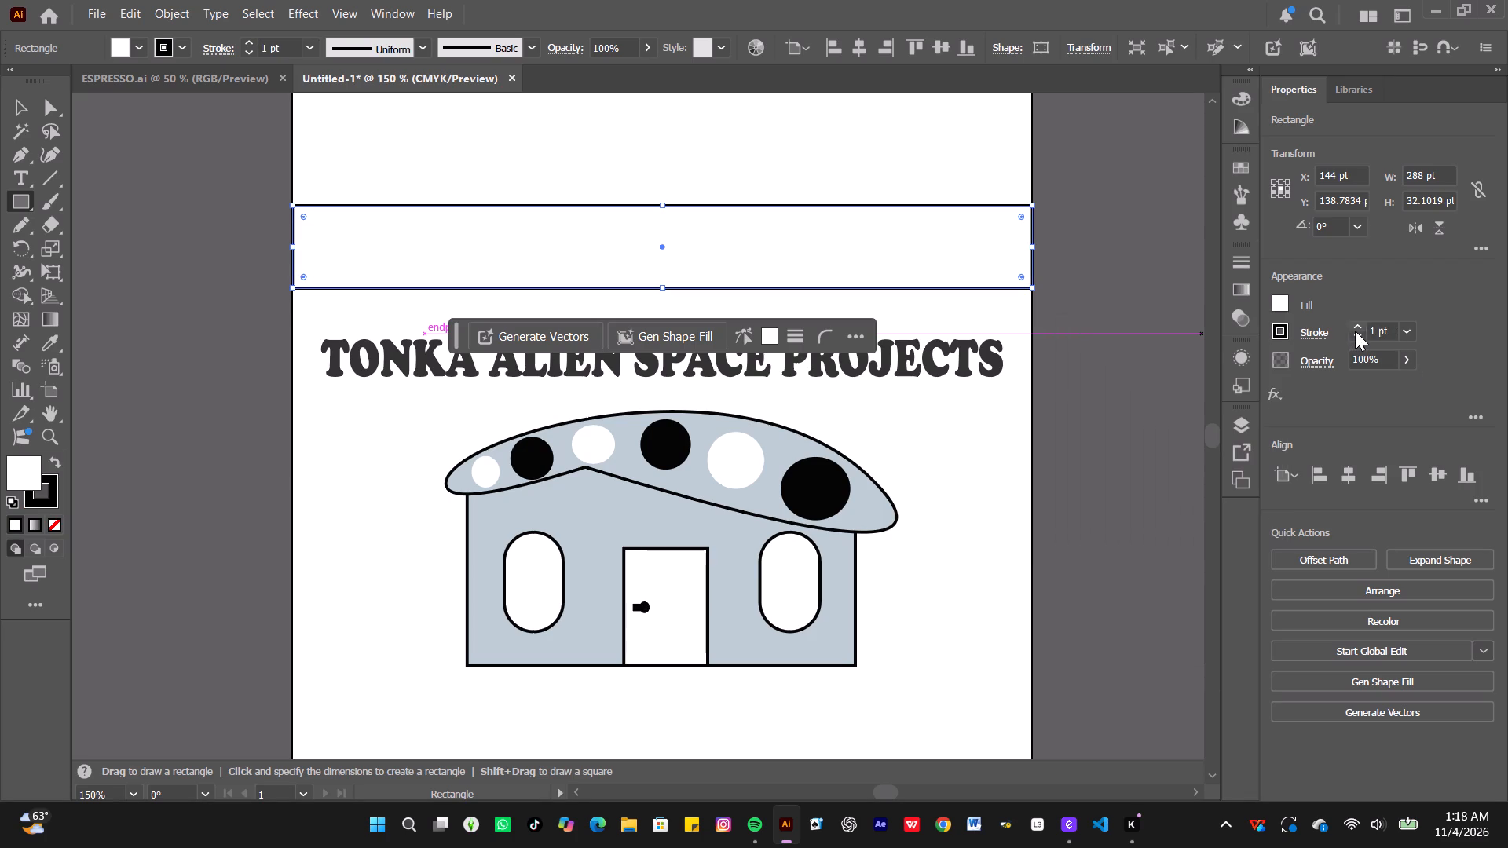
click(971, 432)
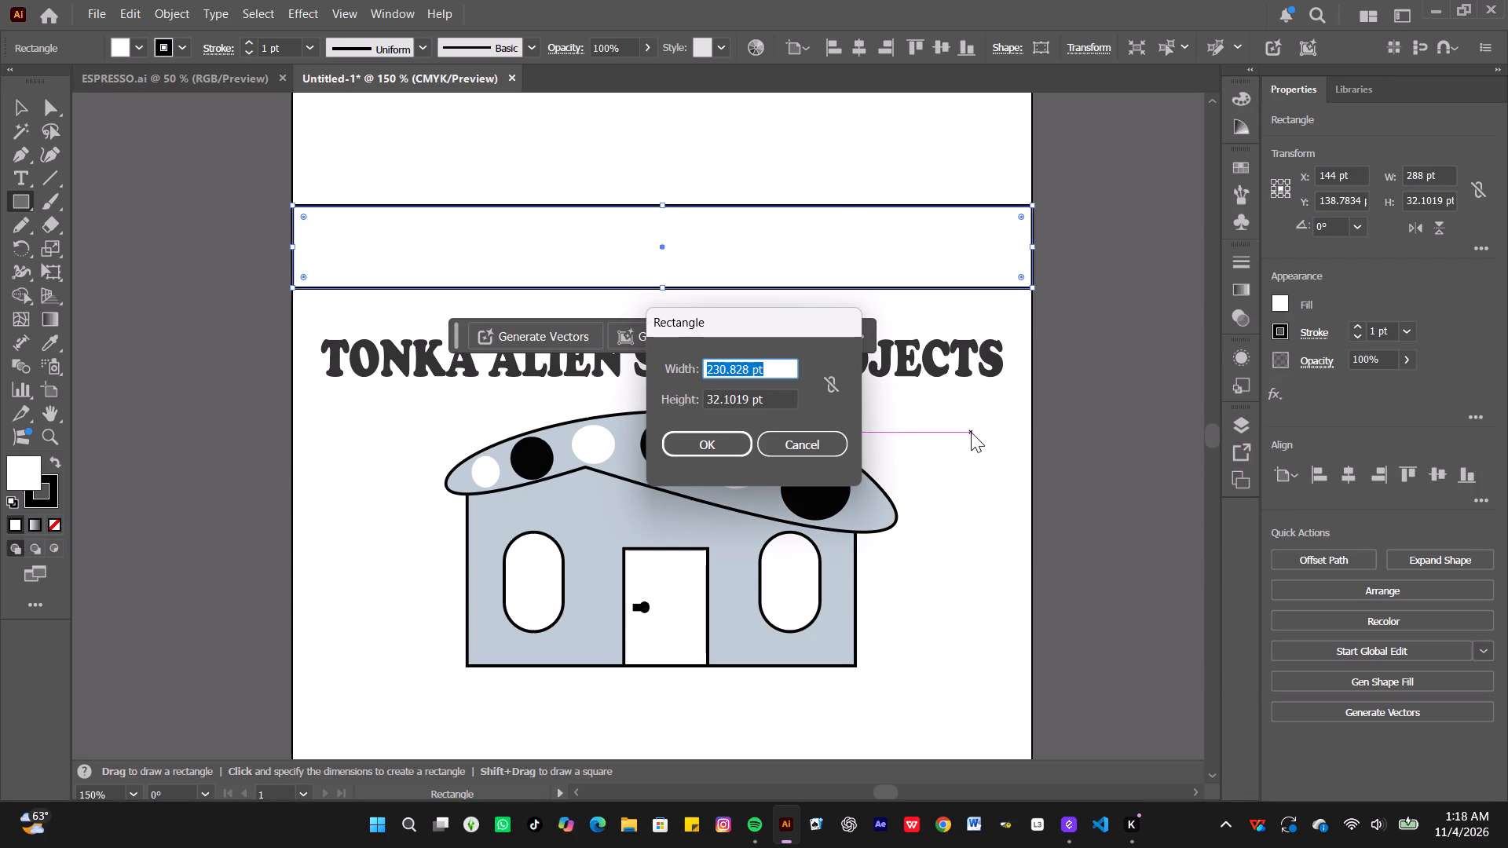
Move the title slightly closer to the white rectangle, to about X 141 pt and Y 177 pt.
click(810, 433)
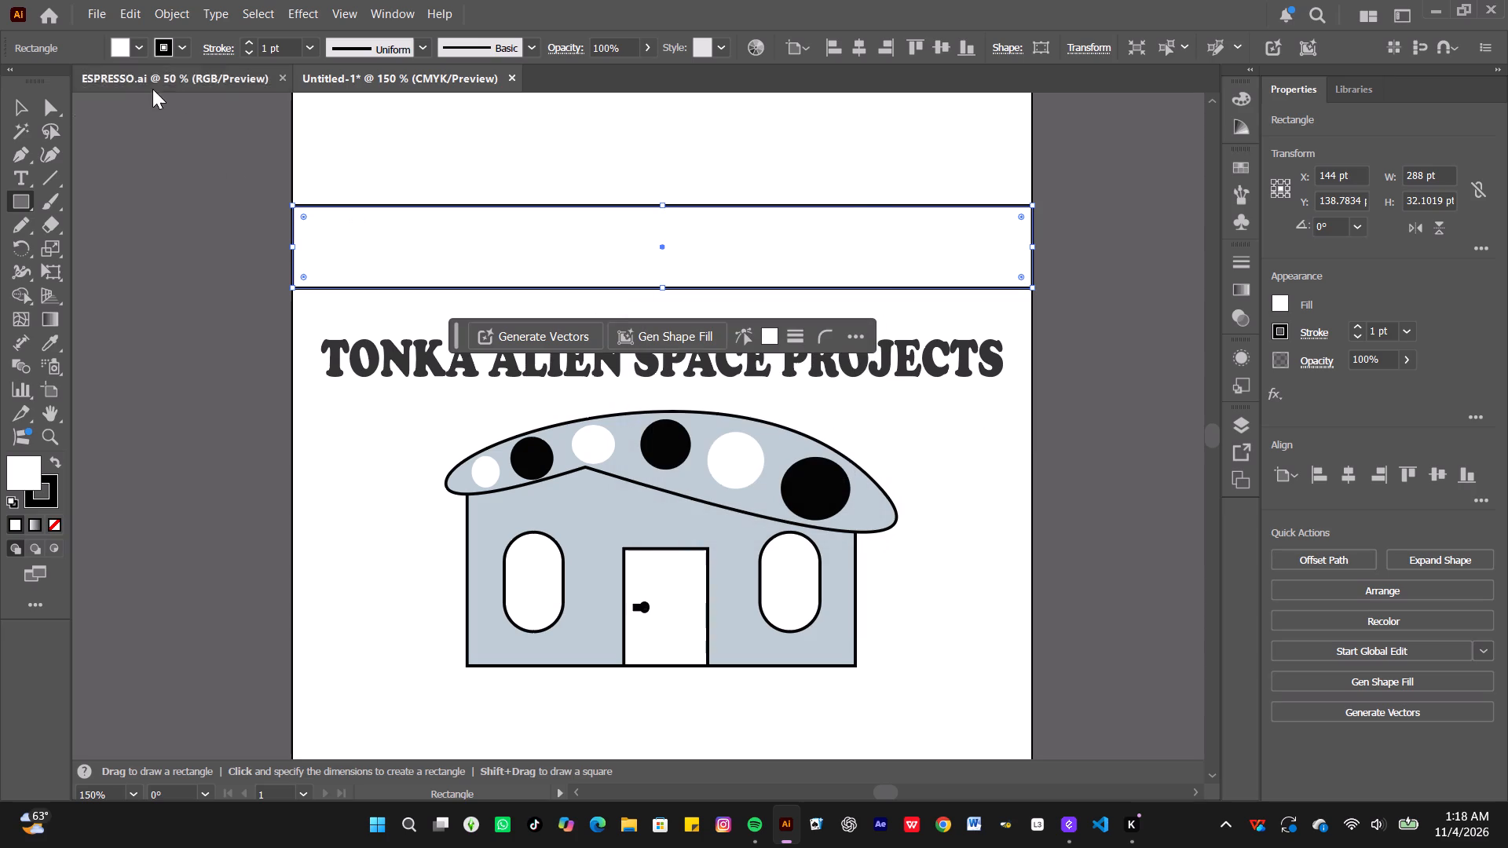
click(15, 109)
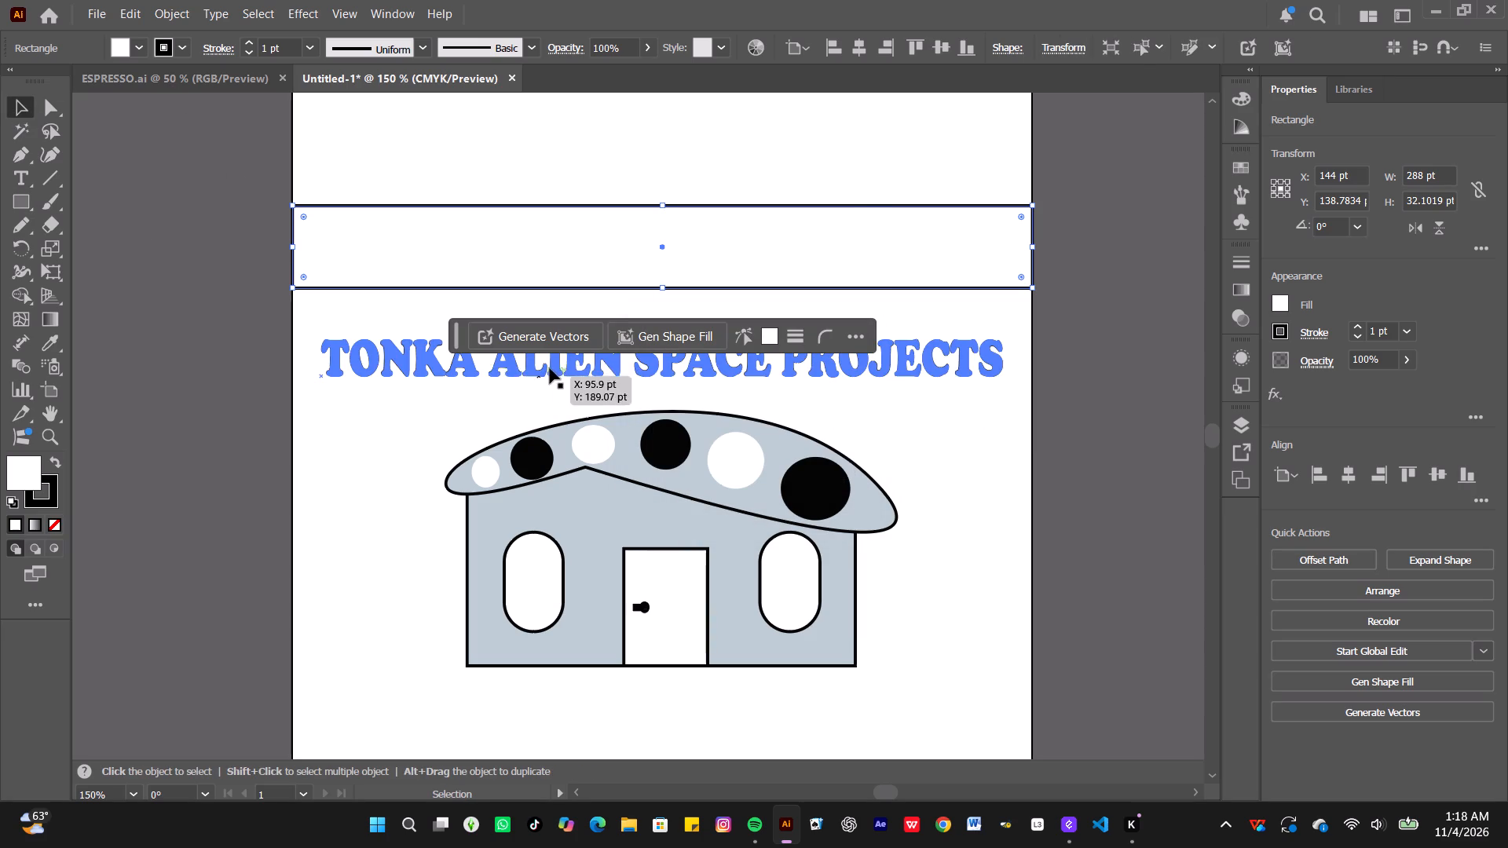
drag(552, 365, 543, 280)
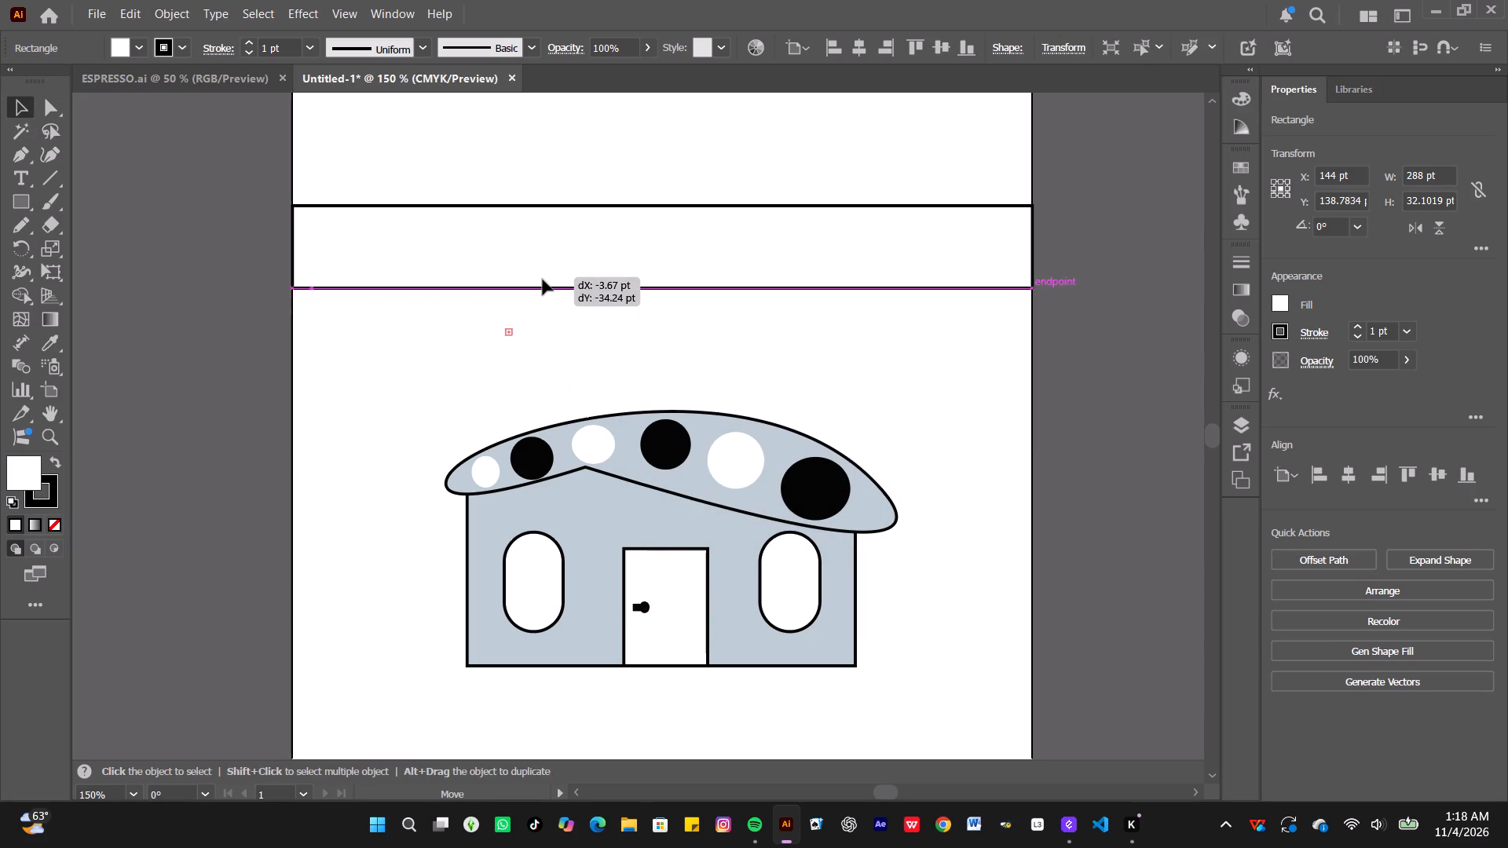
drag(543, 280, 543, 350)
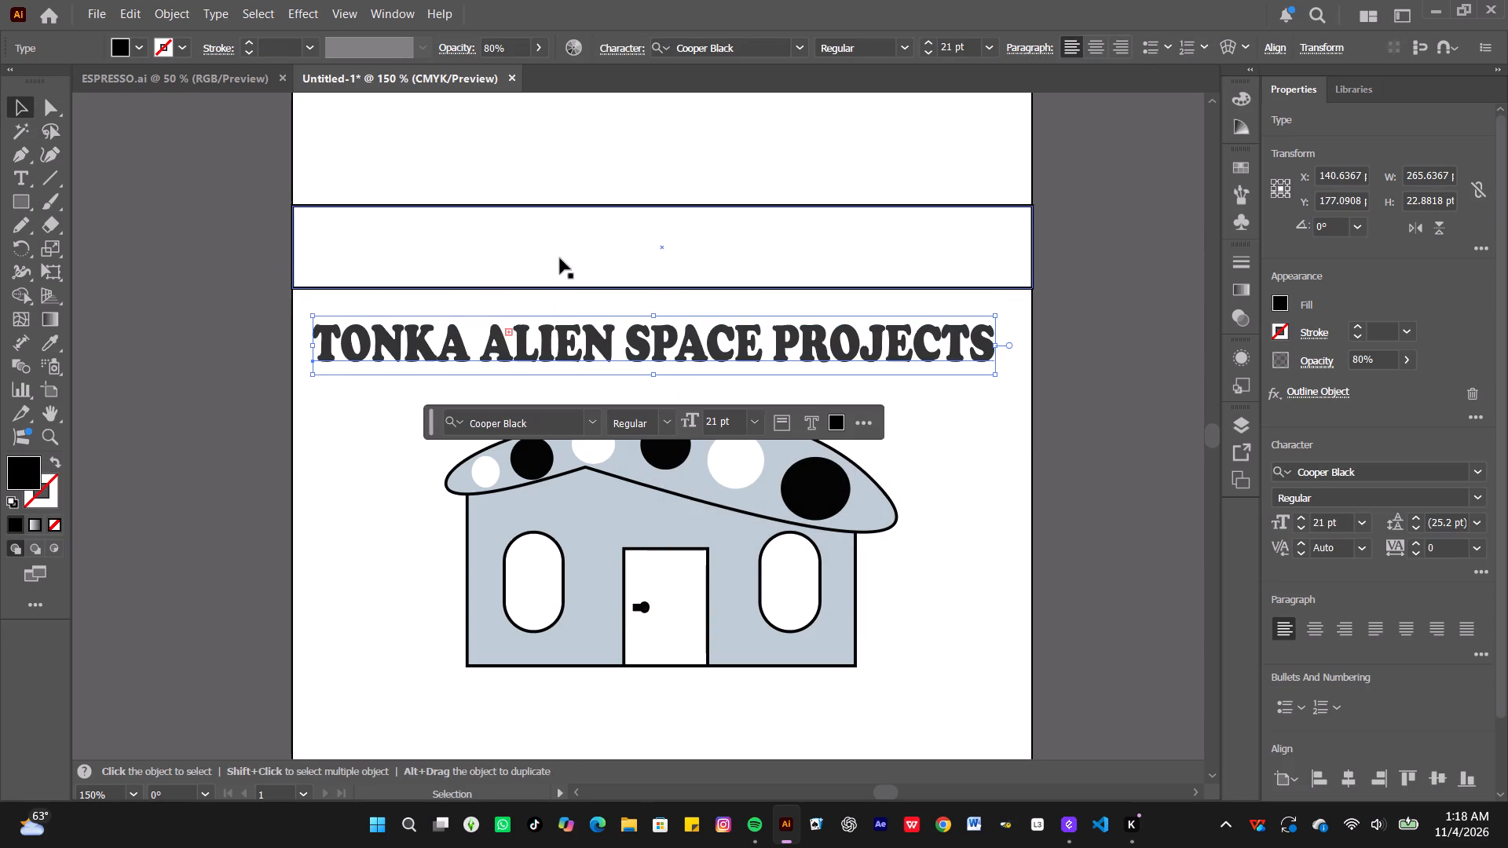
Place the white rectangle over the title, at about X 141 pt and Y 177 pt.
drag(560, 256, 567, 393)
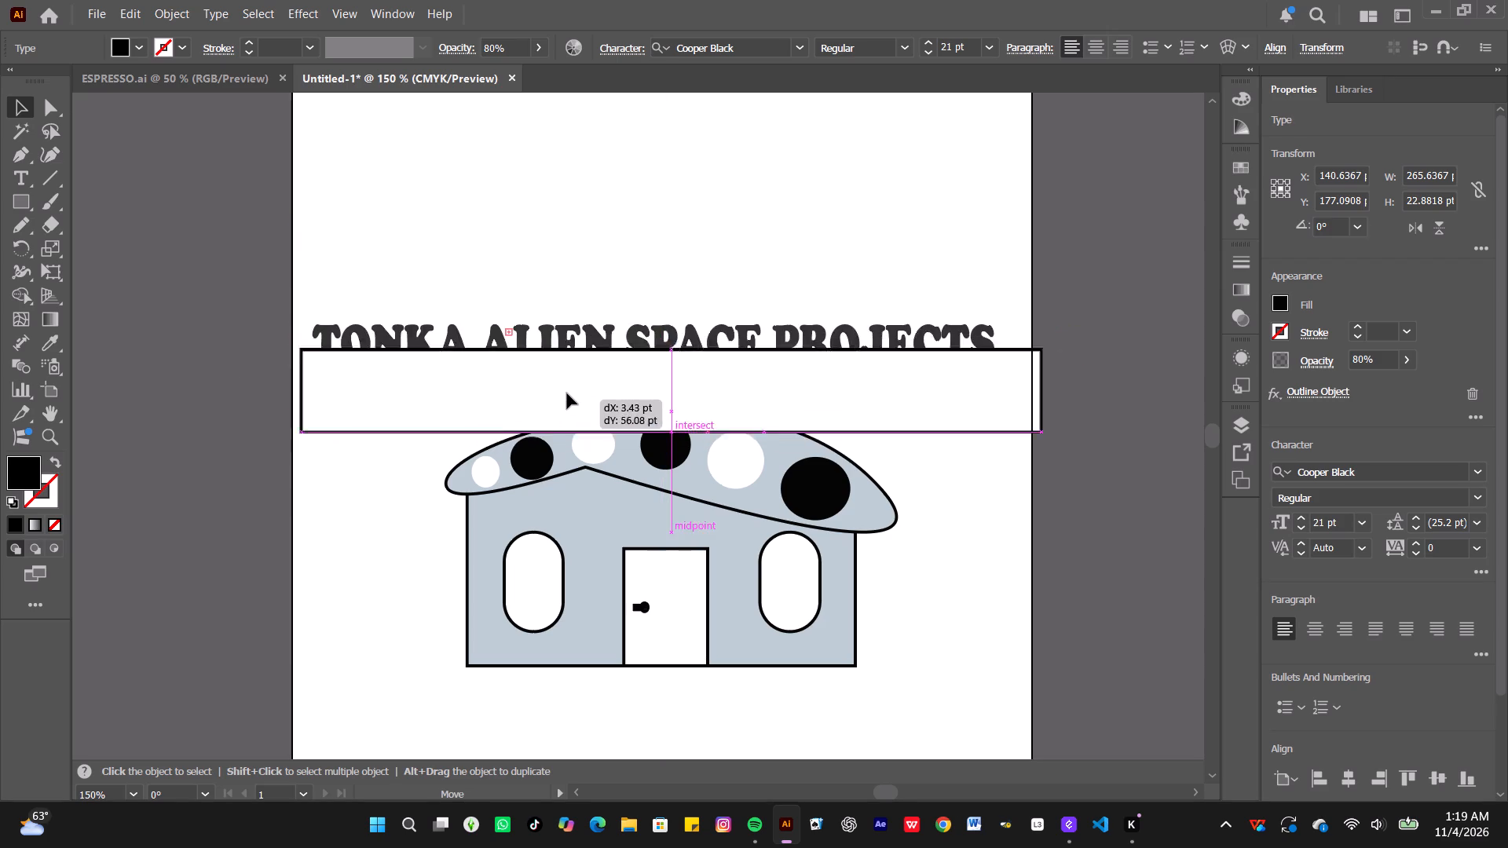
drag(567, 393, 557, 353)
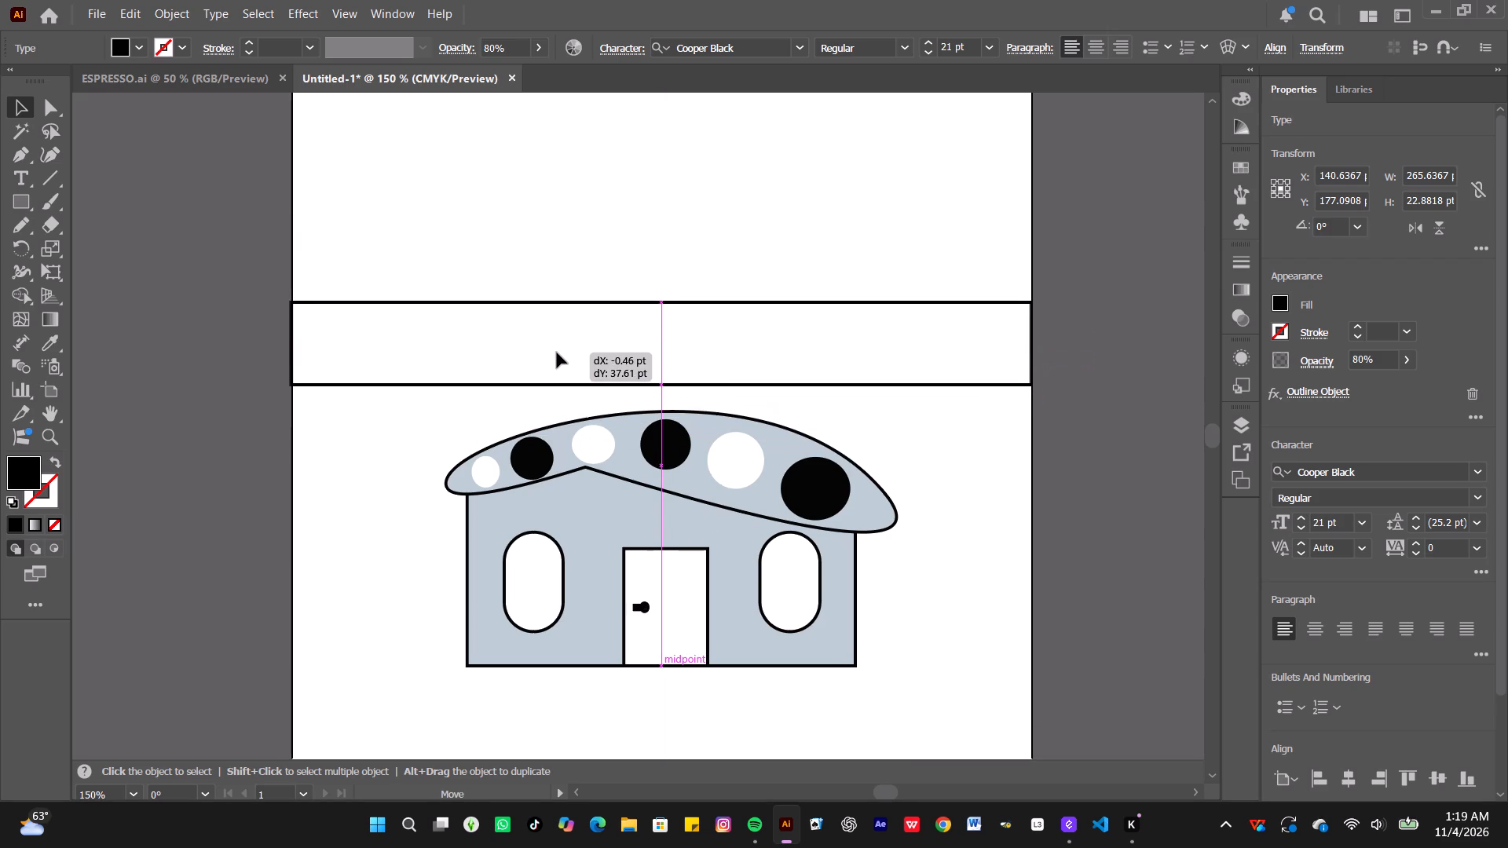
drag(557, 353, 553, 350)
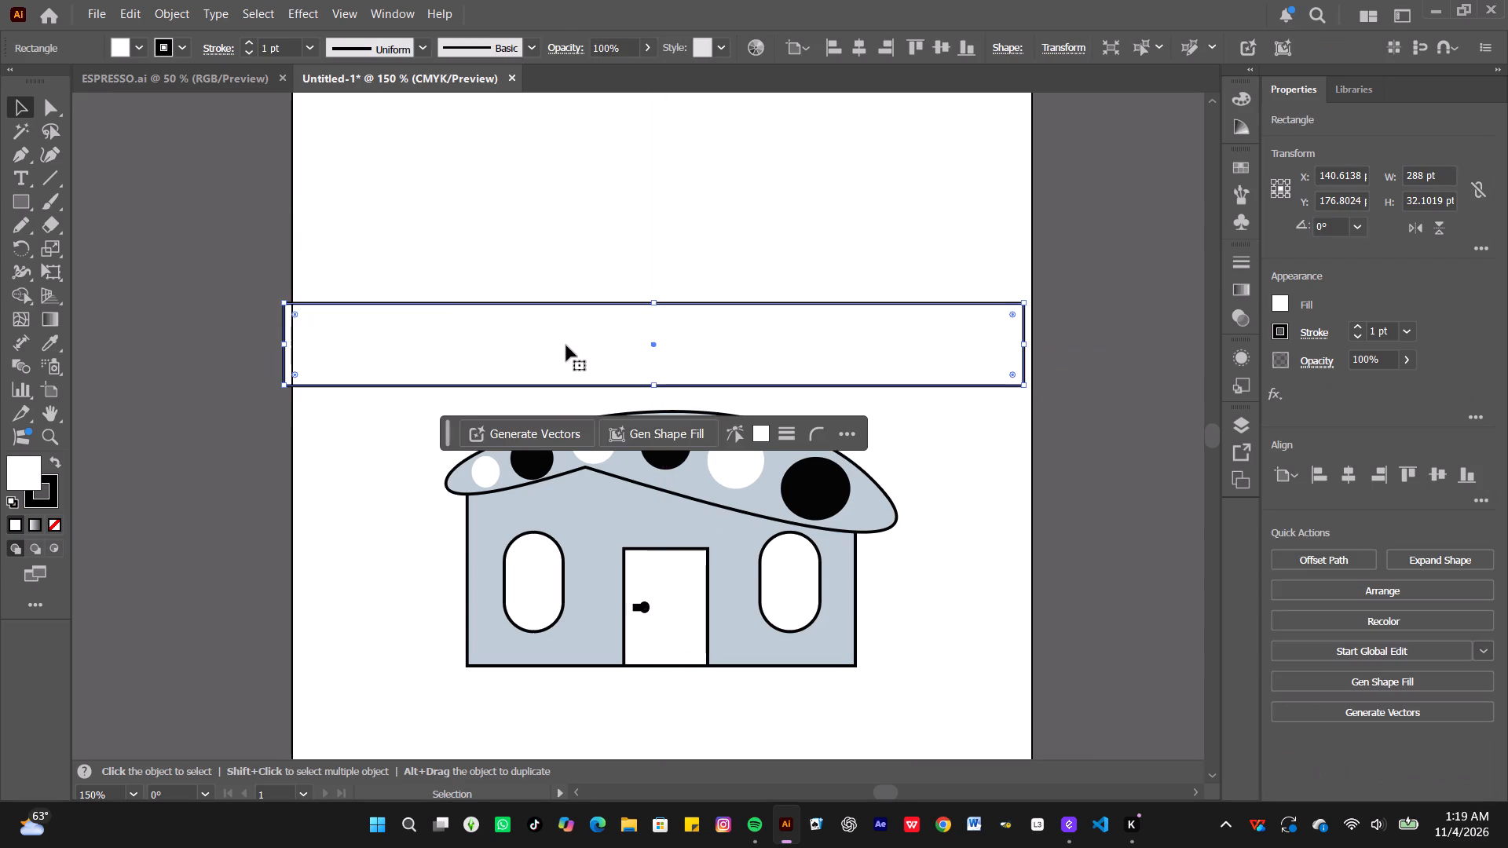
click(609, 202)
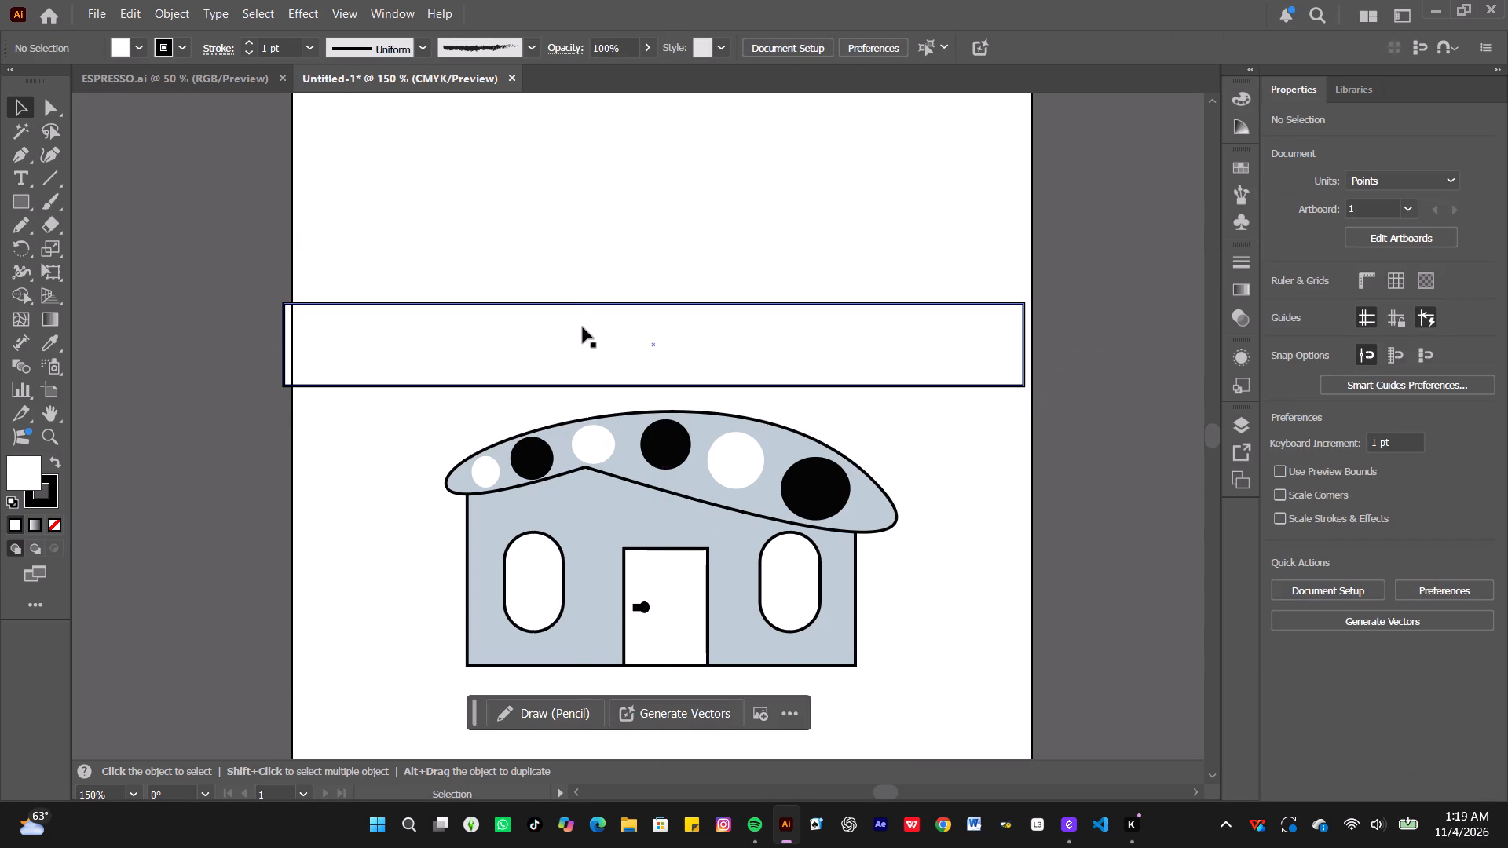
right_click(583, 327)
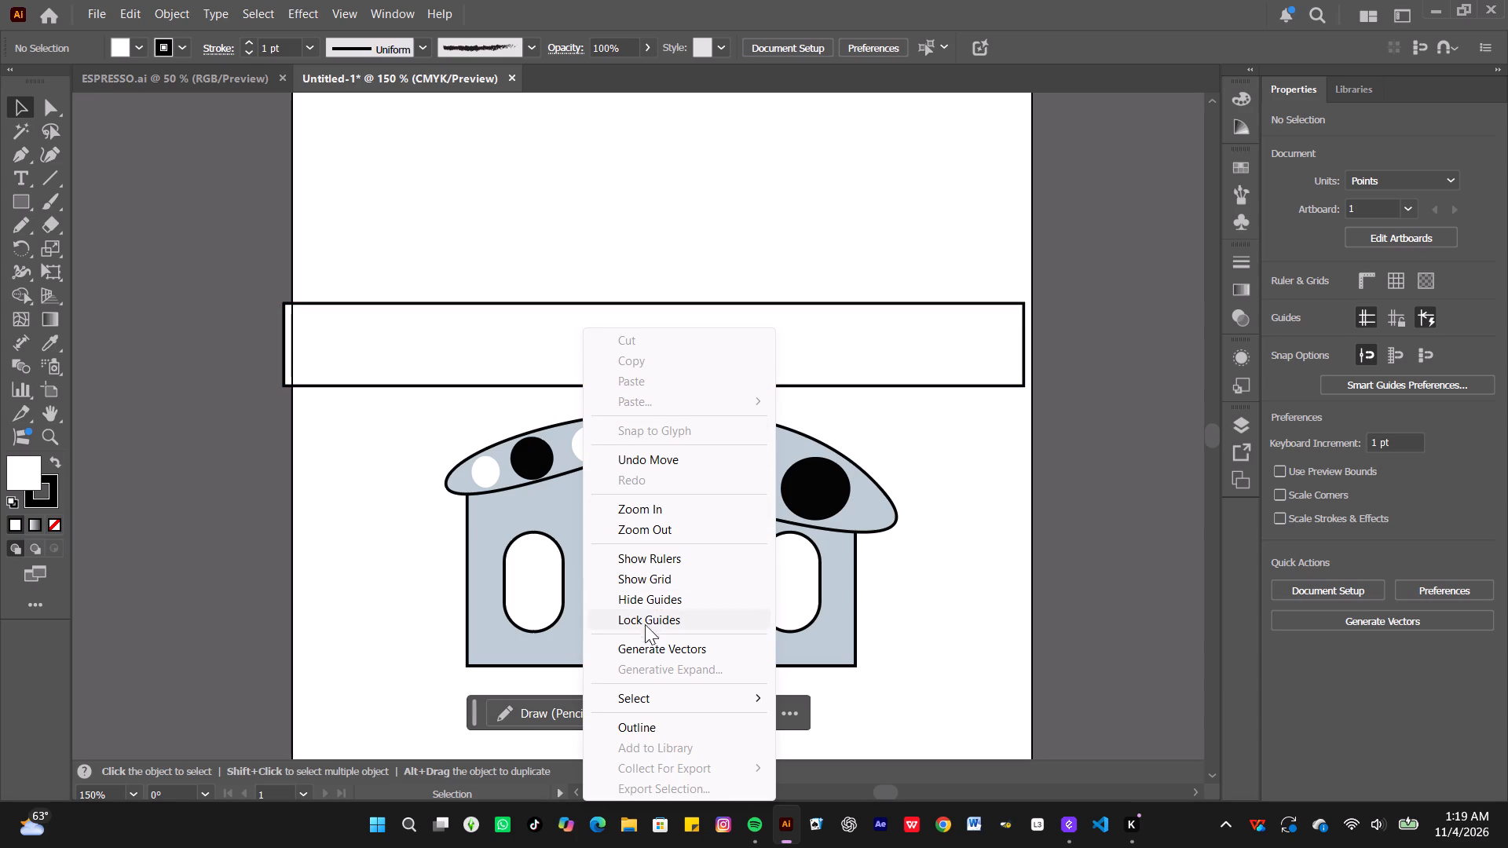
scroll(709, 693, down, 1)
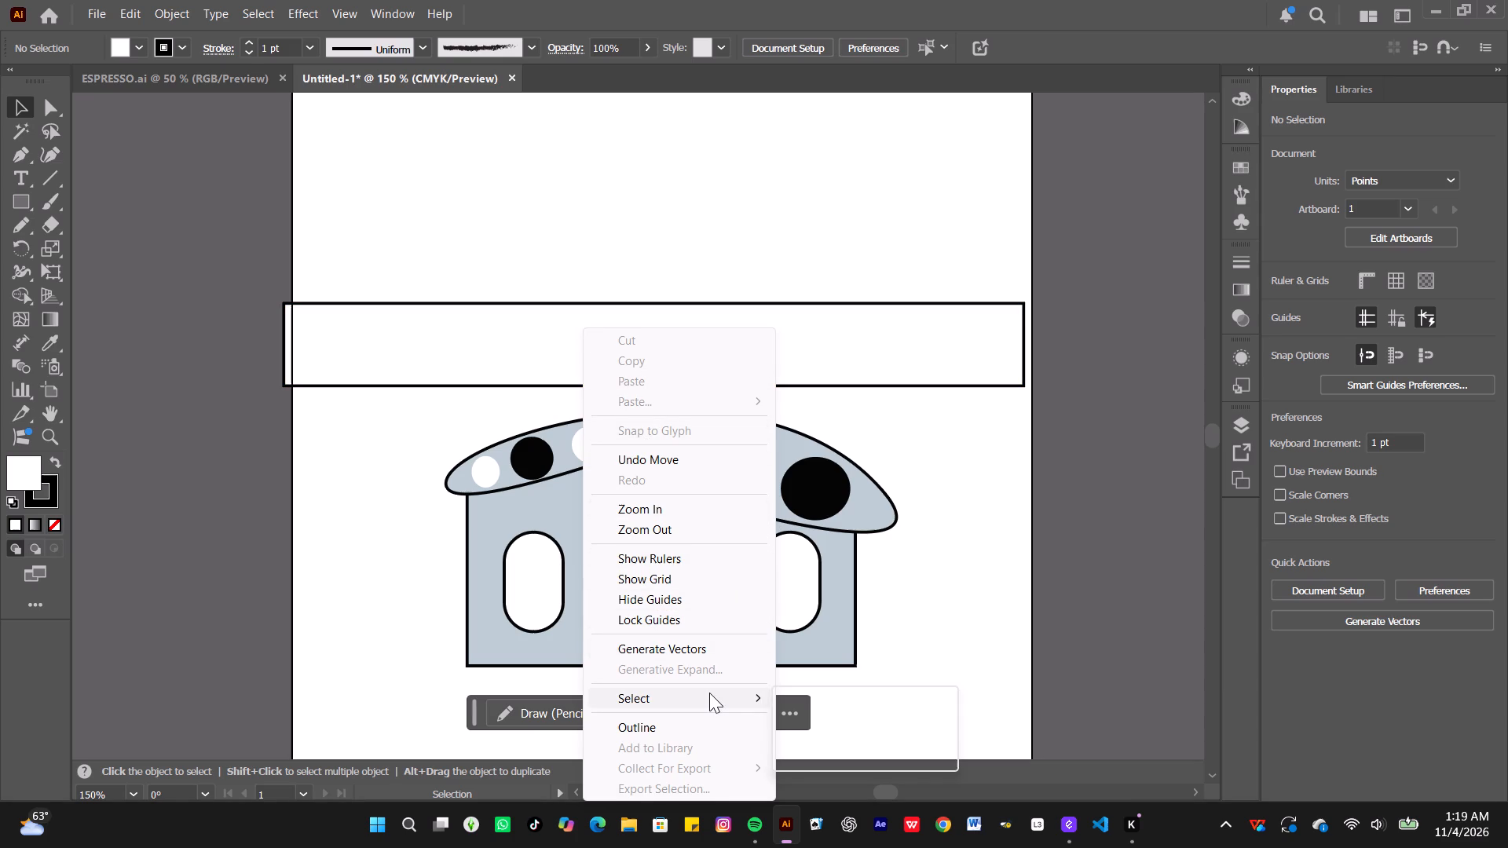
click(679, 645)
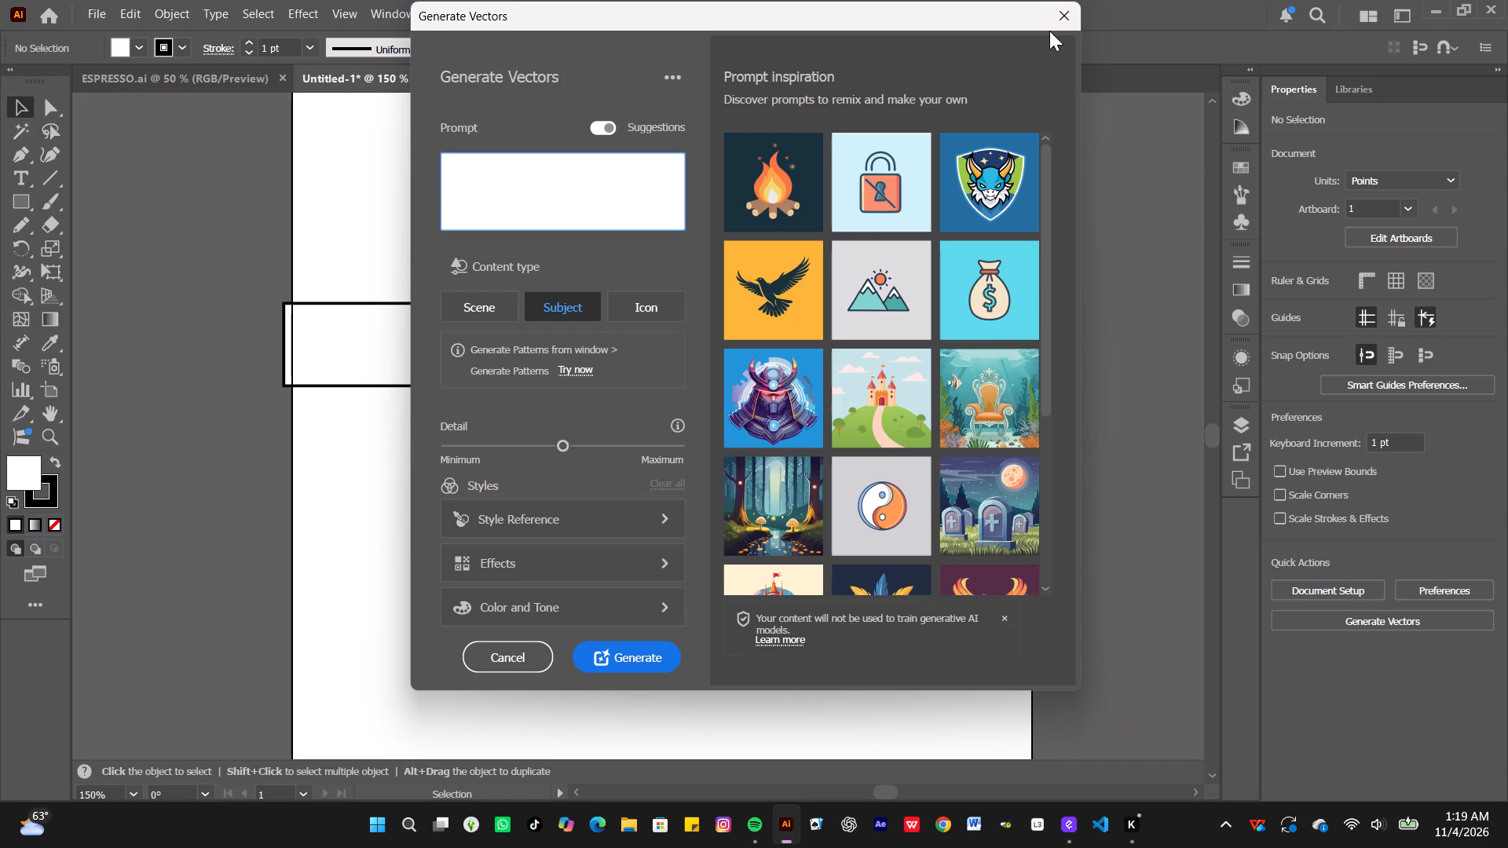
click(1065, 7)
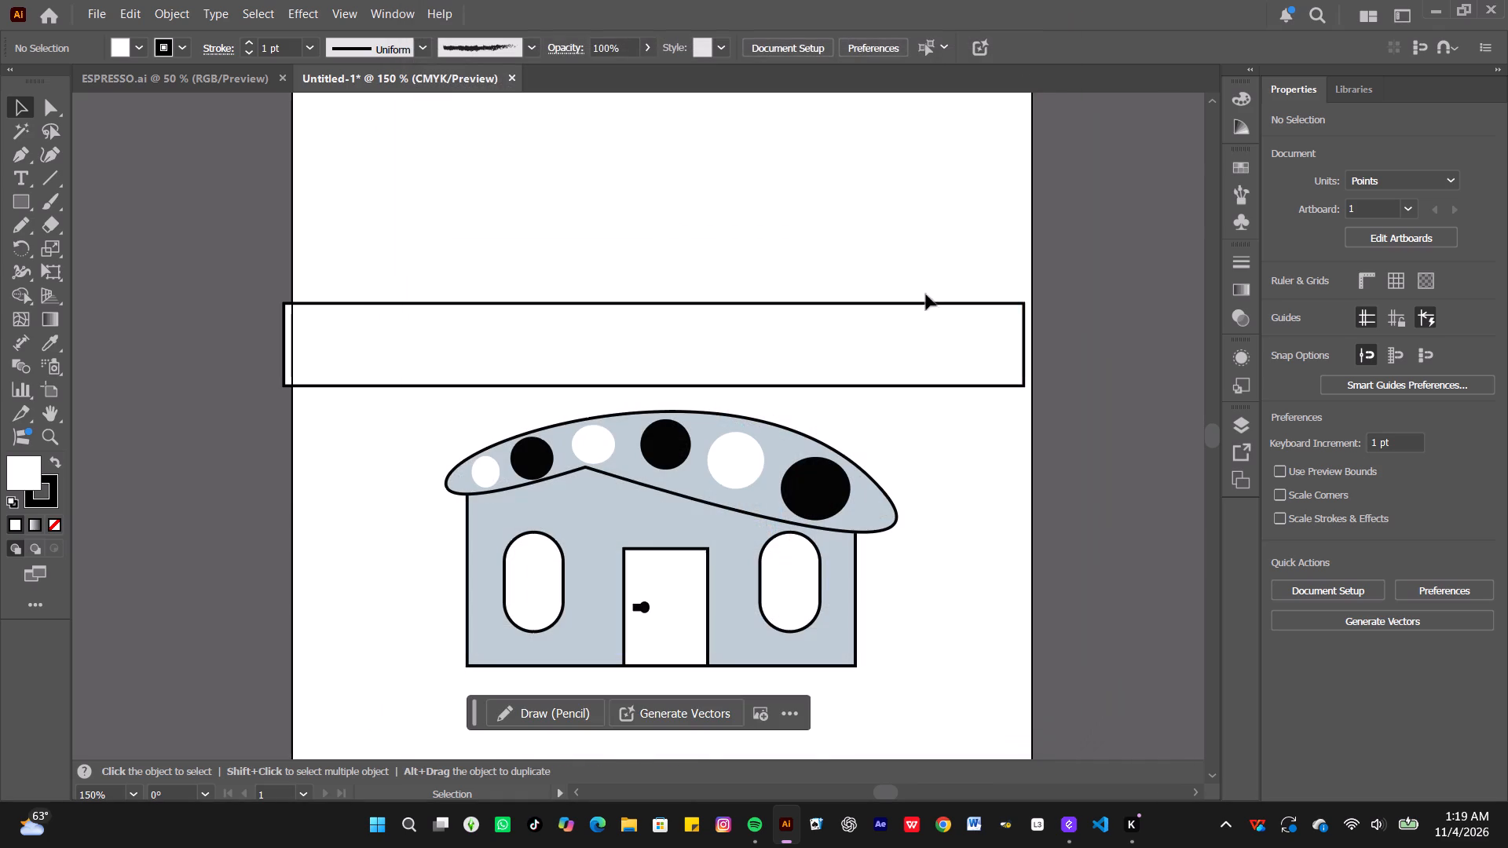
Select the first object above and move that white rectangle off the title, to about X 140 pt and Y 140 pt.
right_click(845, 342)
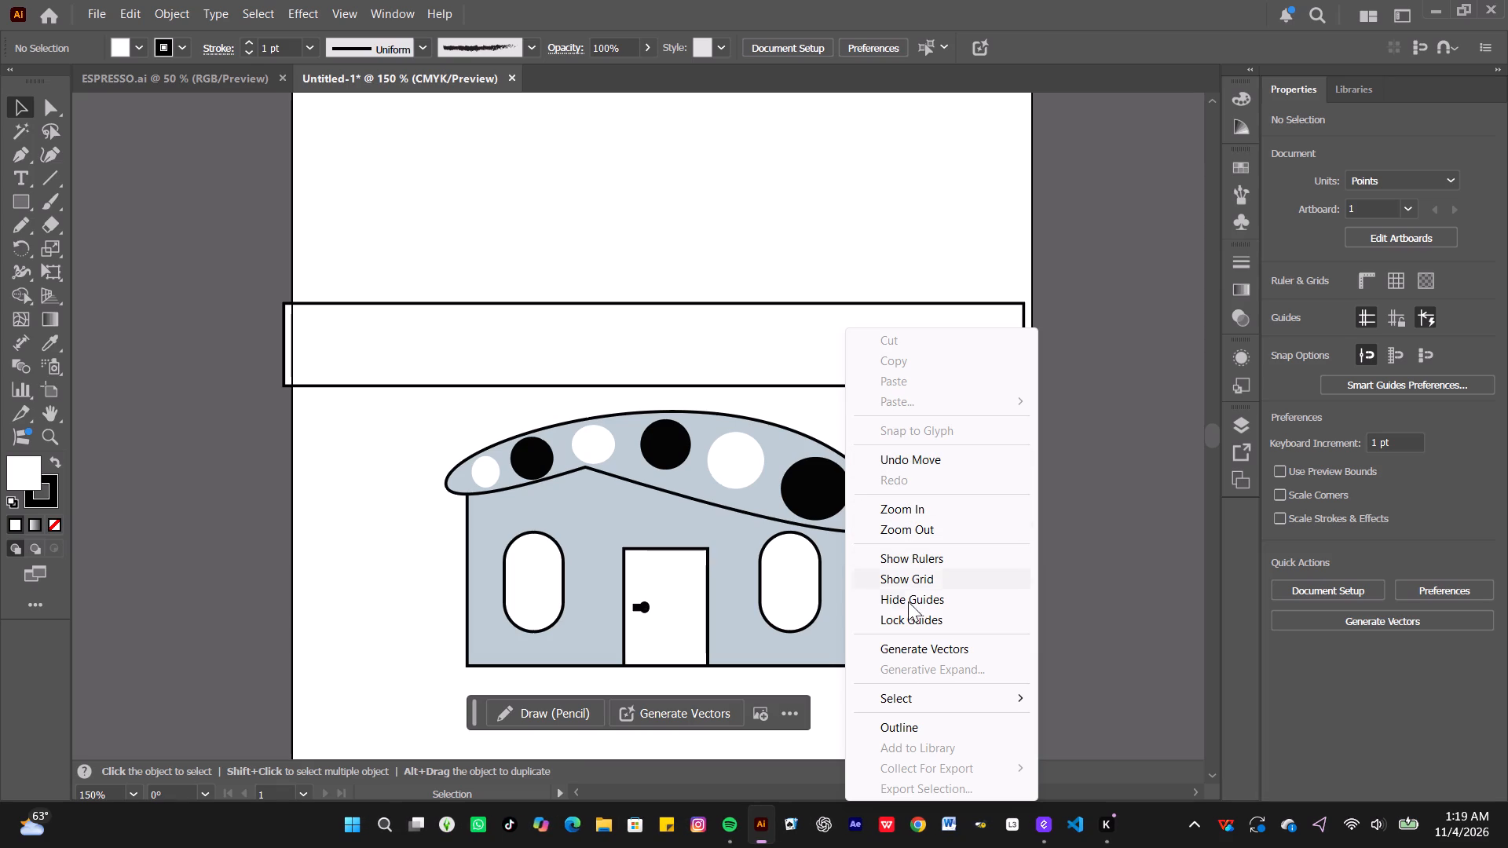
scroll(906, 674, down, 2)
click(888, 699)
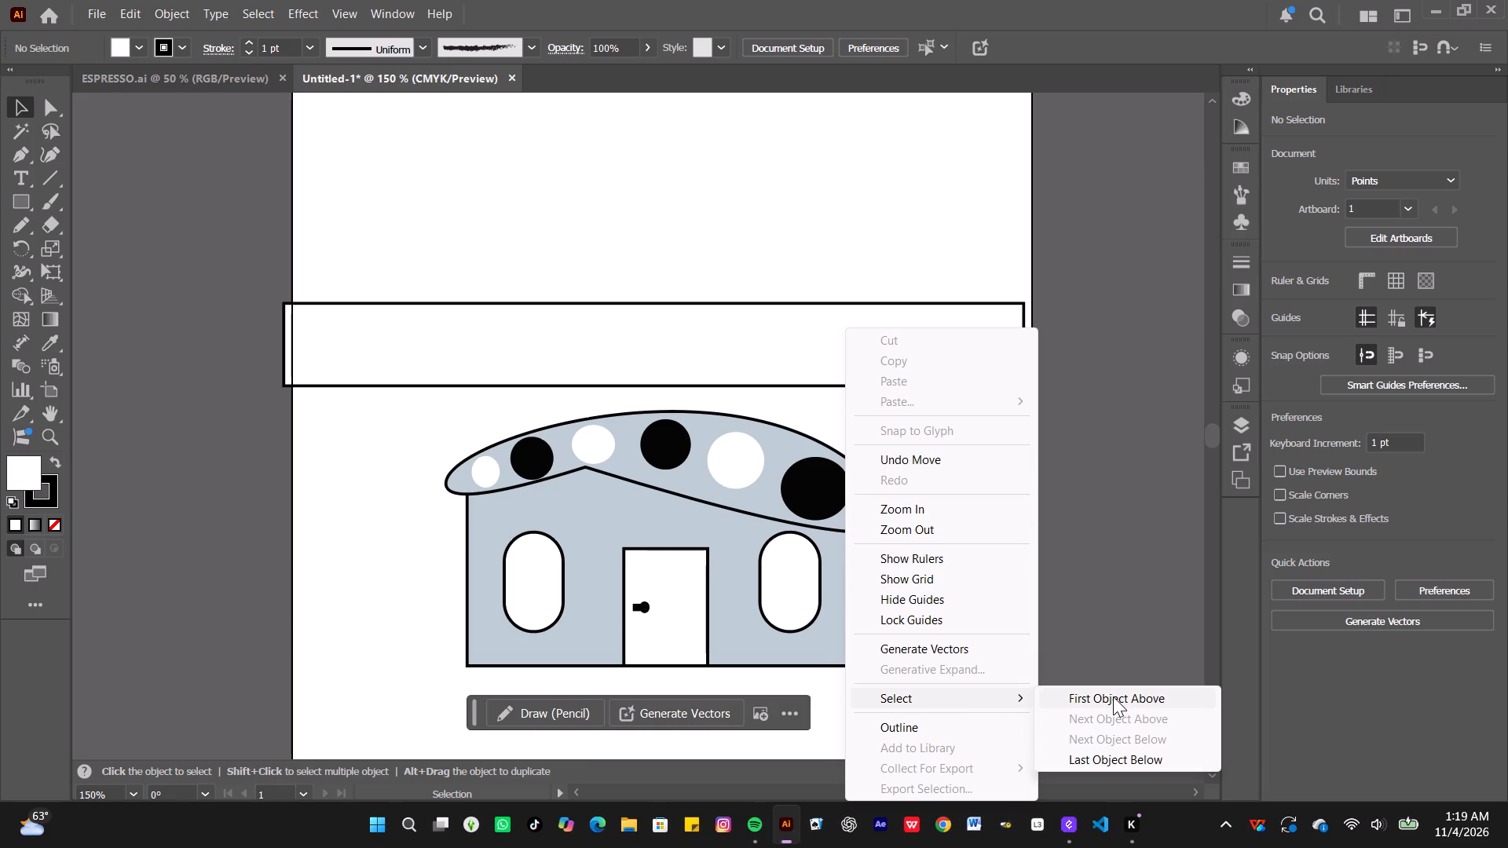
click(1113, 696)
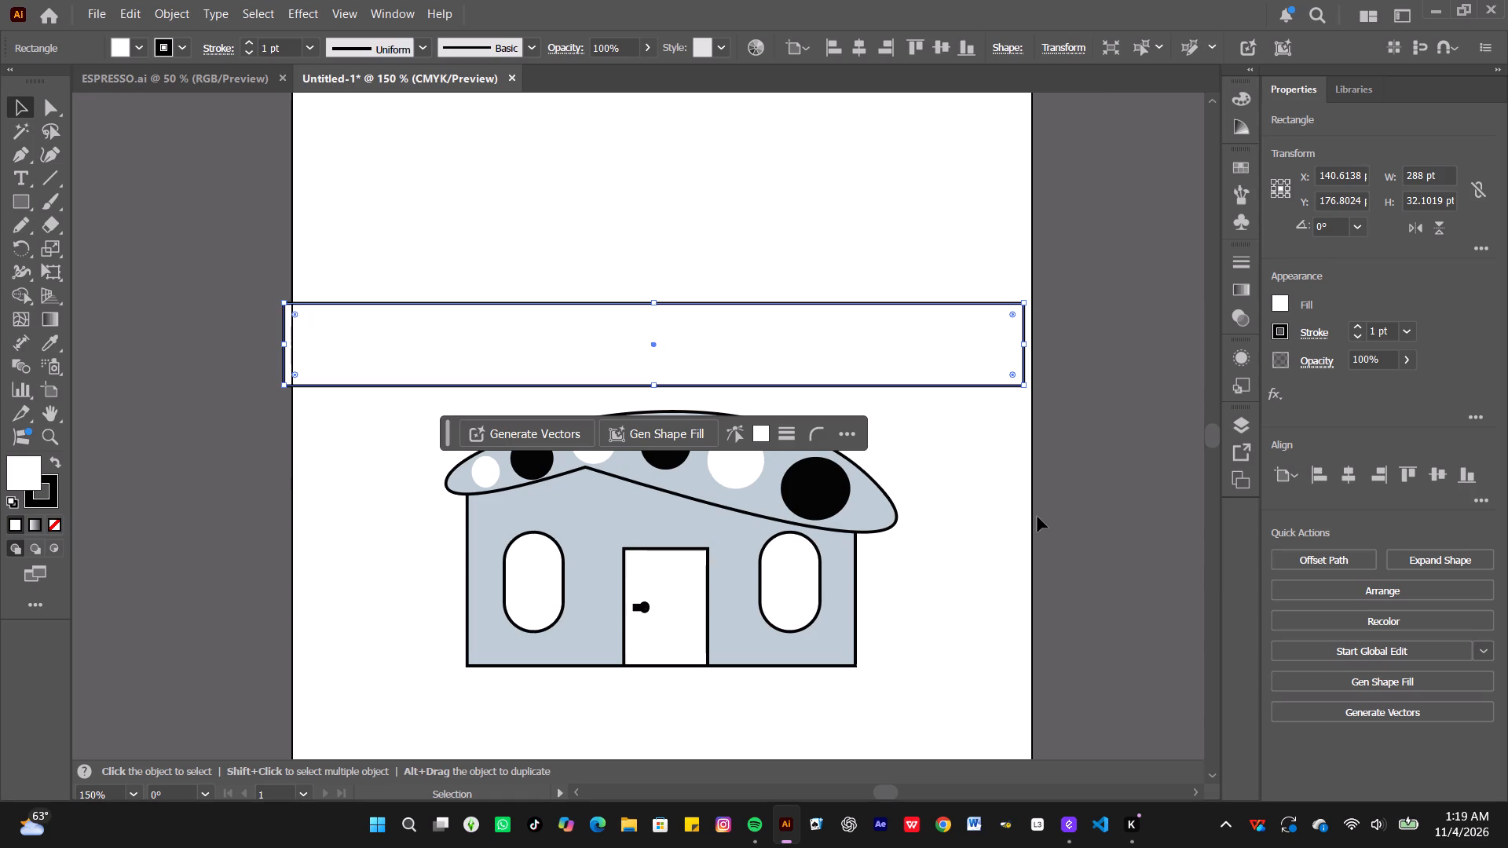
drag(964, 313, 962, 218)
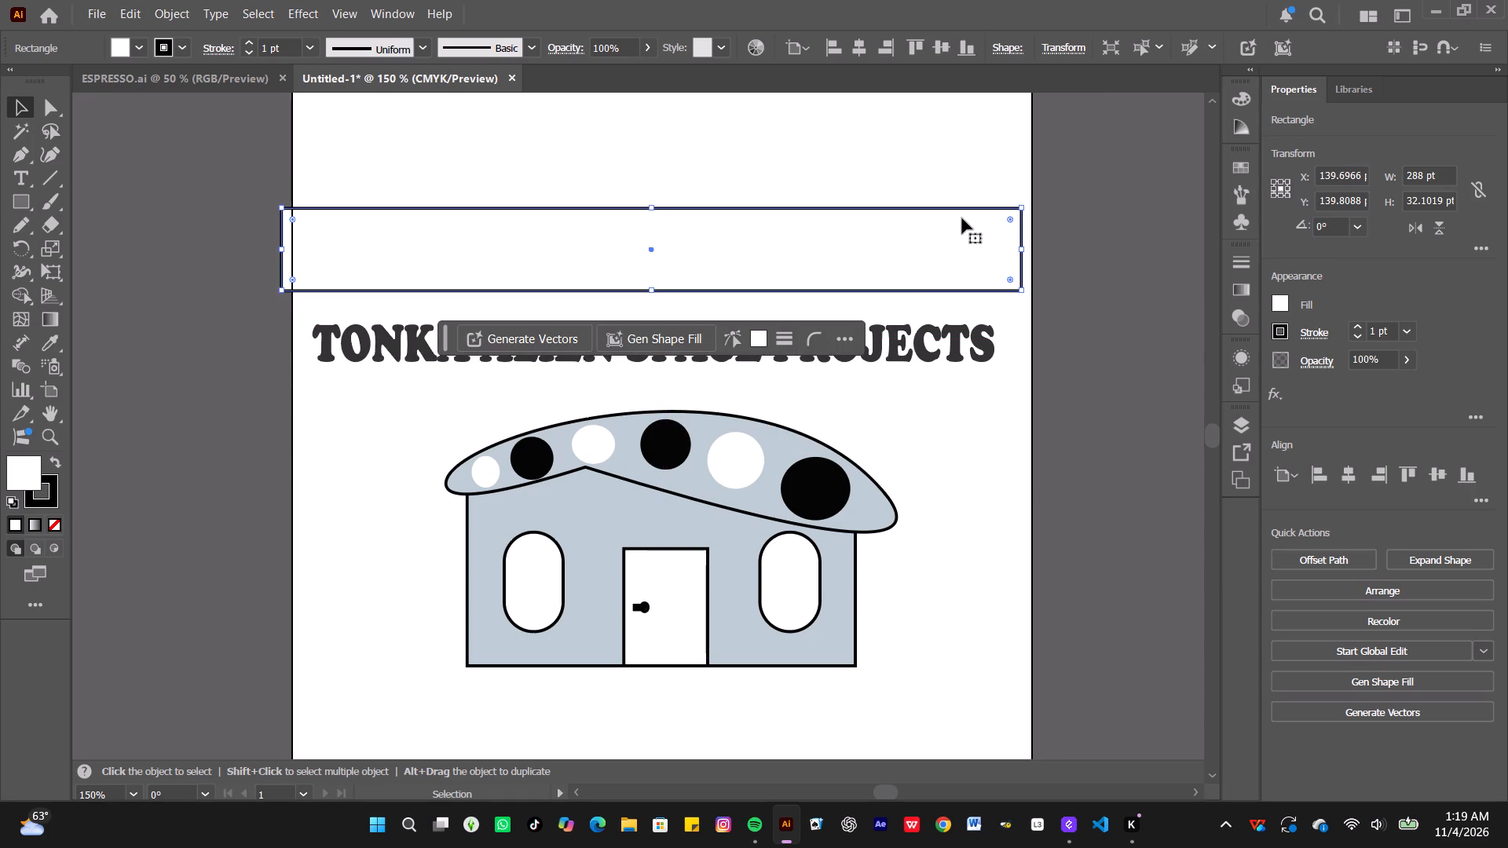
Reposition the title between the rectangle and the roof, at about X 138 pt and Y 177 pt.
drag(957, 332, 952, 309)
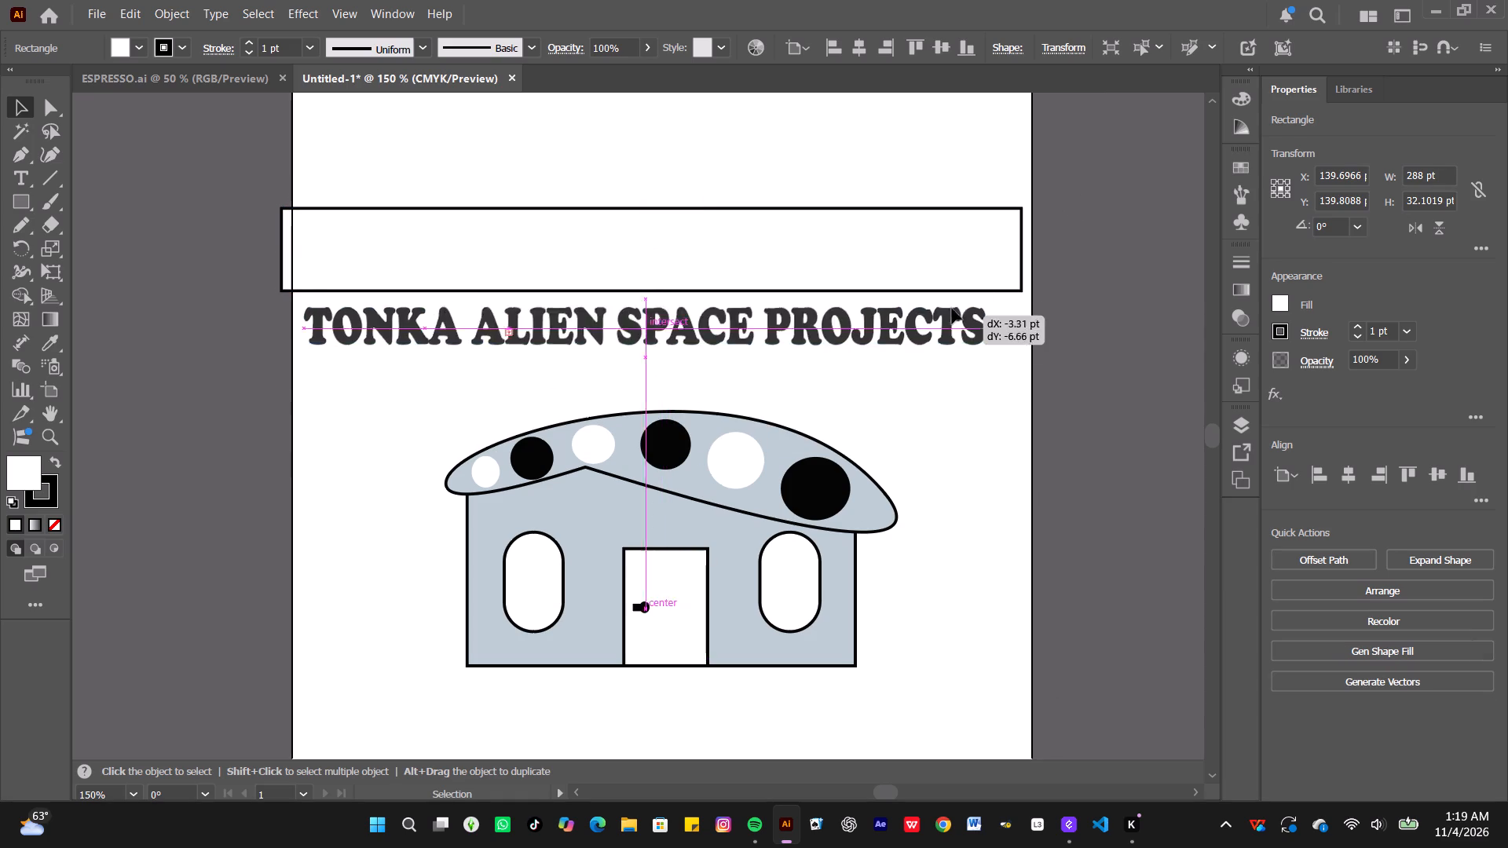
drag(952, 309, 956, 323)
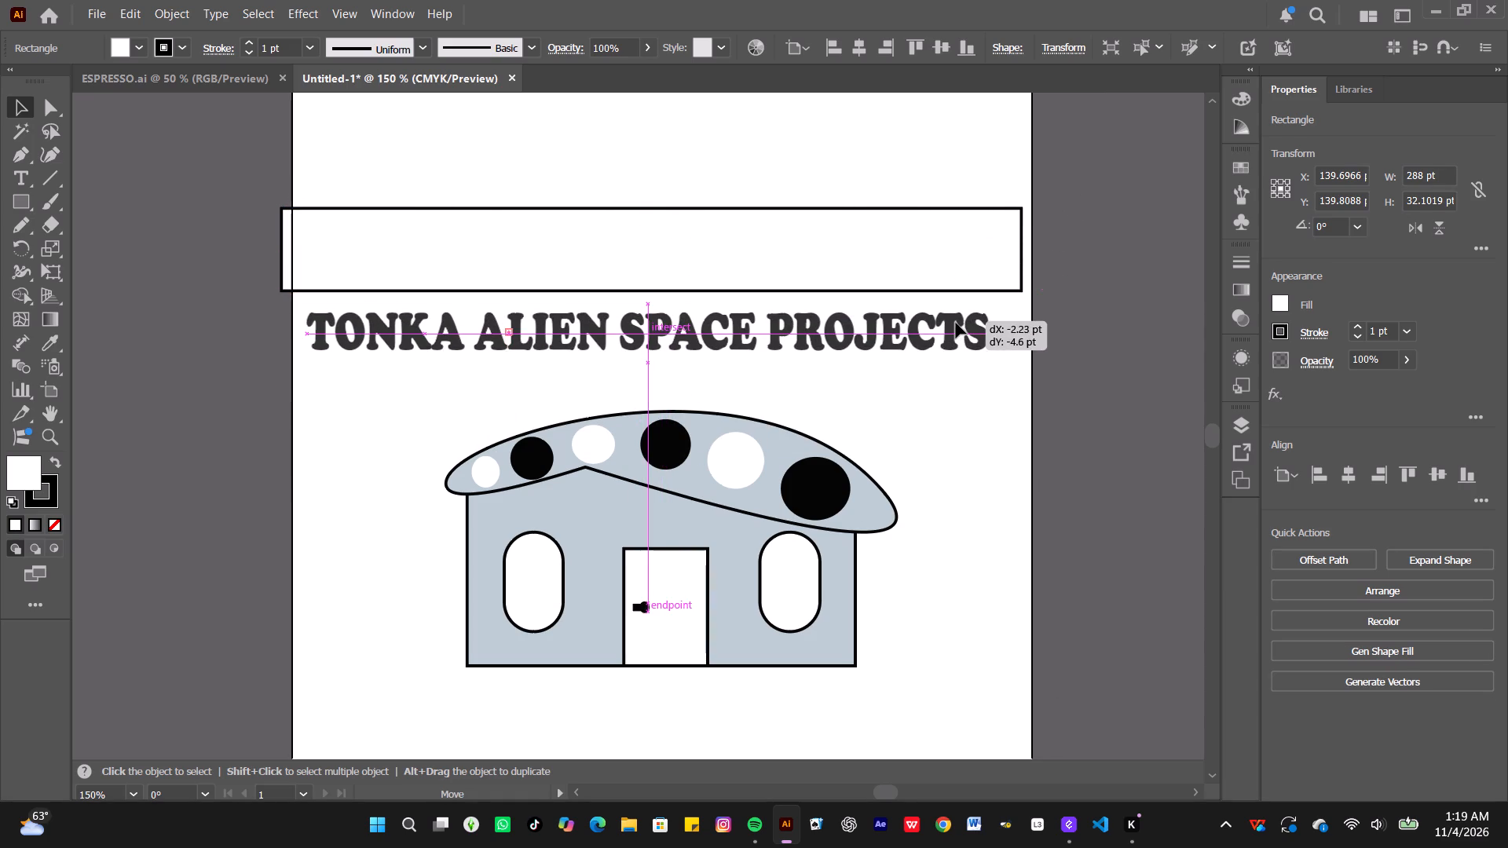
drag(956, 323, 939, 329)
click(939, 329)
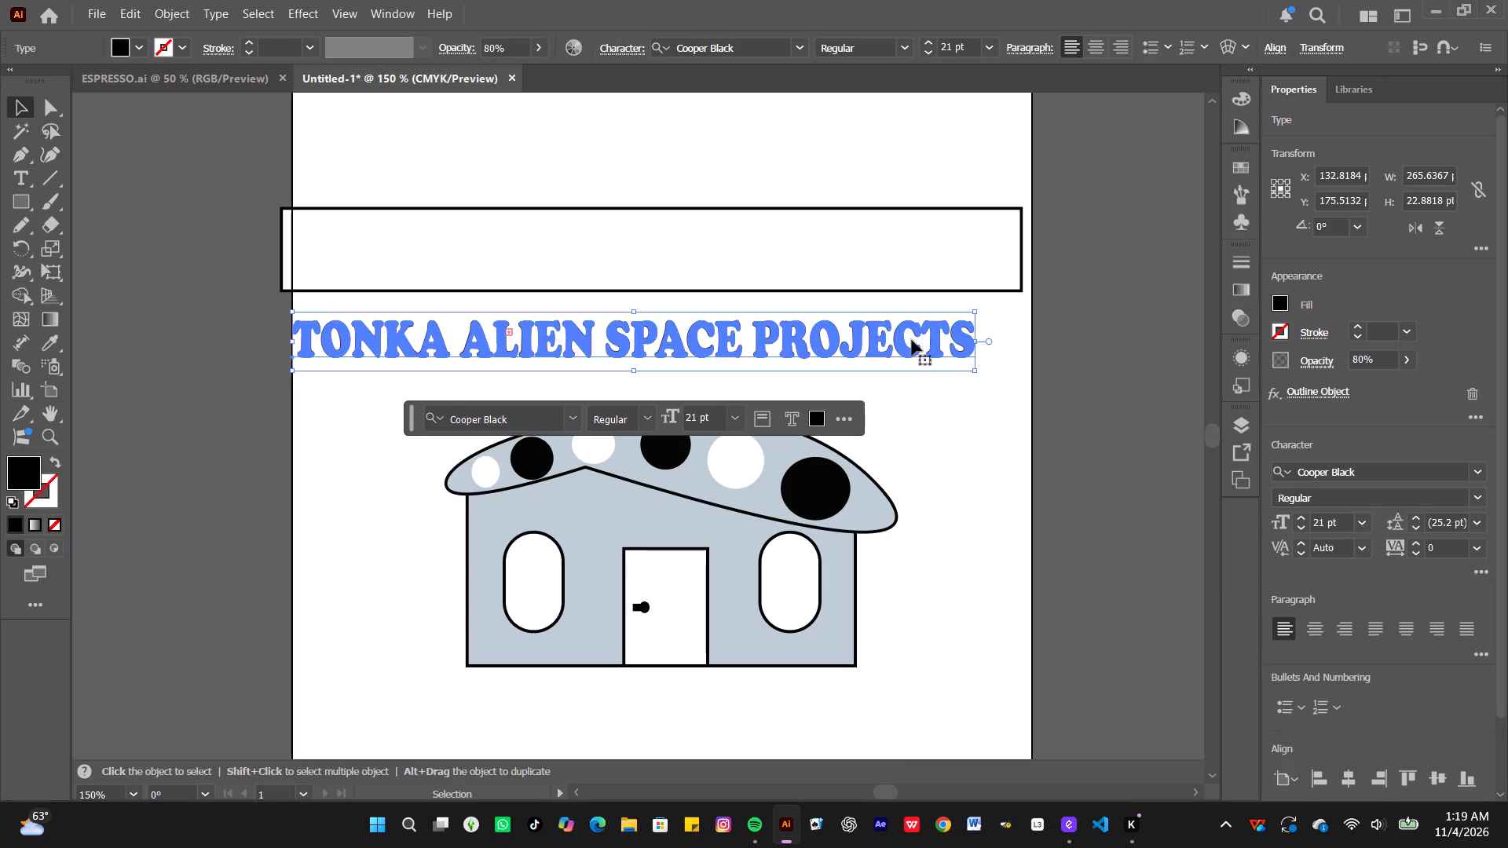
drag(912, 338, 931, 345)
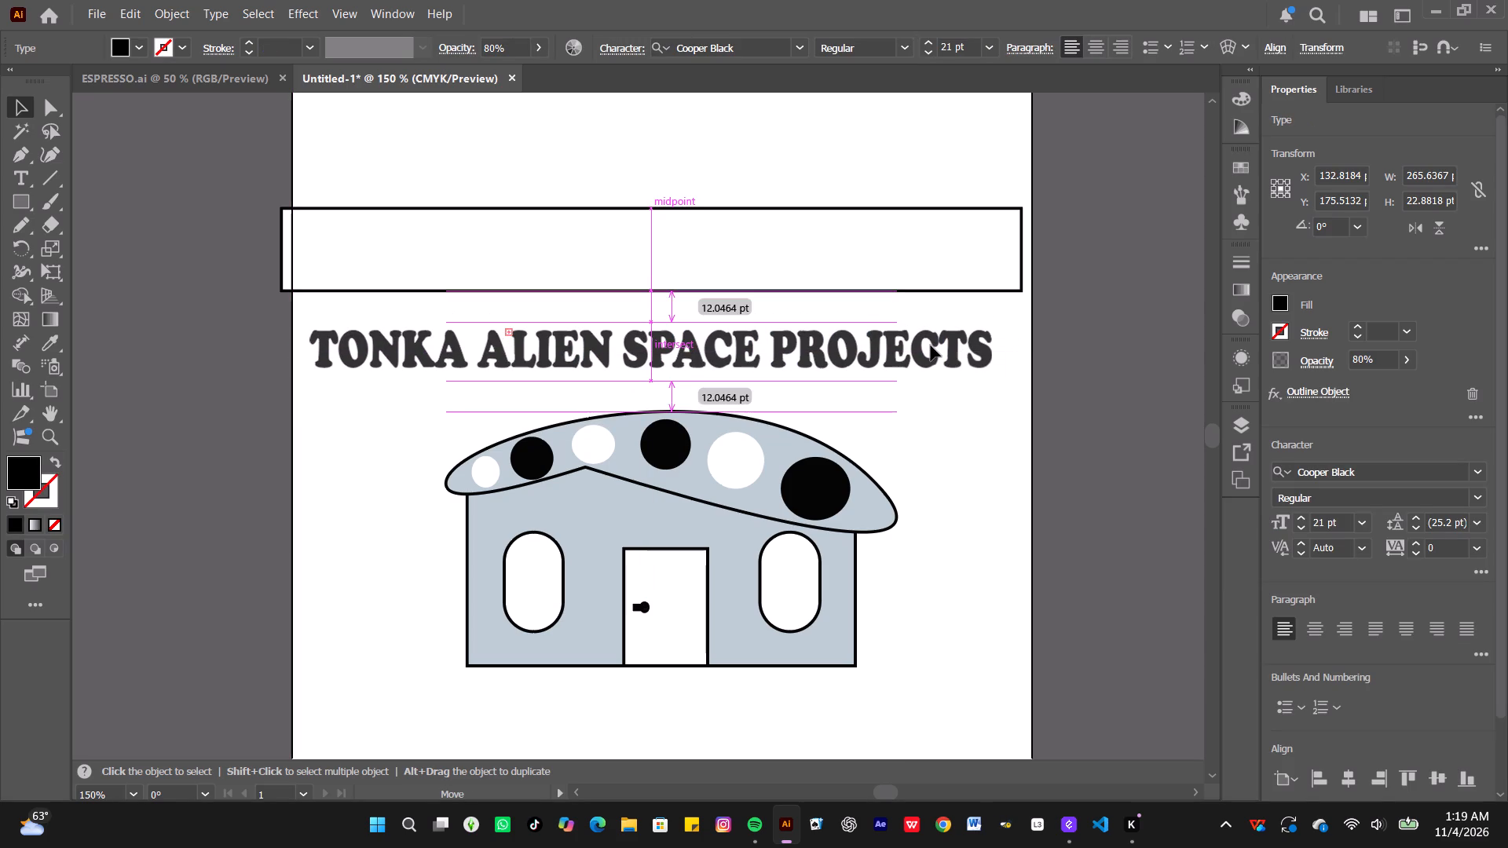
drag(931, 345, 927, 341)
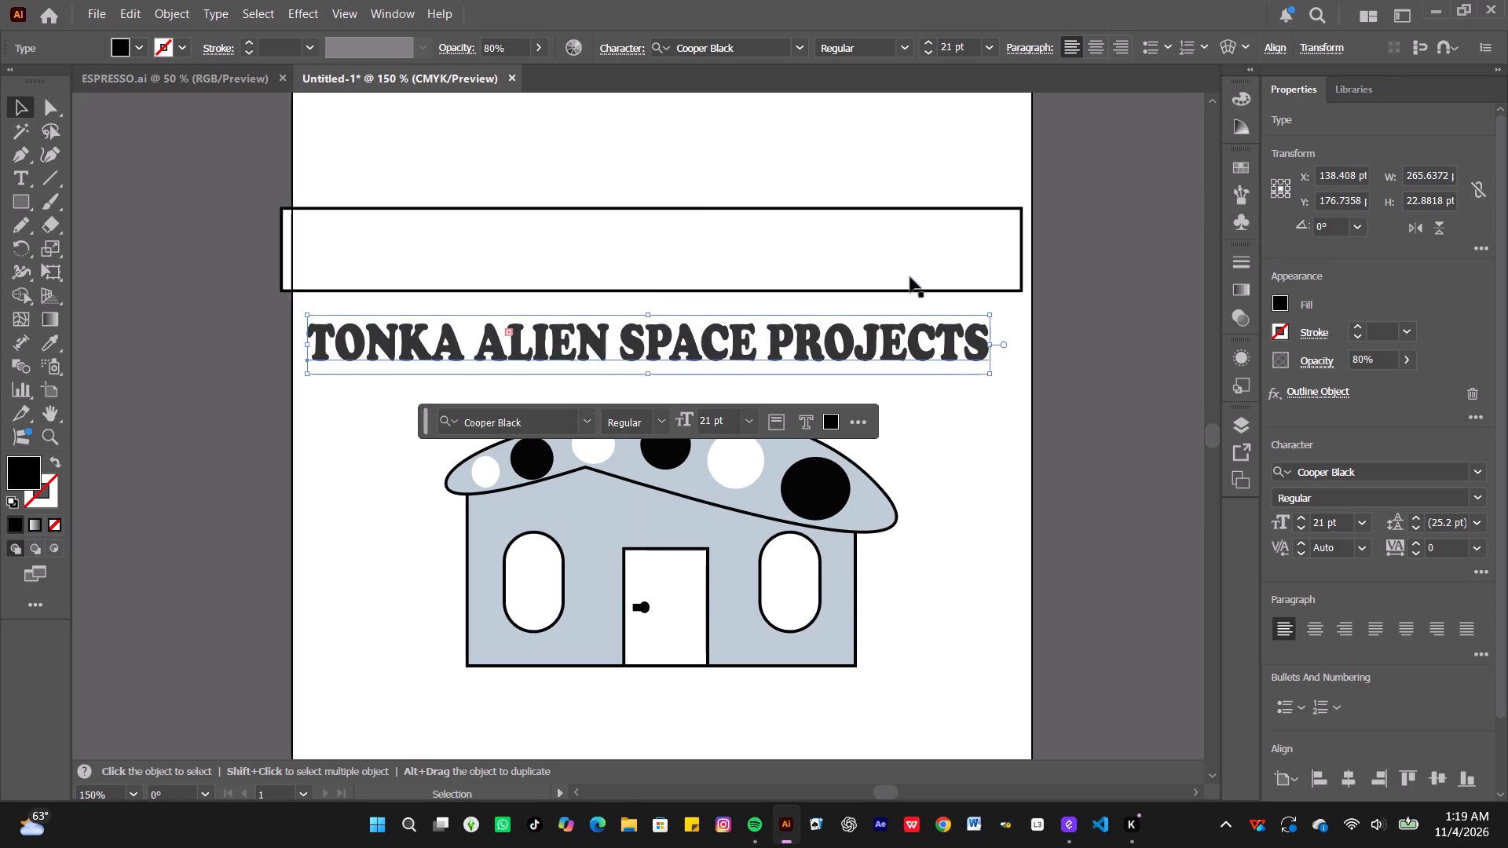
Move the white rectangle from above the title to the empty area just below the building.
click(893, 225)
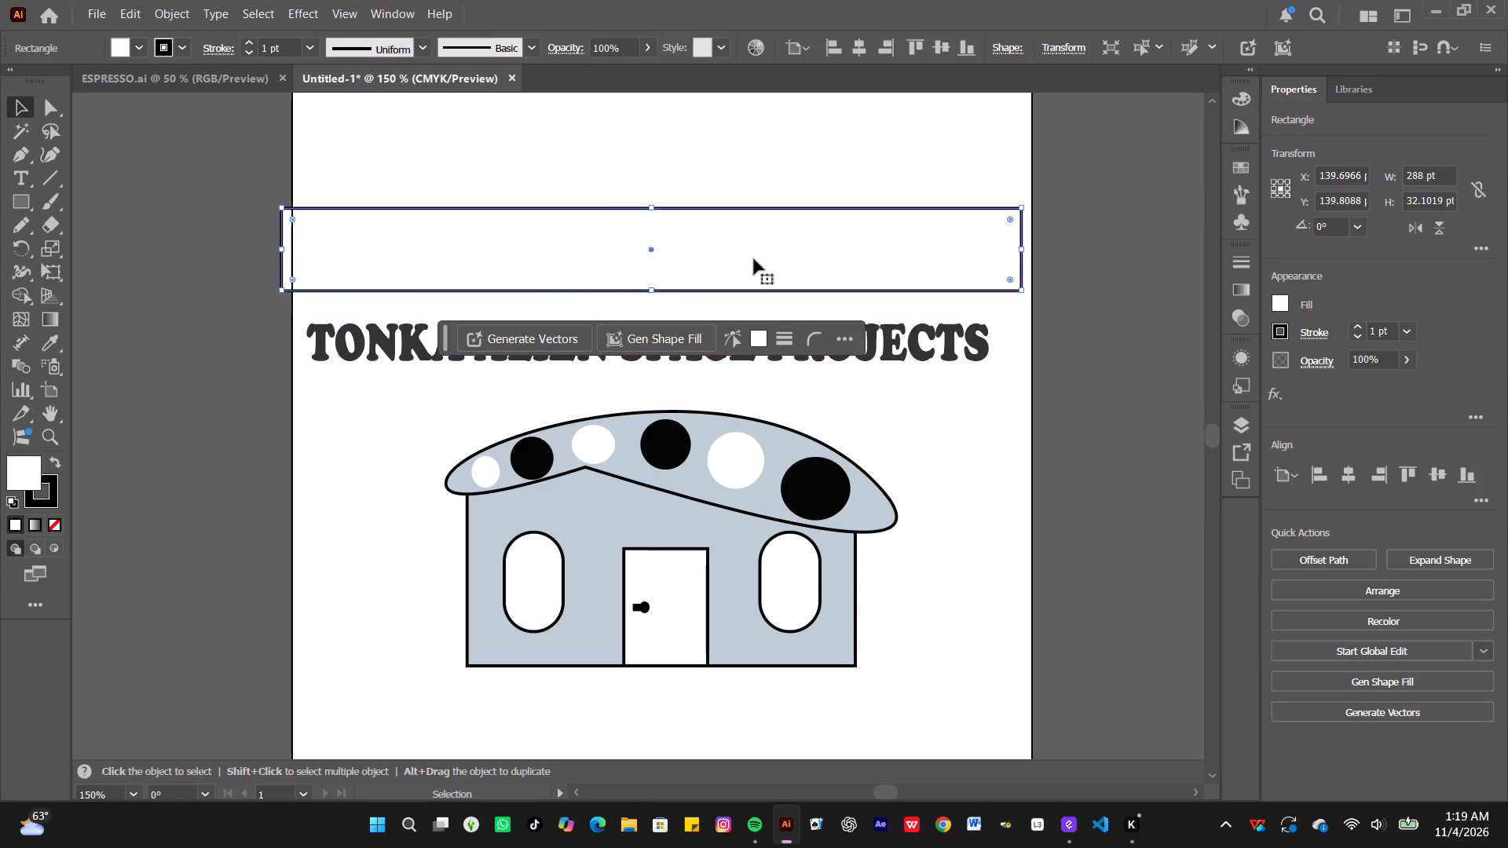
click(606, 252)
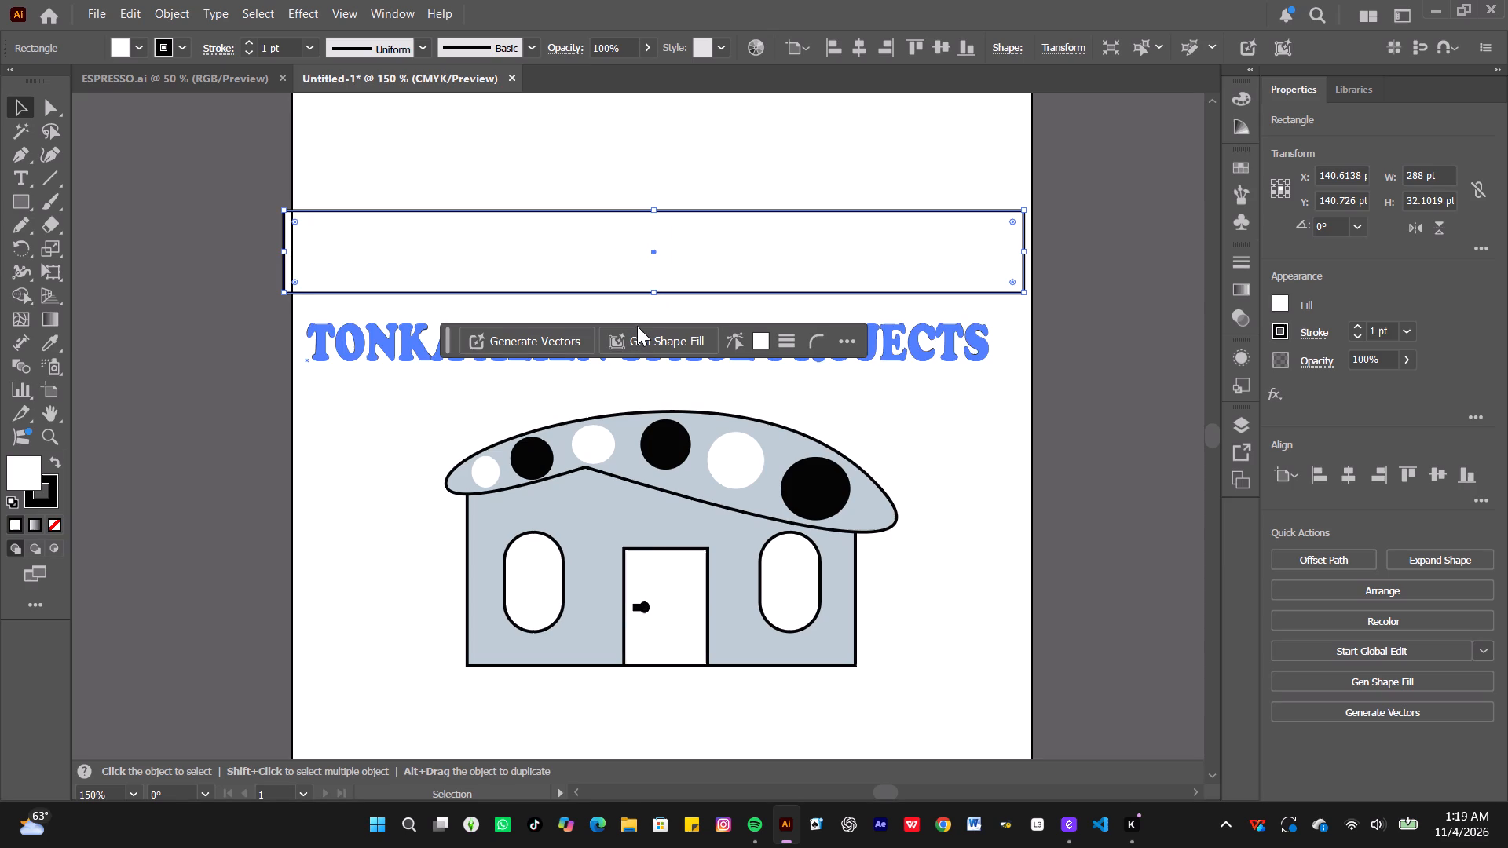
click(637, 326)
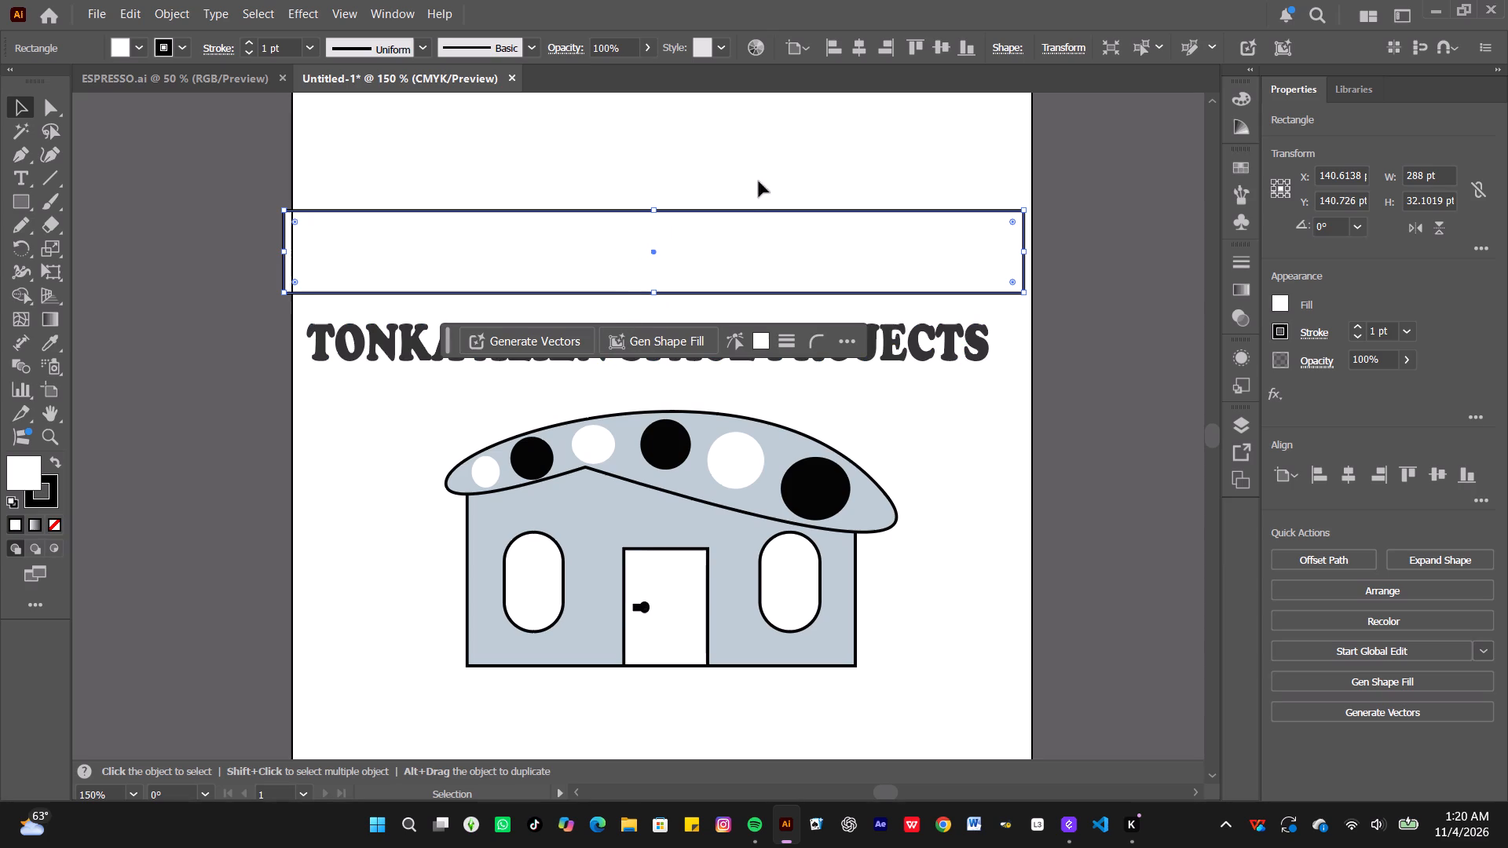
drag(718, 234, 757, 791)
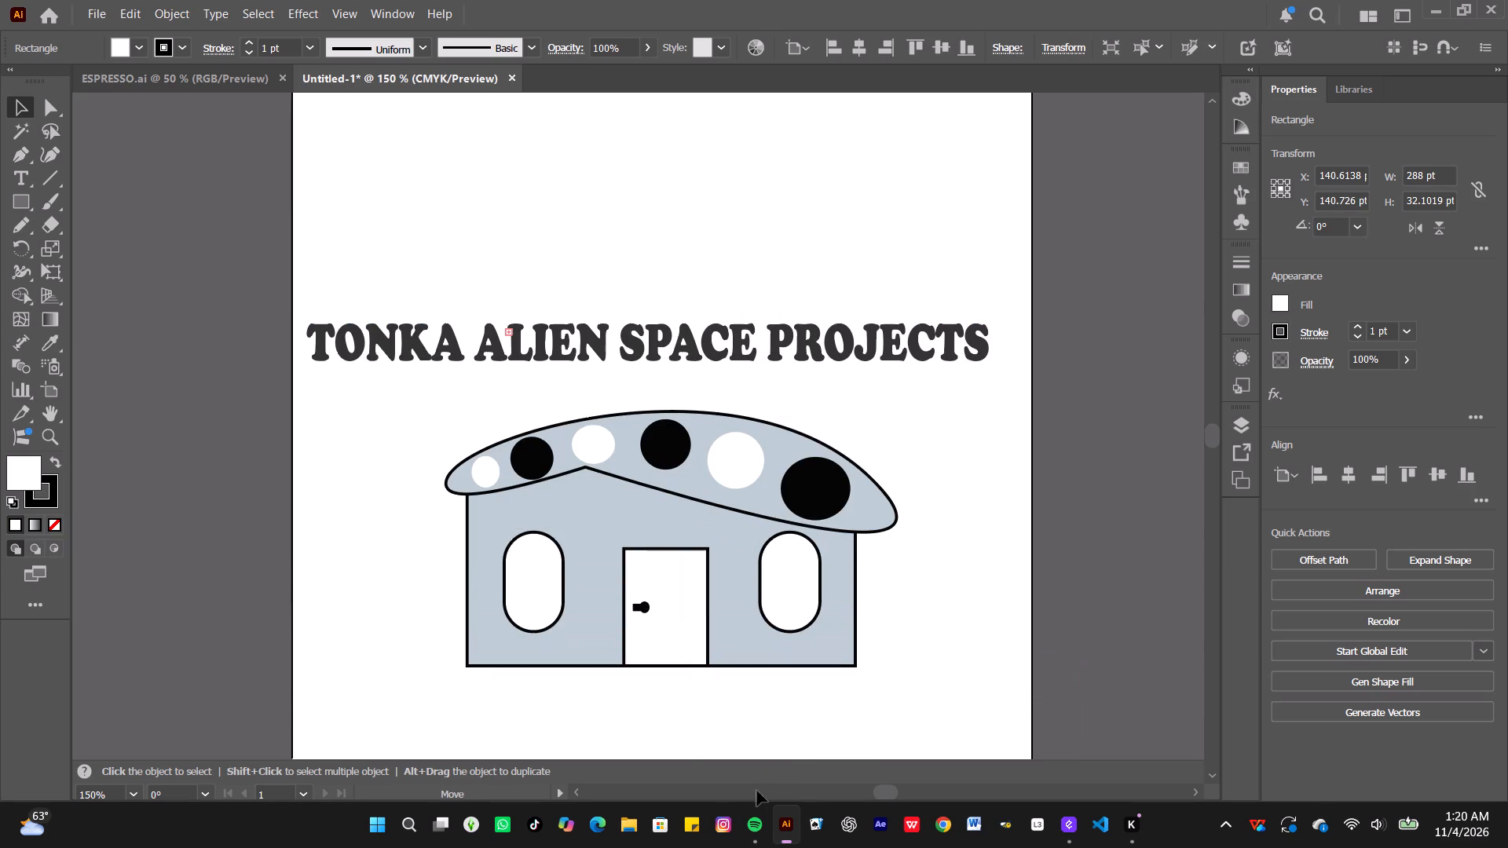
drag(757, 791, 746, 696)
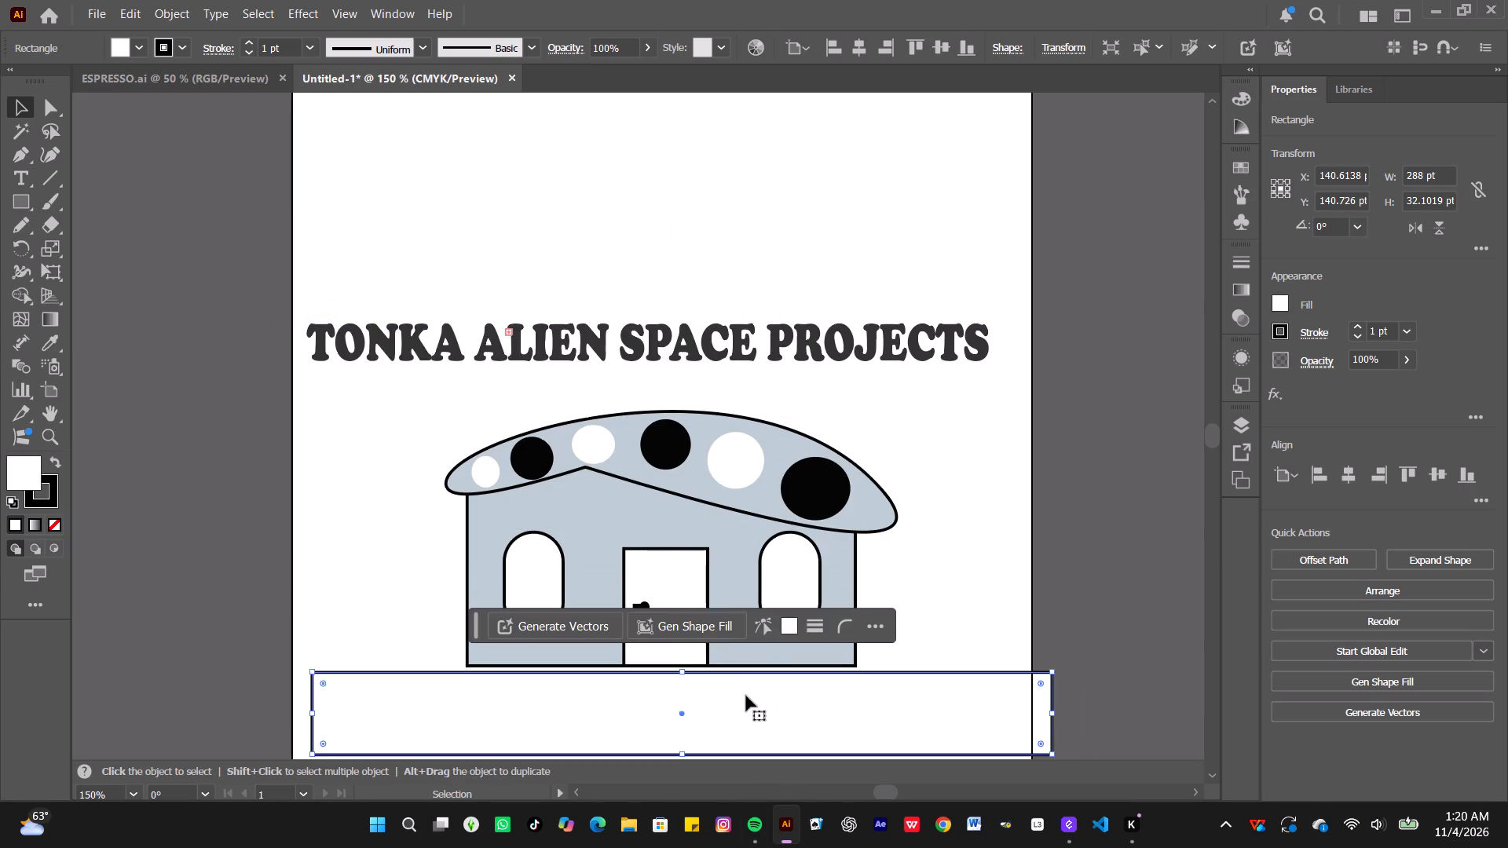
Move the title up to about X 142 pt and Y 107 pt, with the building group close beneath it.
drag(705, 583, 703, 528)
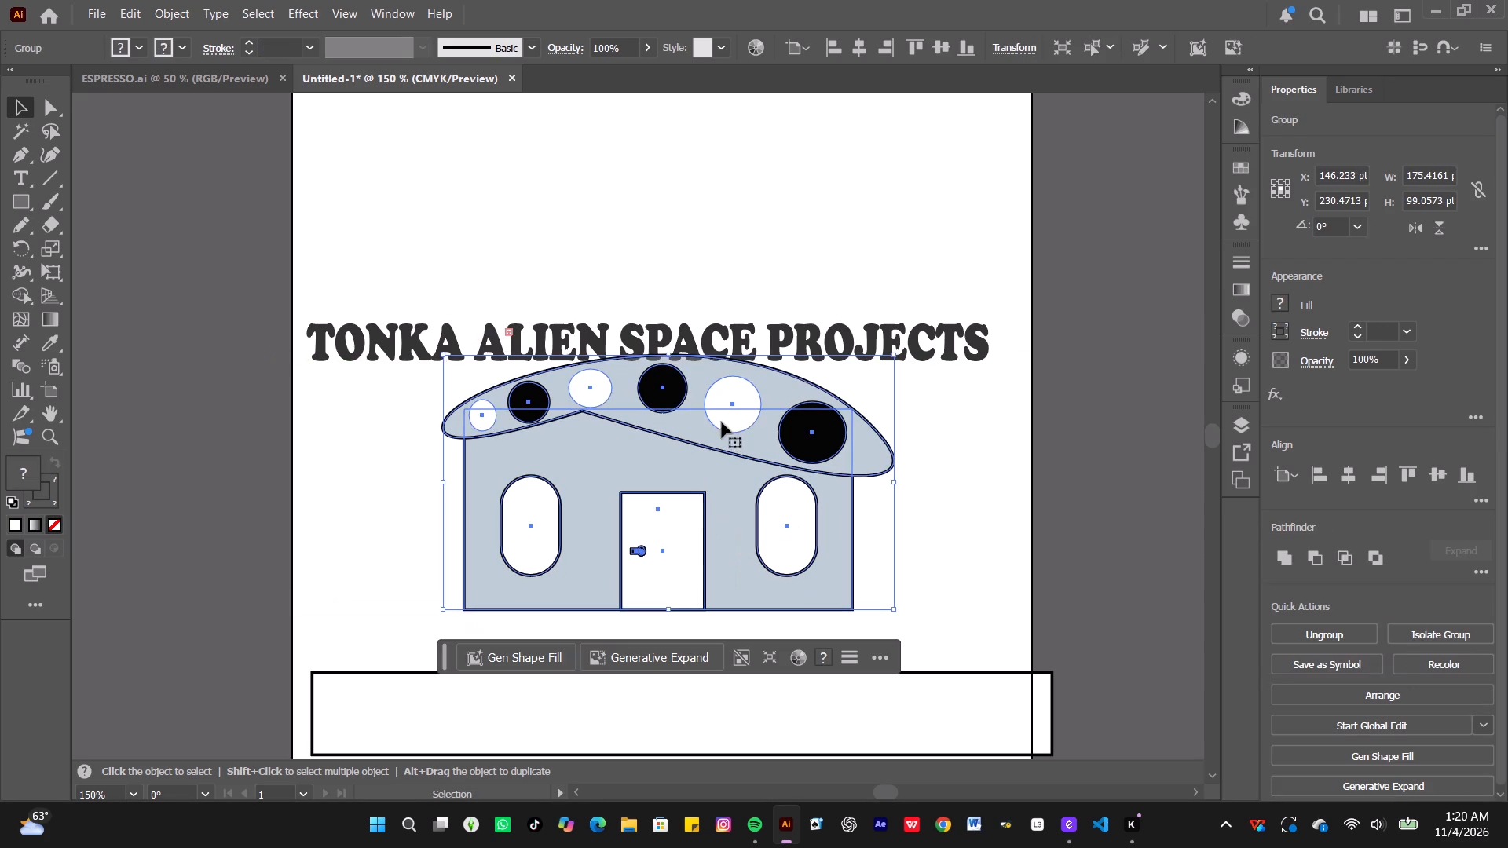
drag(772, 340, 774, 176)
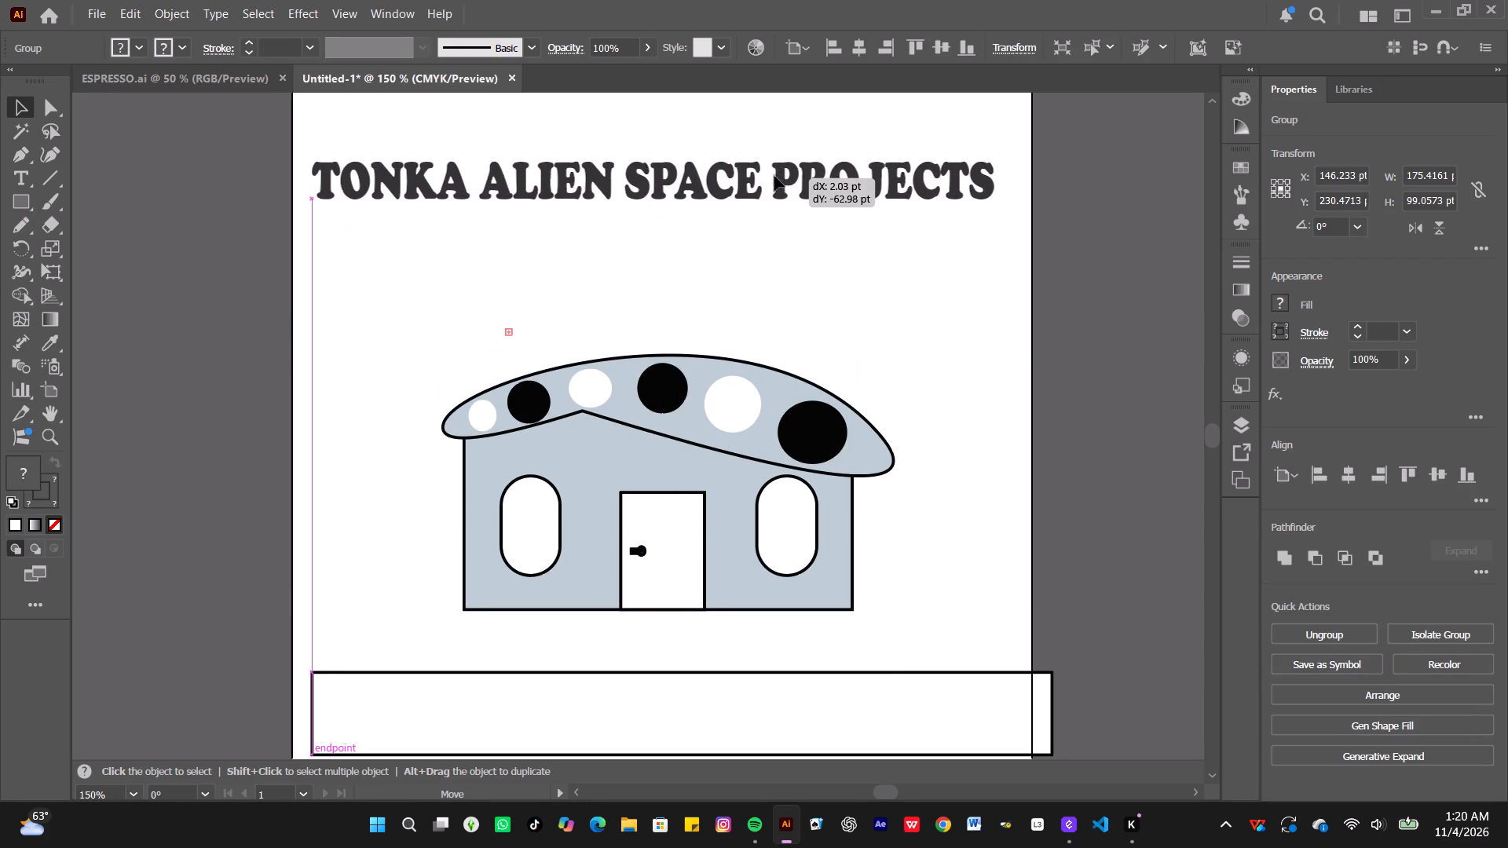
drag(774, 176, 781, 162)
drag(718, 478, 718, 334)
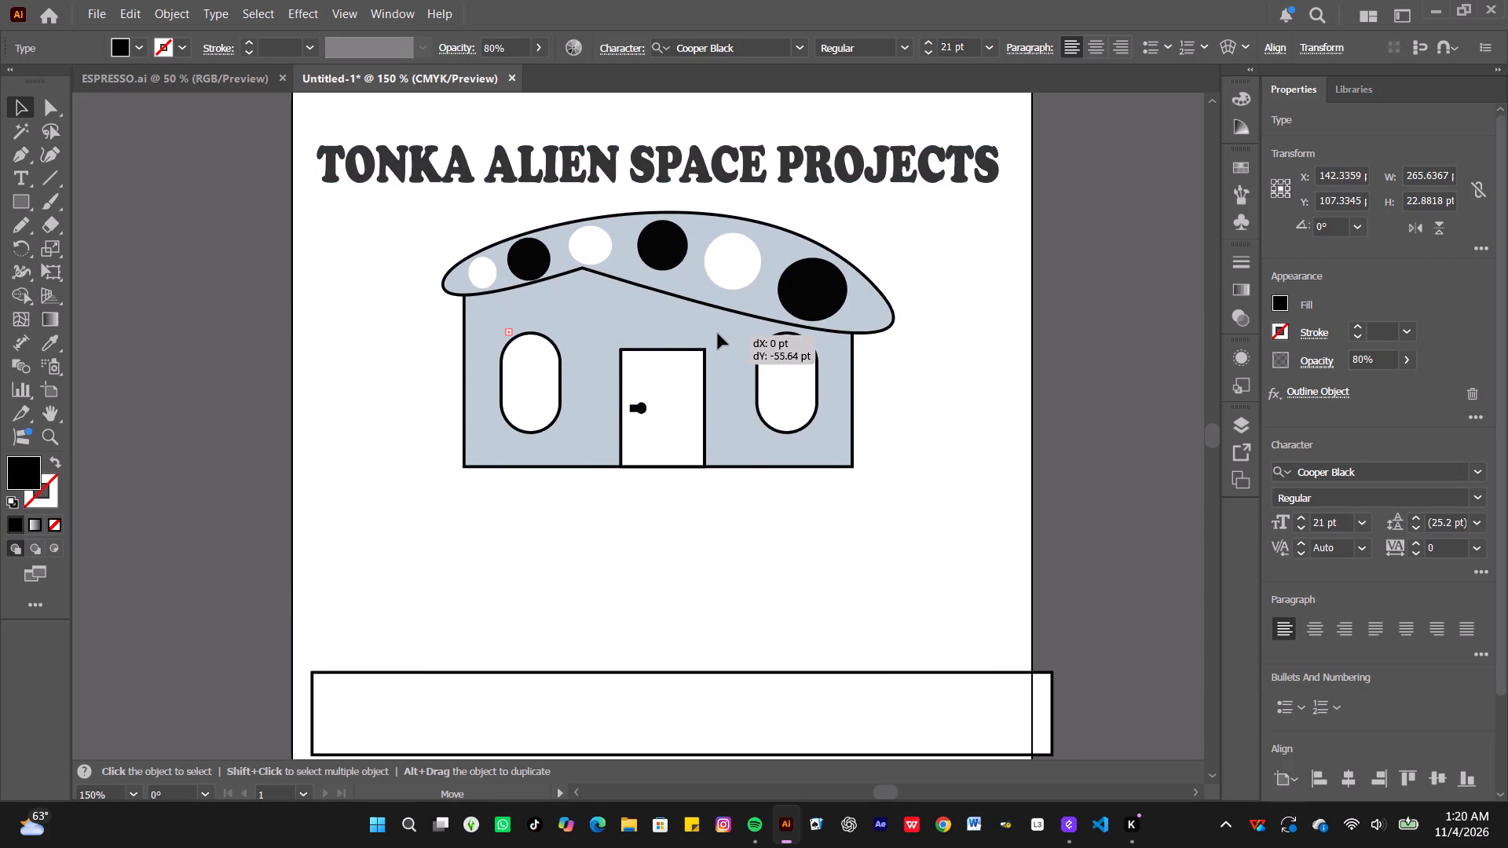
drag(718, 334, 710, 338)
Shorten the white rectangle below the building to about 199 pt wide and place it just under the building's base.
drag(662, 695, 658, 546)
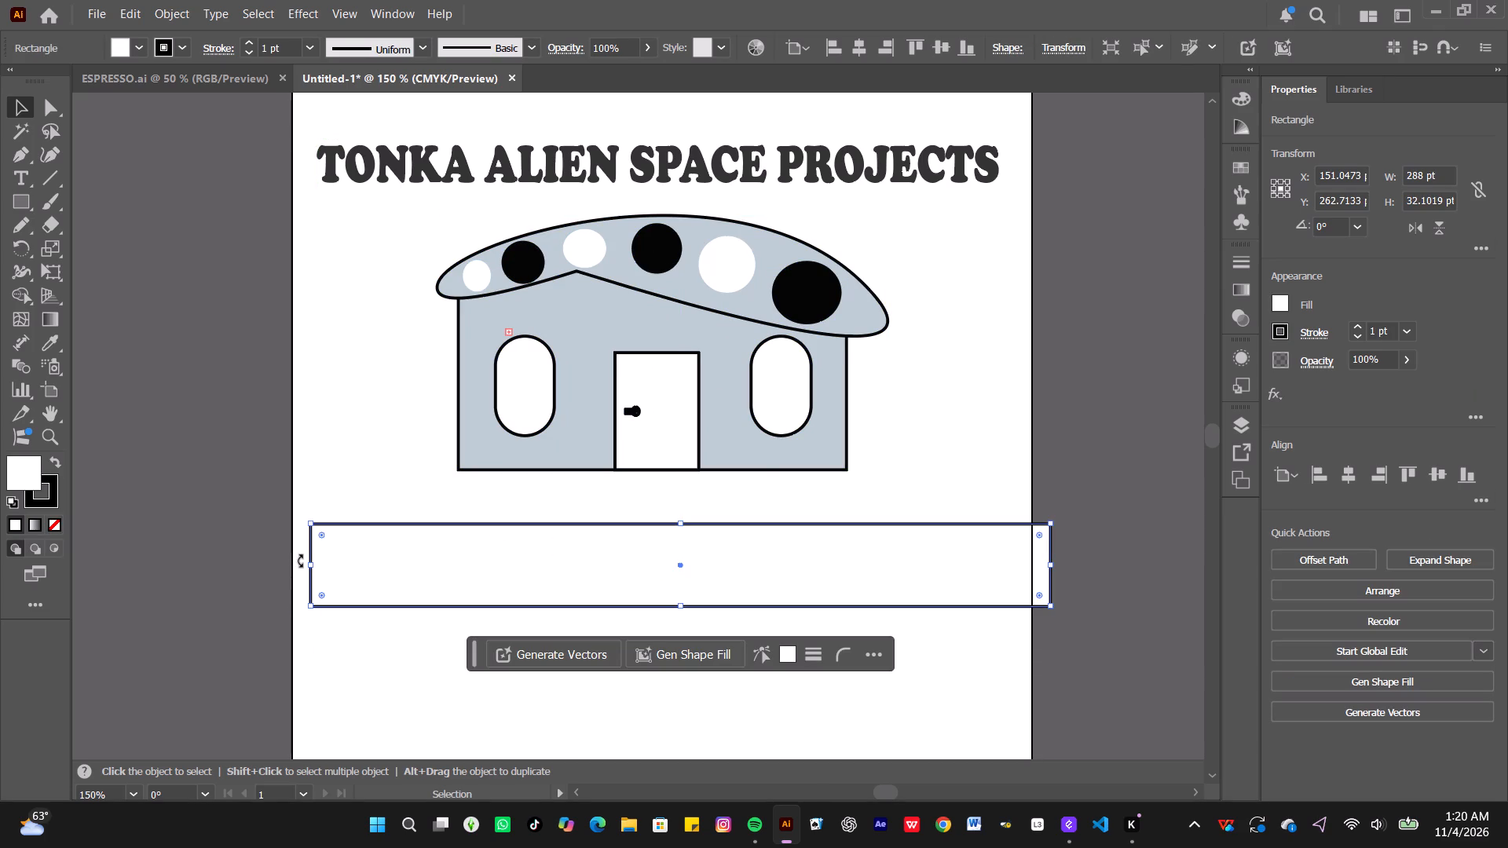
drag(309, 563, 389, 561)
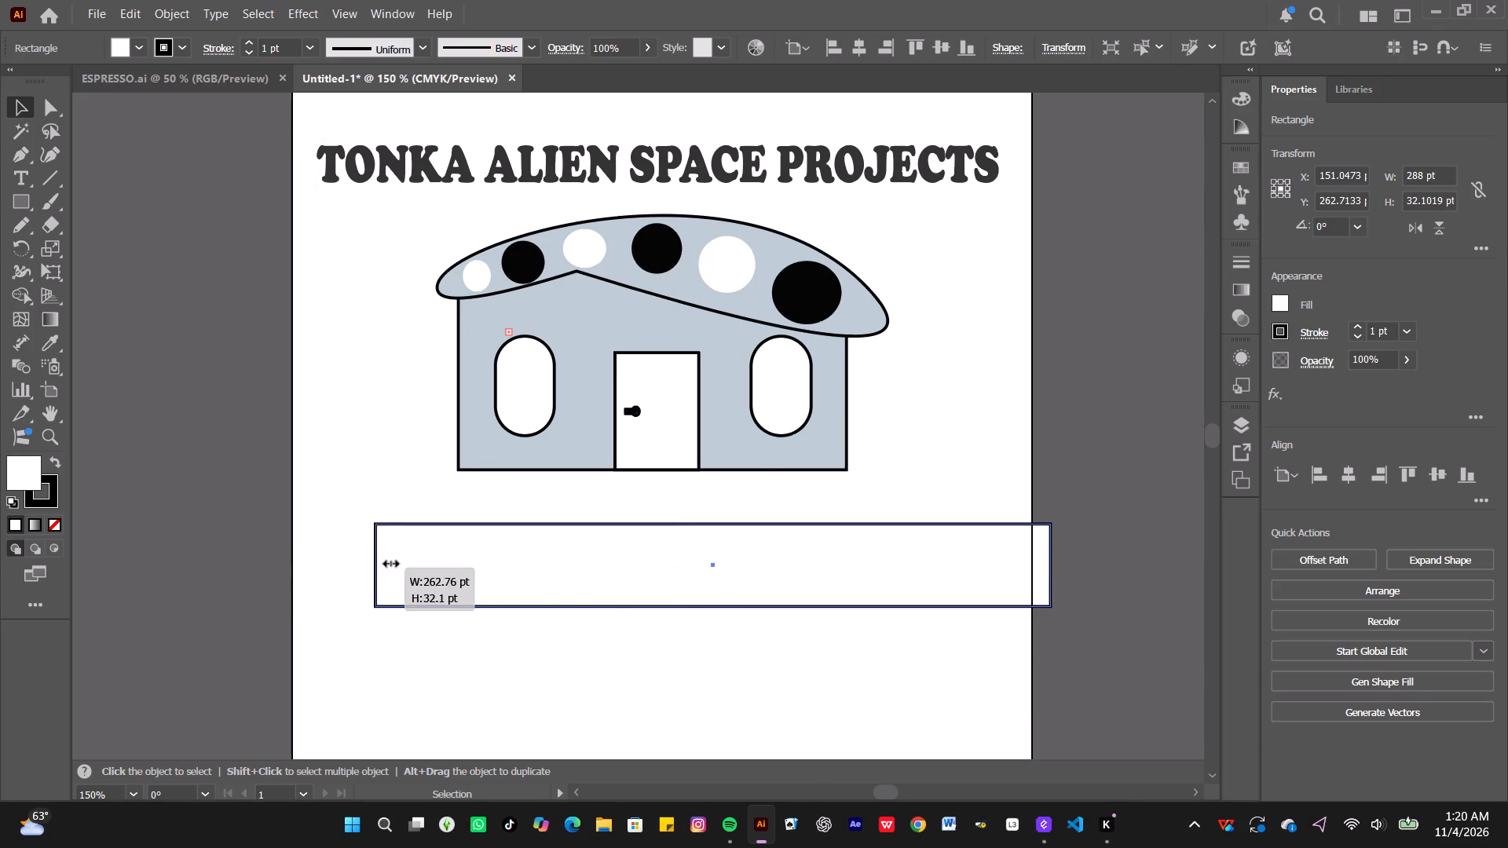
drag(389, 561, 539, 570)
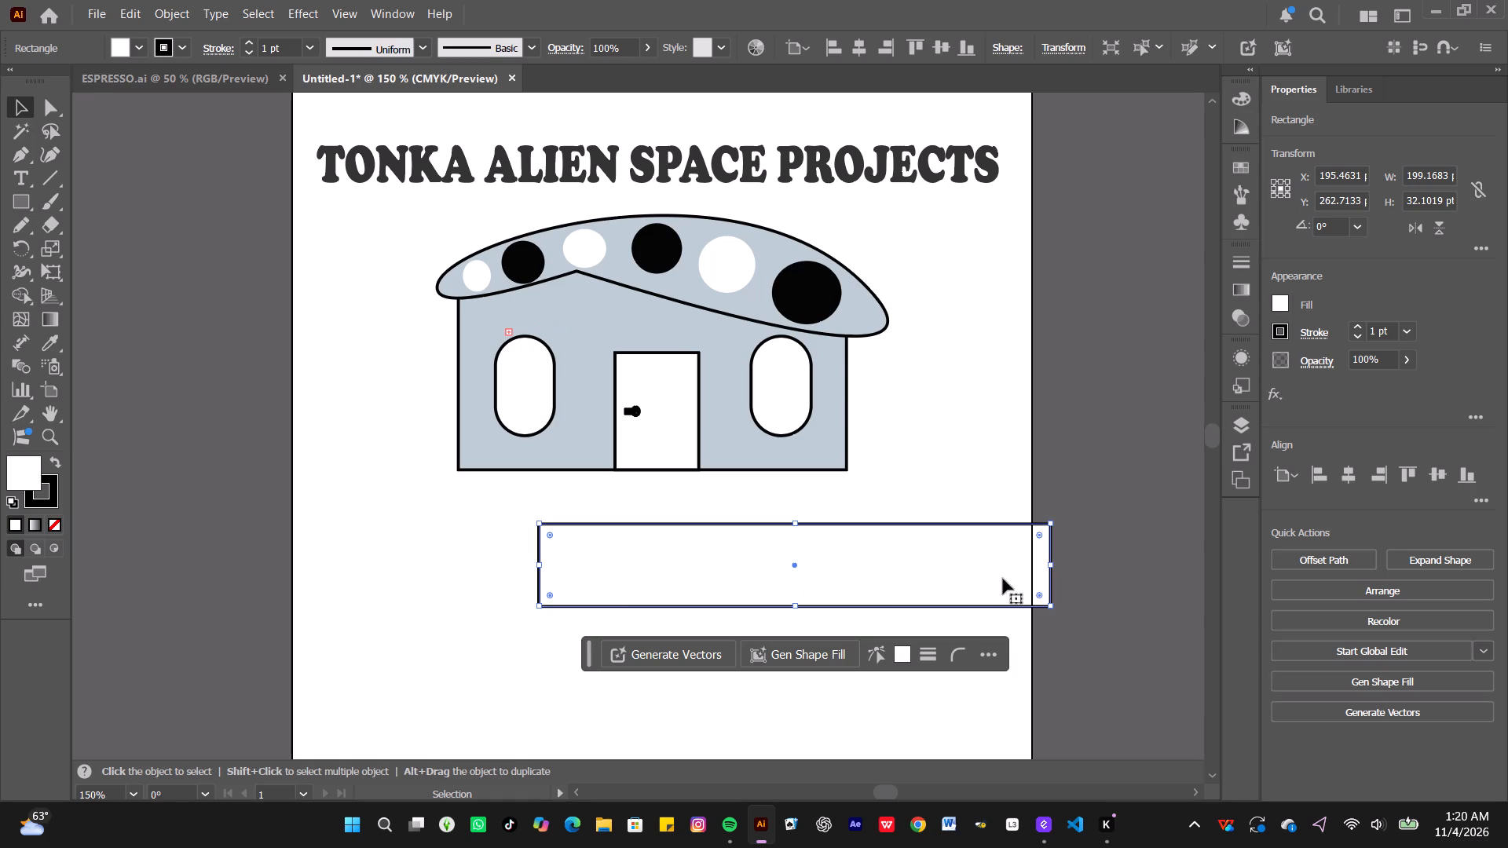
drag(833, 558, 769, 508)
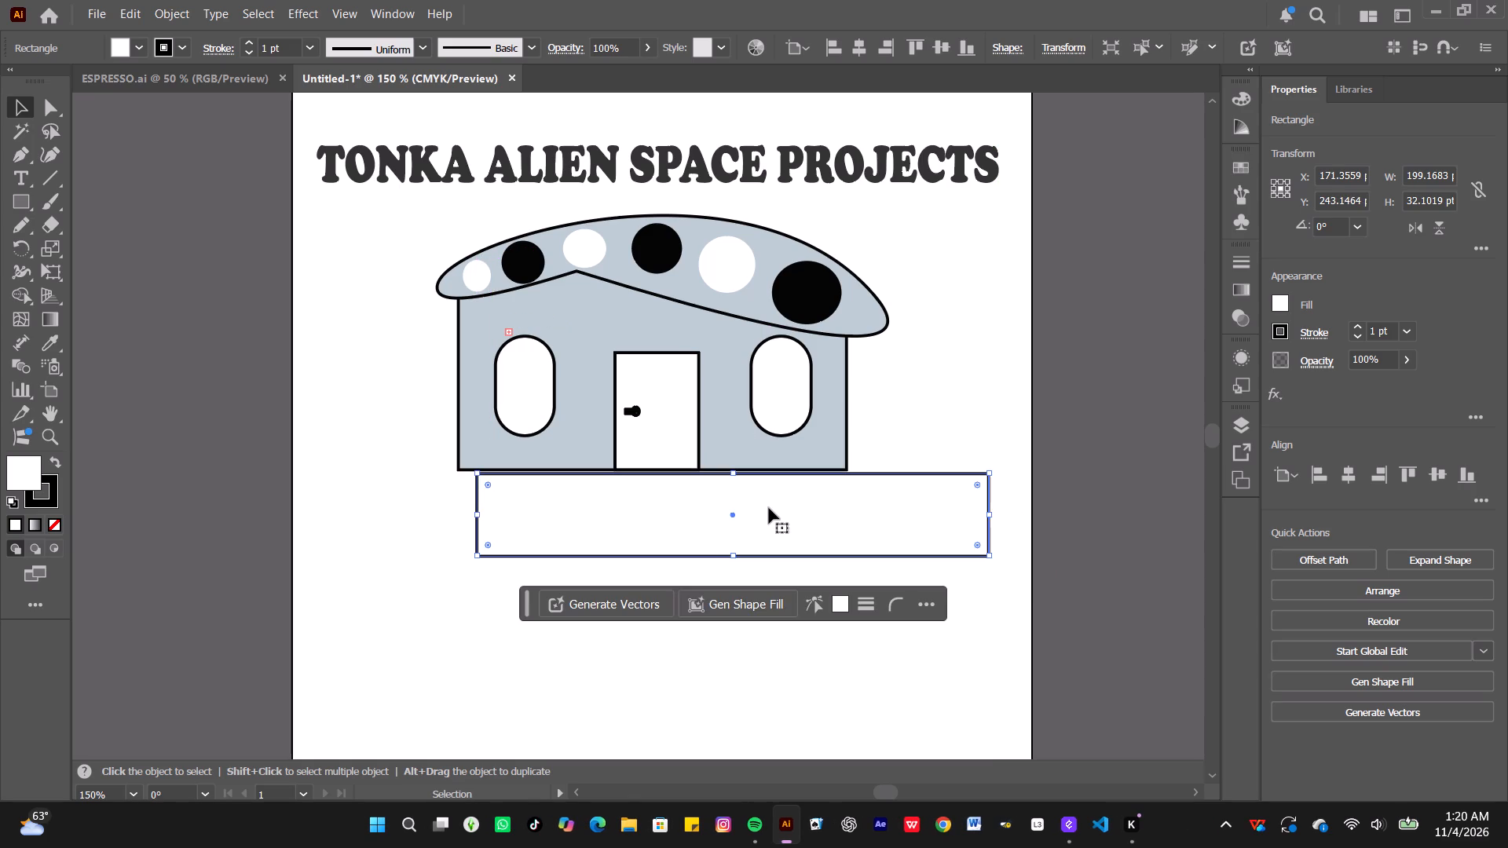
Narrow the white rectangle from both ends to the door's width, about 32 pt, keeping it directly below the door.
drag(987, 510, 931, 508)
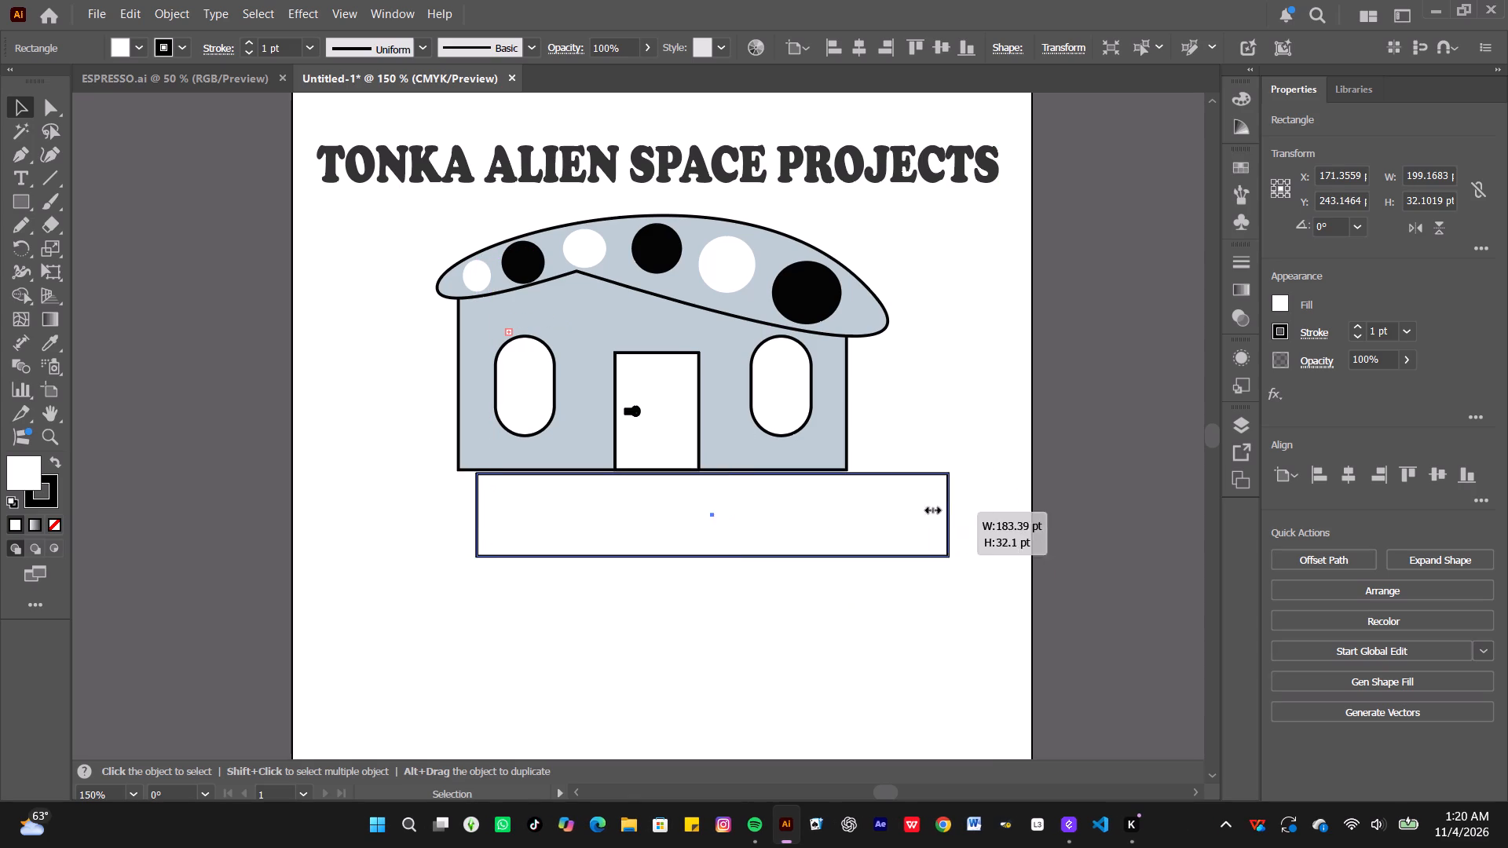
drag(931, 508, 708, 499)
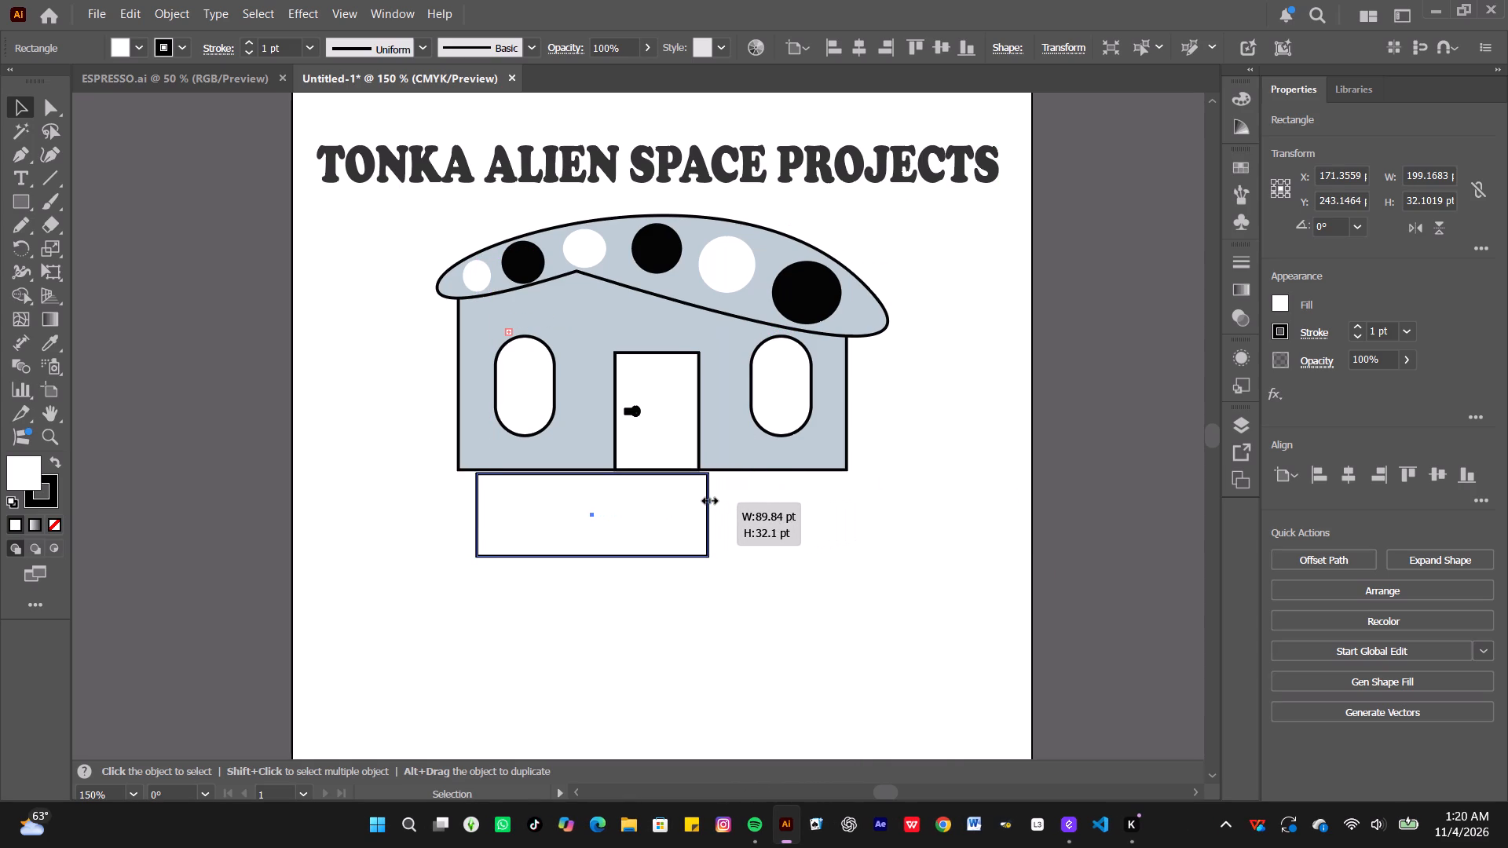
drag(708, 499, 694, 498)
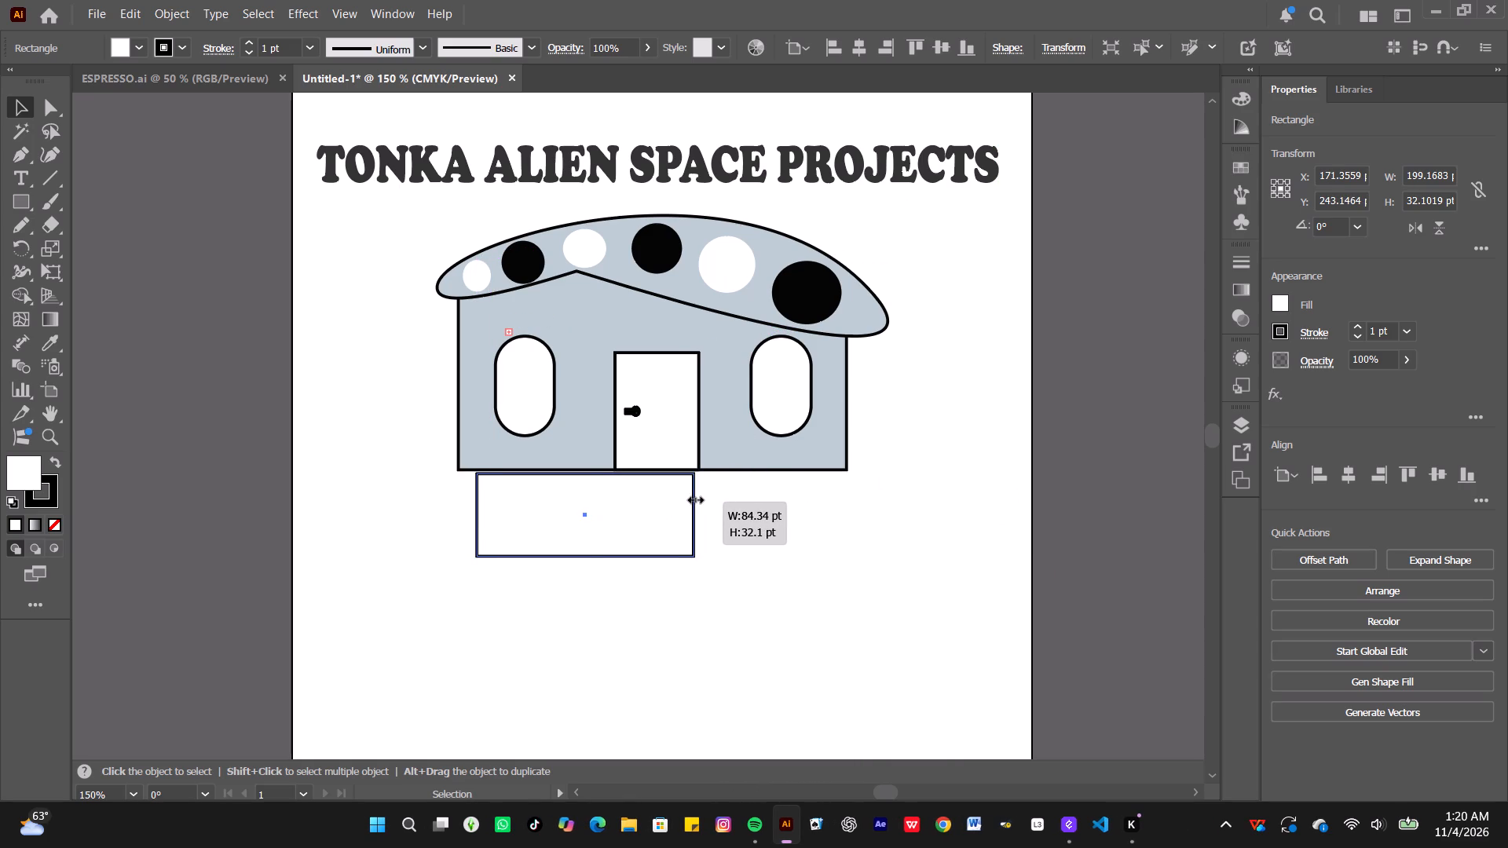
drag(694, 498, 701, 494)
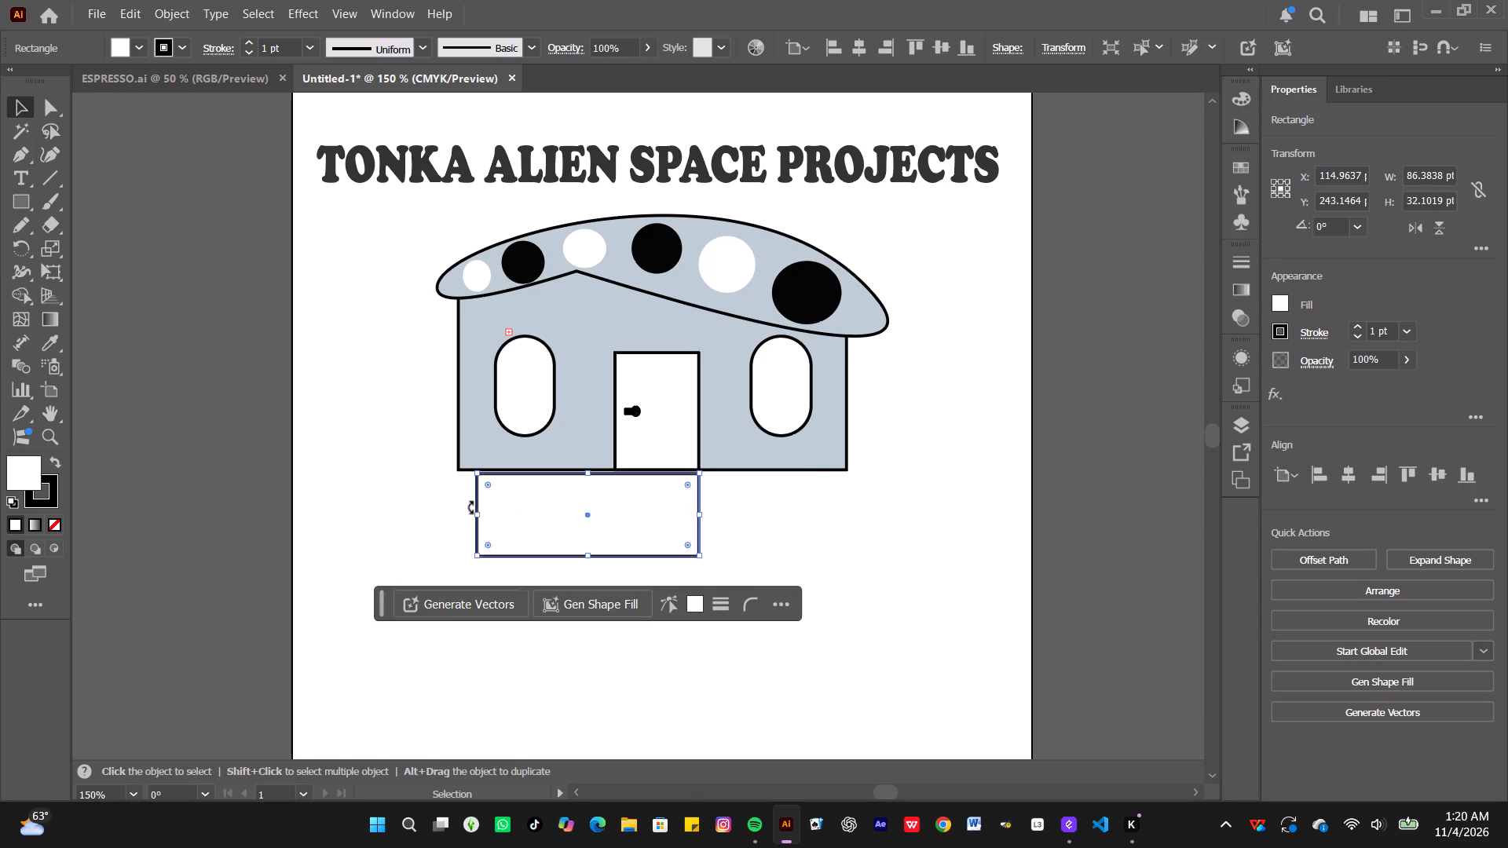
drag(475, 513, 597, 521)
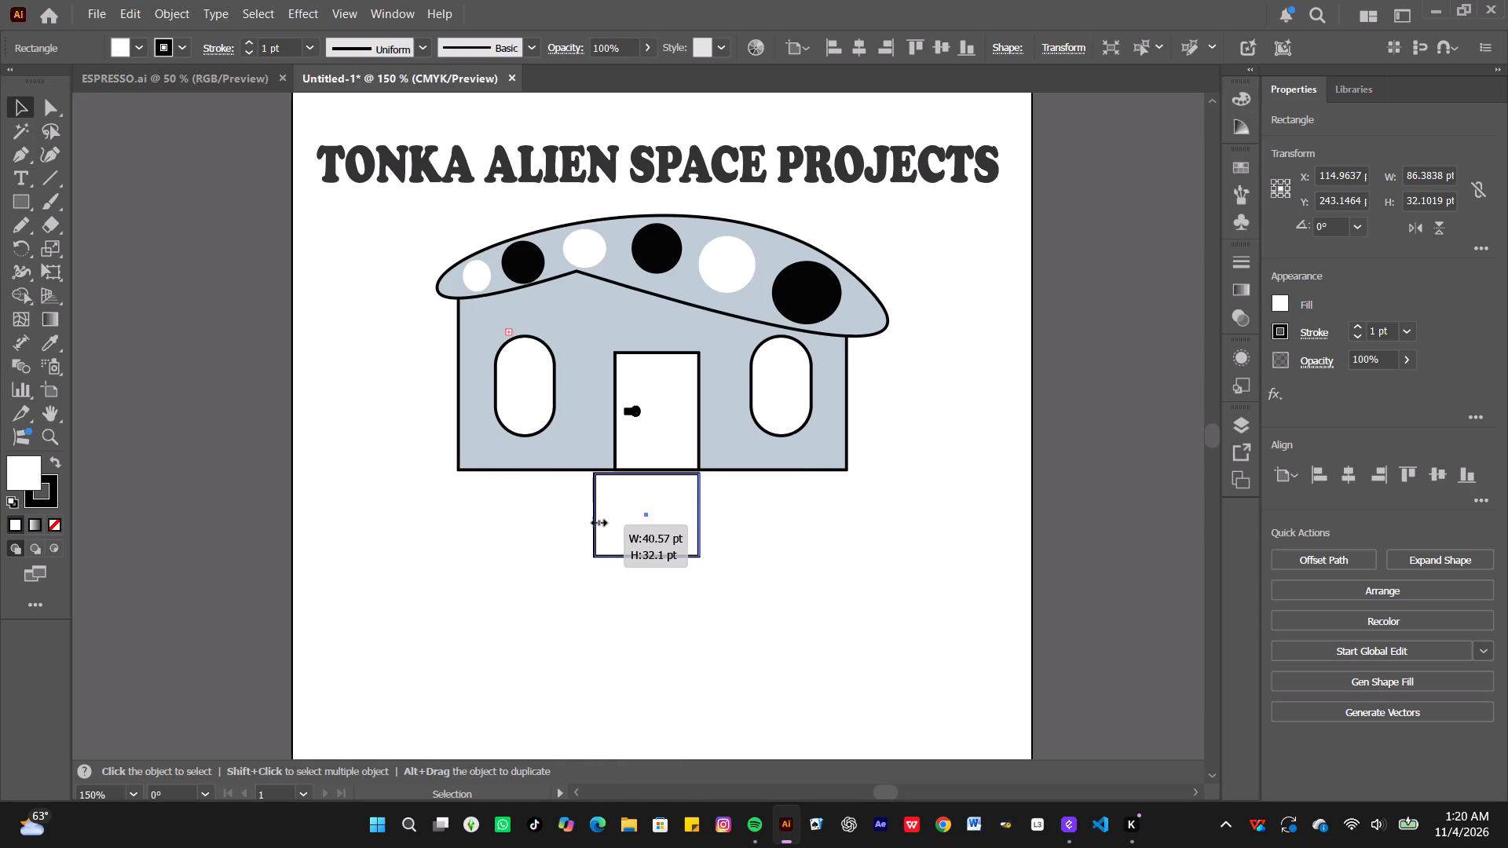
drag(597, 521, 614, 519)
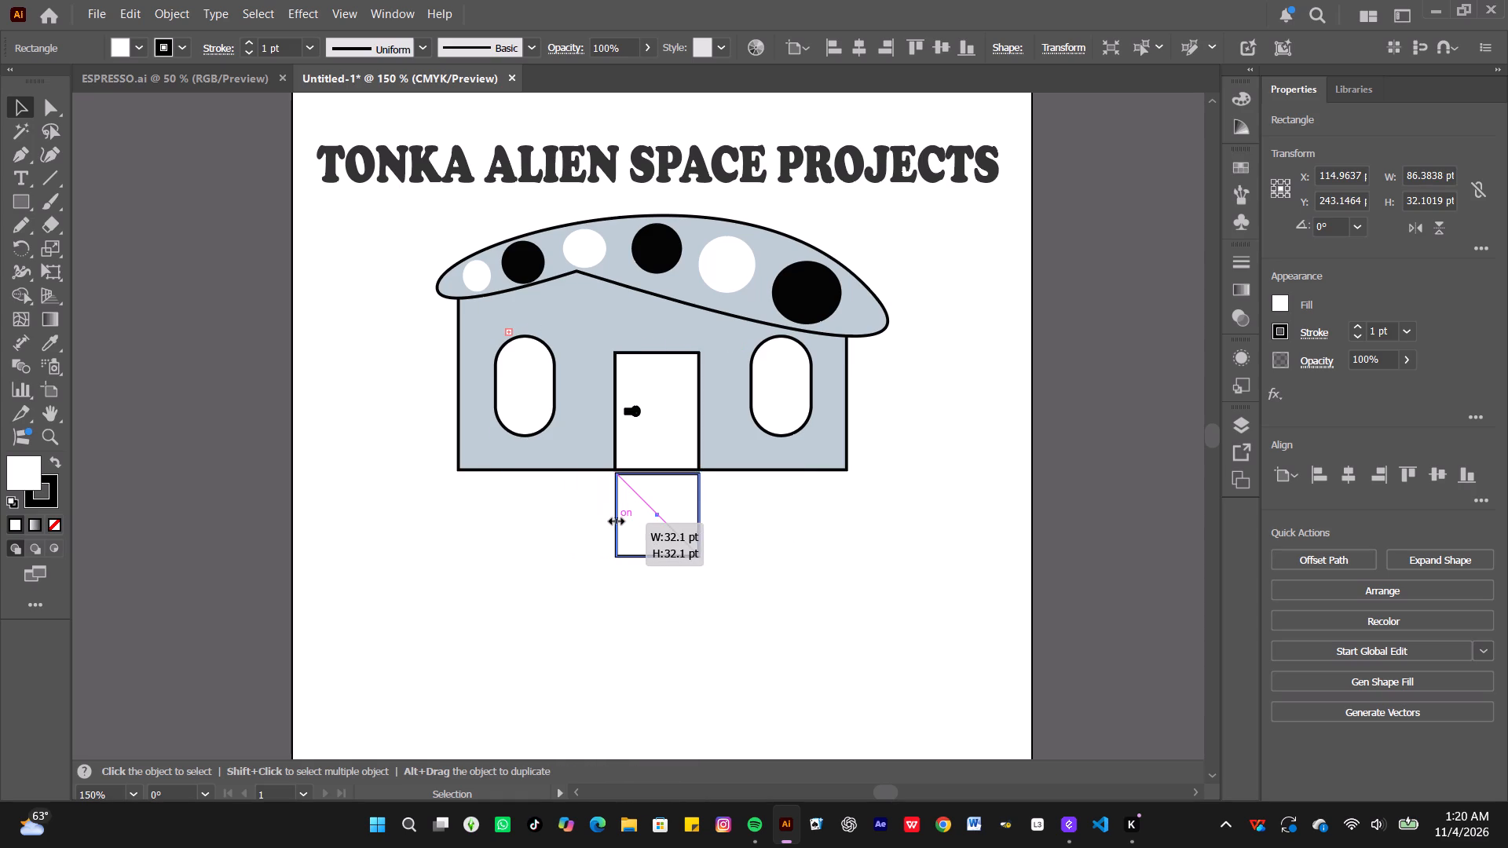
drag(614, 519, 615, 519)
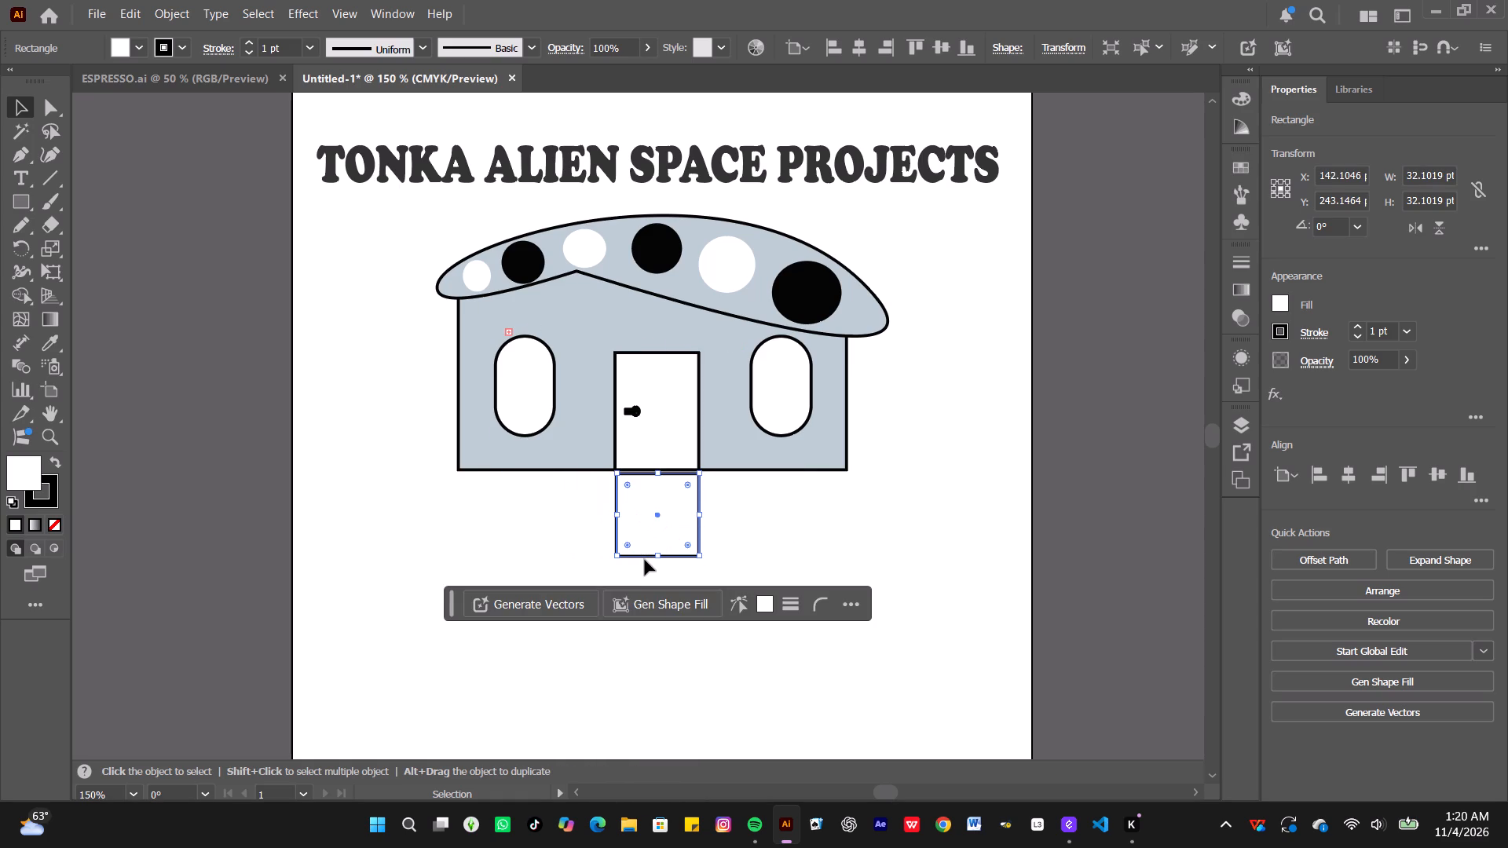
Raise the small rectangle against the building's base and reduce its height to about 7.5 pt as a doorstep.
click(662, 532)
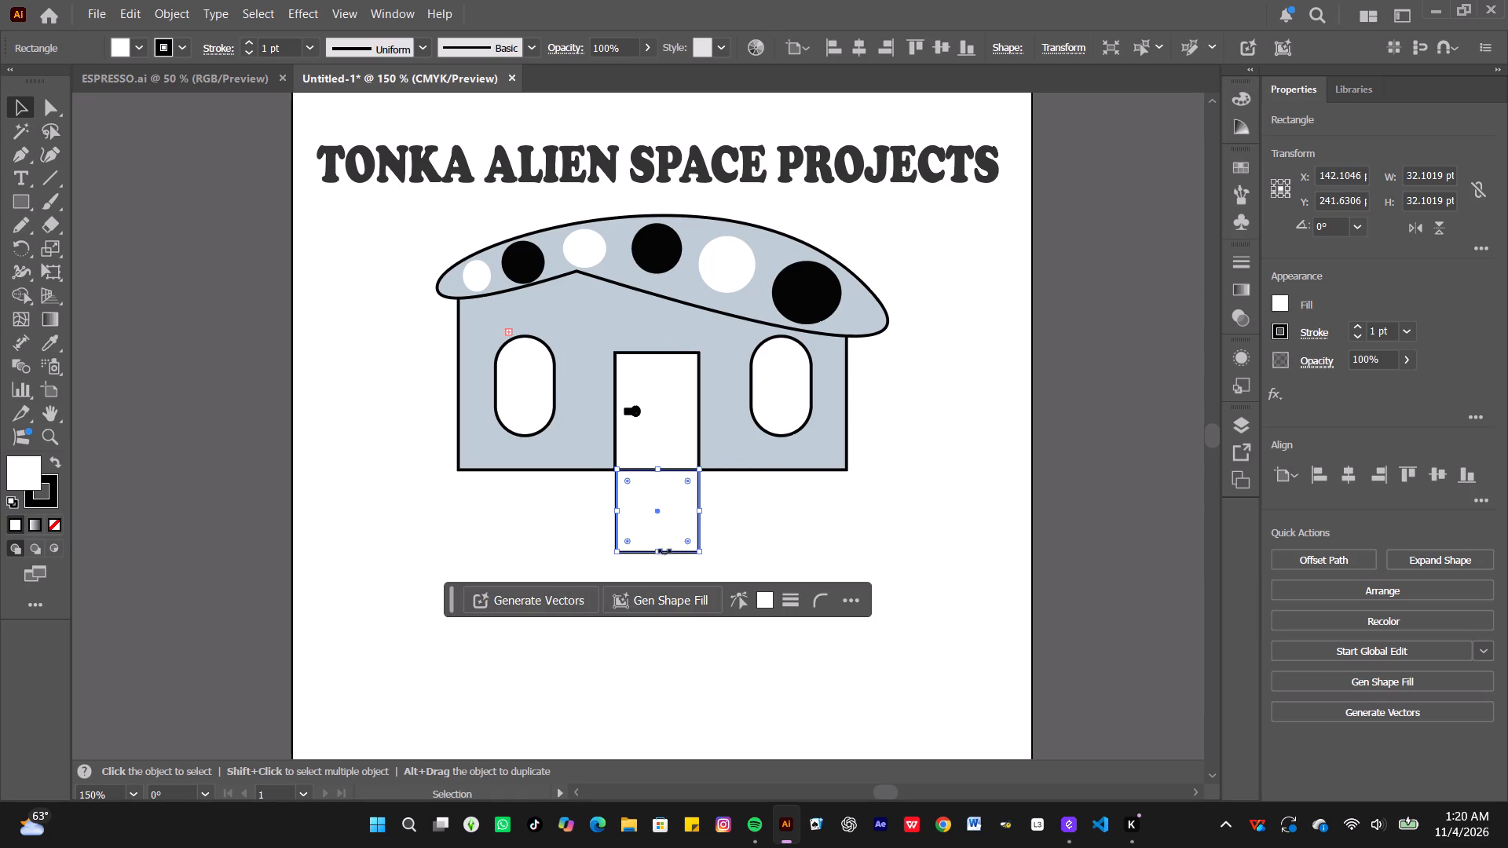
drag(656, 551, 663, 516)
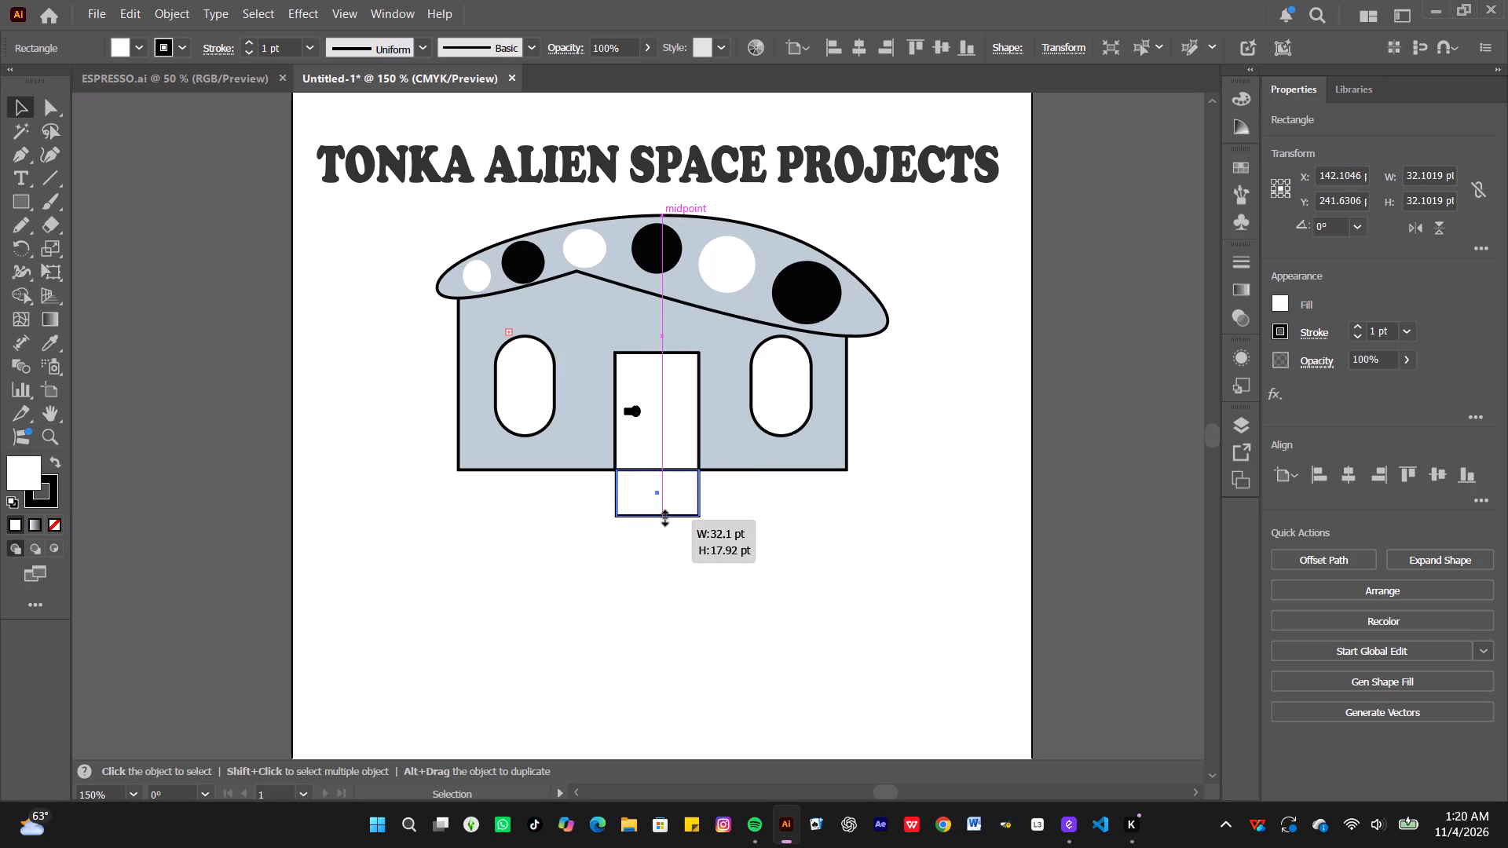
drag(663, 516, 661, 495)
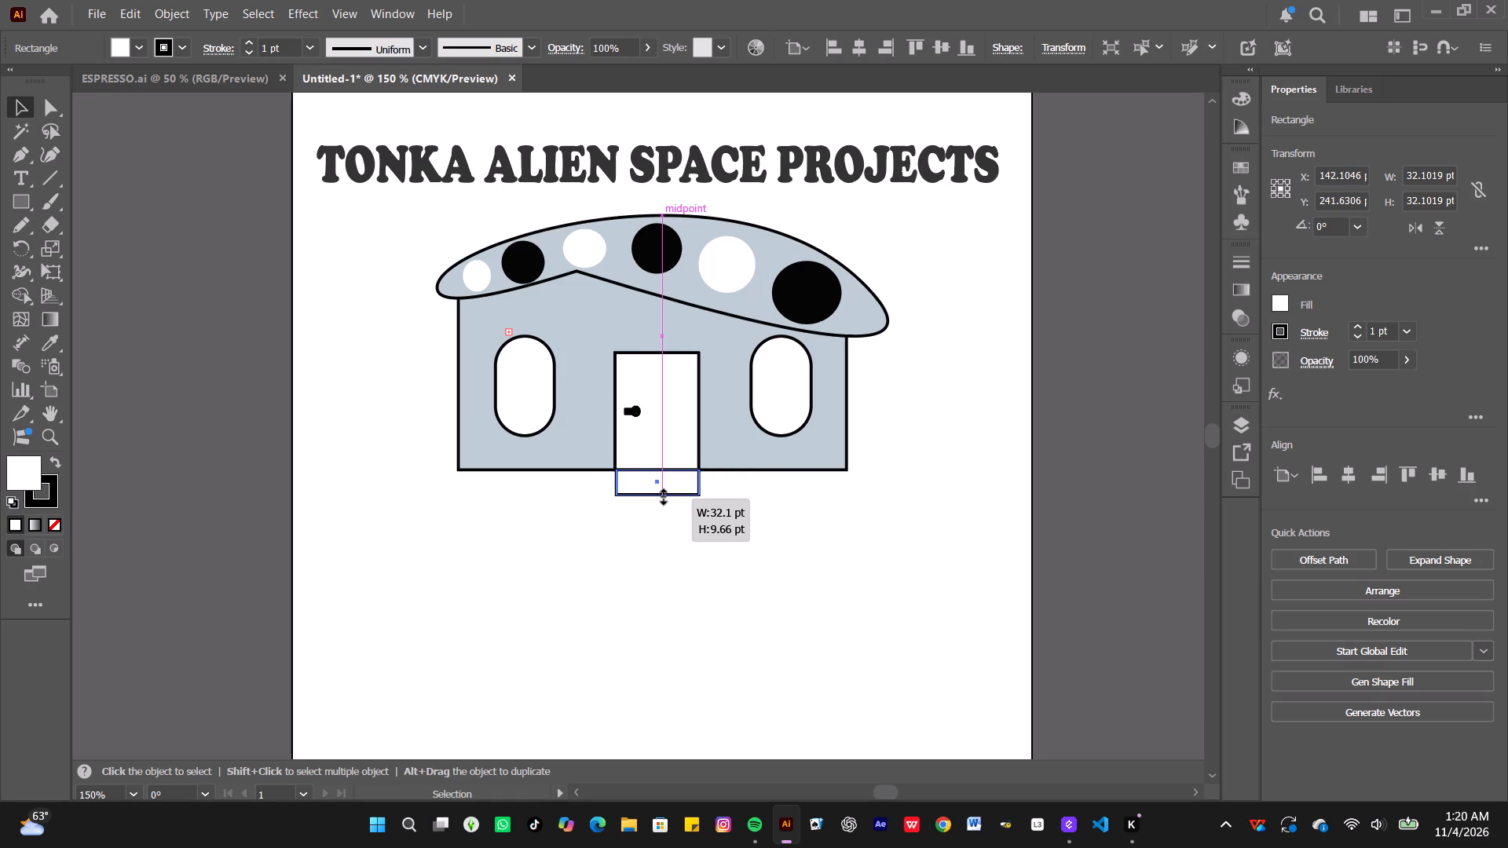
drag(661, 495, 661, 491)
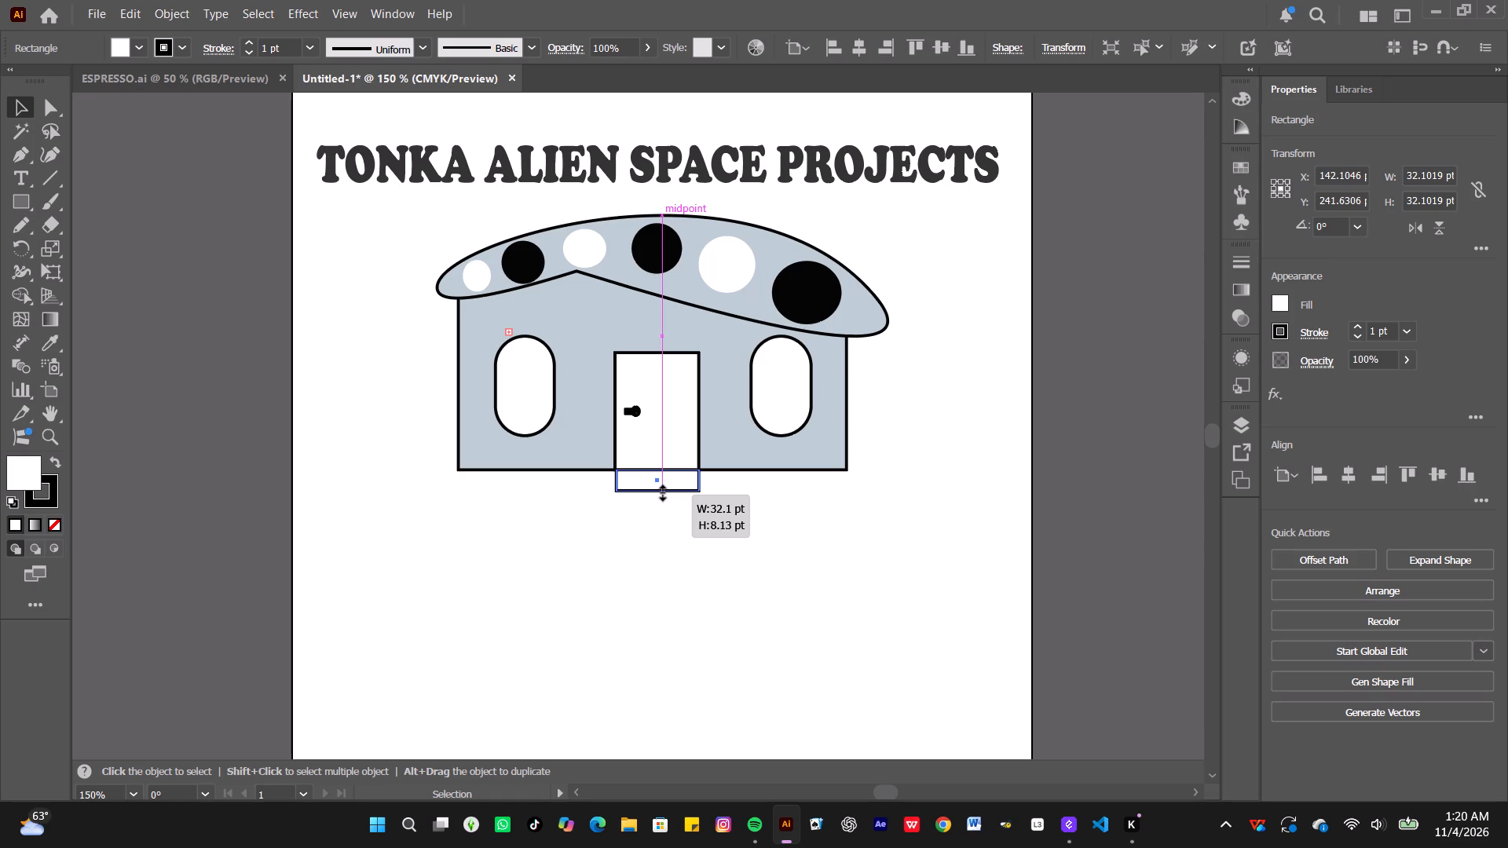
drag(661, 491, 661, 489)
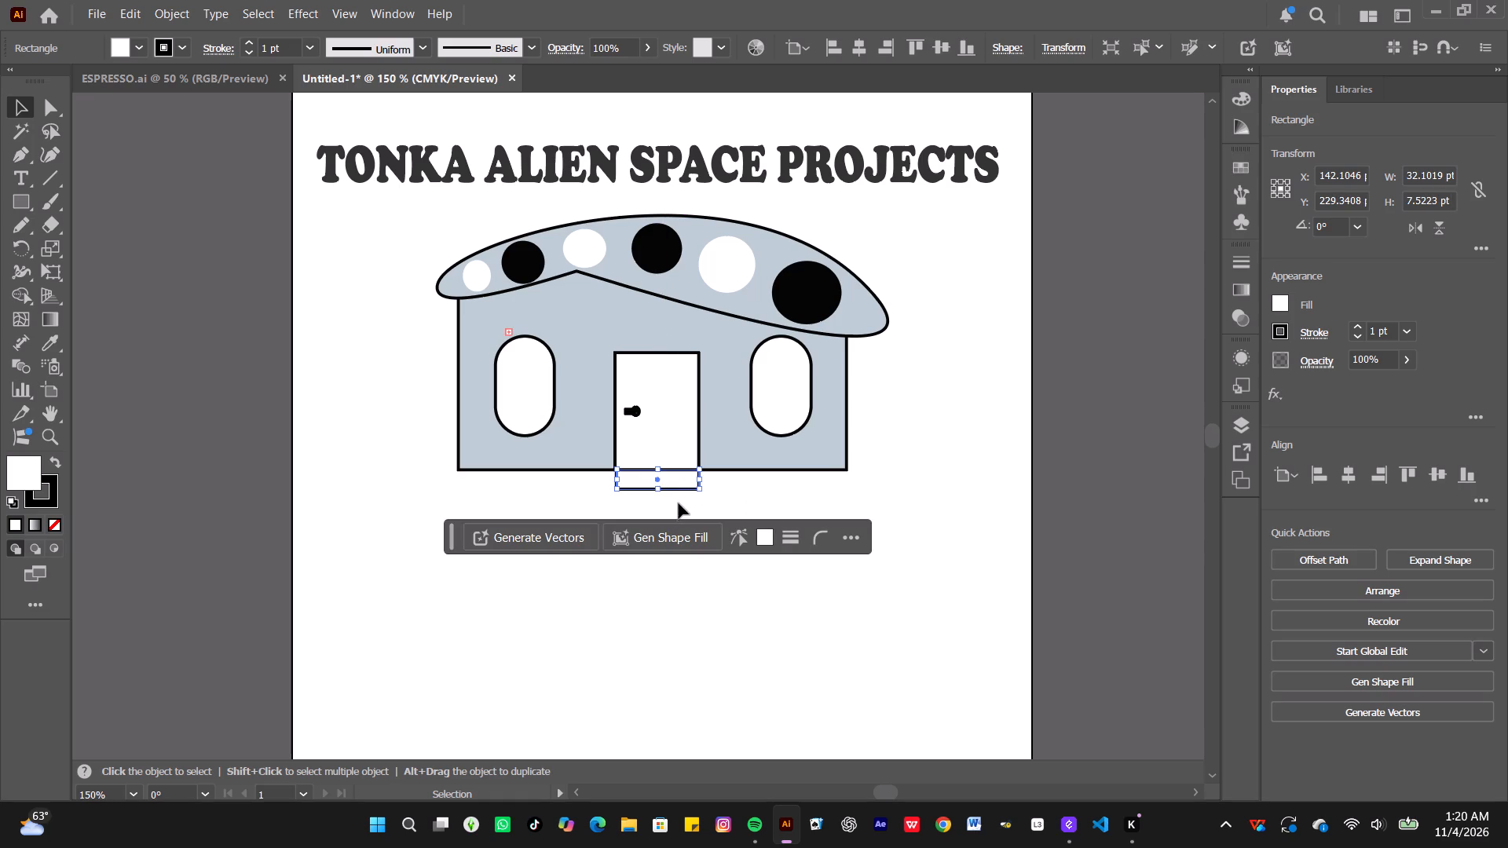
Draw four white rectangles below the building, about 146, 160, 199 and 190 pt wide and 18 to 20 pt high.
click(27, 191)
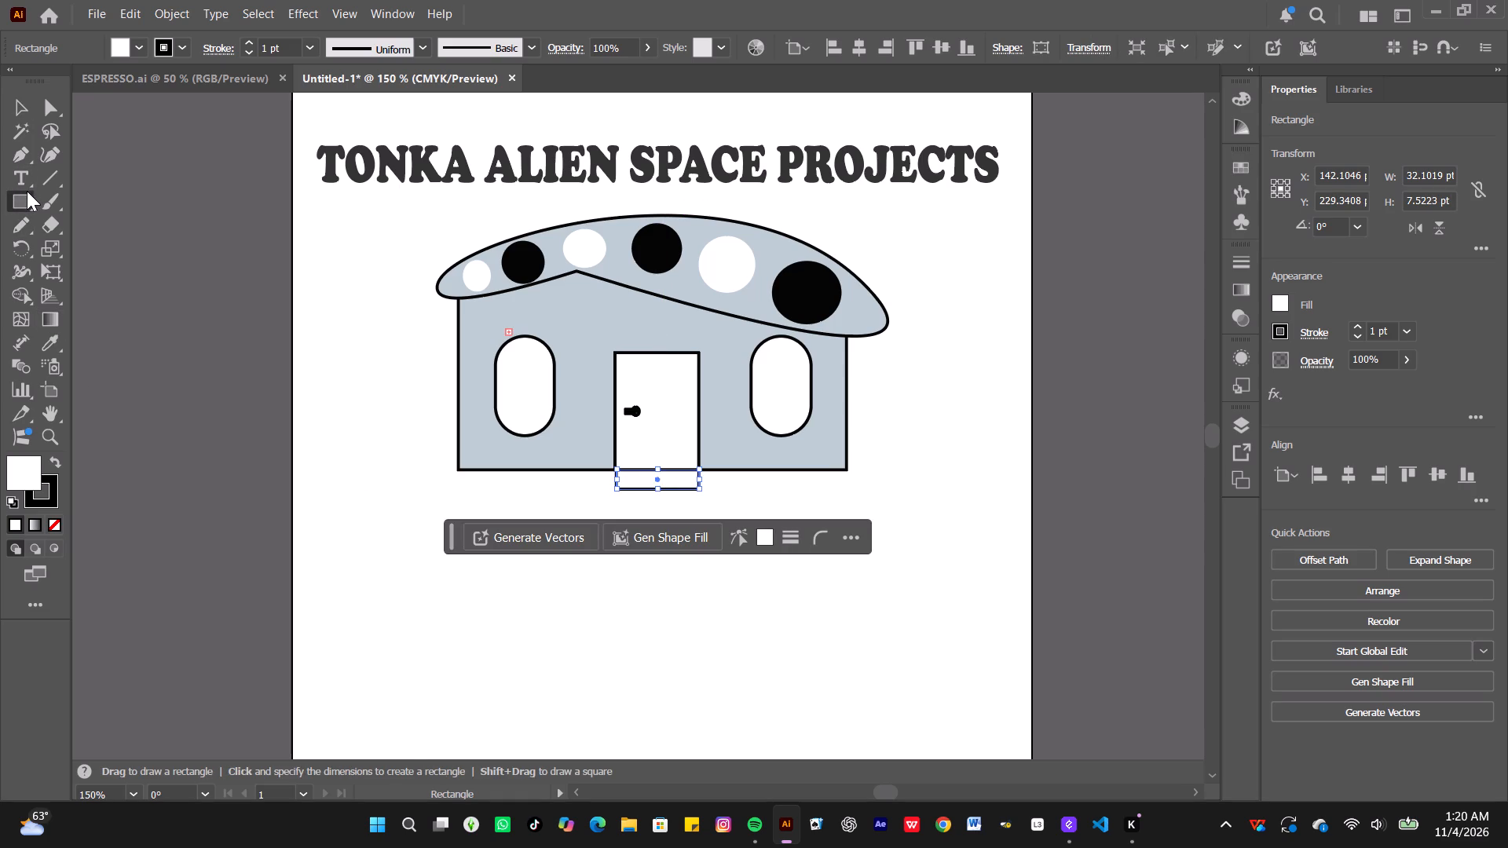
drag(435, 572, 813, 618)
drag(419, 696, 425, 711)
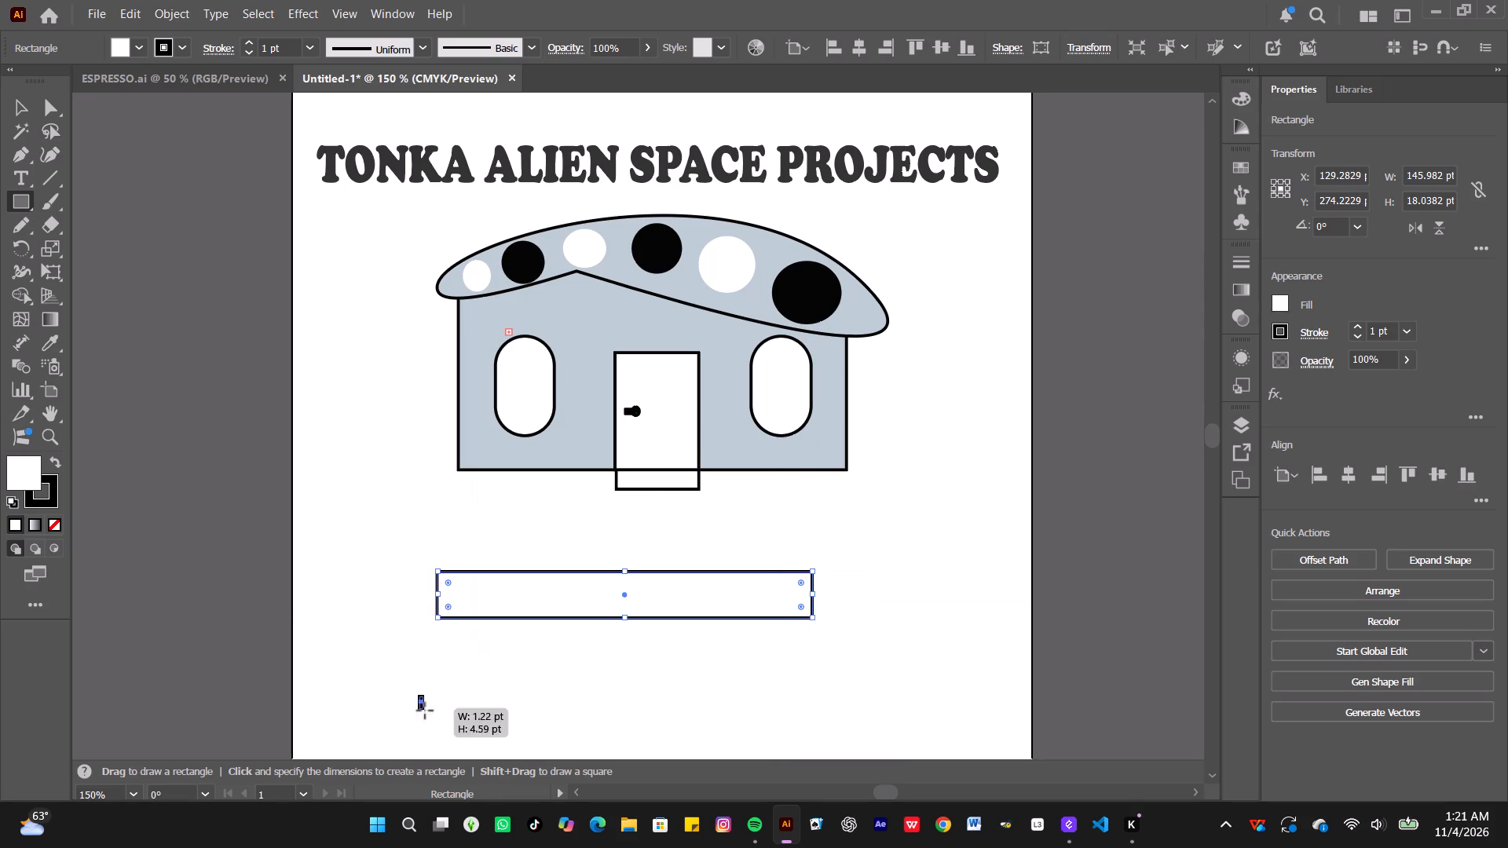
drag(425, 711, 831, 744)
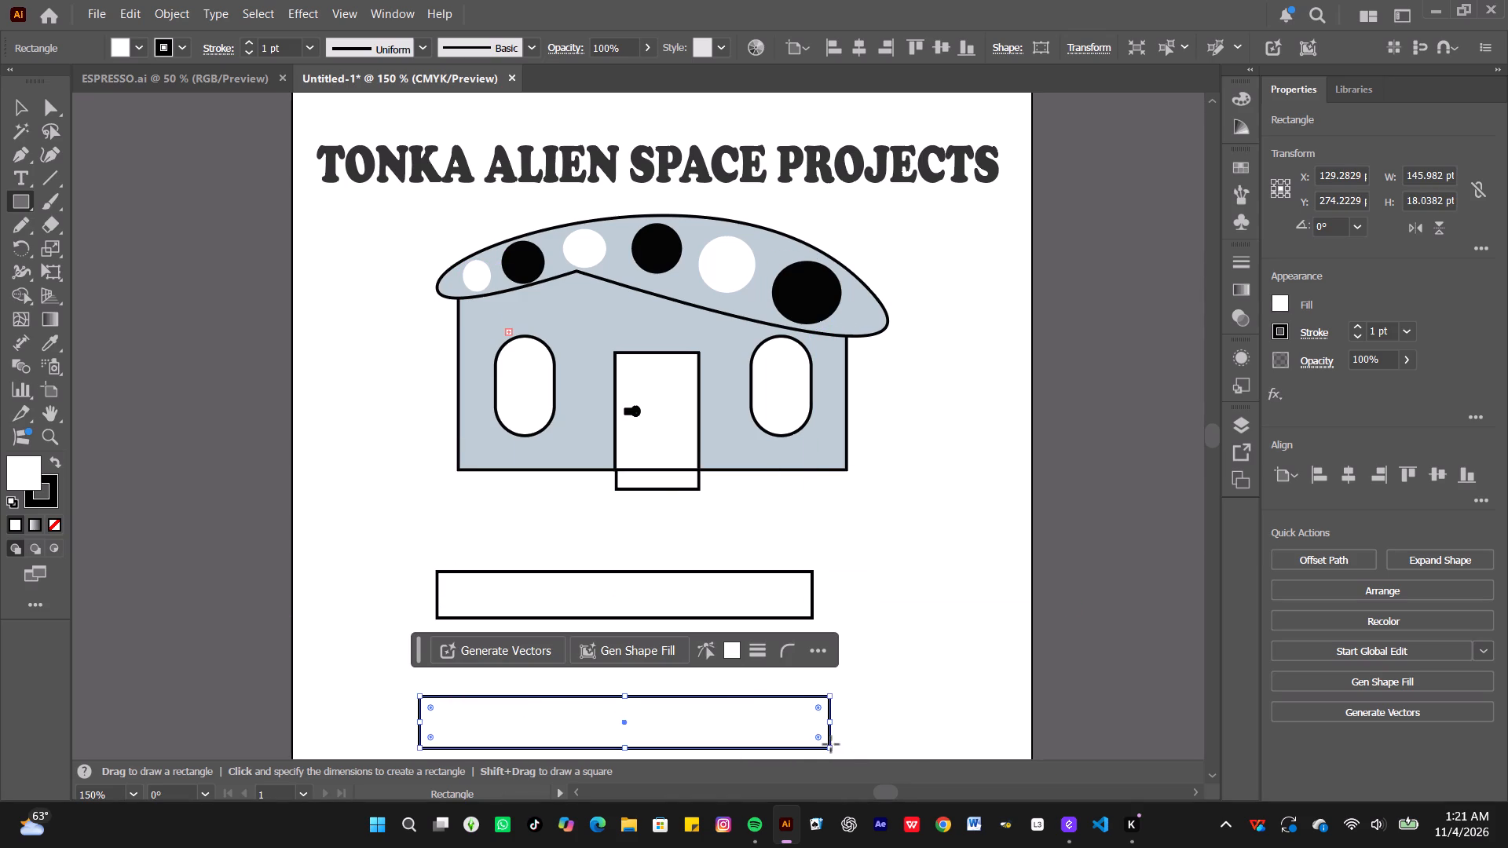
drag(332, 650, 500, 672)
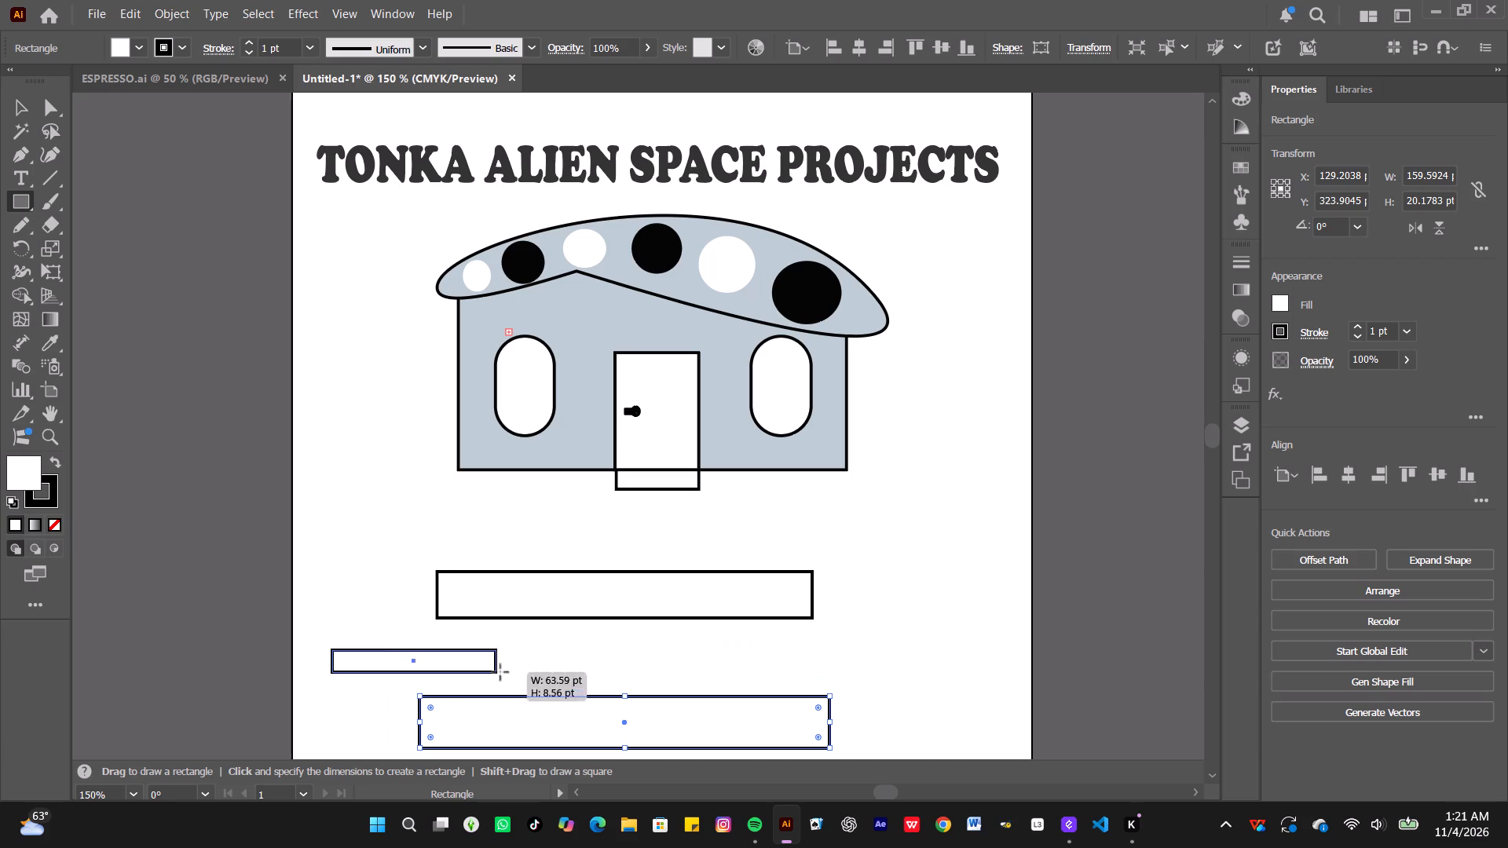
drag(500, 672, 844, 700)
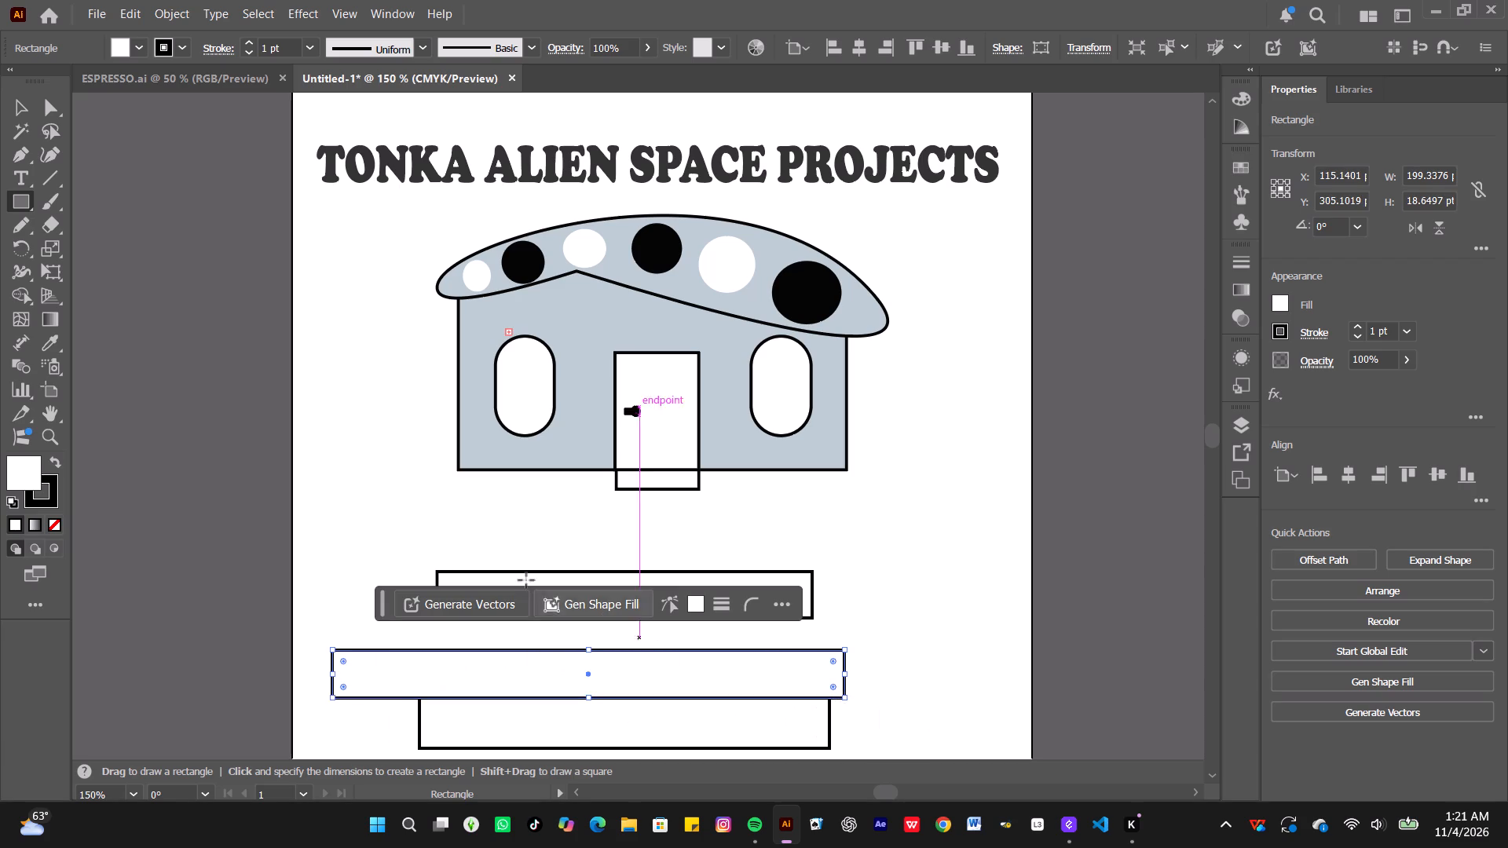
drag(340, 519, 695, 583)
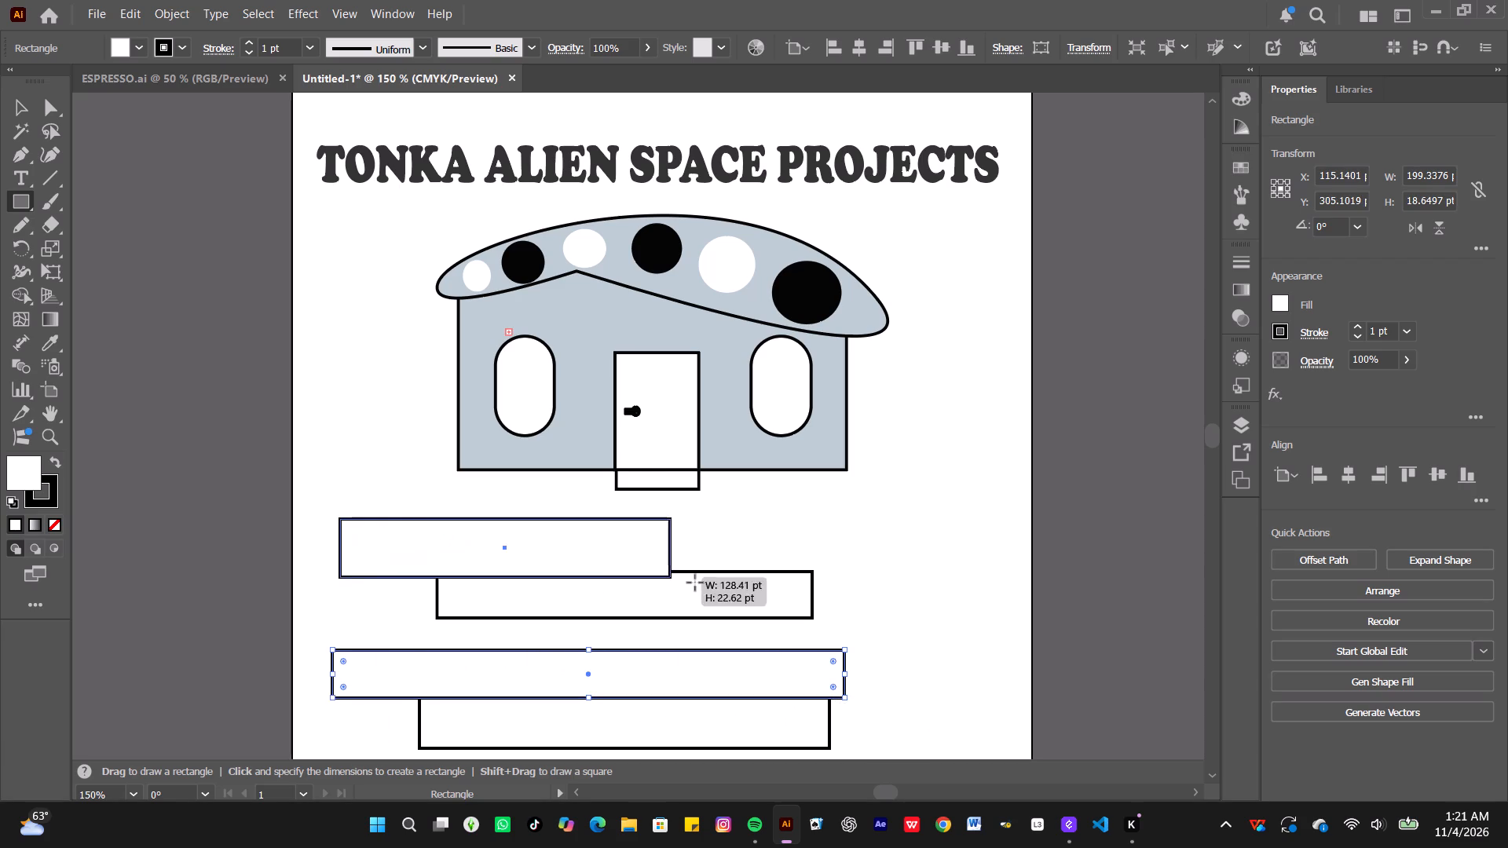
drag(695, 583, 829, 567)
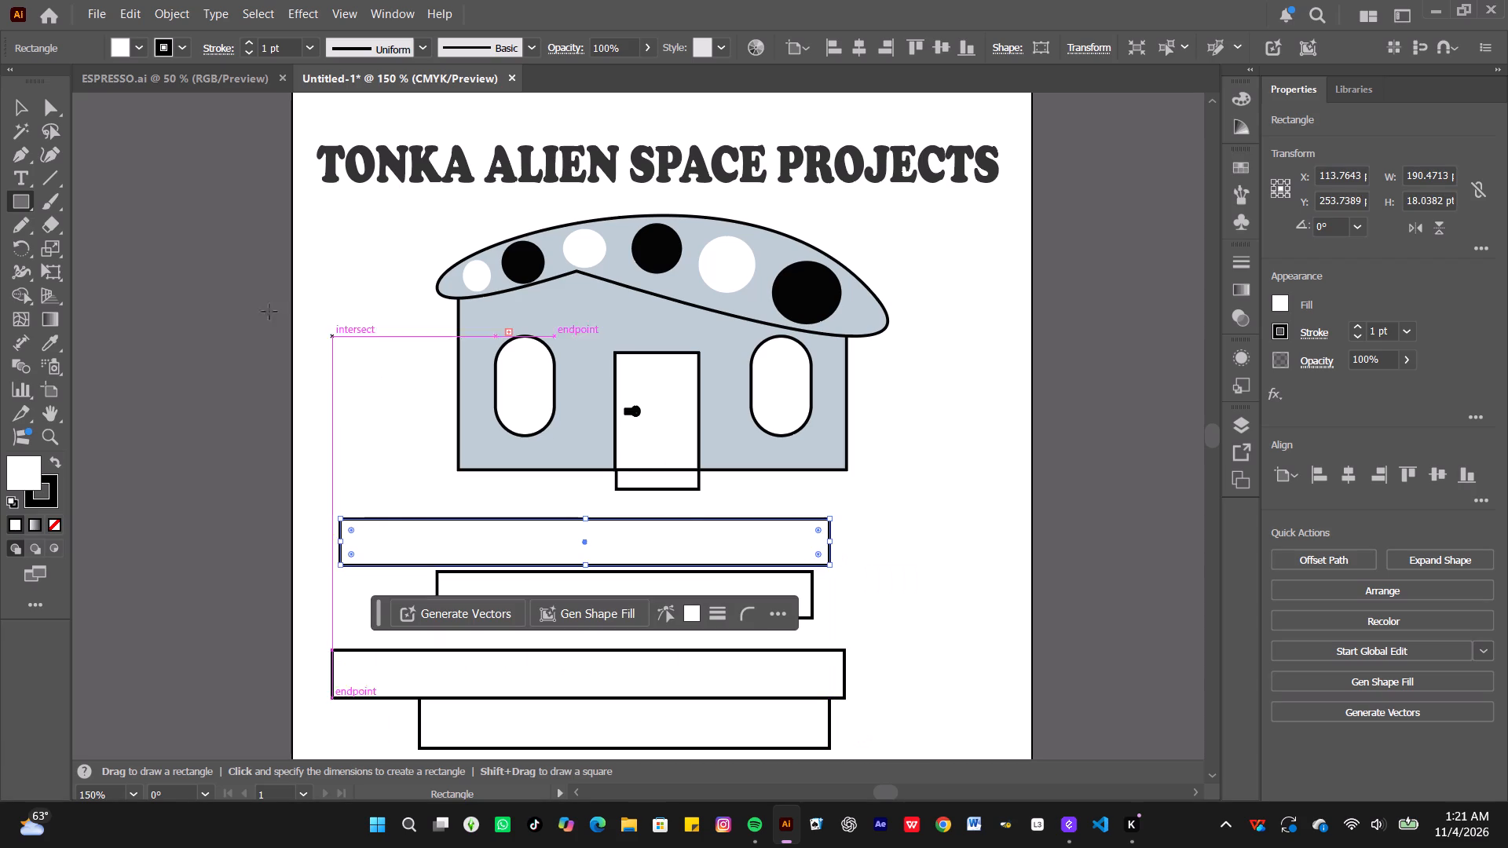
Move the uppermost new rectangle against the doorstep's bottom edge, at about X 147 pt and Y 242 pt.
click(25, 115)
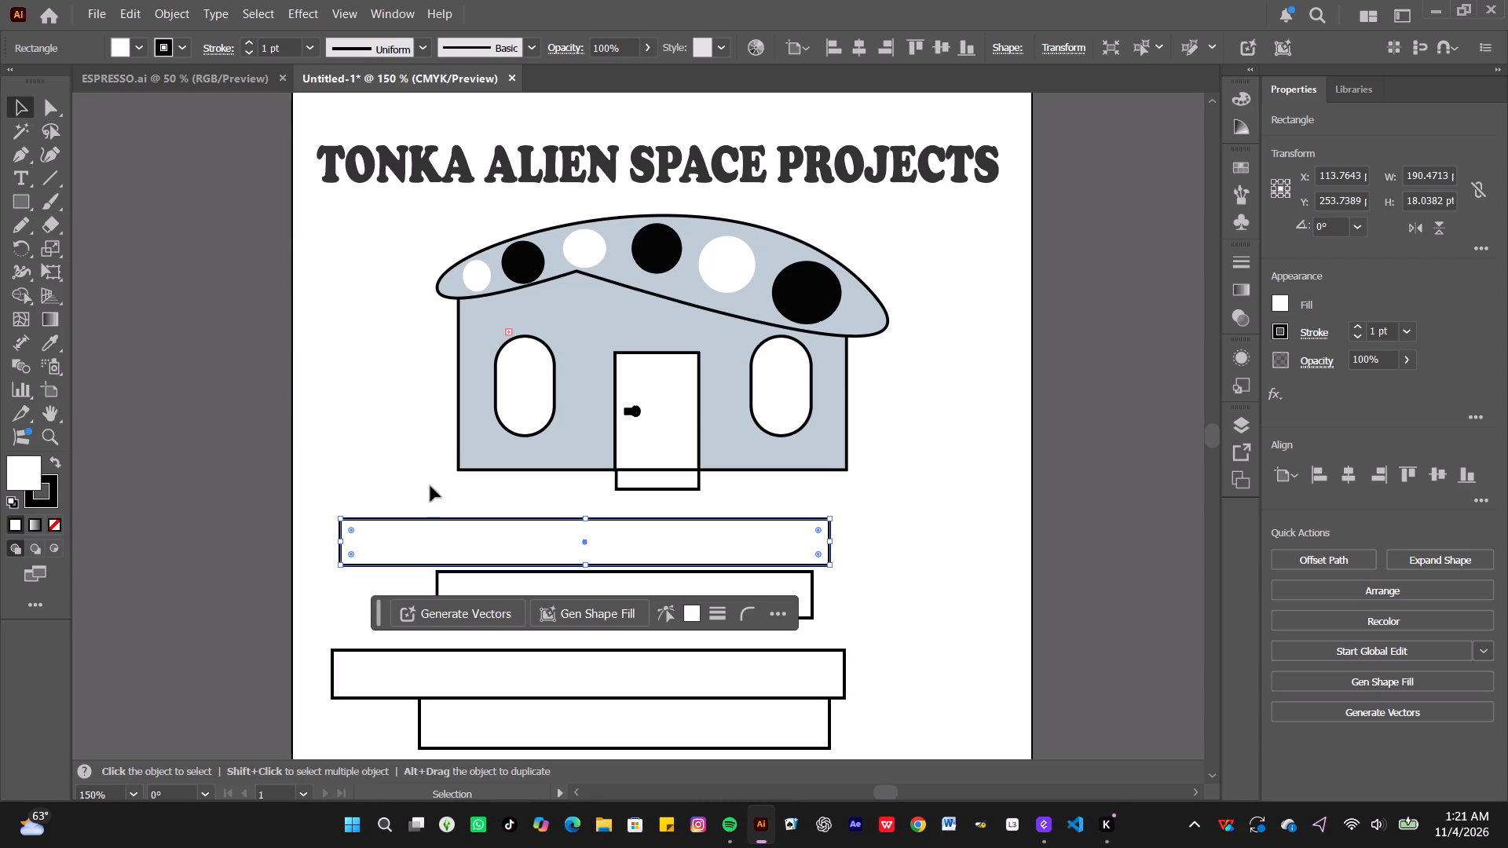
drag(481, 526, 564, 501)
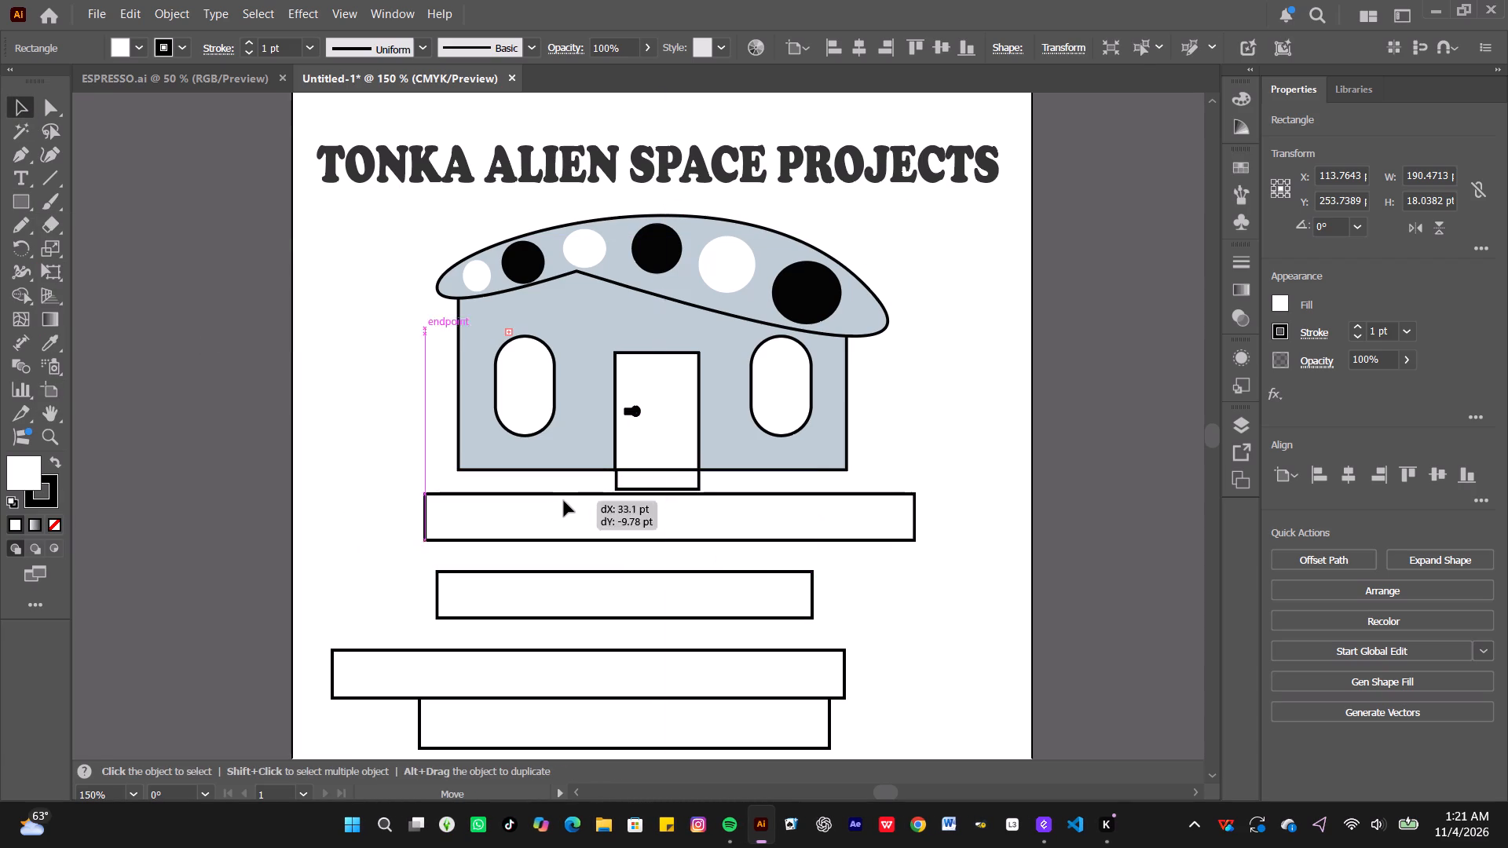
drag(564, 501, 564, 491)
drag(565, 509, 567, 516)
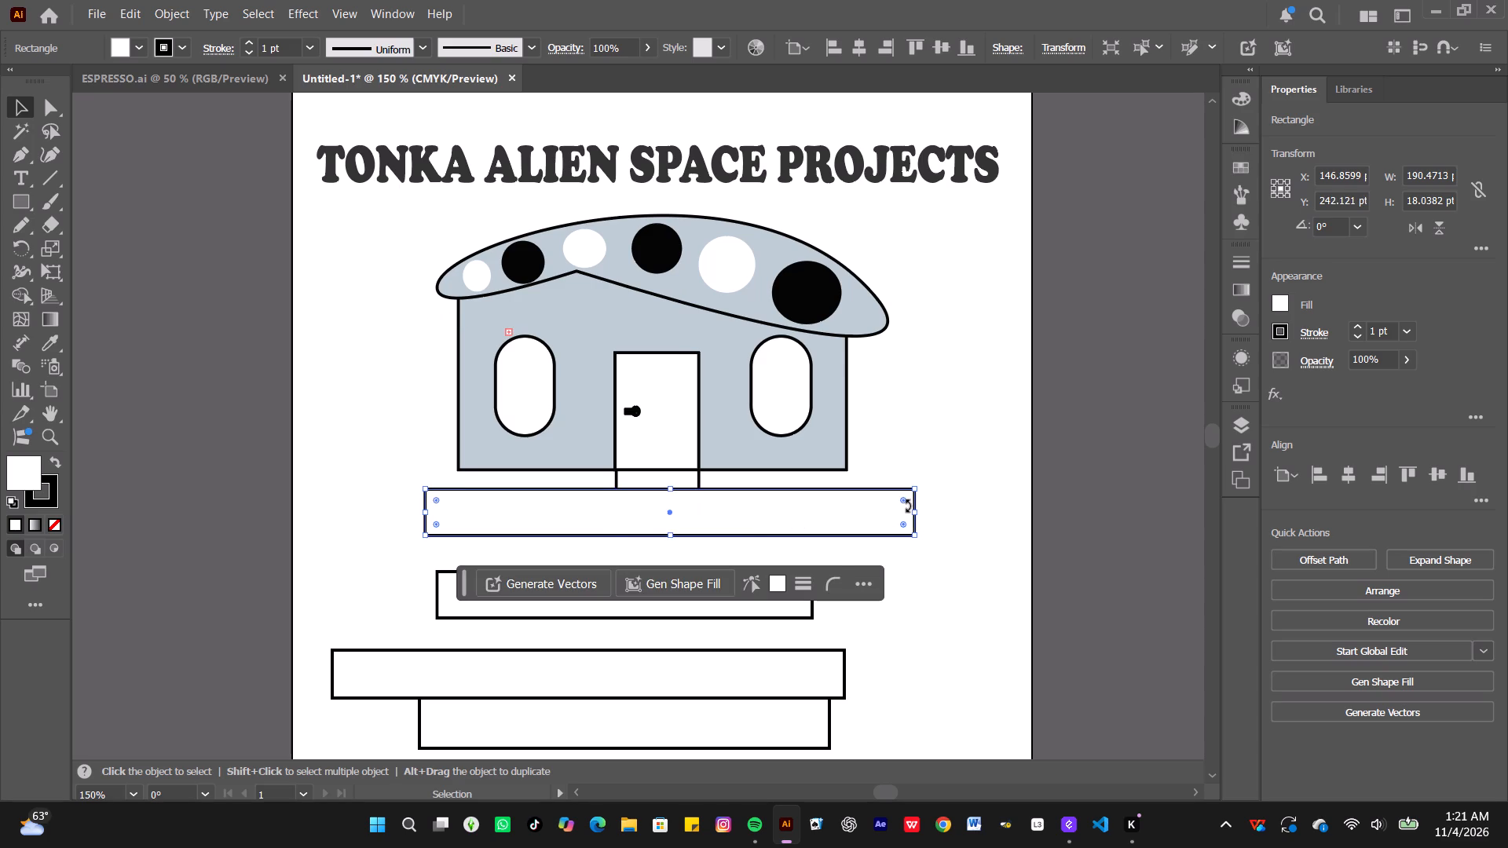
Narrow the rectangle under the doorstep from both ends to about 53 pt wide.
drag(912, 512, 845, 521)
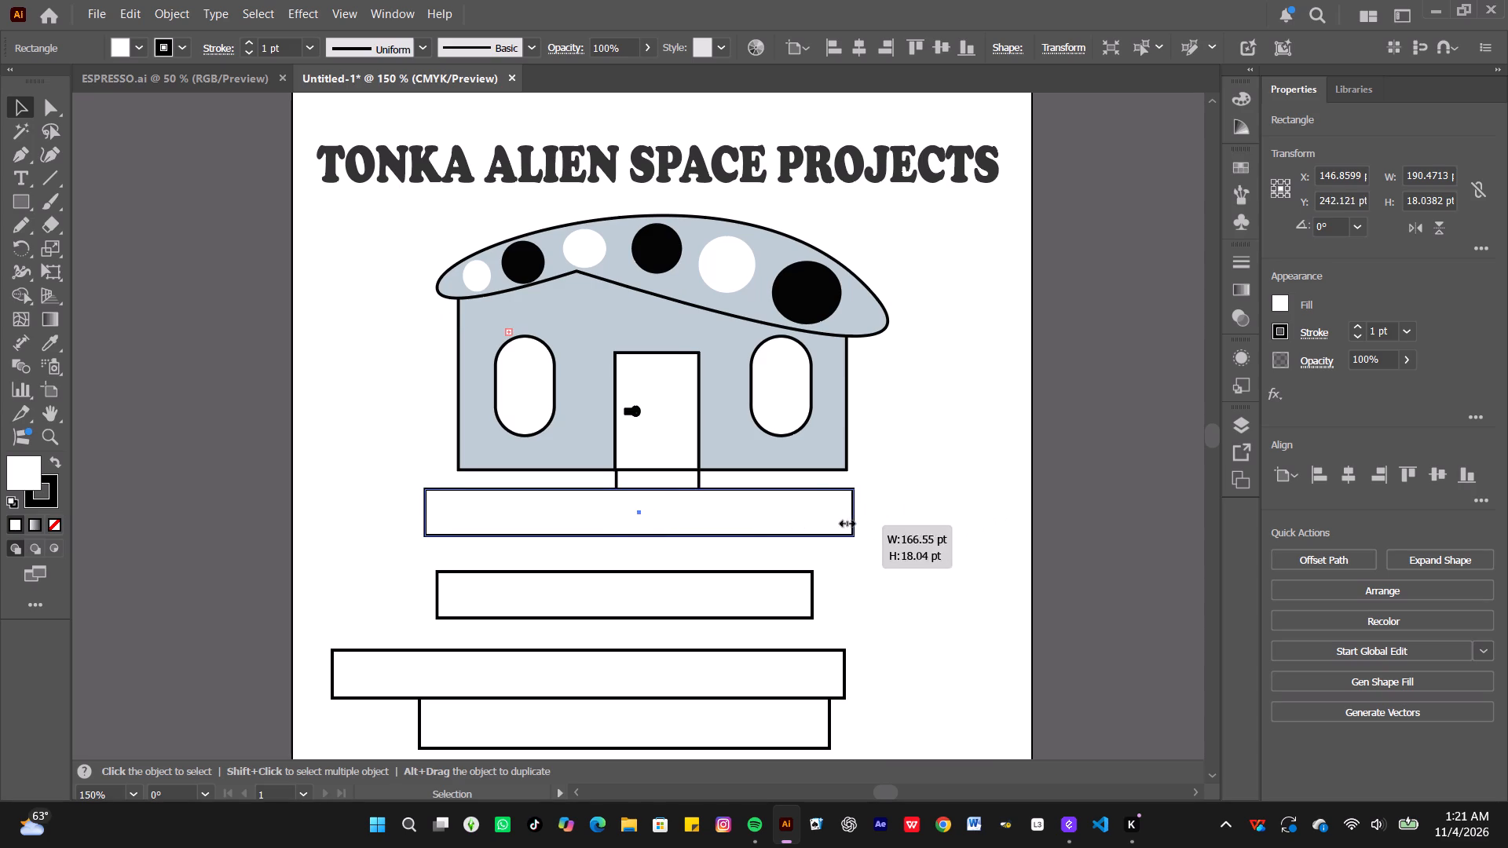
drag(845, 521, 768, 514)
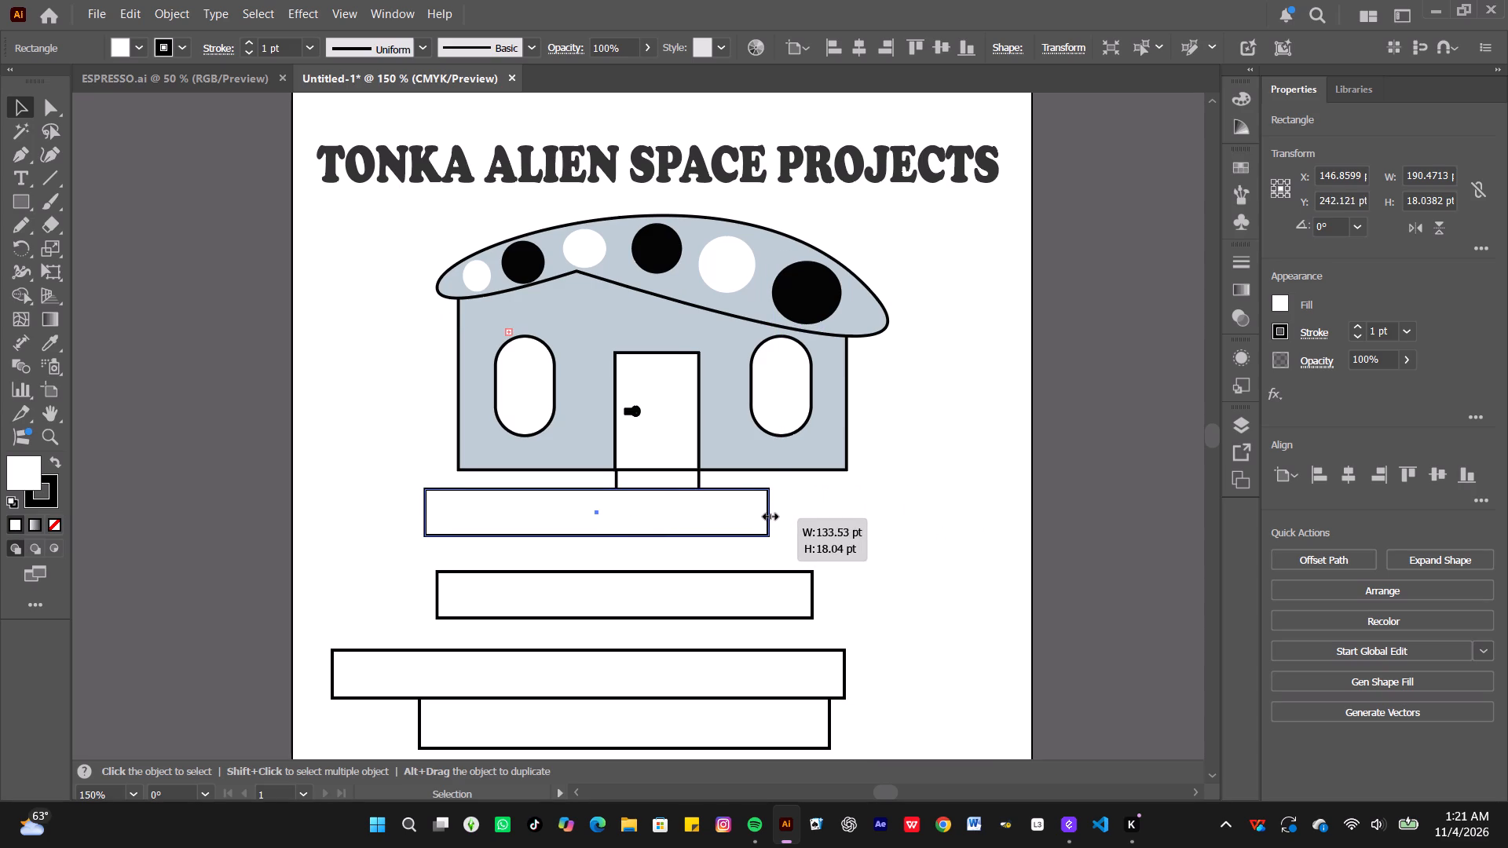
drag(768, 514, 748, 511)
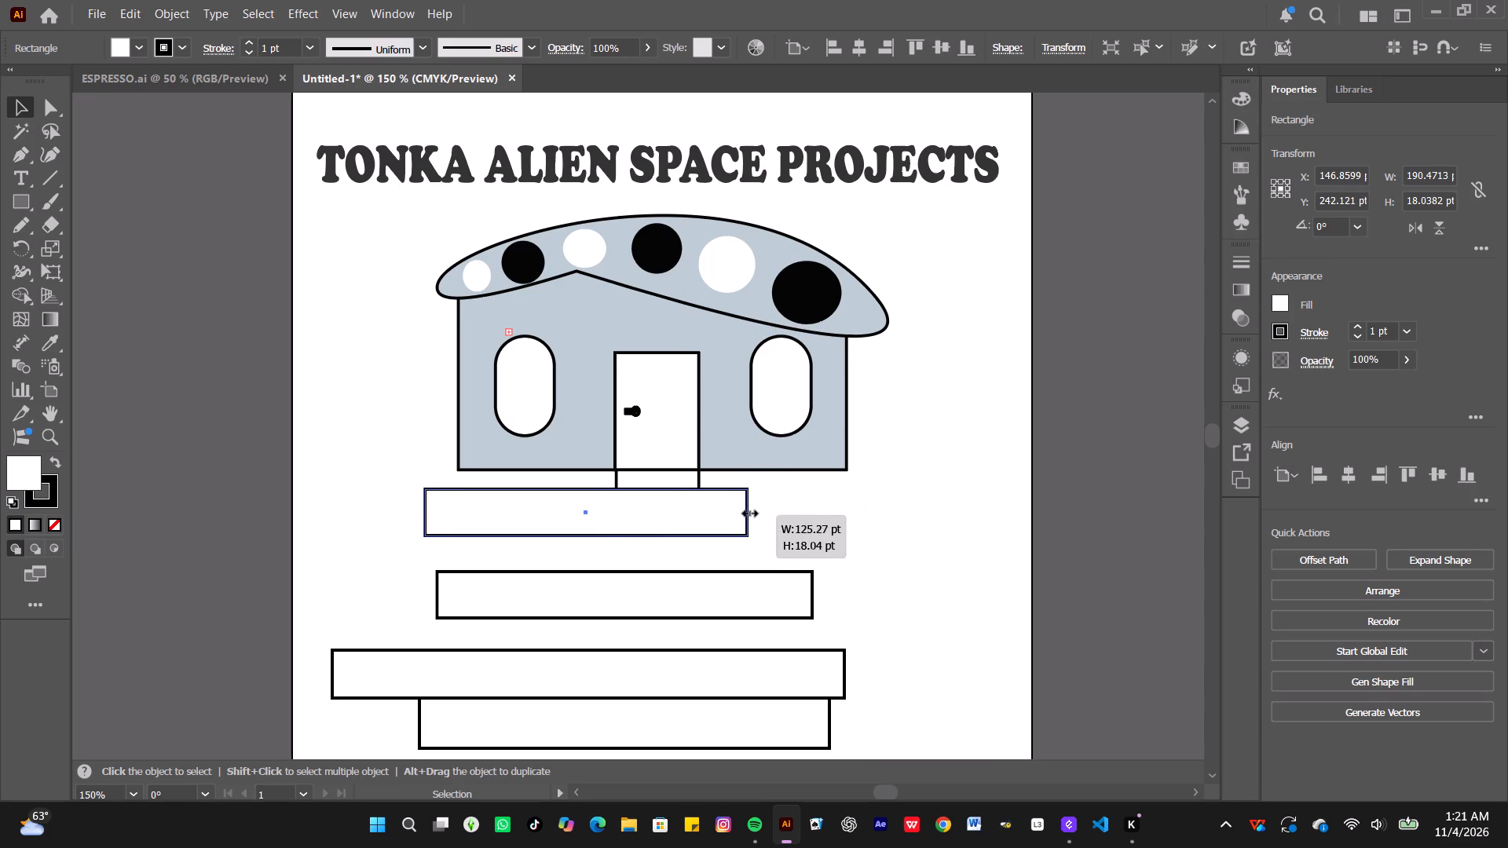
drag(748, 511, 752, 509)
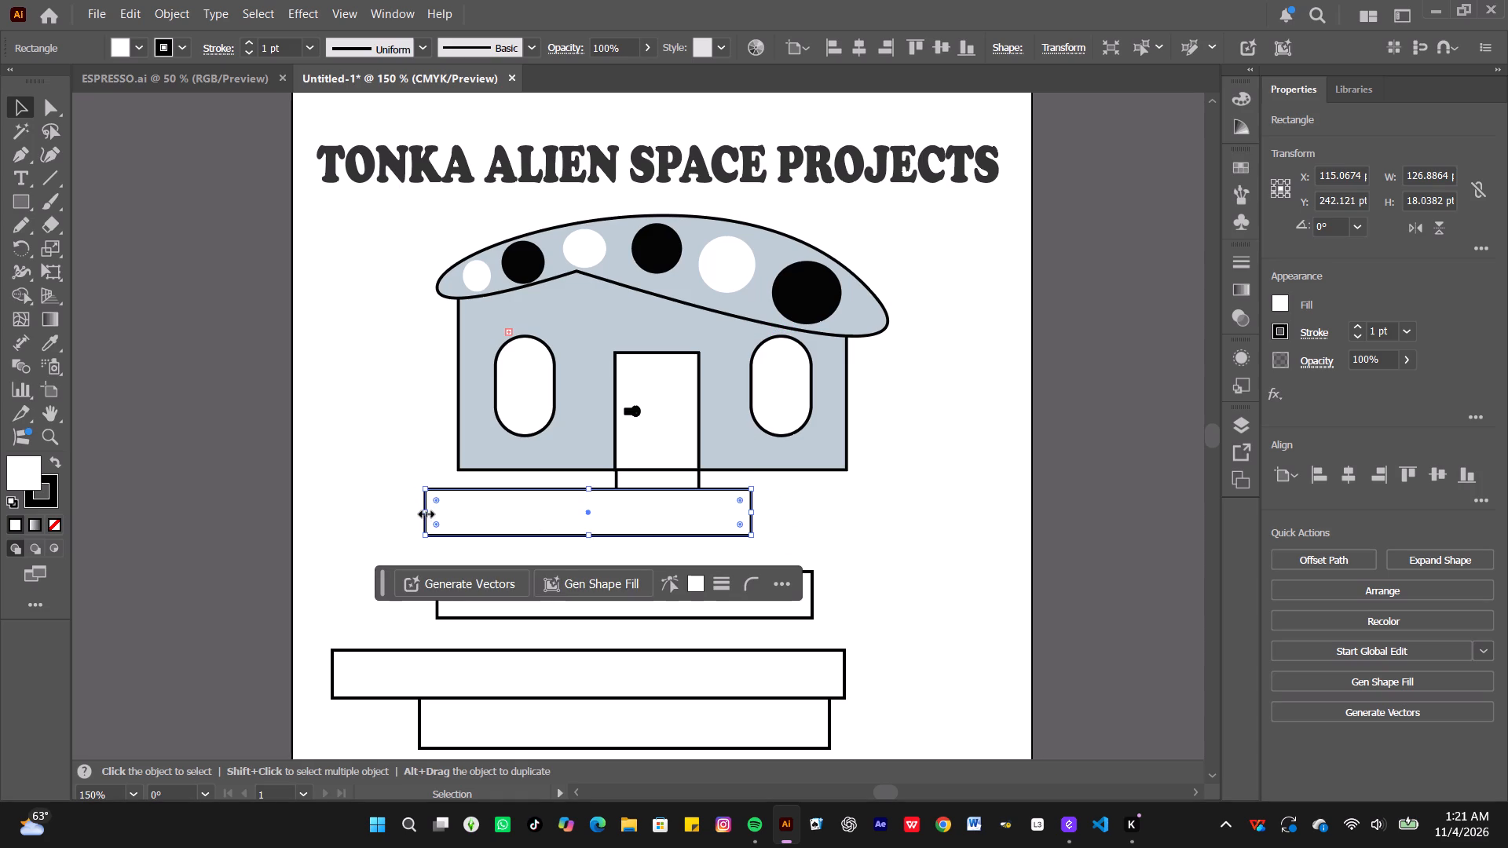
drag(424, 512, 602, 537)
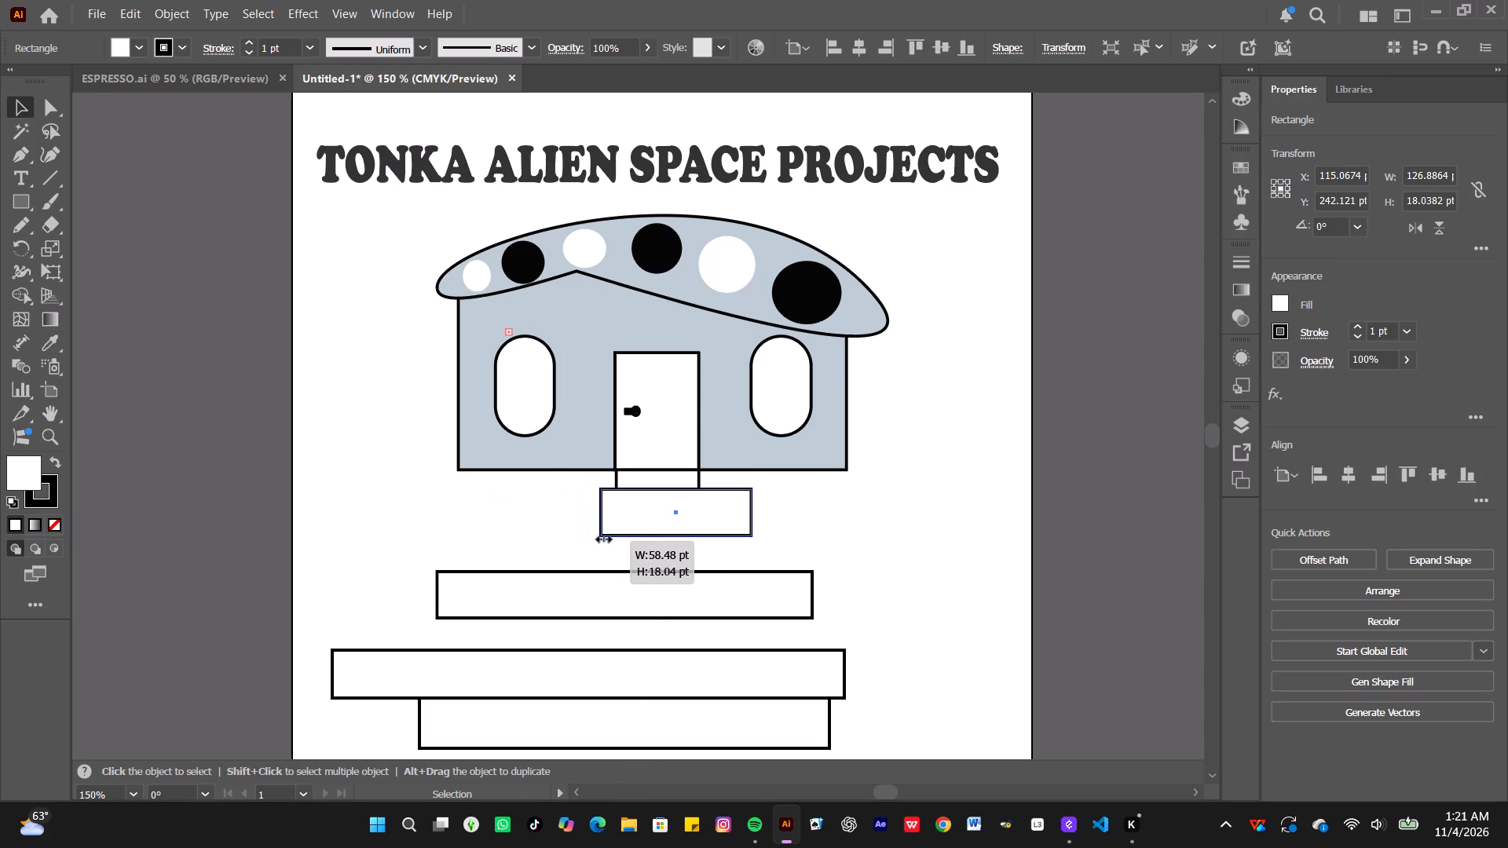
drag(602, 537, 613, 537)
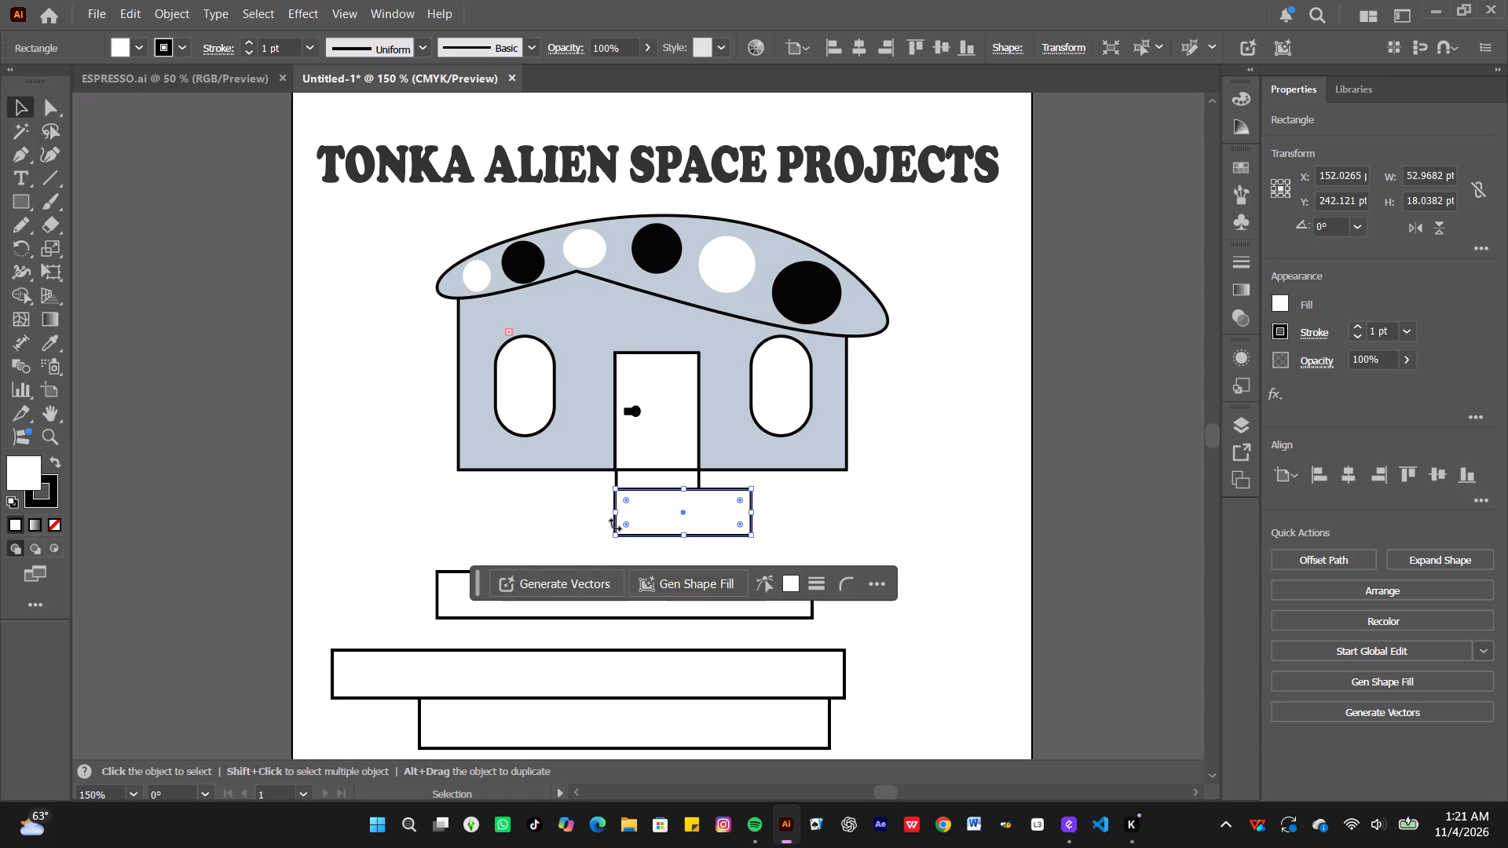
Centre the 53 pt wide rectangle beneath the doorstep, at about X 142 pt and Y 242 pt.
drag(671, 514, 658, 515)
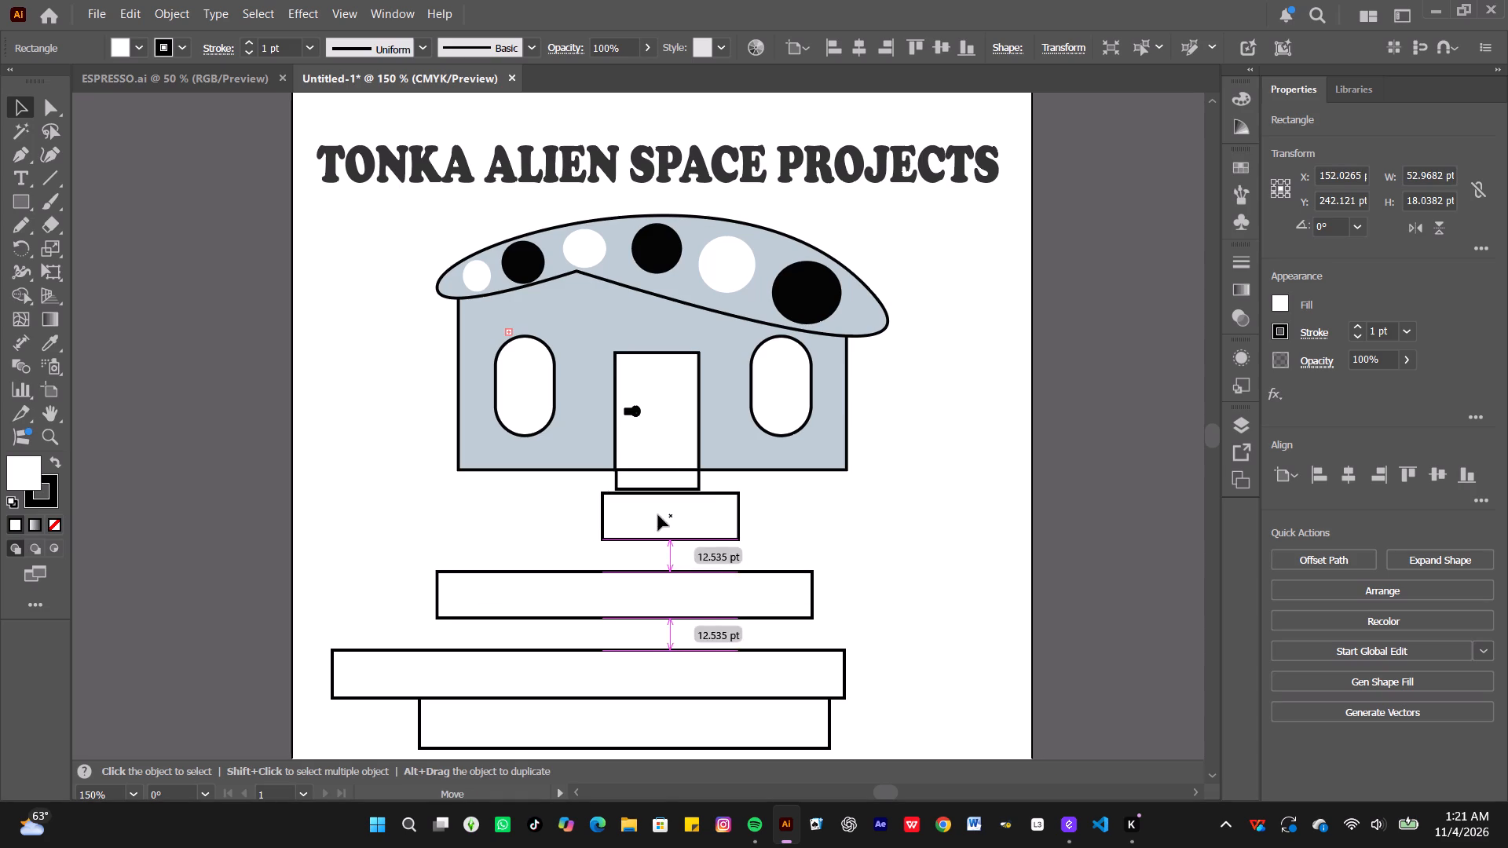
drag(658, 515, 648, 514)
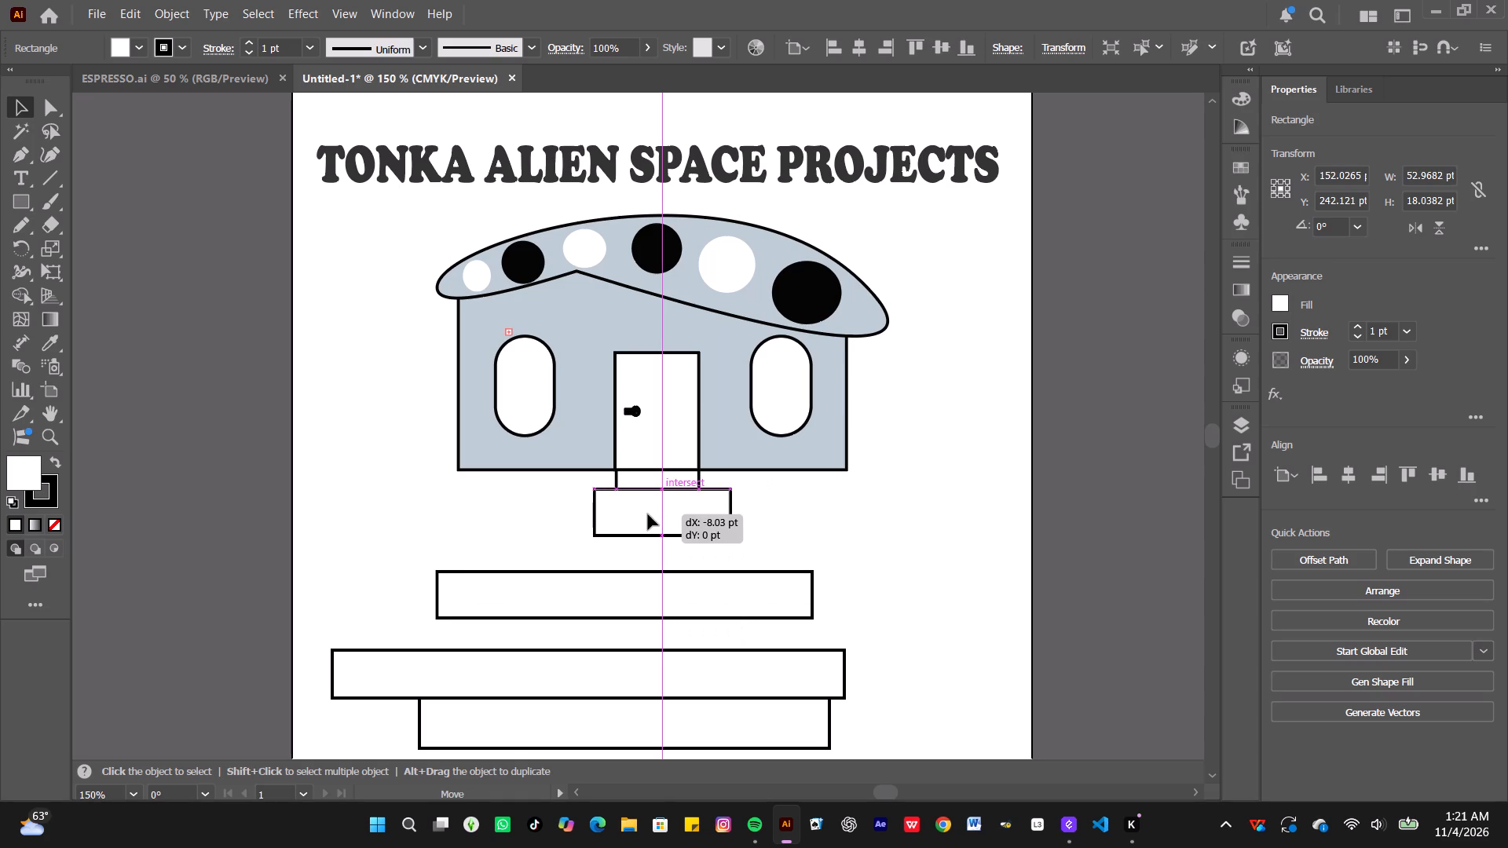
drag(648, 514, 646, 513)
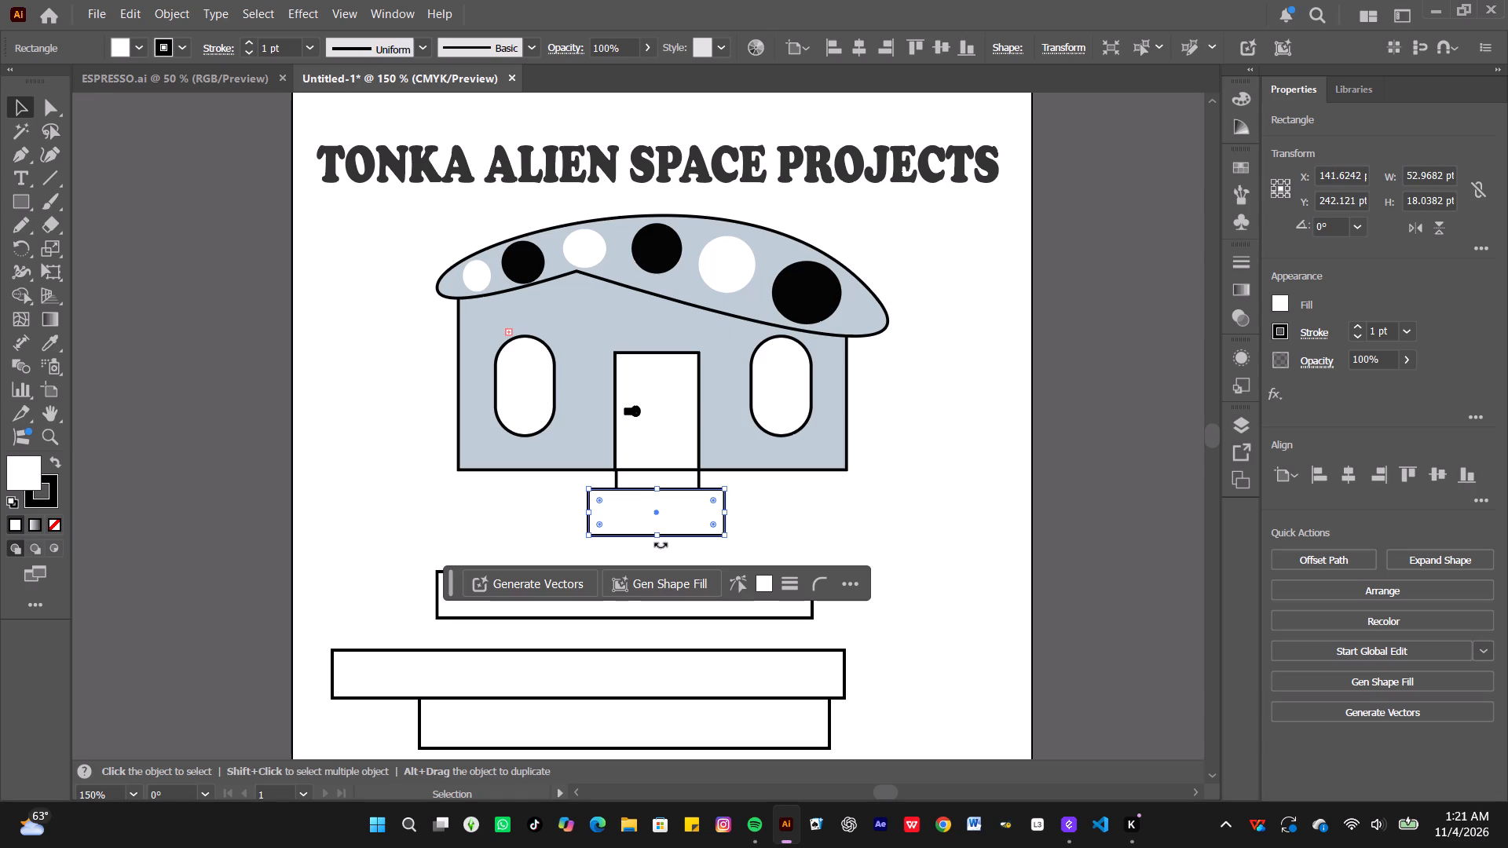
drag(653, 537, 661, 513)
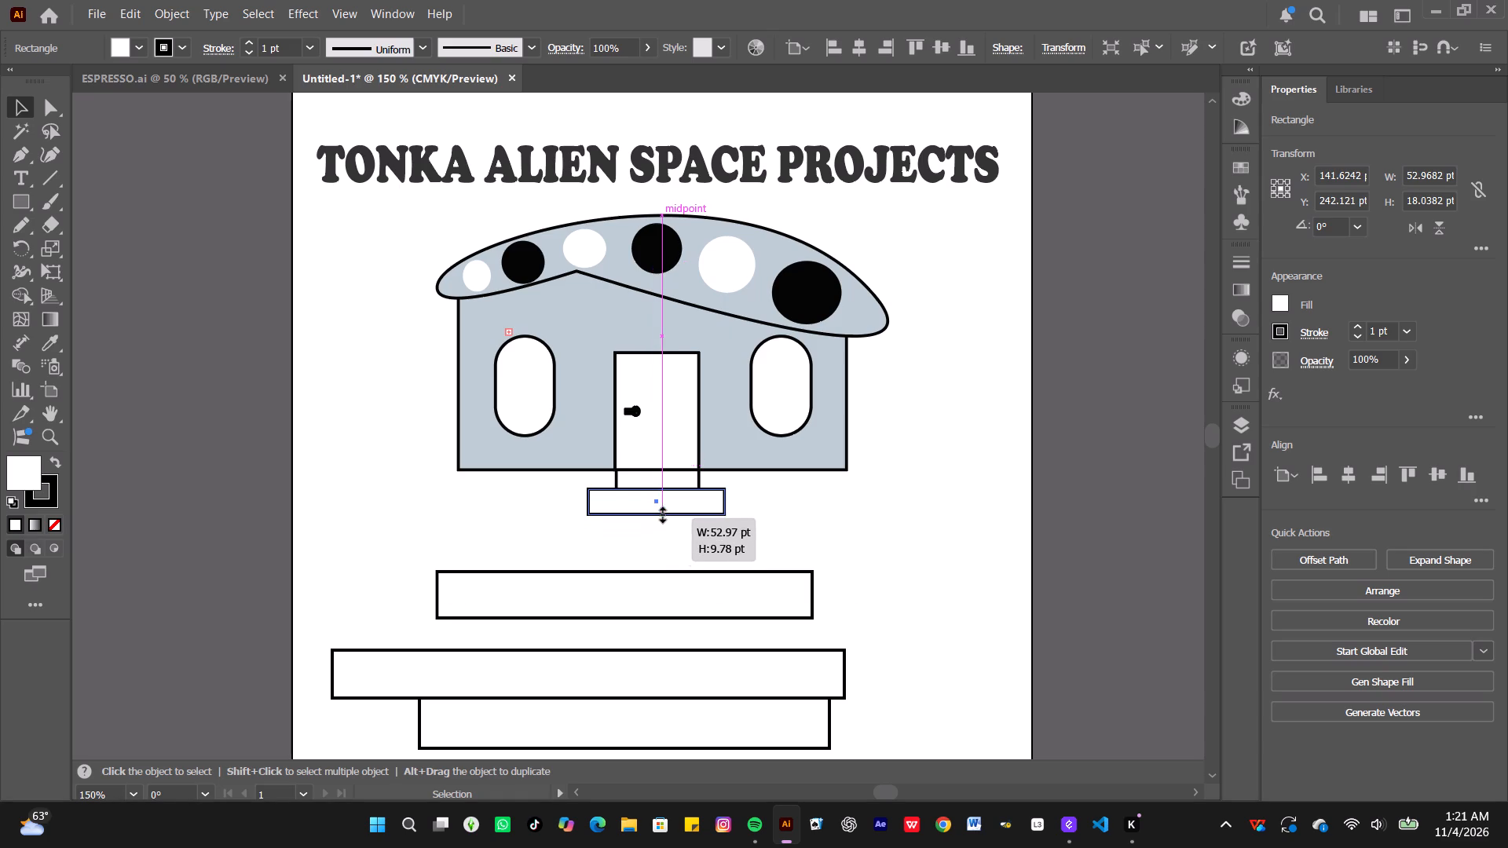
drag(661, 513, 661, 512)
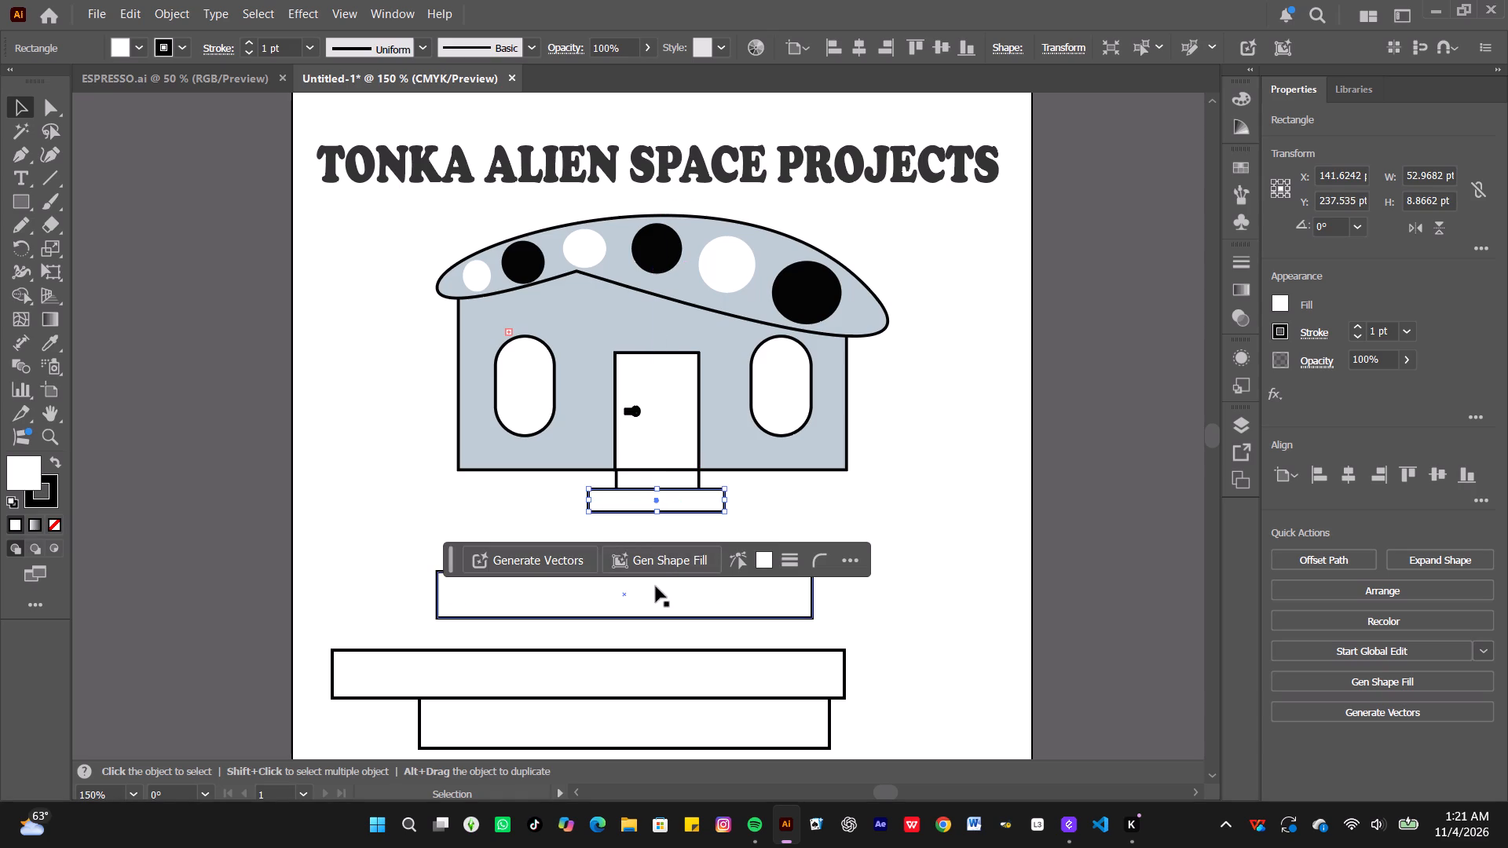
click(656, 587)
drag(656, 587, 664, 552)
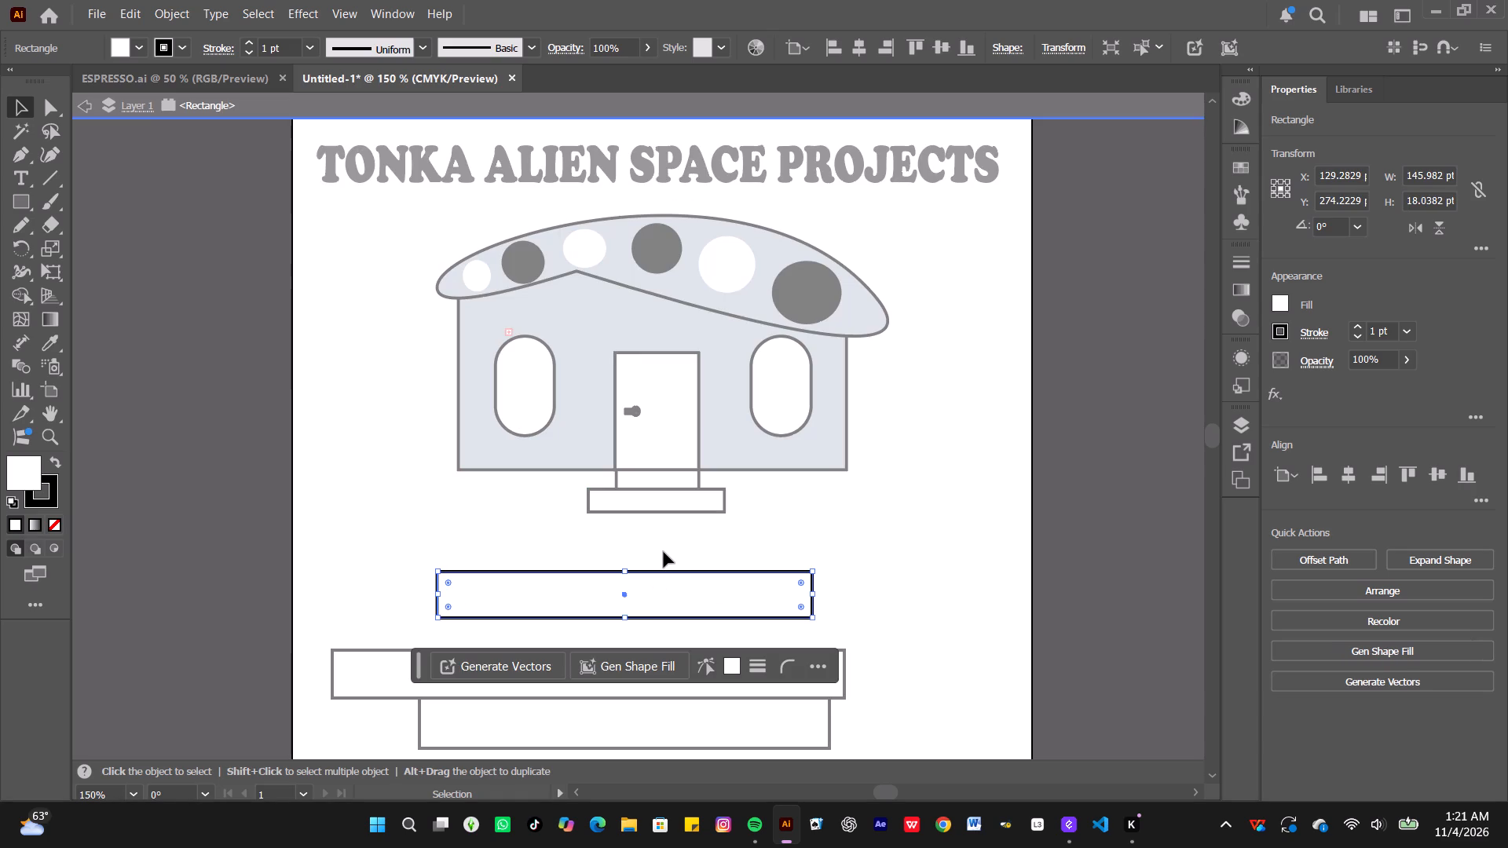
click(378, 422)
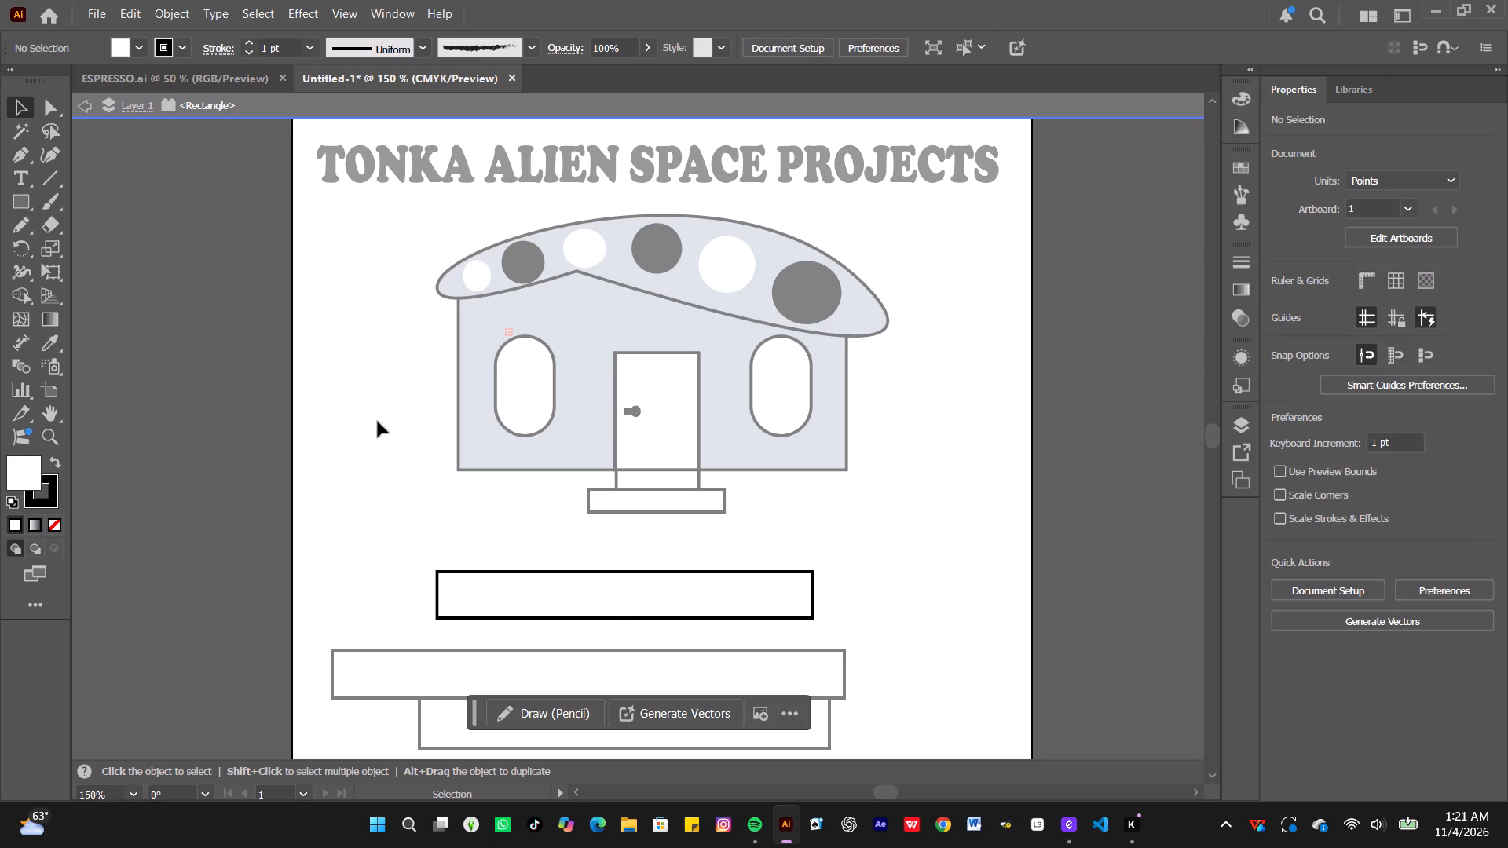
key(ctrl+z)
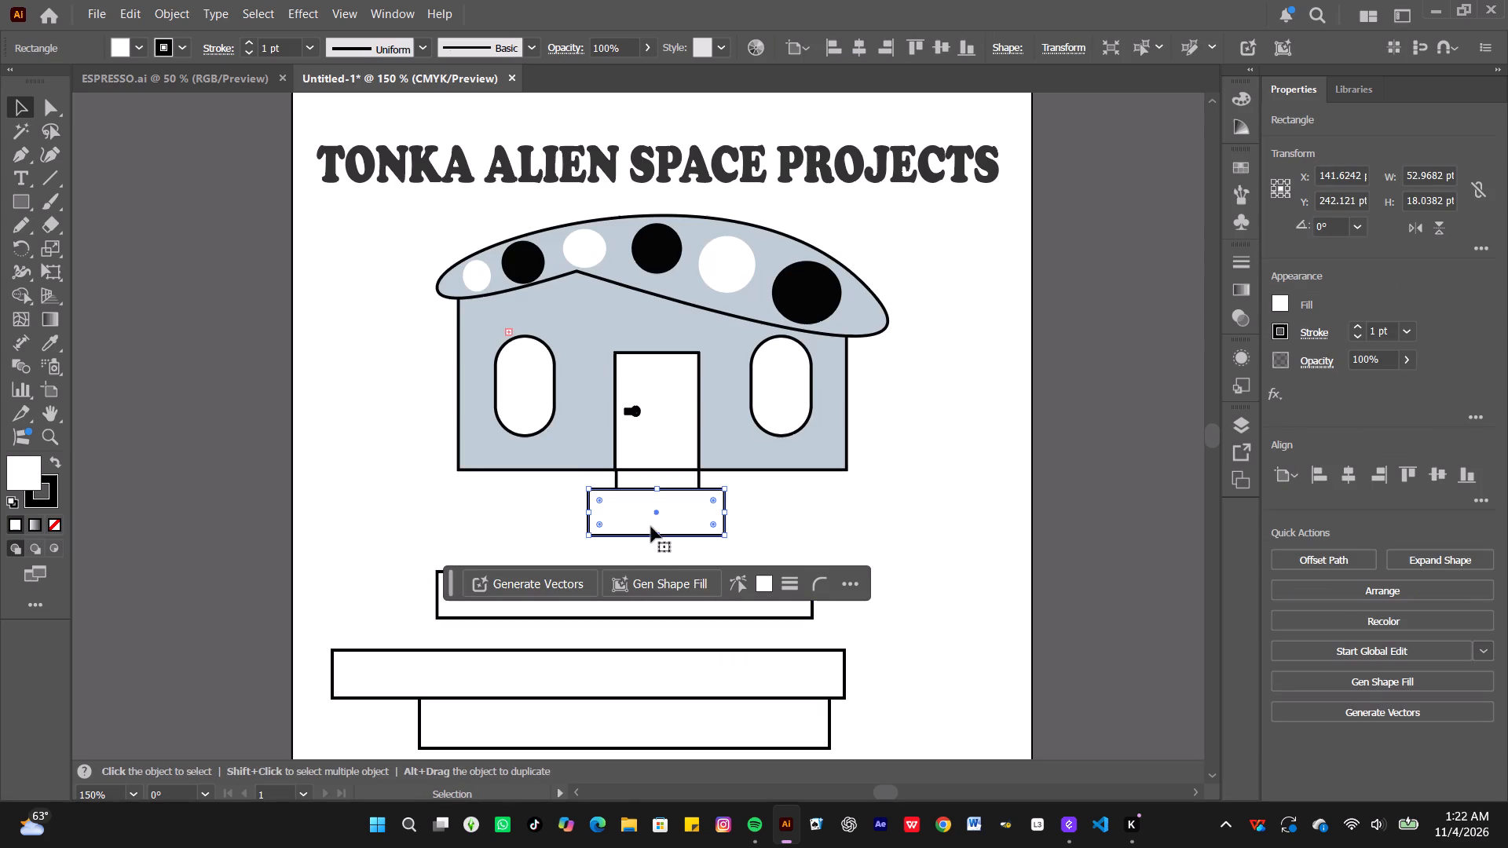
Reduce the height of the 53 pt wide step beneath the doorstep to about 9 pt, keeping its top edge in place.
drag(657, 534, 657, 514)
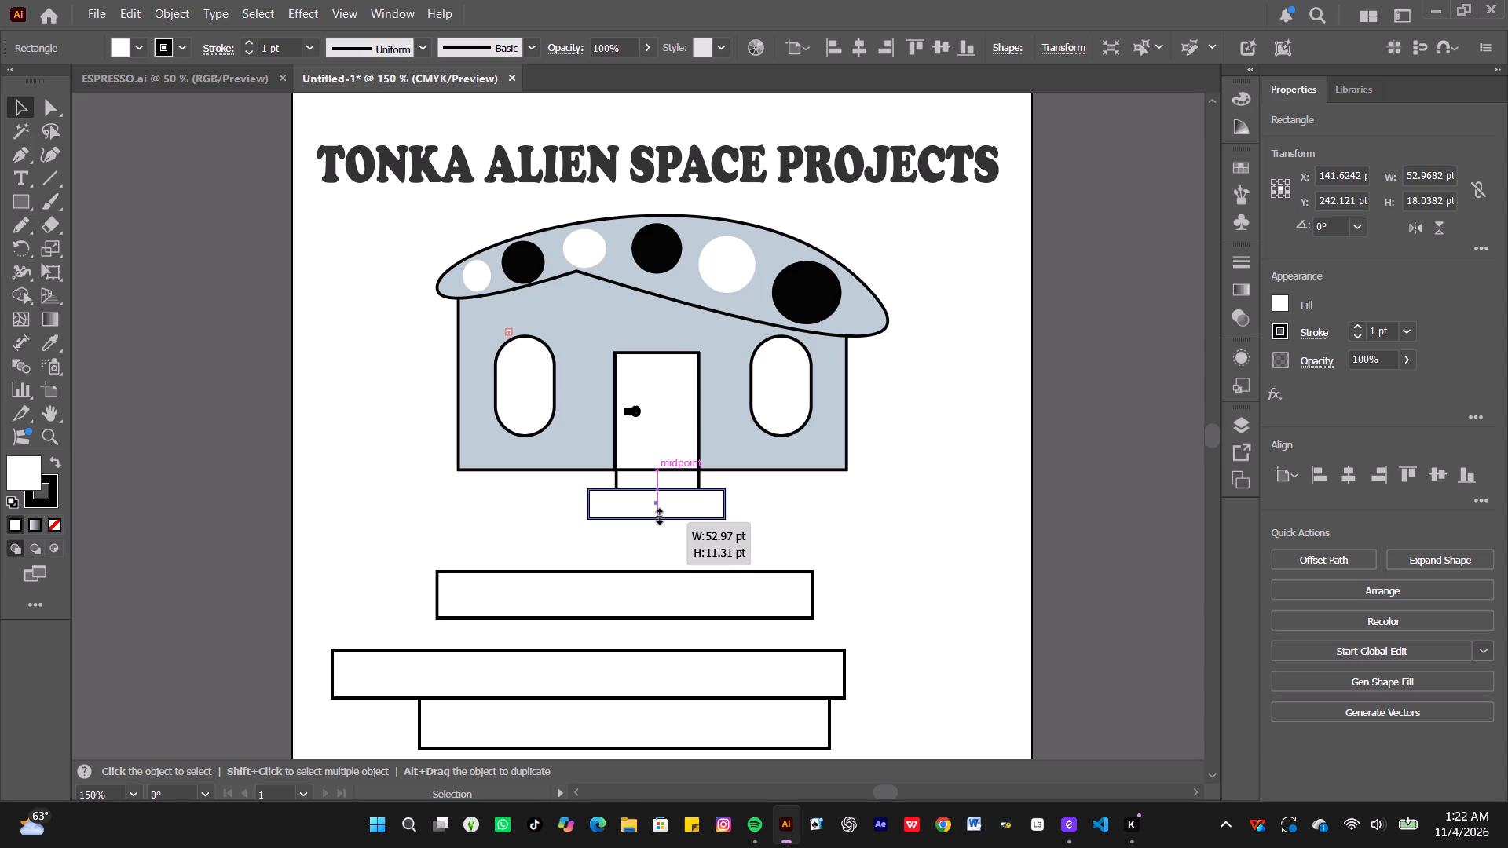
drag(657, 514, 657, 513)
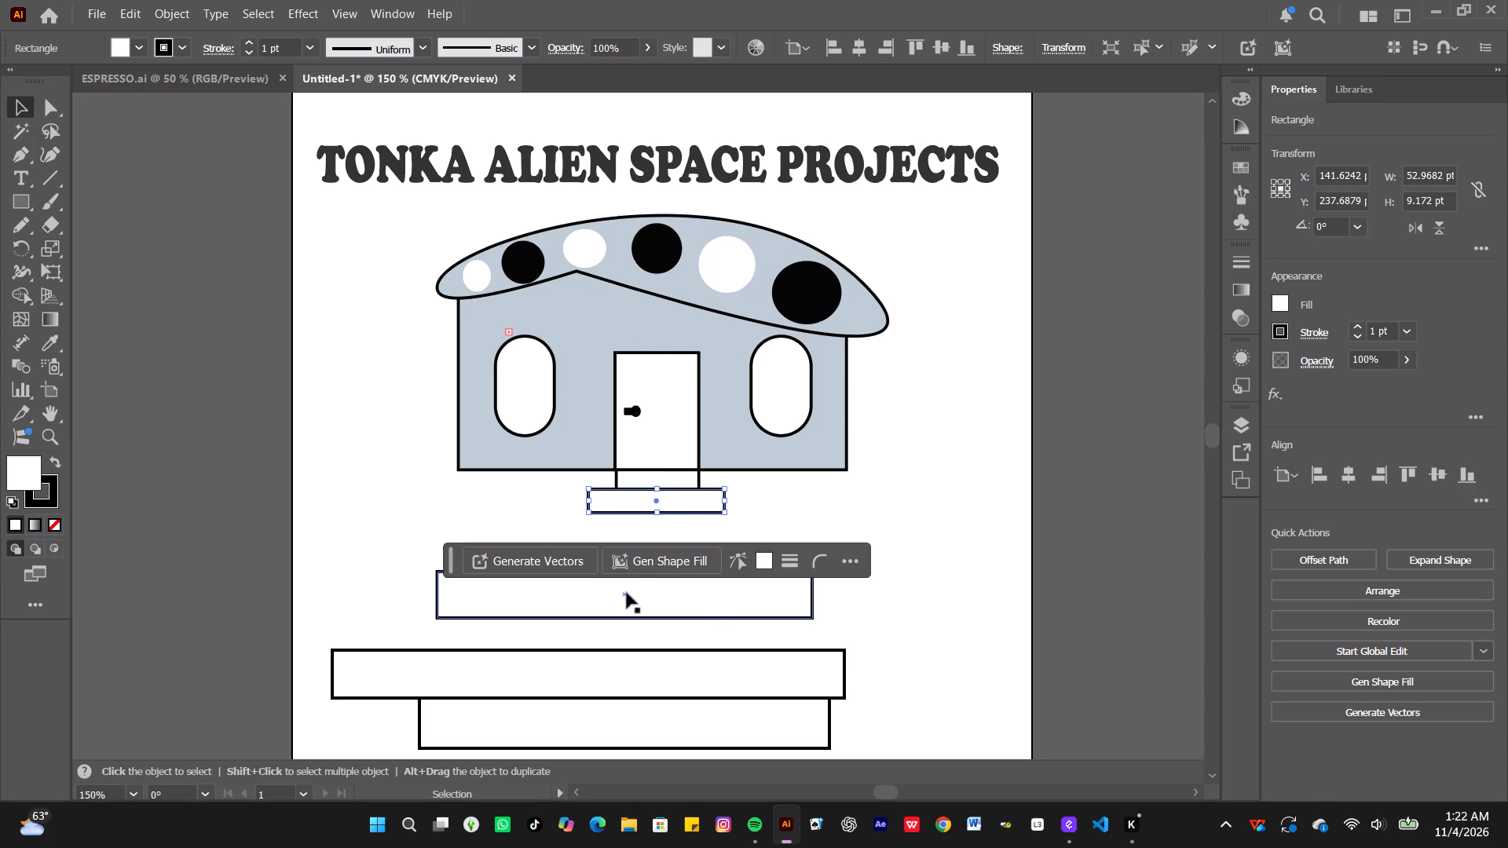
Move the 146 pt wide rectangle up against the 53 pt wide step's bottom edge, centred at about X 142 pt and Y 251 pt.
click(625, 593)
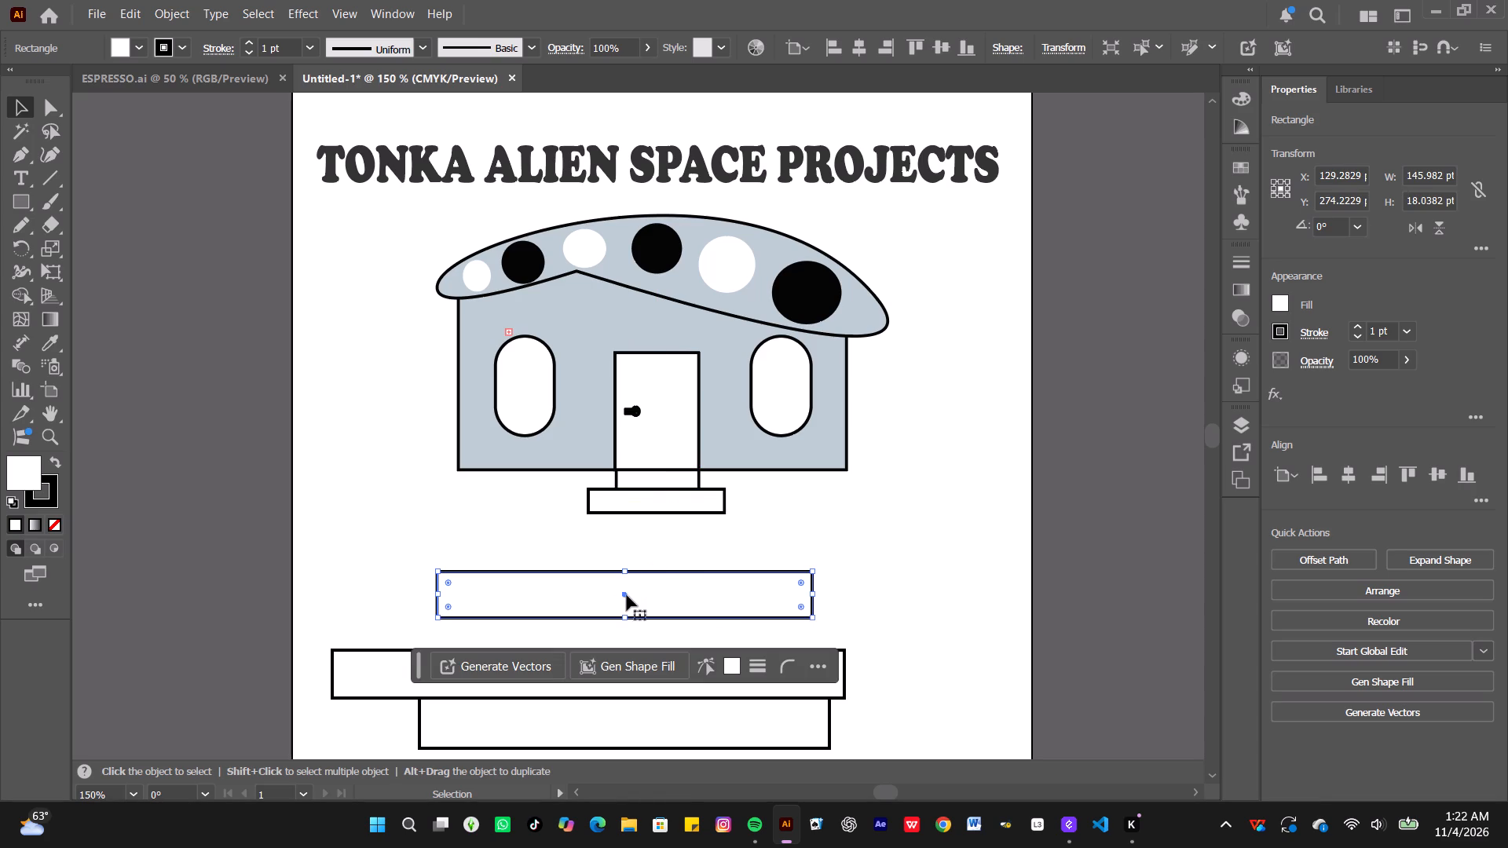
drag(625, 595, 660, 545)
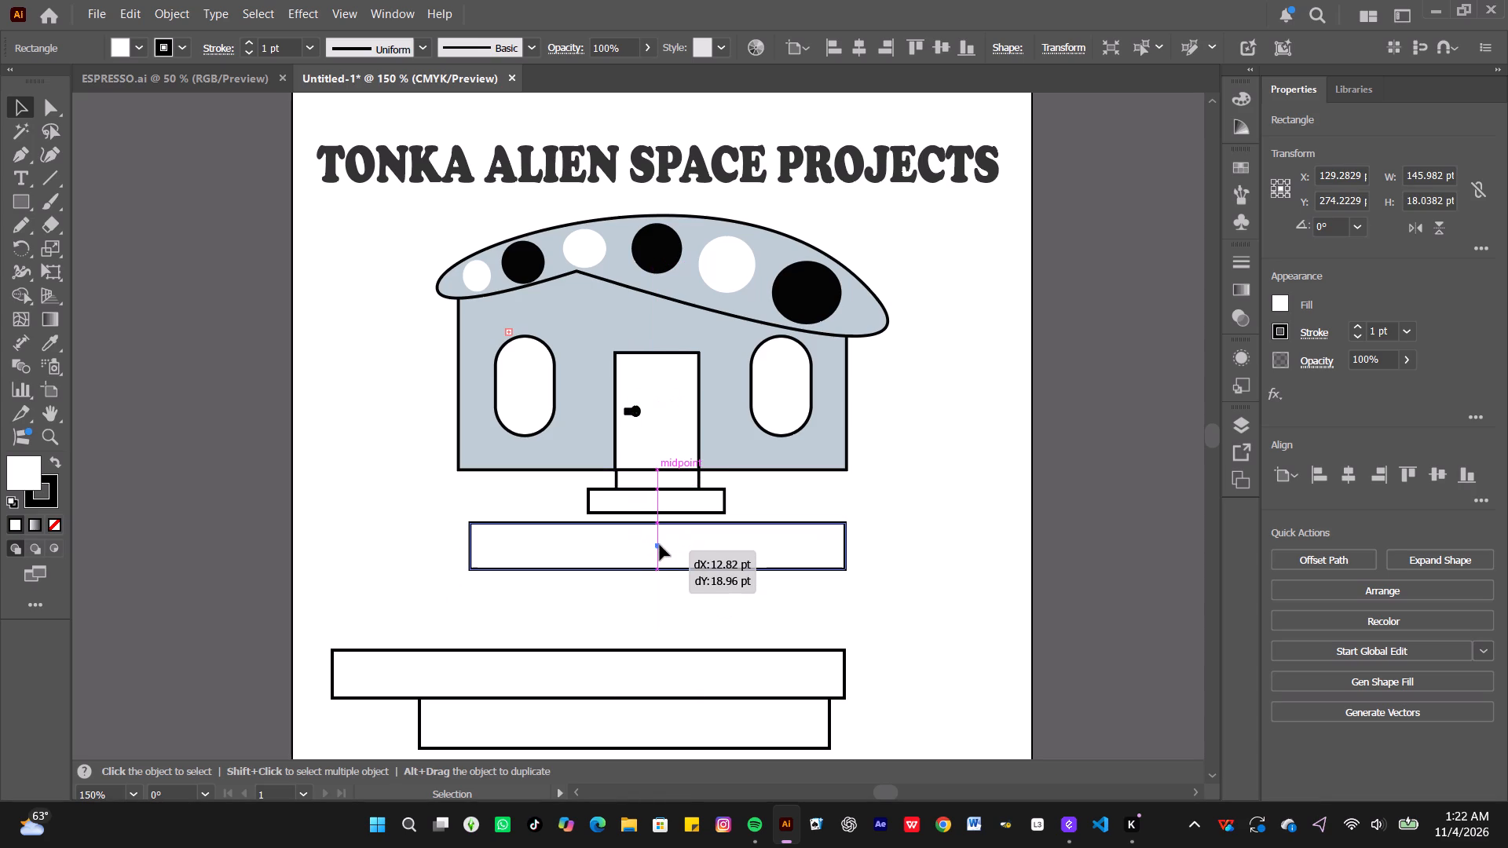
drag(660, 545, 660, 543)
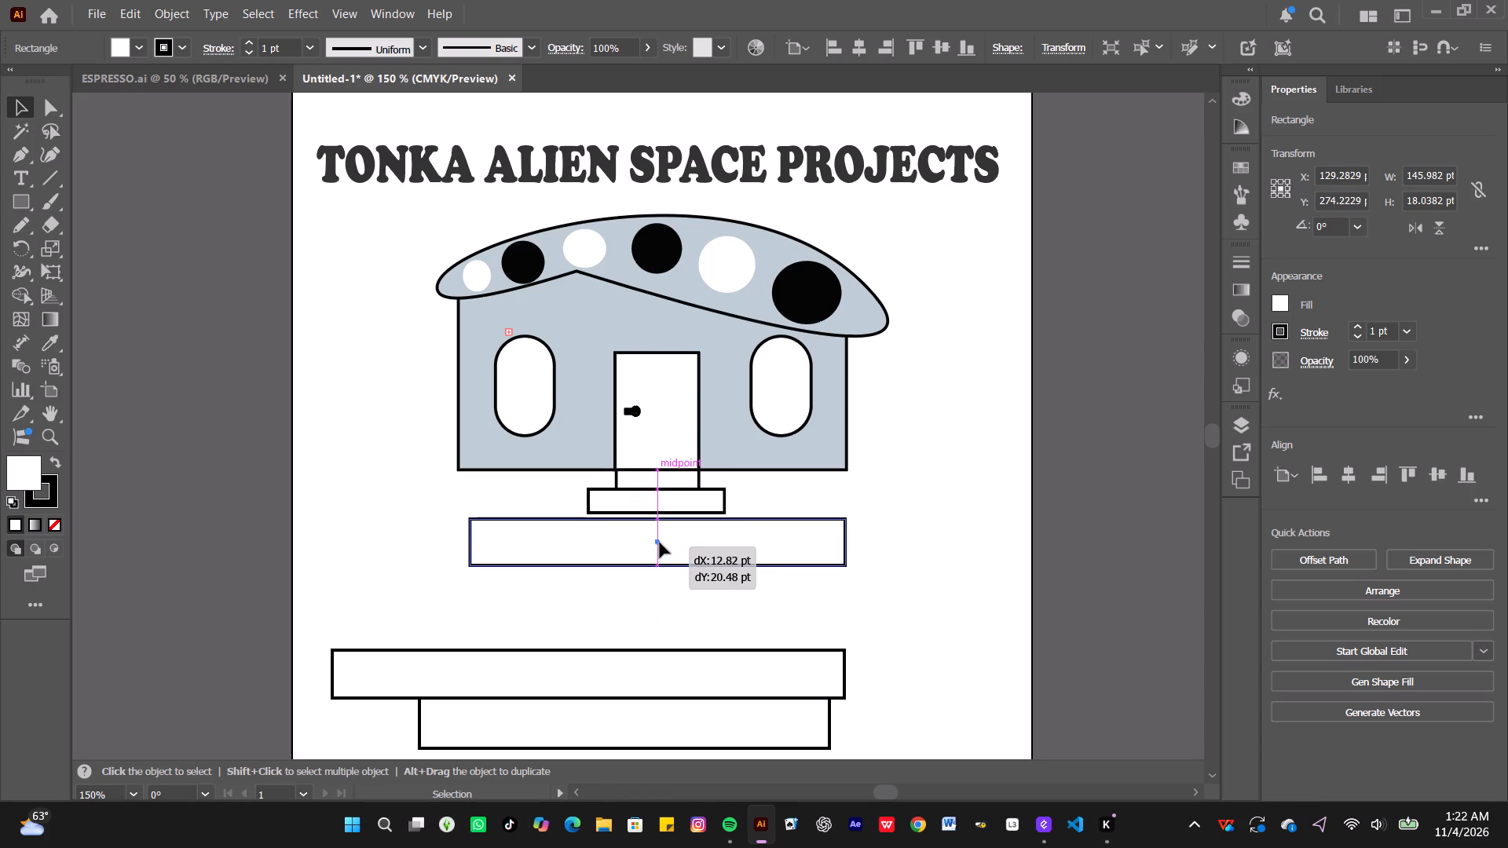
drag(660, 543, 668, 535)
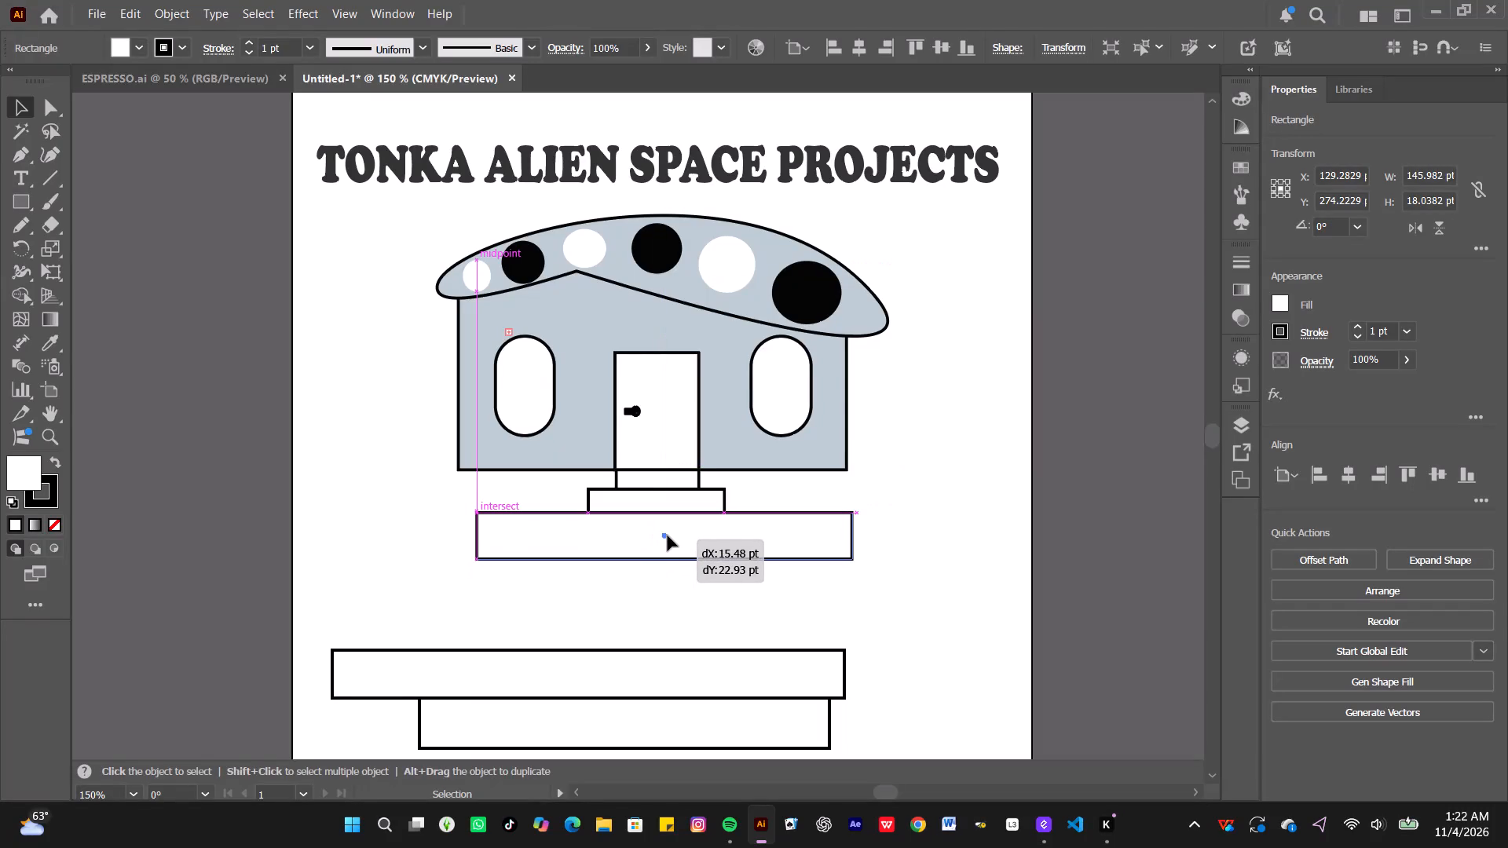
drag(668, 535, 661, 543)
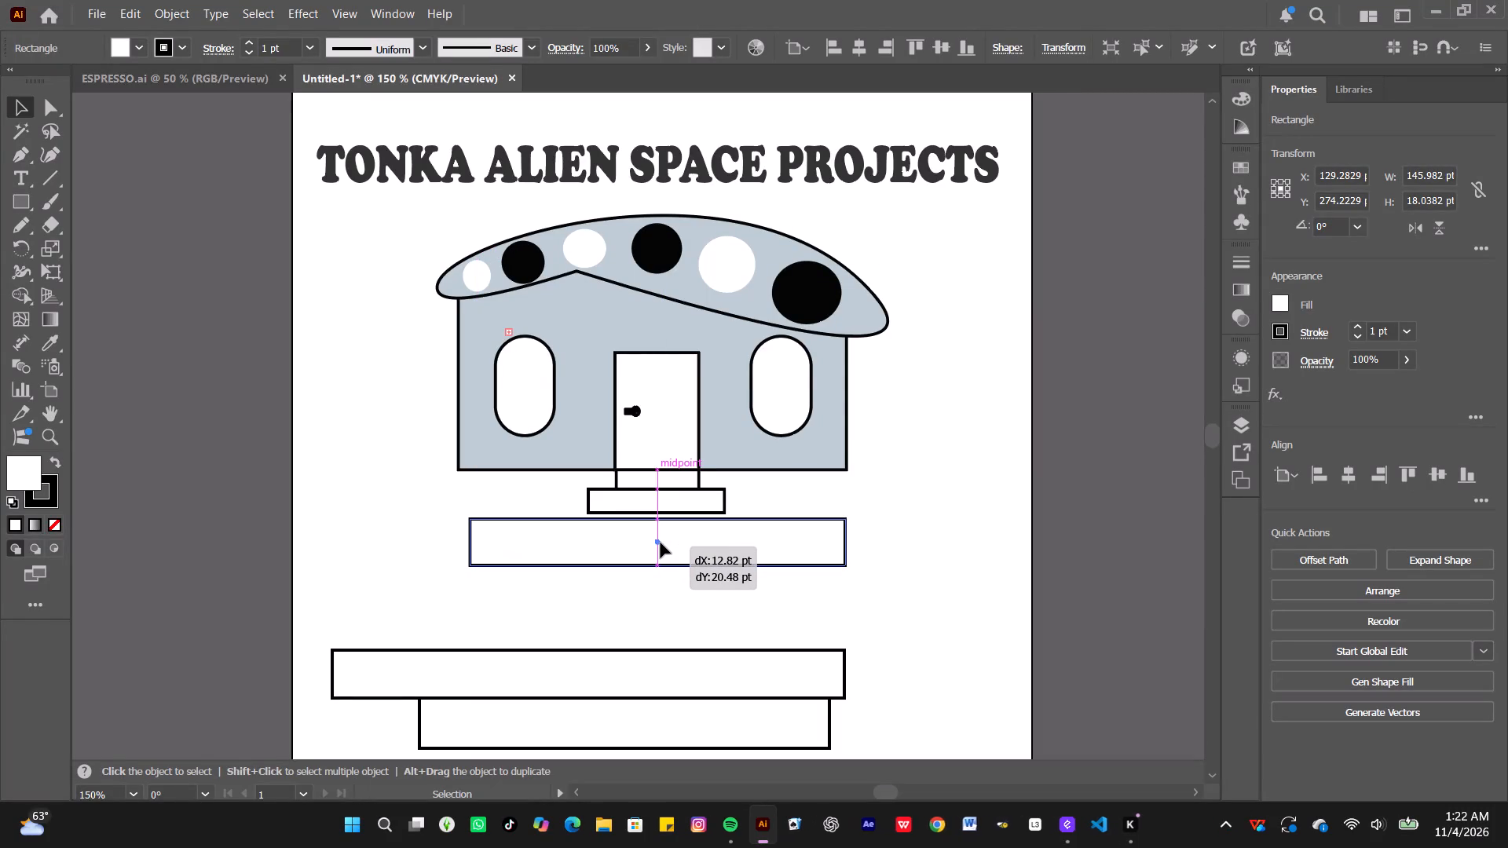
drag(661, 543, 660, 540)
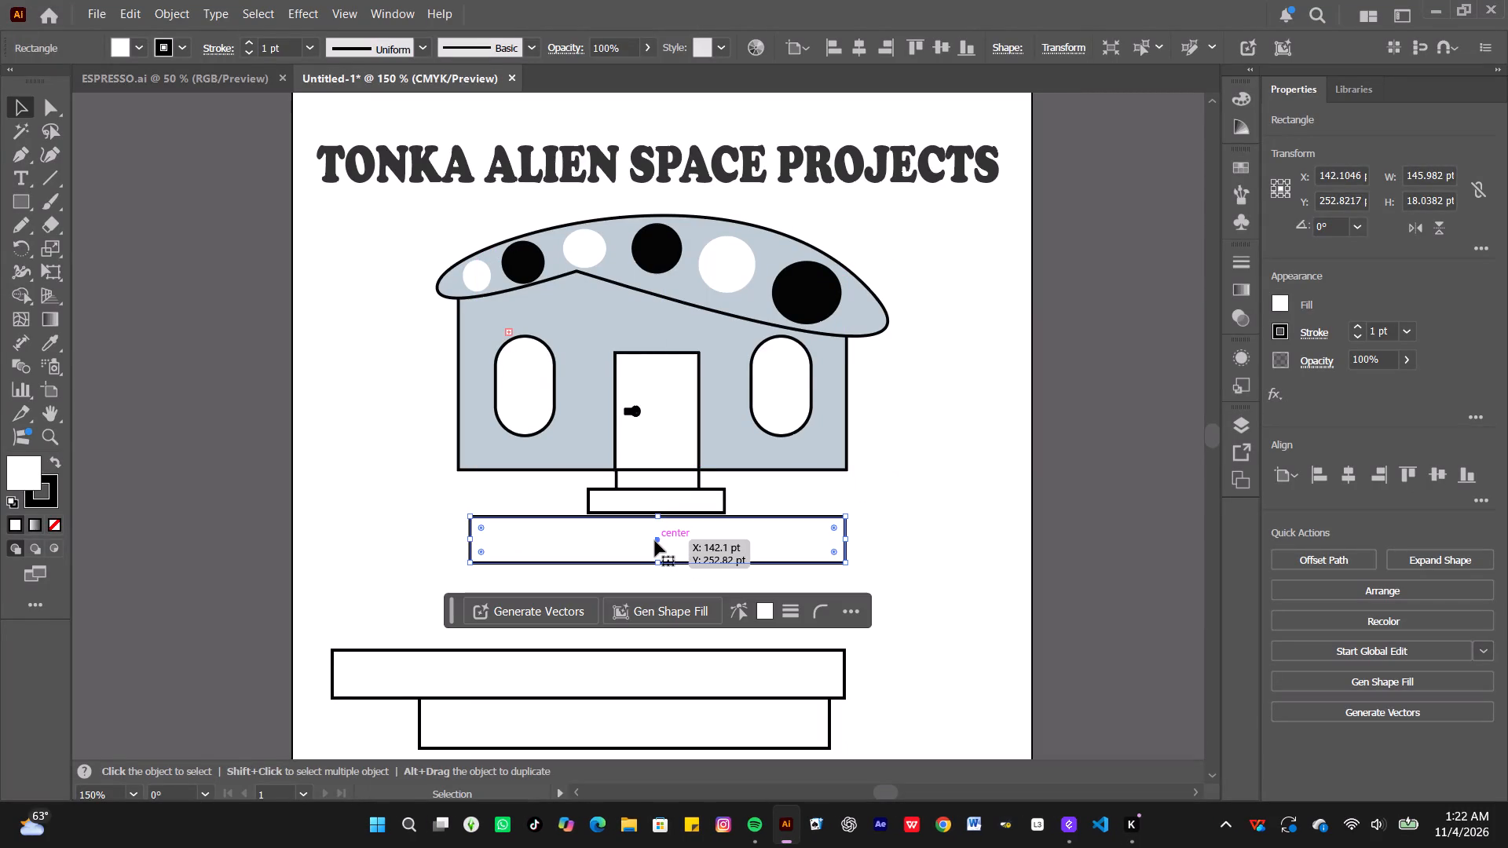
click(654, 541)
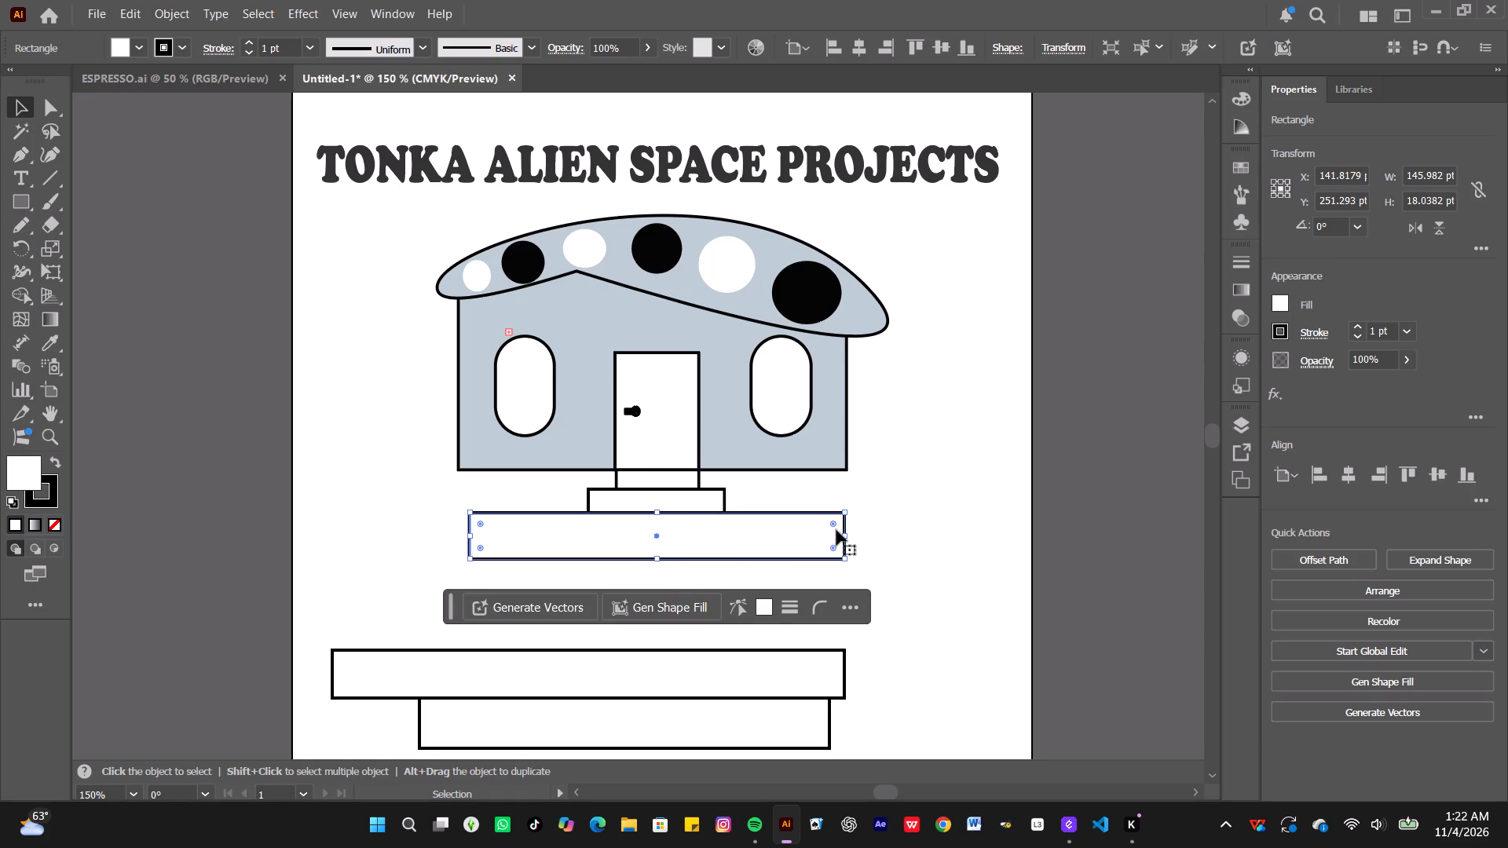
Resize that rectangle to about 84 pt wide by 11 pt high, narrowing it from both ends and raising its bottom edge.
drag(845, 533, 780, 527)
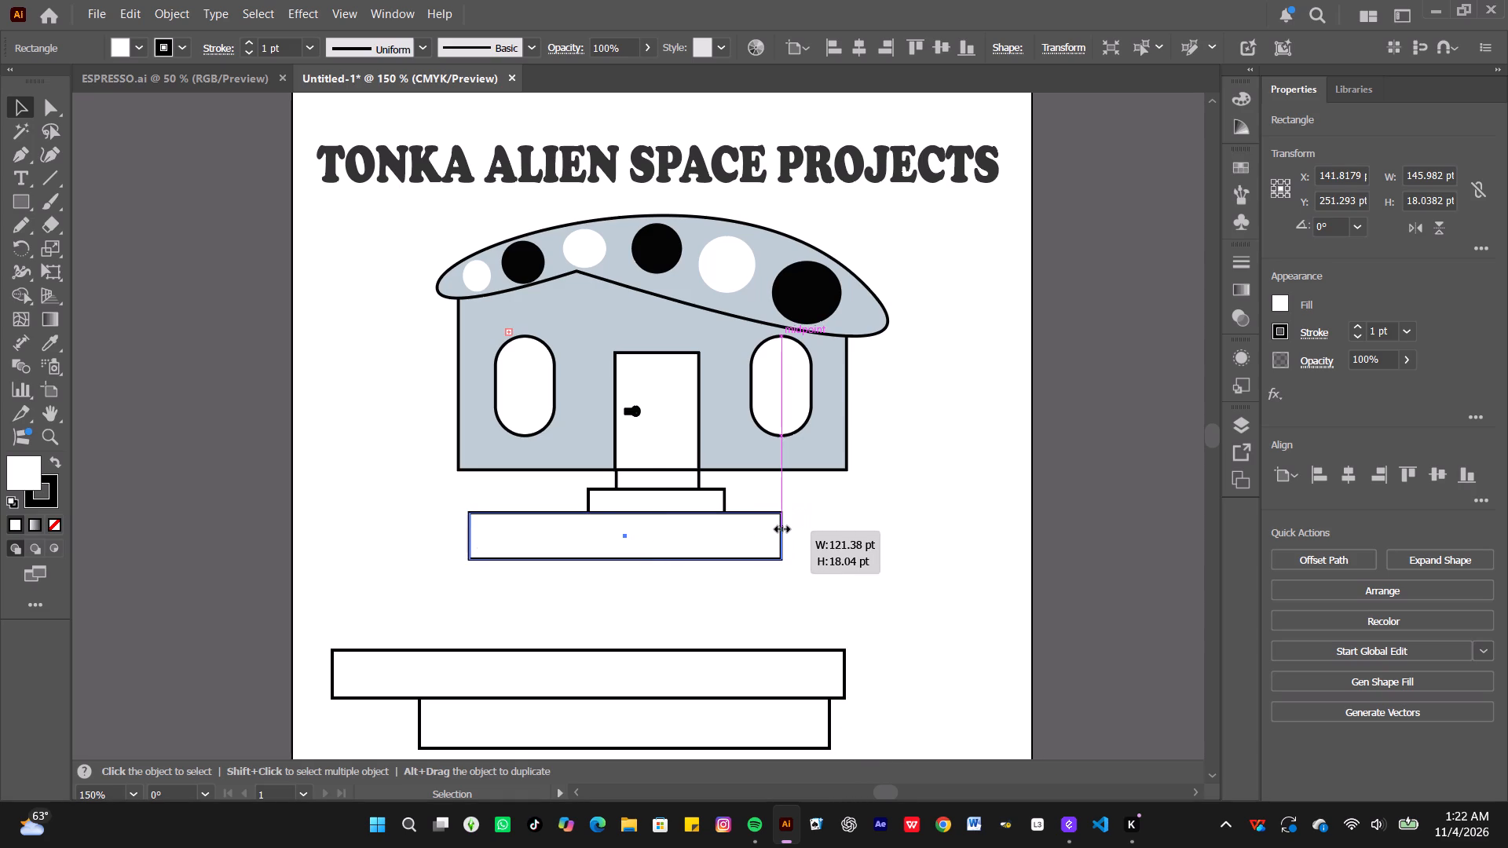
drag(780, 527, 763, 529)
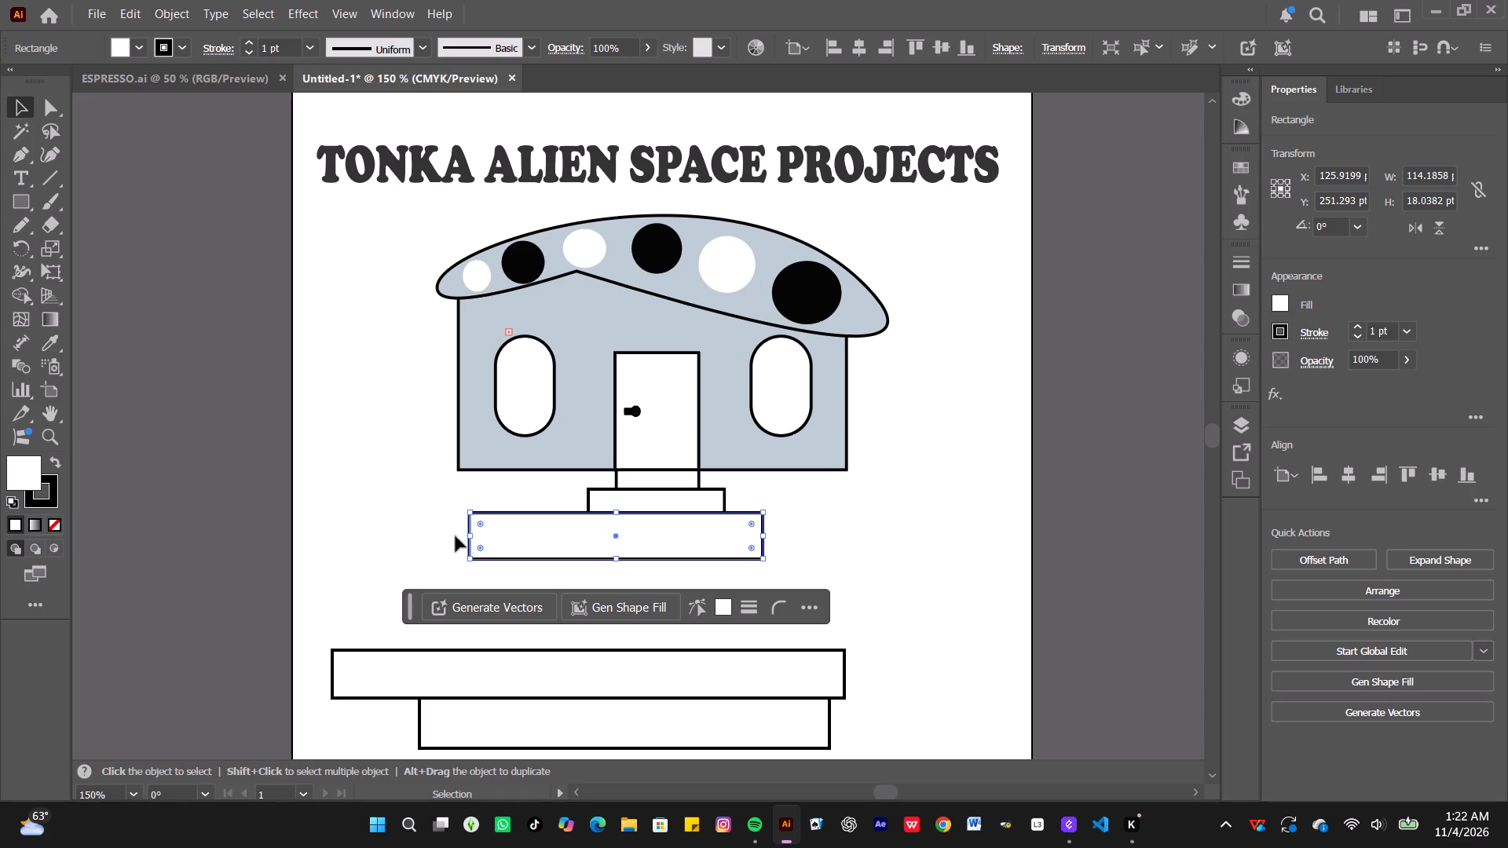
drag(470, 532, 512, 532)
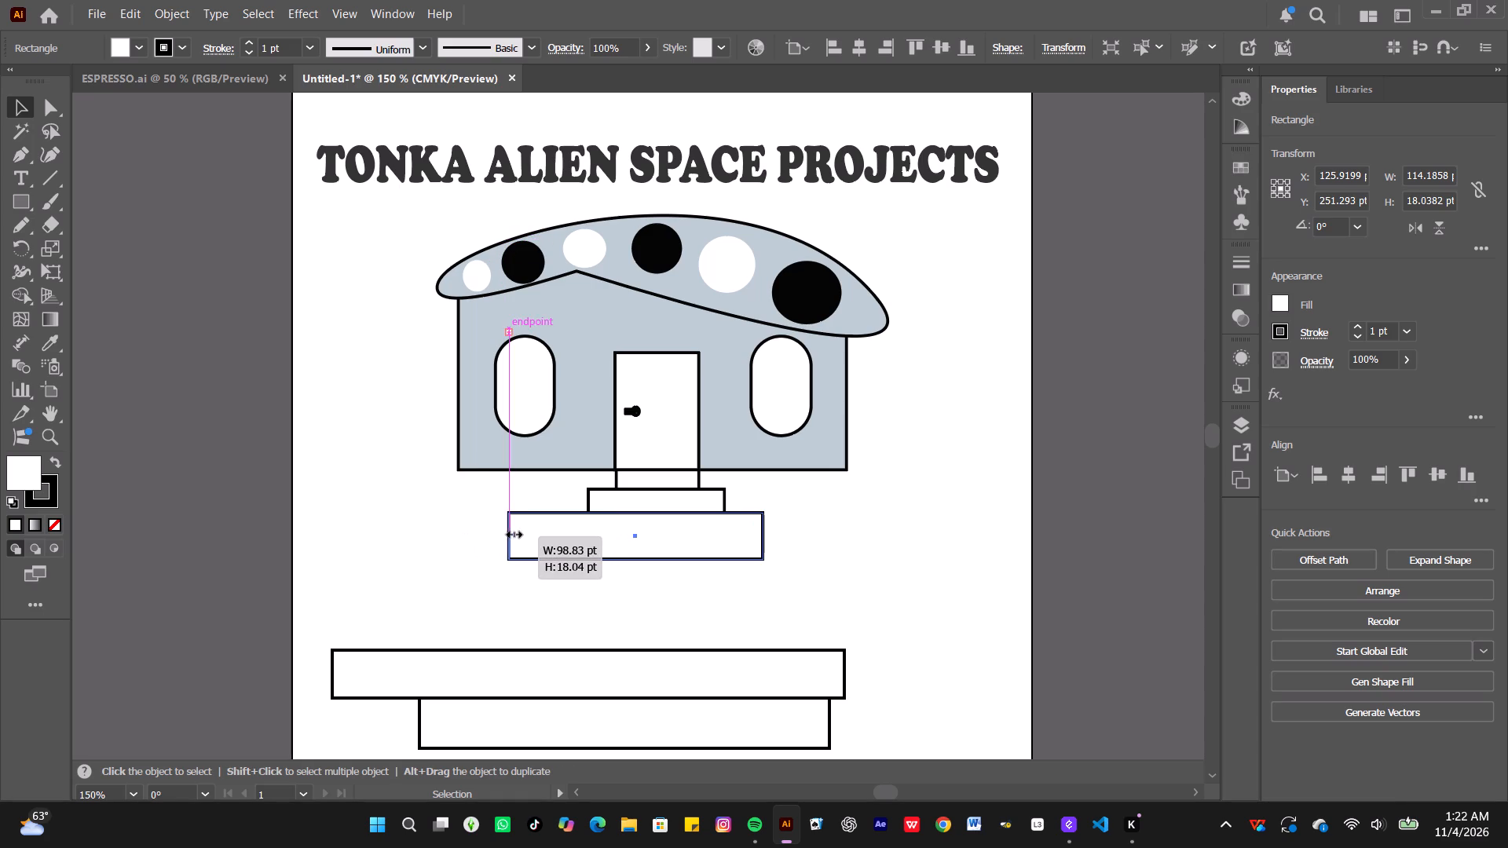
drag(512, 532, 533, 532)
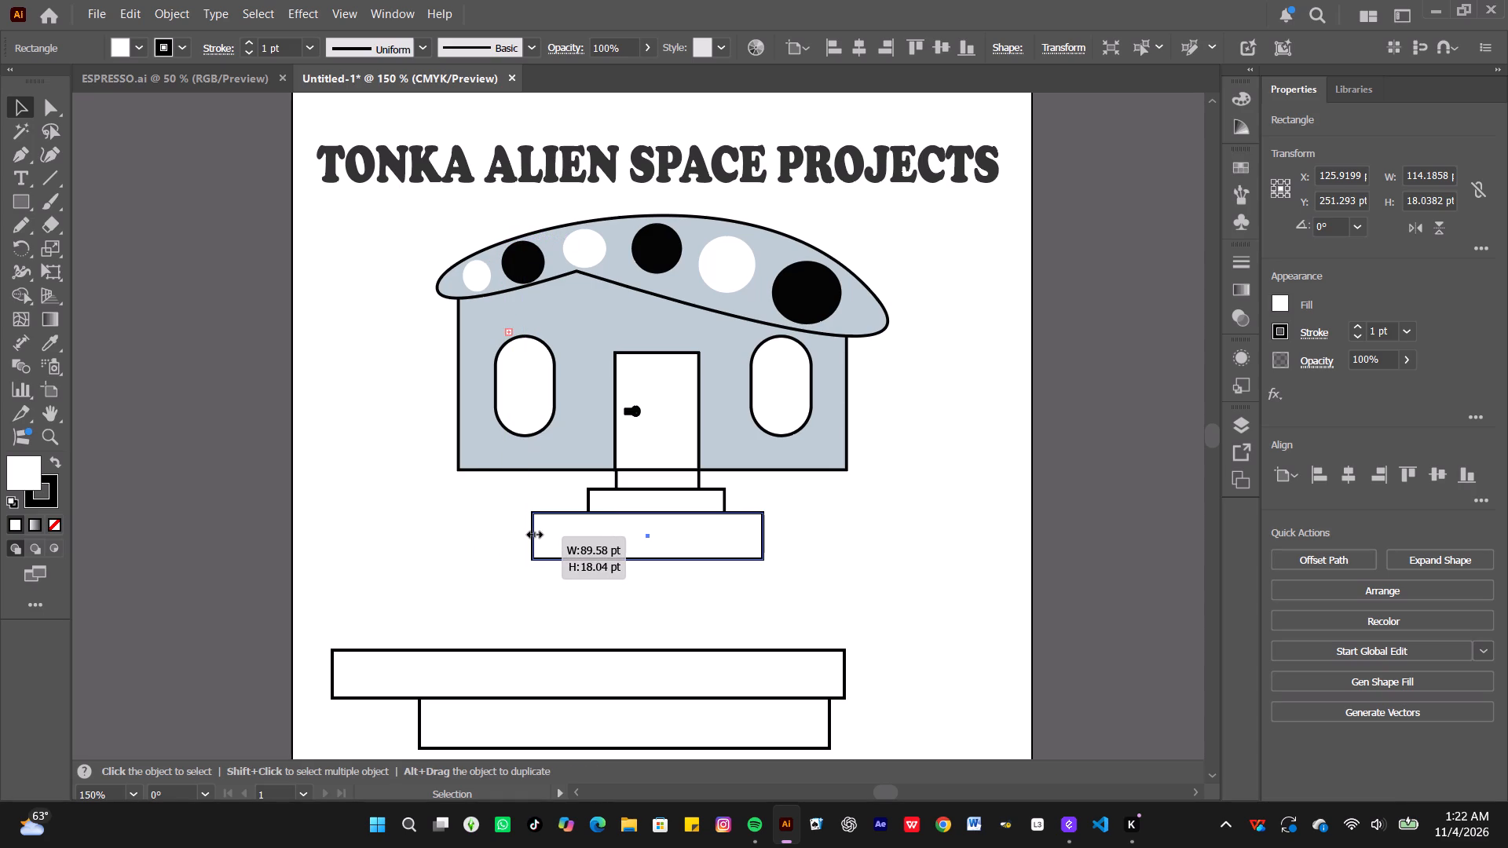
drag(533, 532, 551, 534)
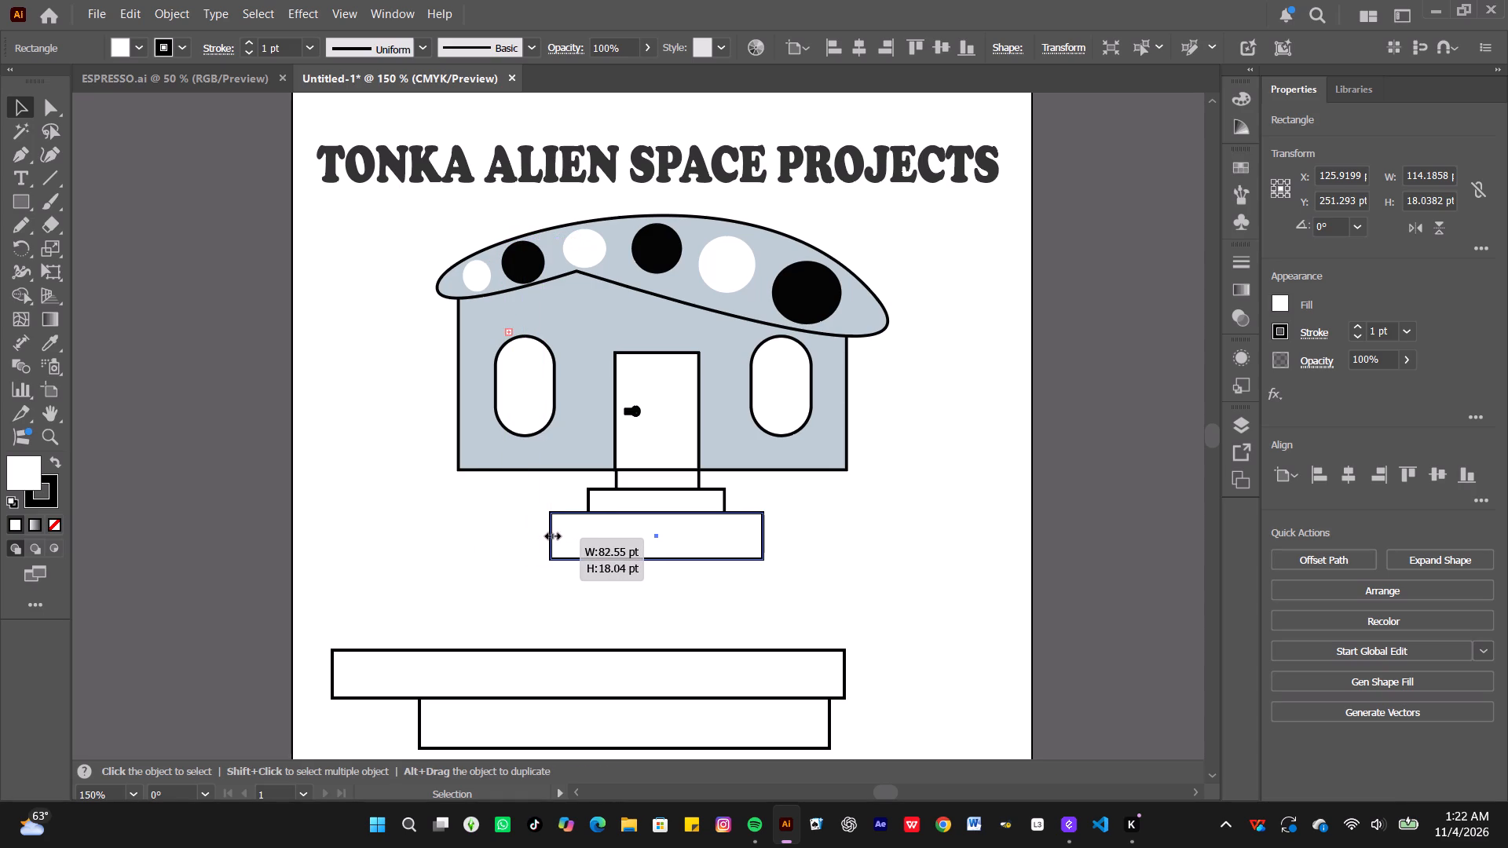
drag(551, 534, 547, 534)
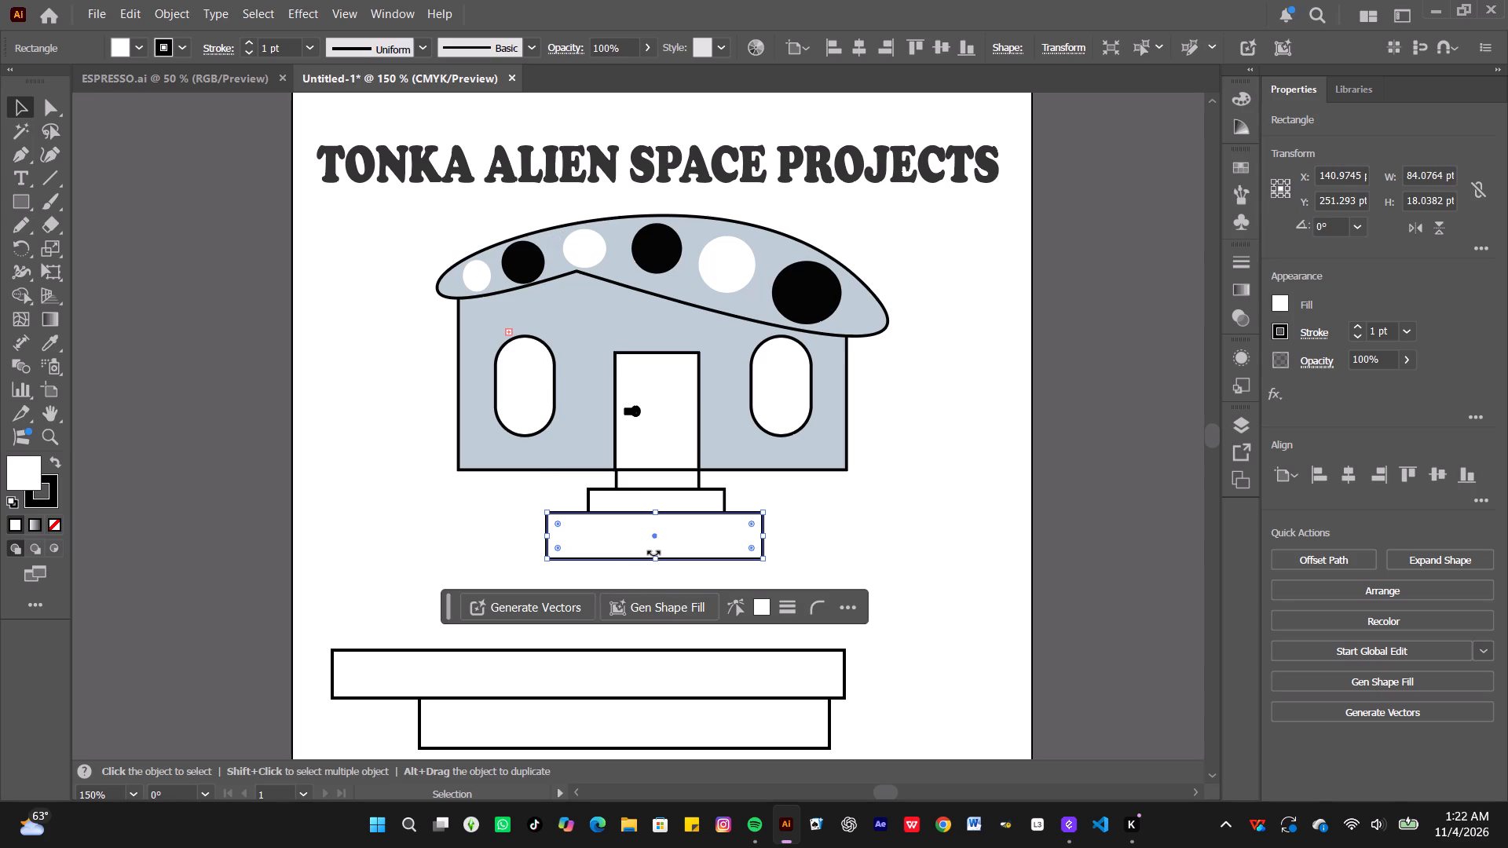
drag(653, 561, 656, 548)
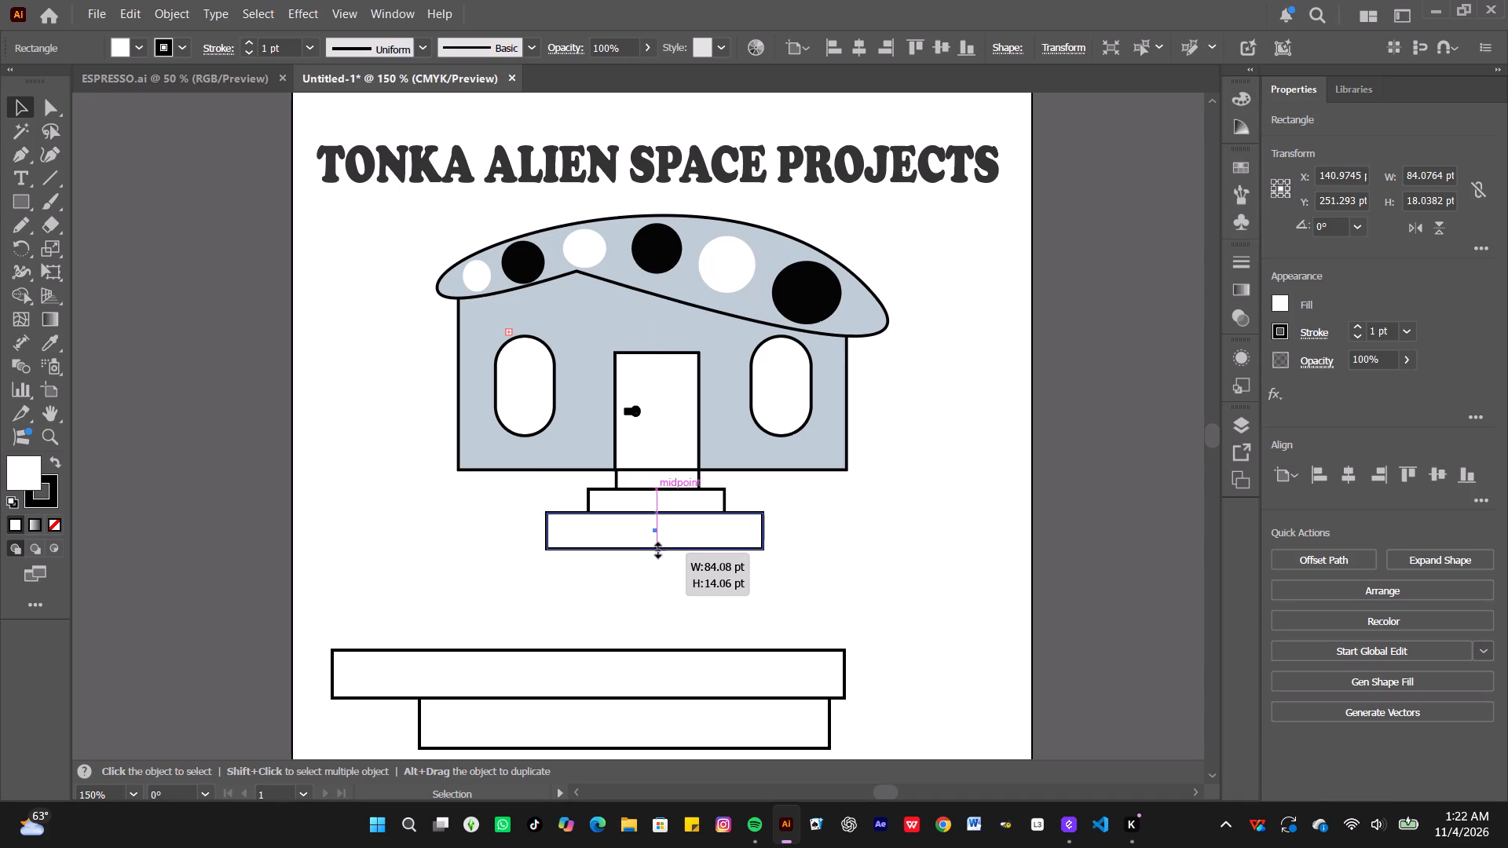
drag(656, 548, 661, 540)
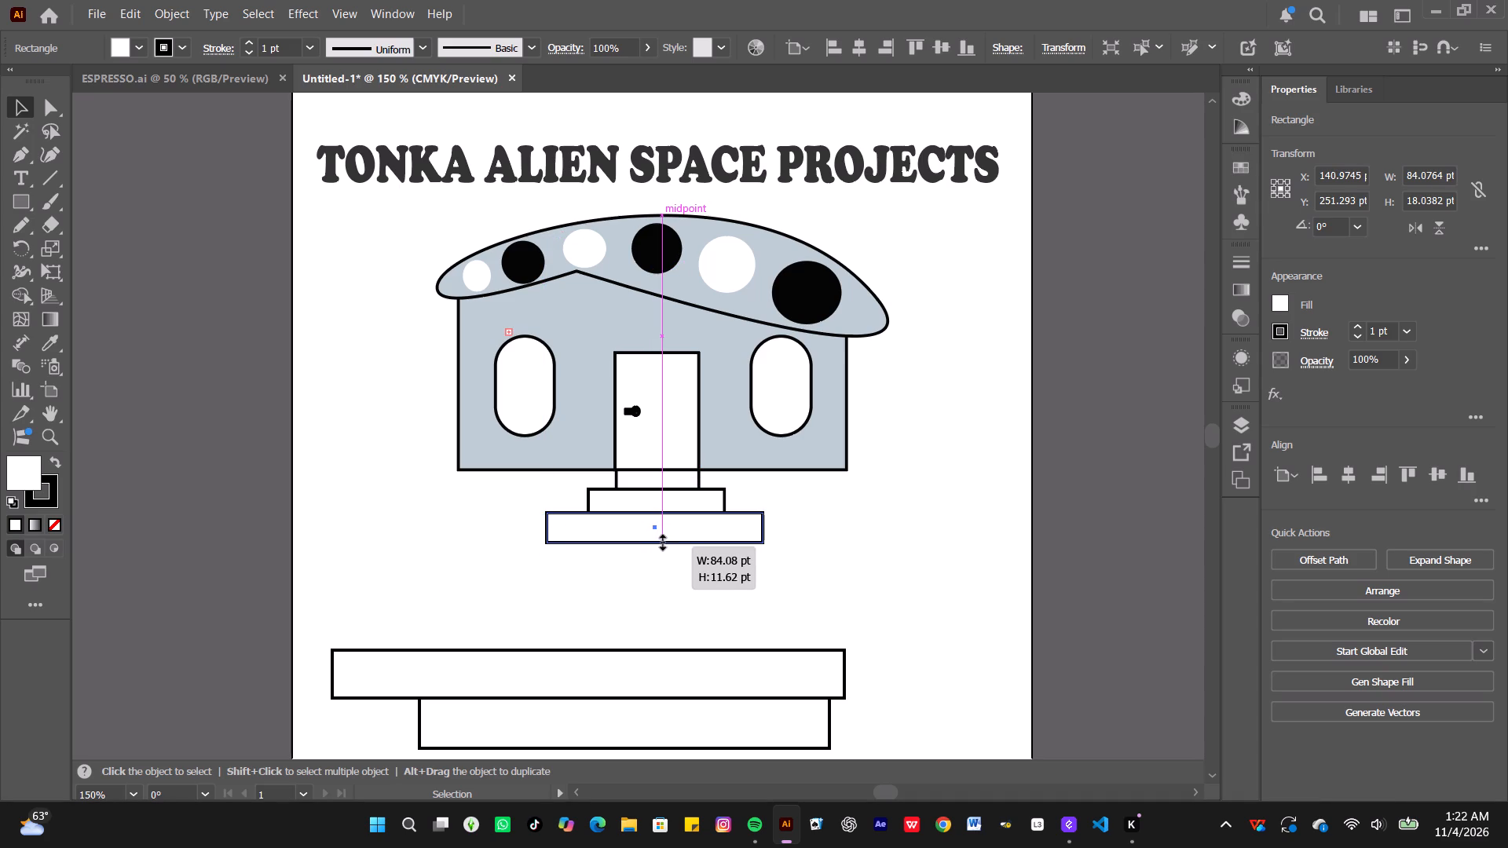
drag(661, 540, 662, 542)
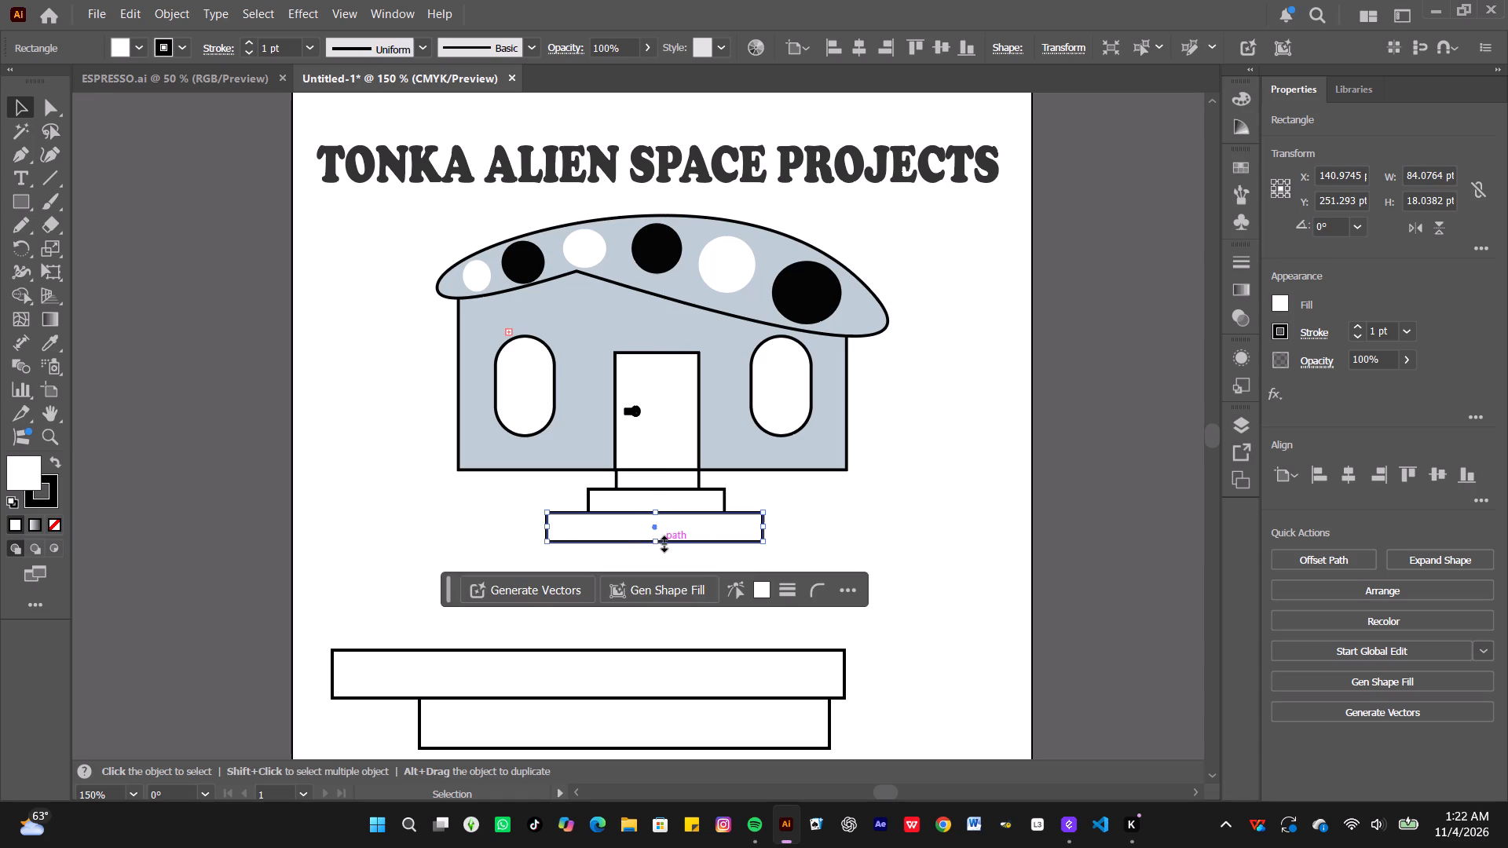
Move the 199 pt wide rectangle up against the 84 pt wide step's bottom edge, at about X 144 pt and Y 263 pt.
drag(569, 674, 606, 609)
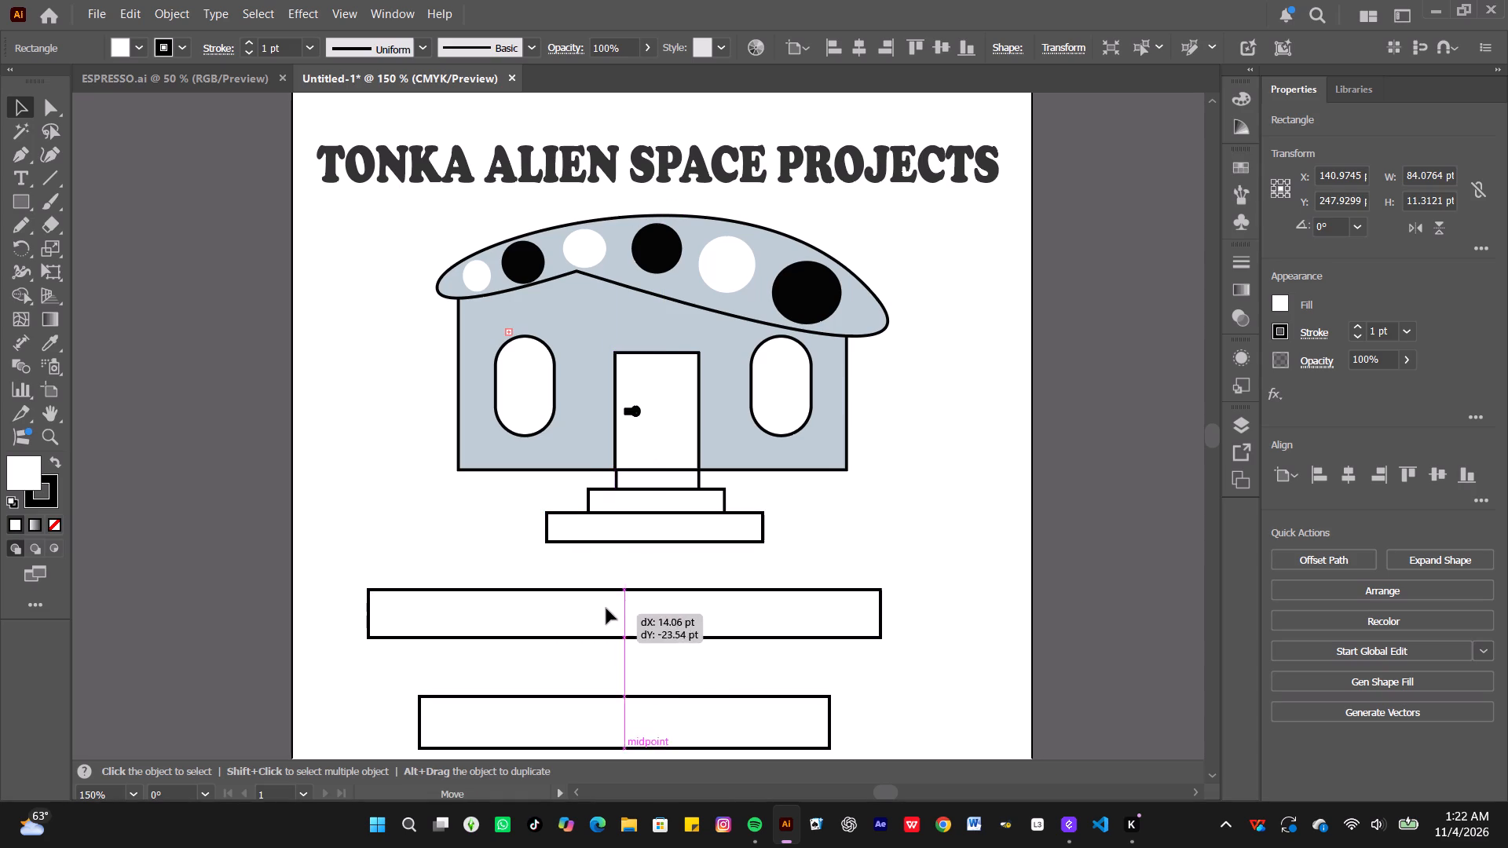
drag(606, 609, 623, 574)
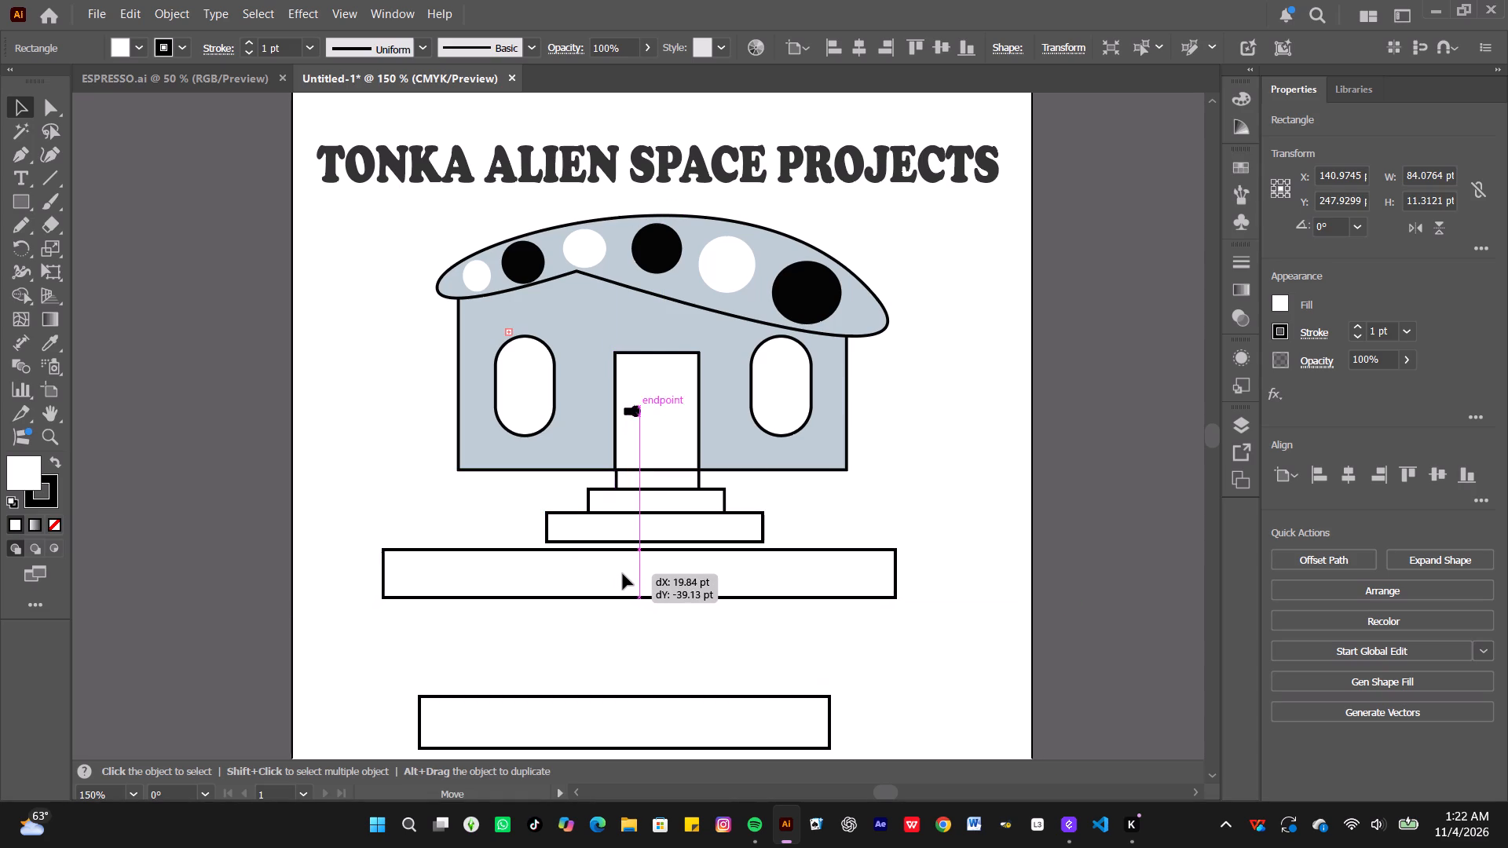
drag(623, 574, 642, 568)
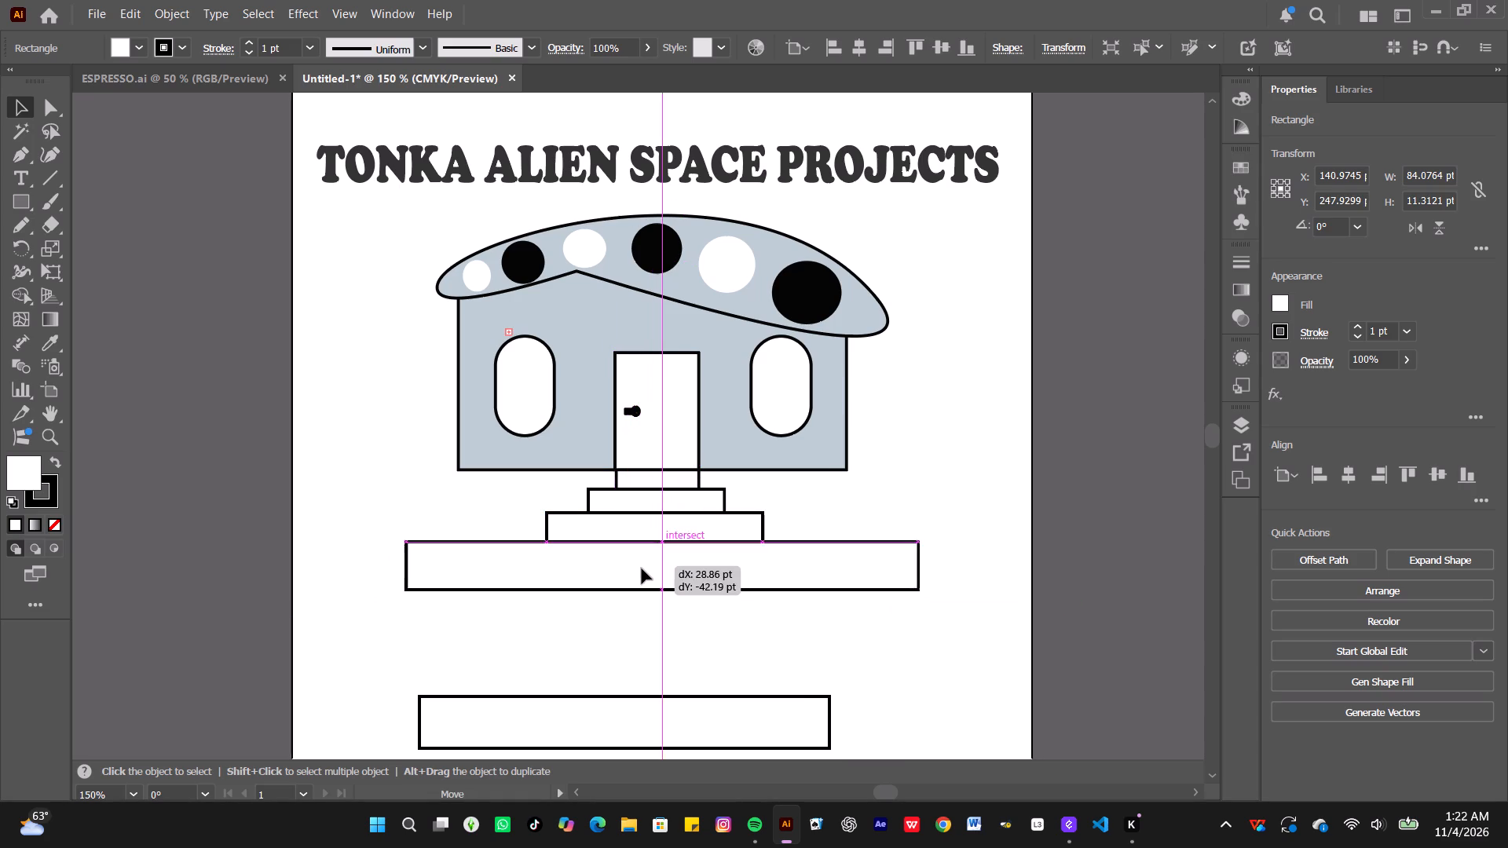
drag(642, 568, 645, 570)
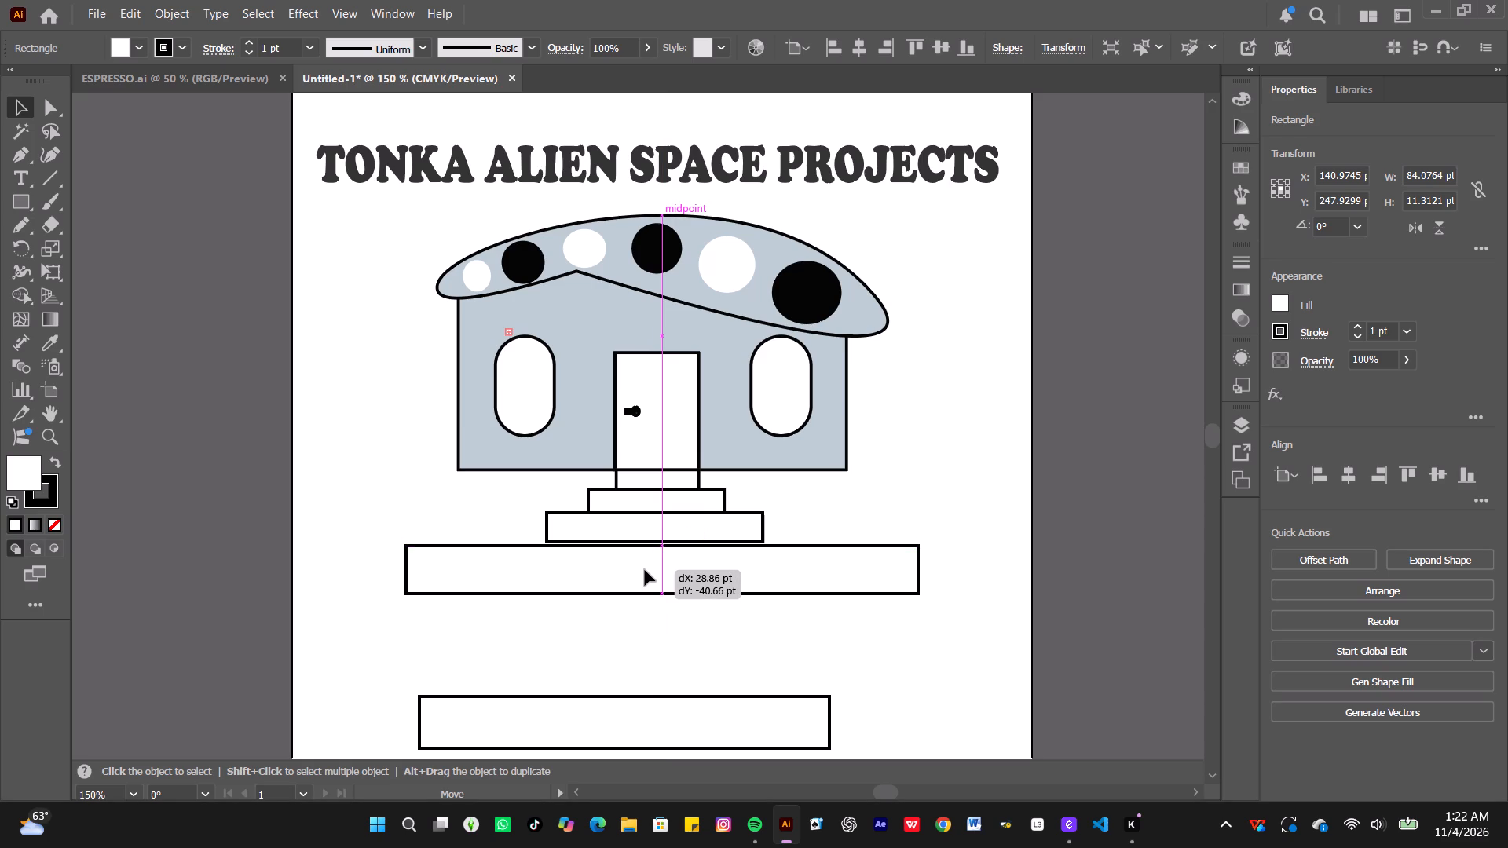
drag(645, 570, 646, 572)
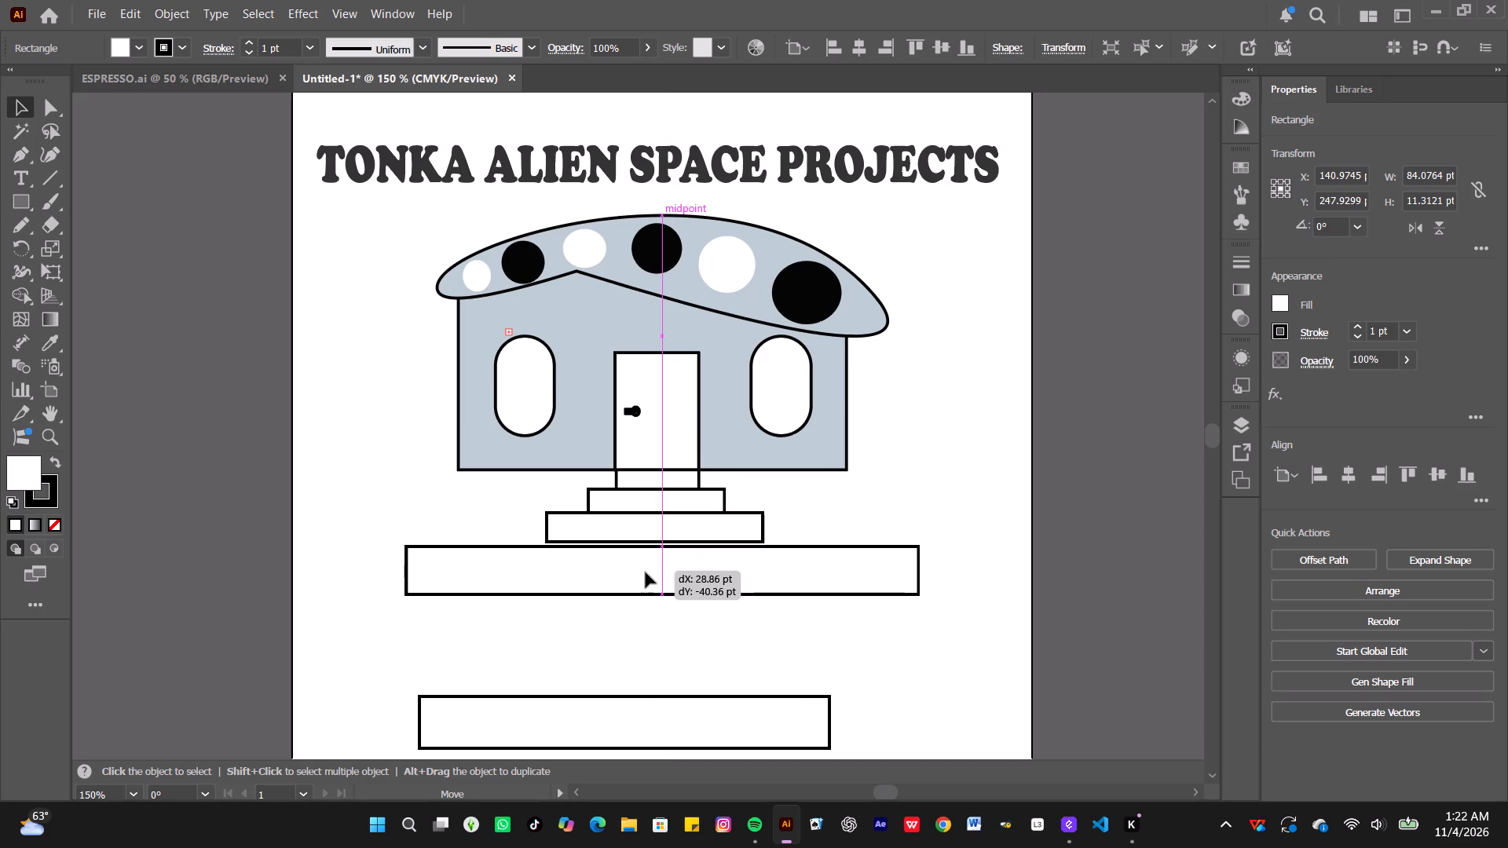
drag(646, 572, 646, 564)
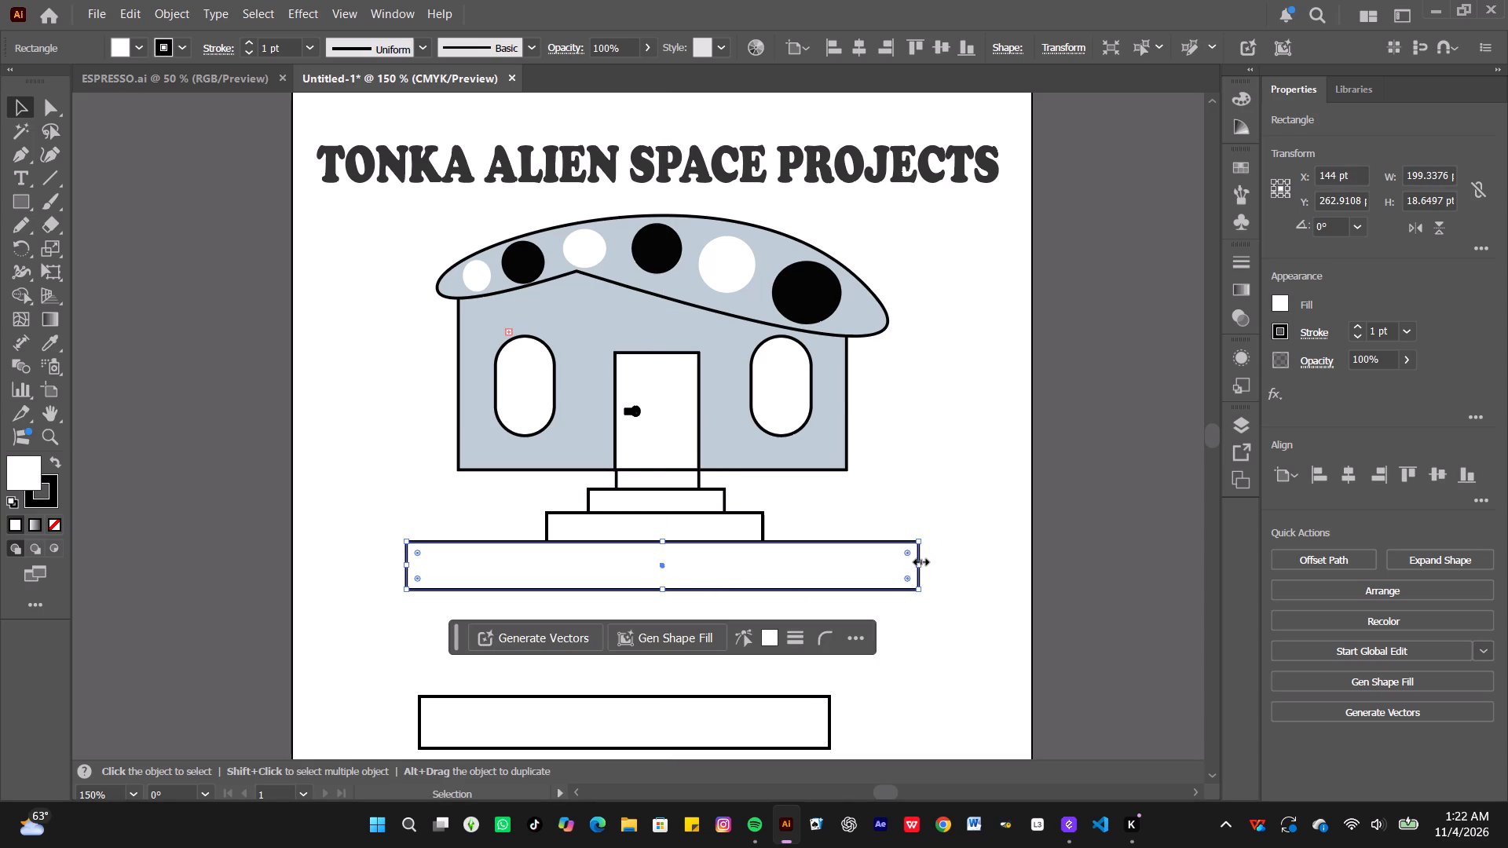
Resize the 199 pt wide rectangle to about 111 pt wide by 13 pt high, narrowing both ends and raising its bottom edge.
drag(919, 560, 808, 556)
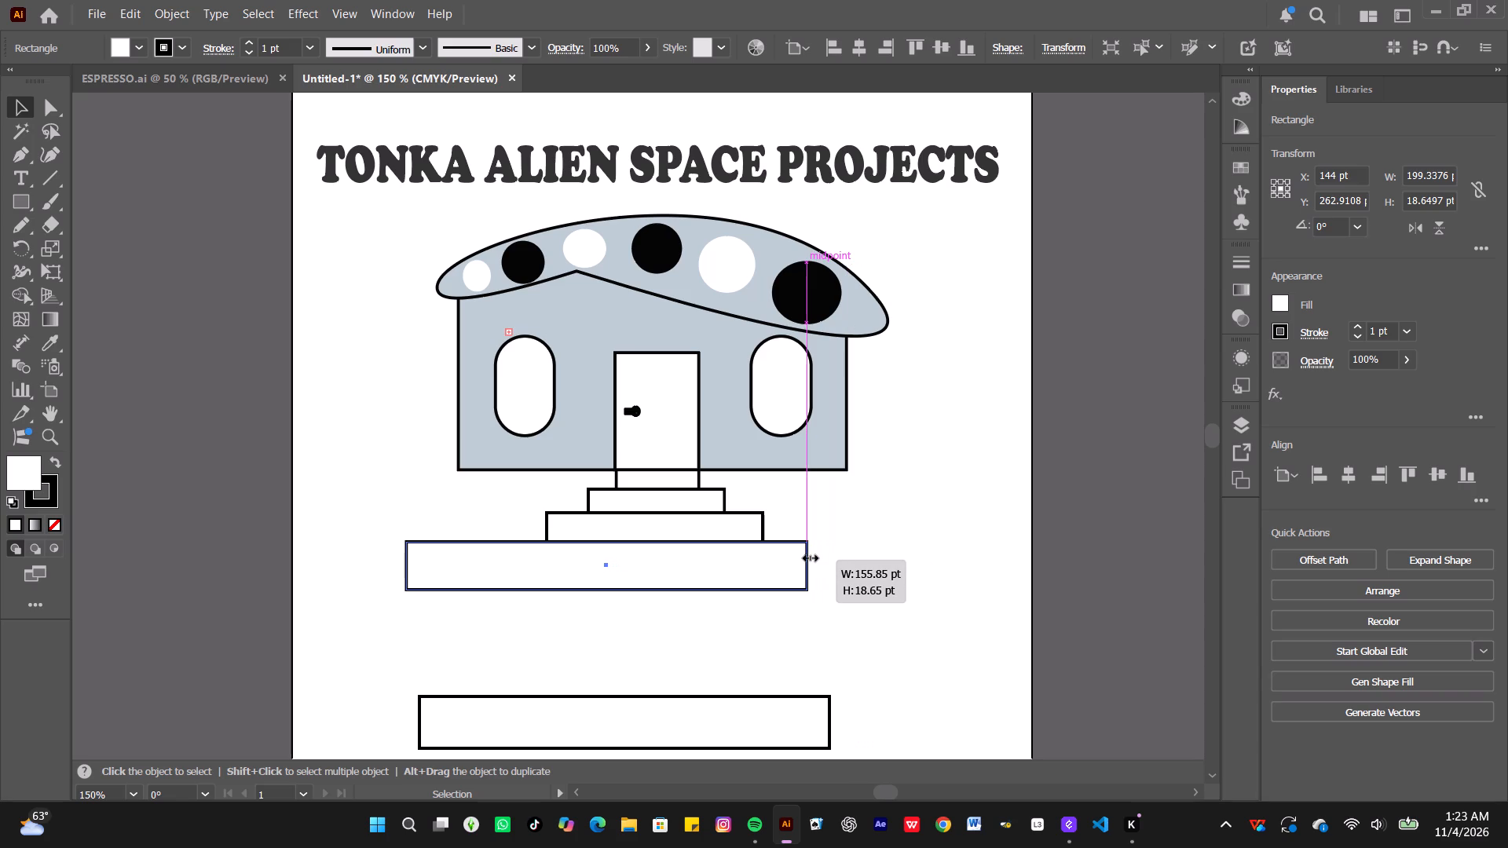
drag(808, 556, 794, 557)
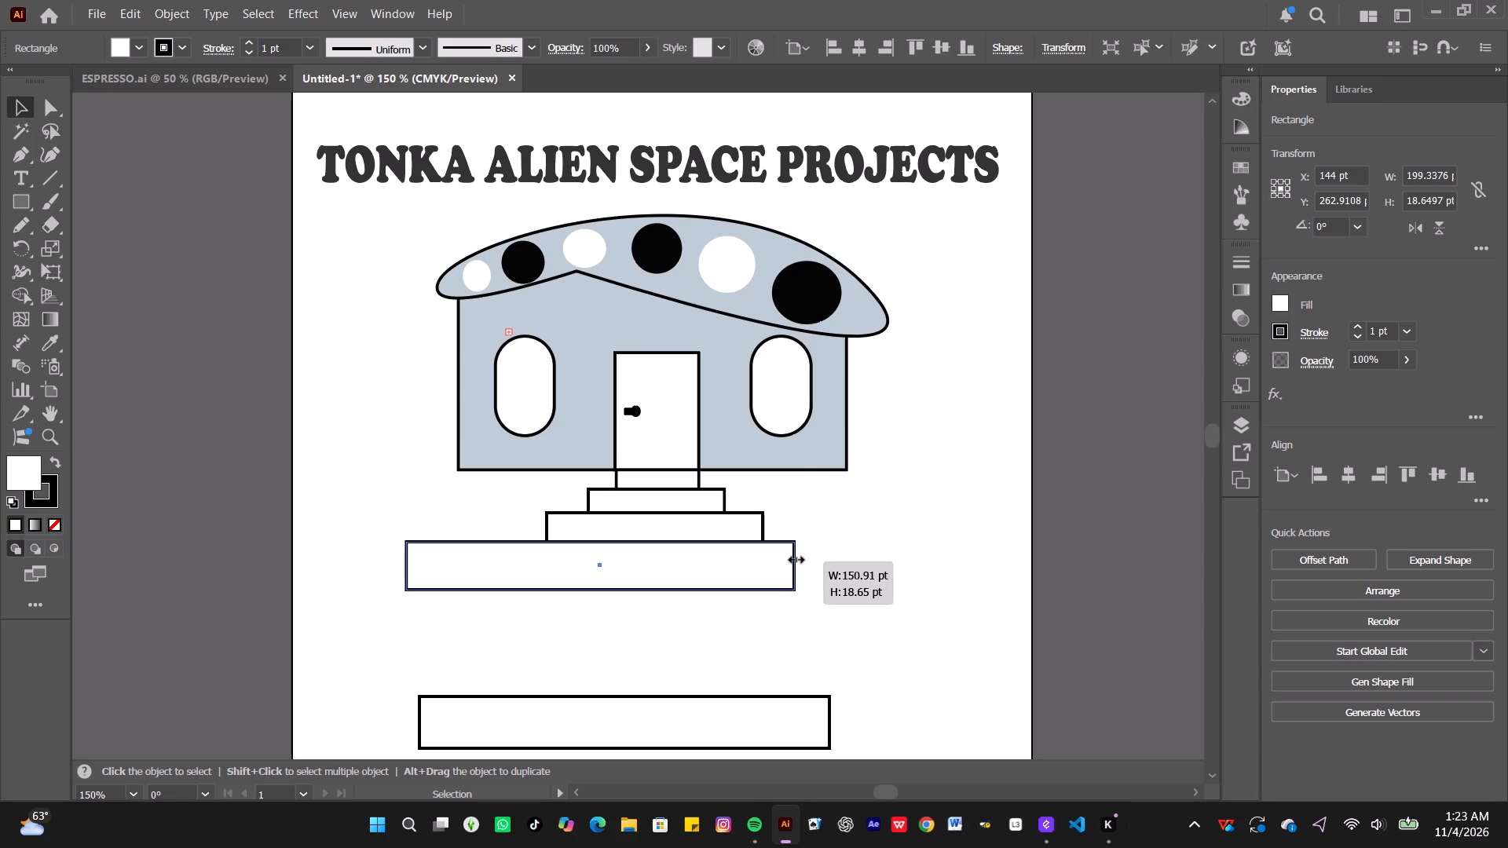
drag(794, 557, 793, 563)
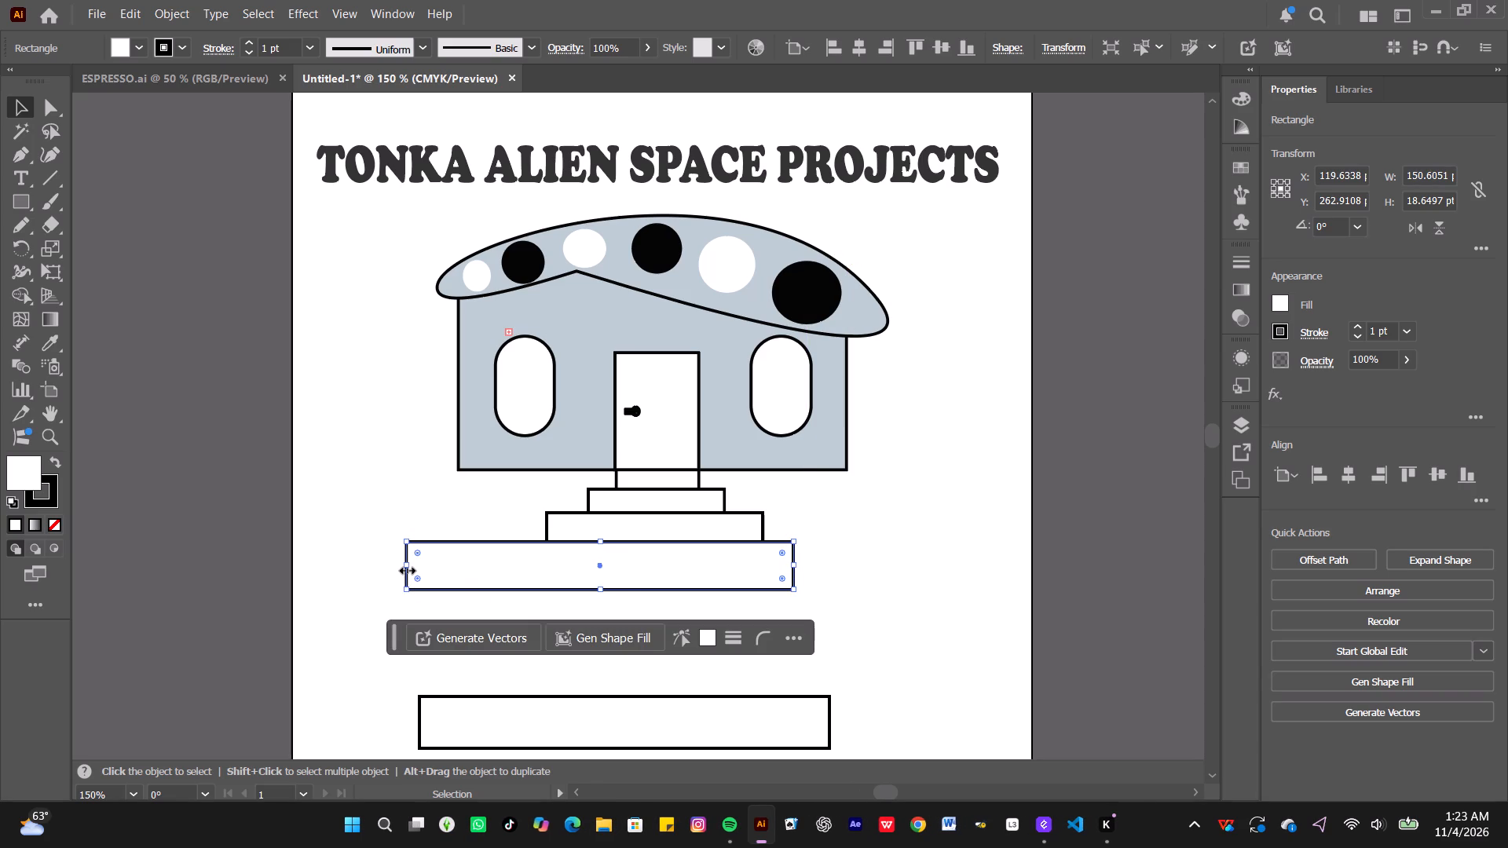
drag(403, 565, 500, 568)
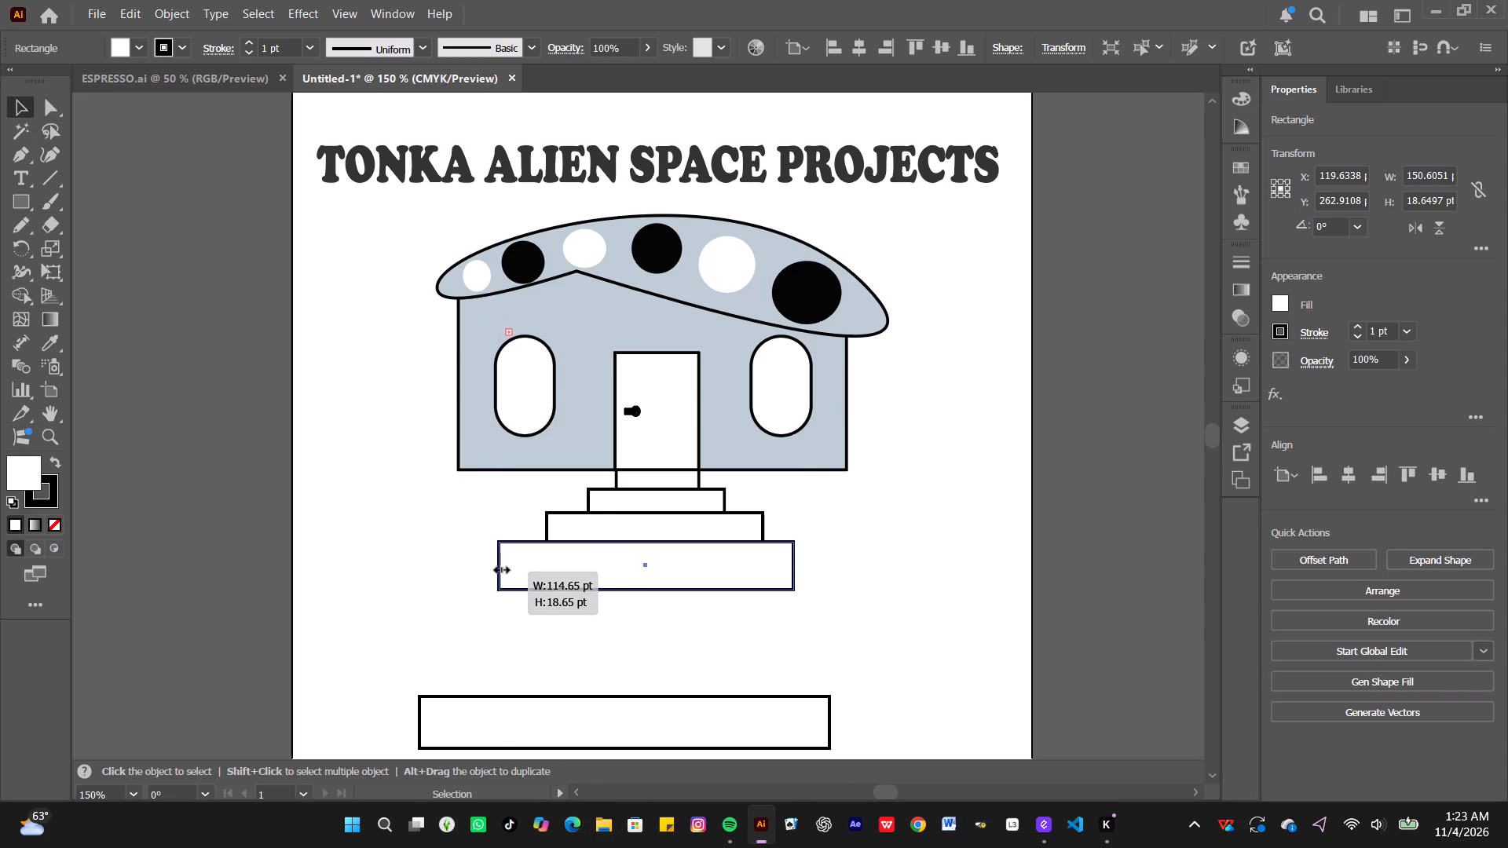
drag(500, 568, 511, 570)
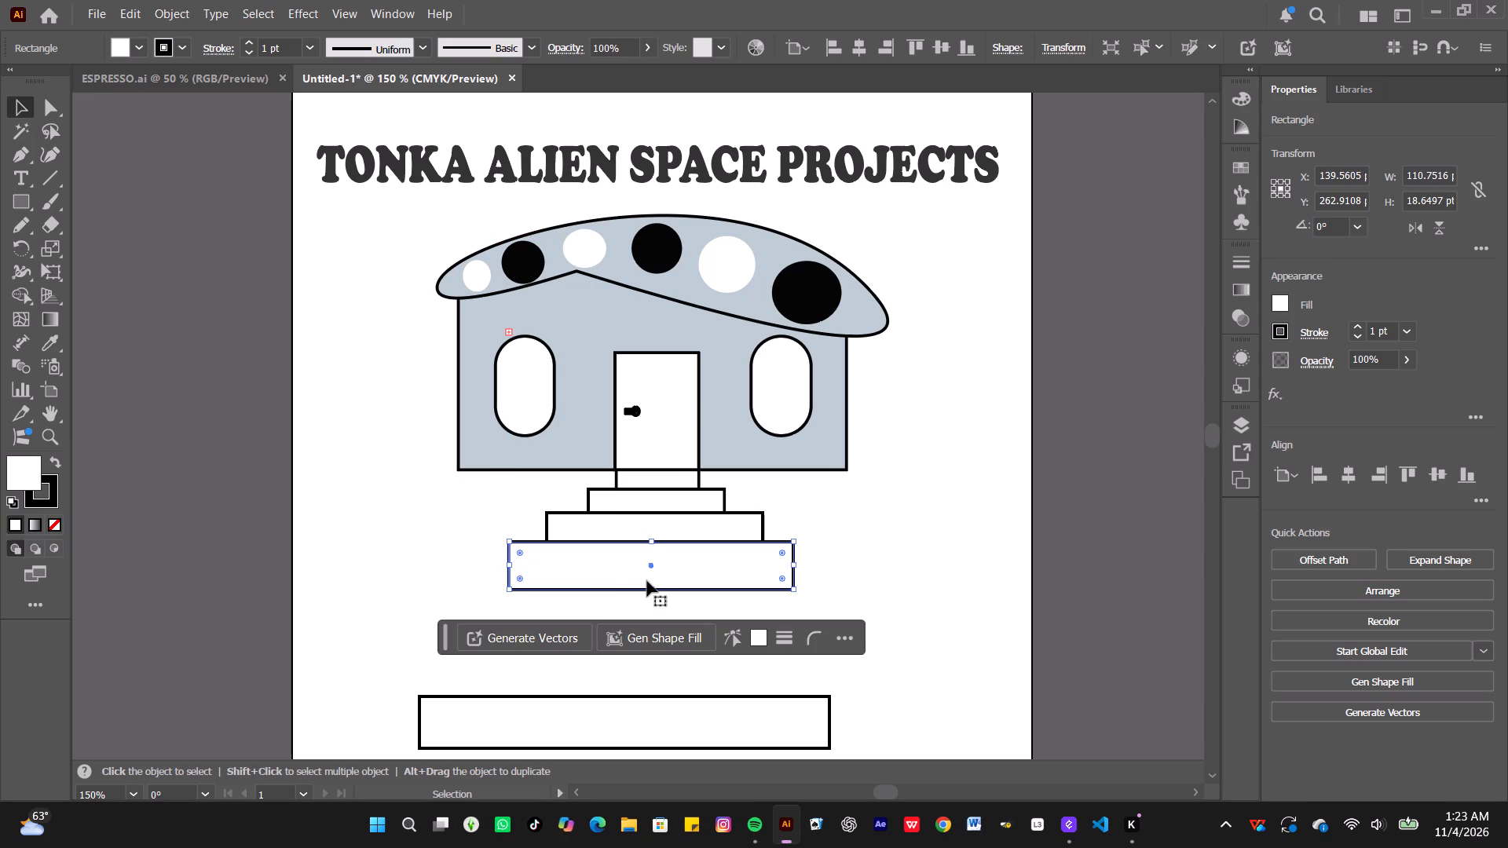
drag(649, 586, 653, 575)
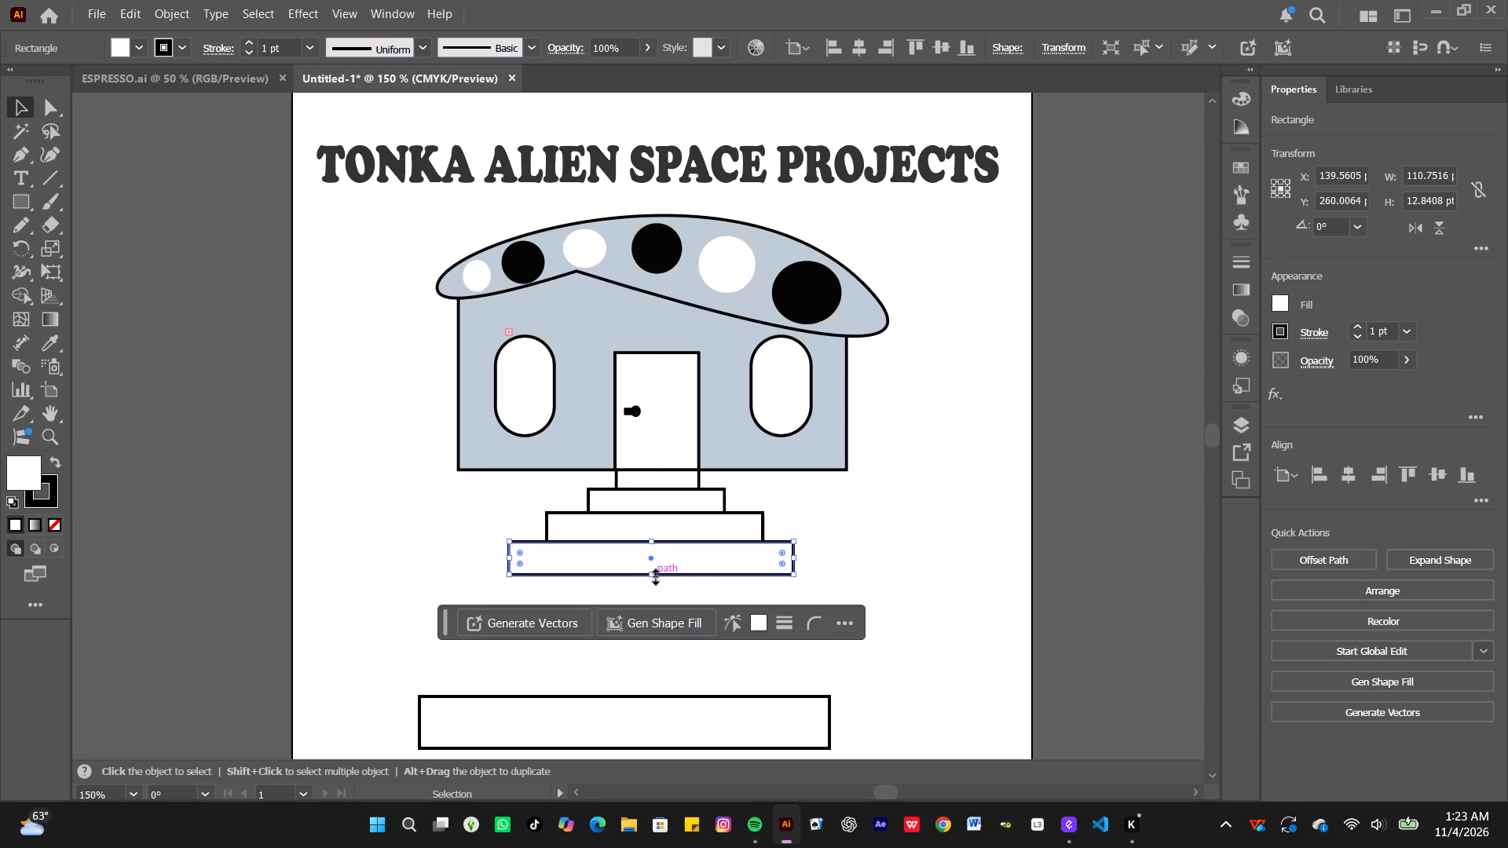
Move the loose wide rectangle up against the 111 pt wide step's bottom edge, centred at about X 140 pt and Y 277 pt.
drag(572, 732, 613, 634)
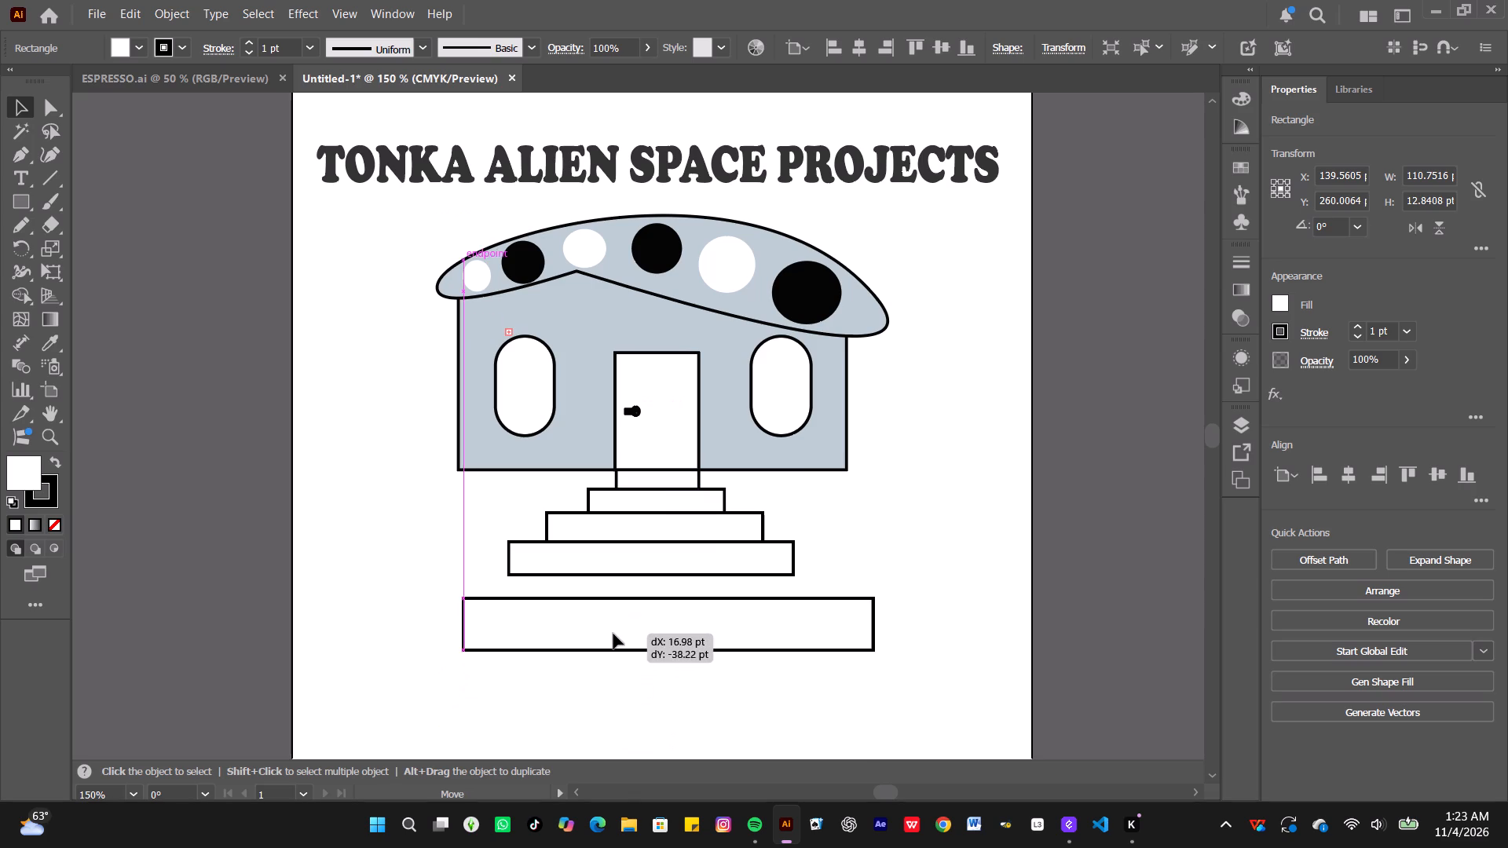
drag(613, 634, 604, 609)
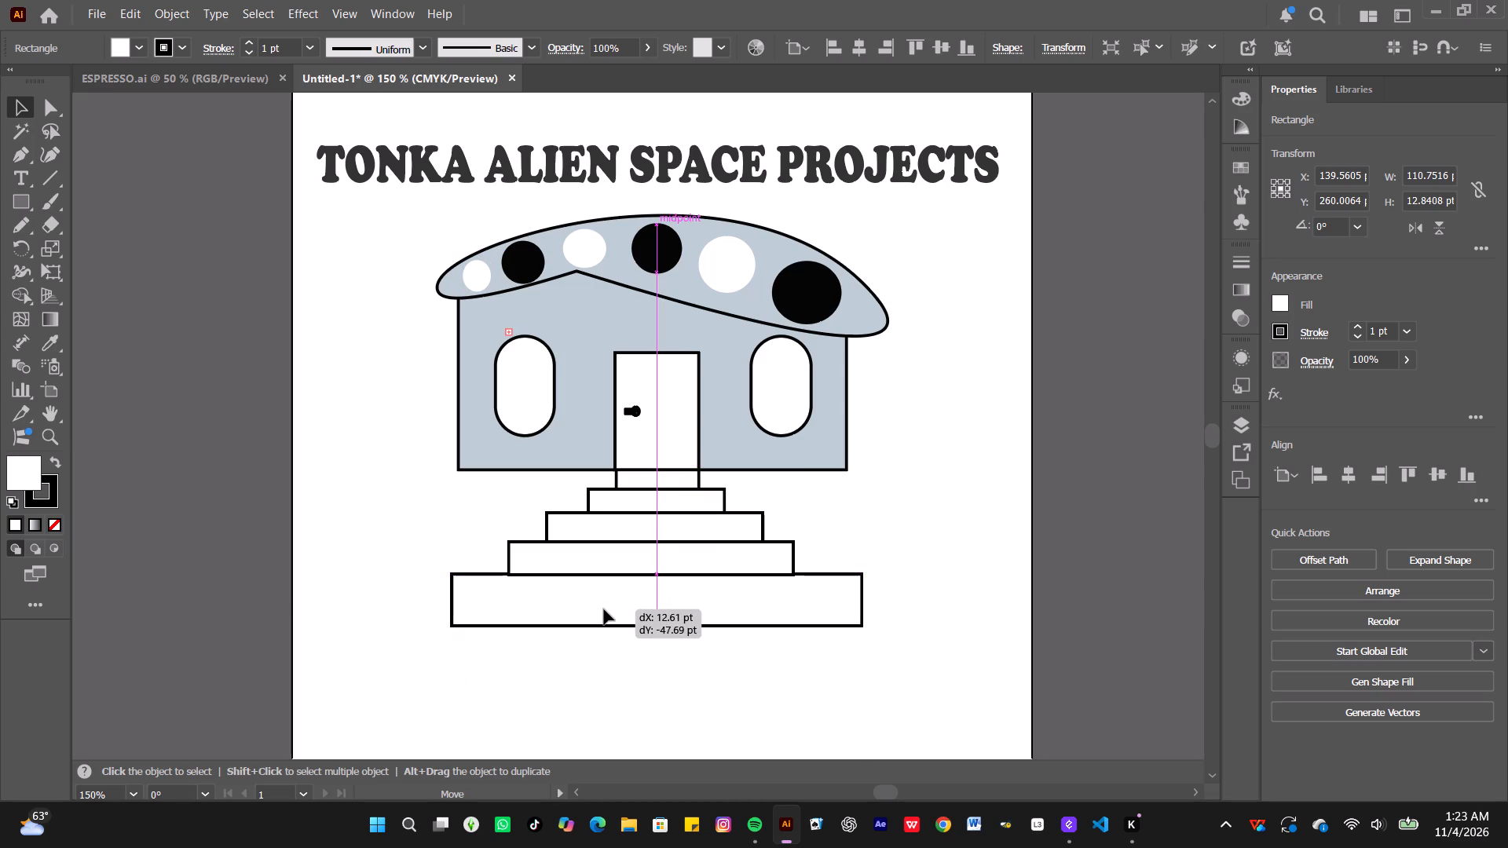
drag(604, 609, 599, 612)
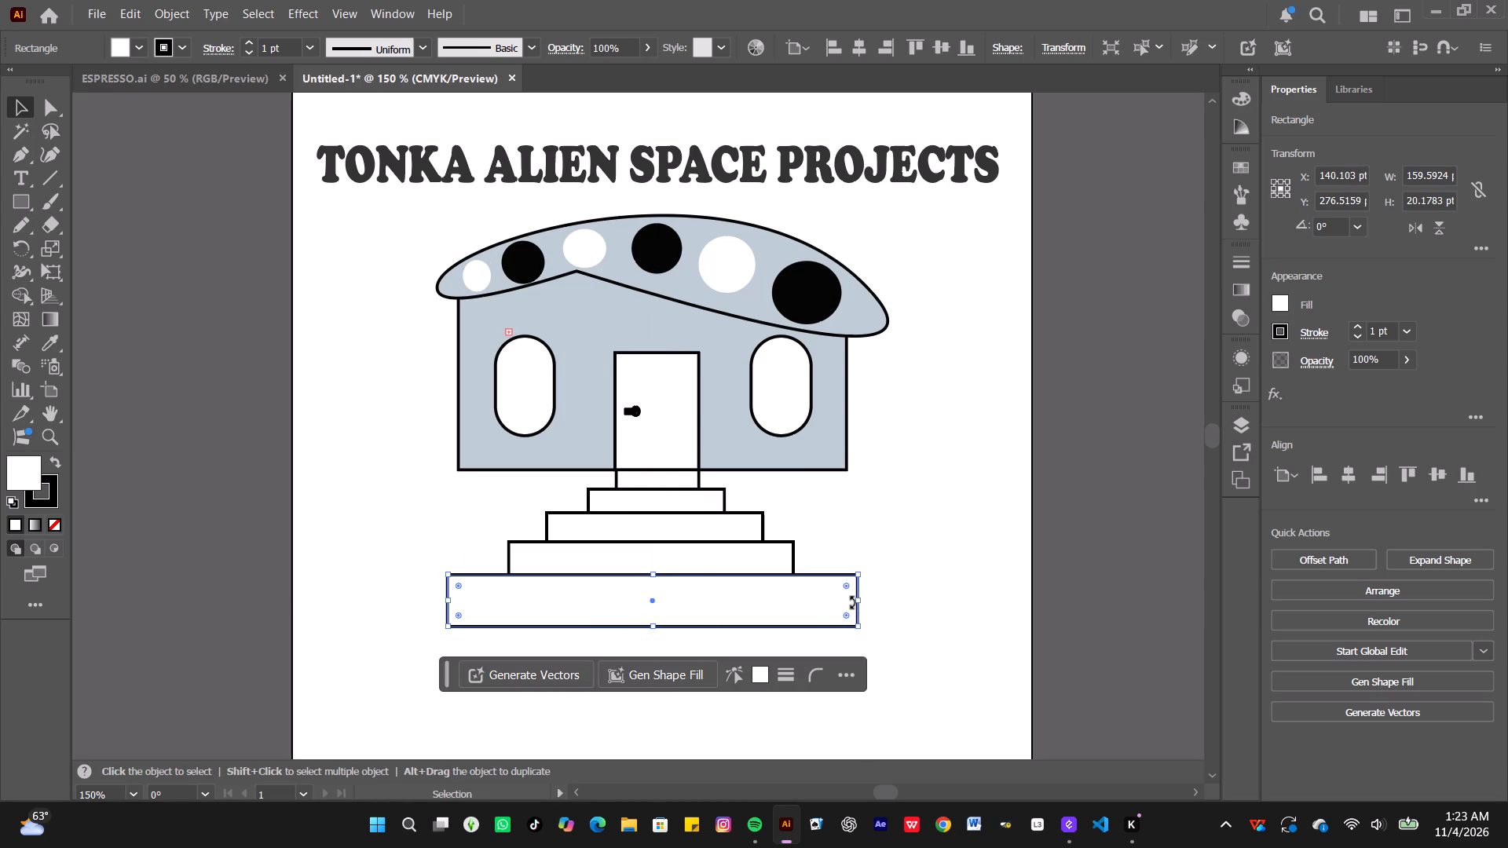
Resize that bottom rectangle to about 139 pt wide by 14 pt high, narrowing both ends and raising its bottom edge.
drag(857, 602, 829, 601)
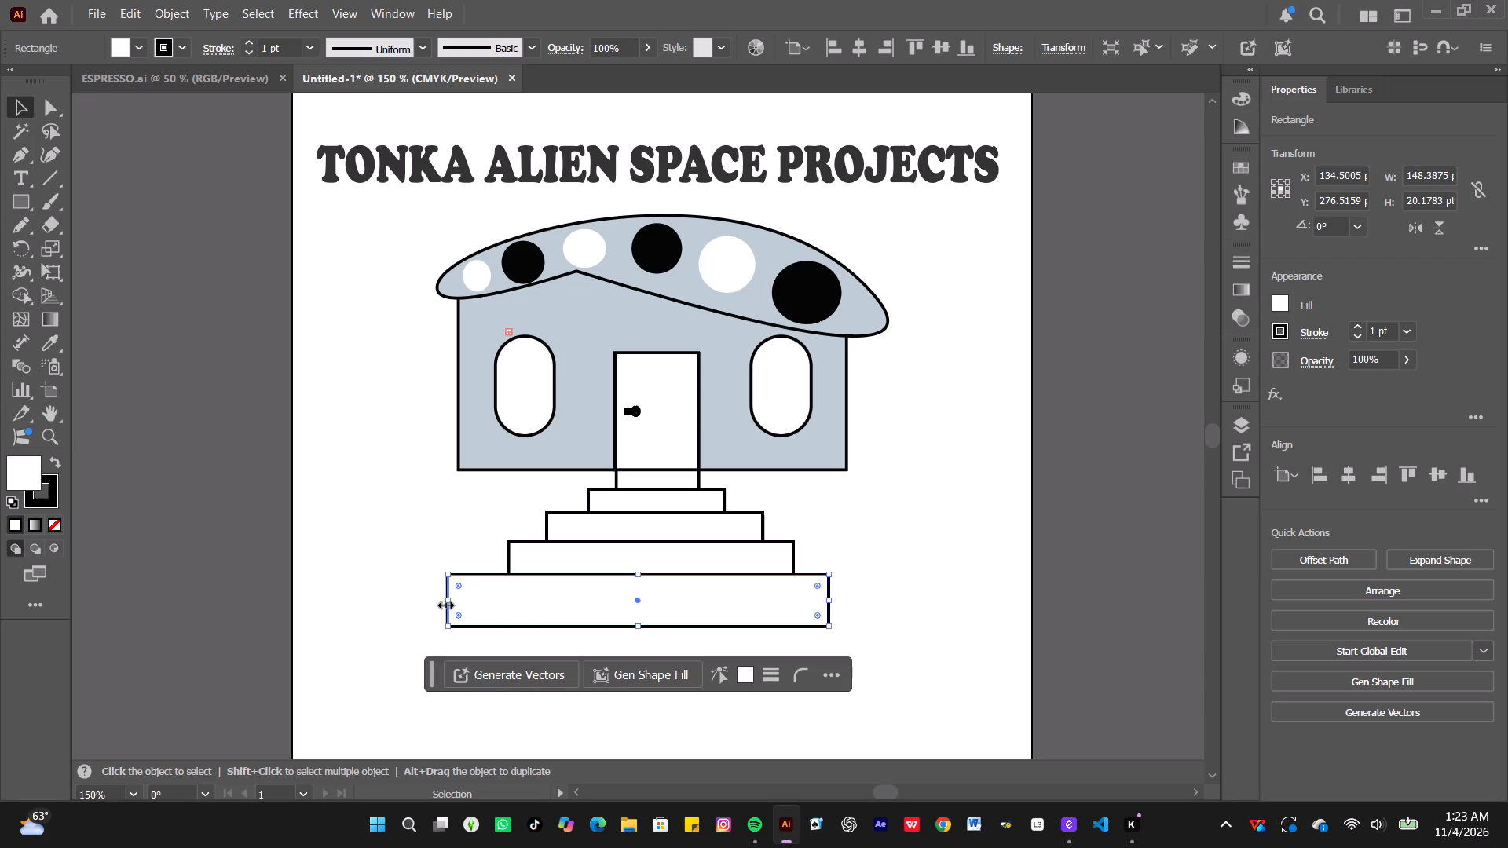
drag(444, 603, 471, 605)
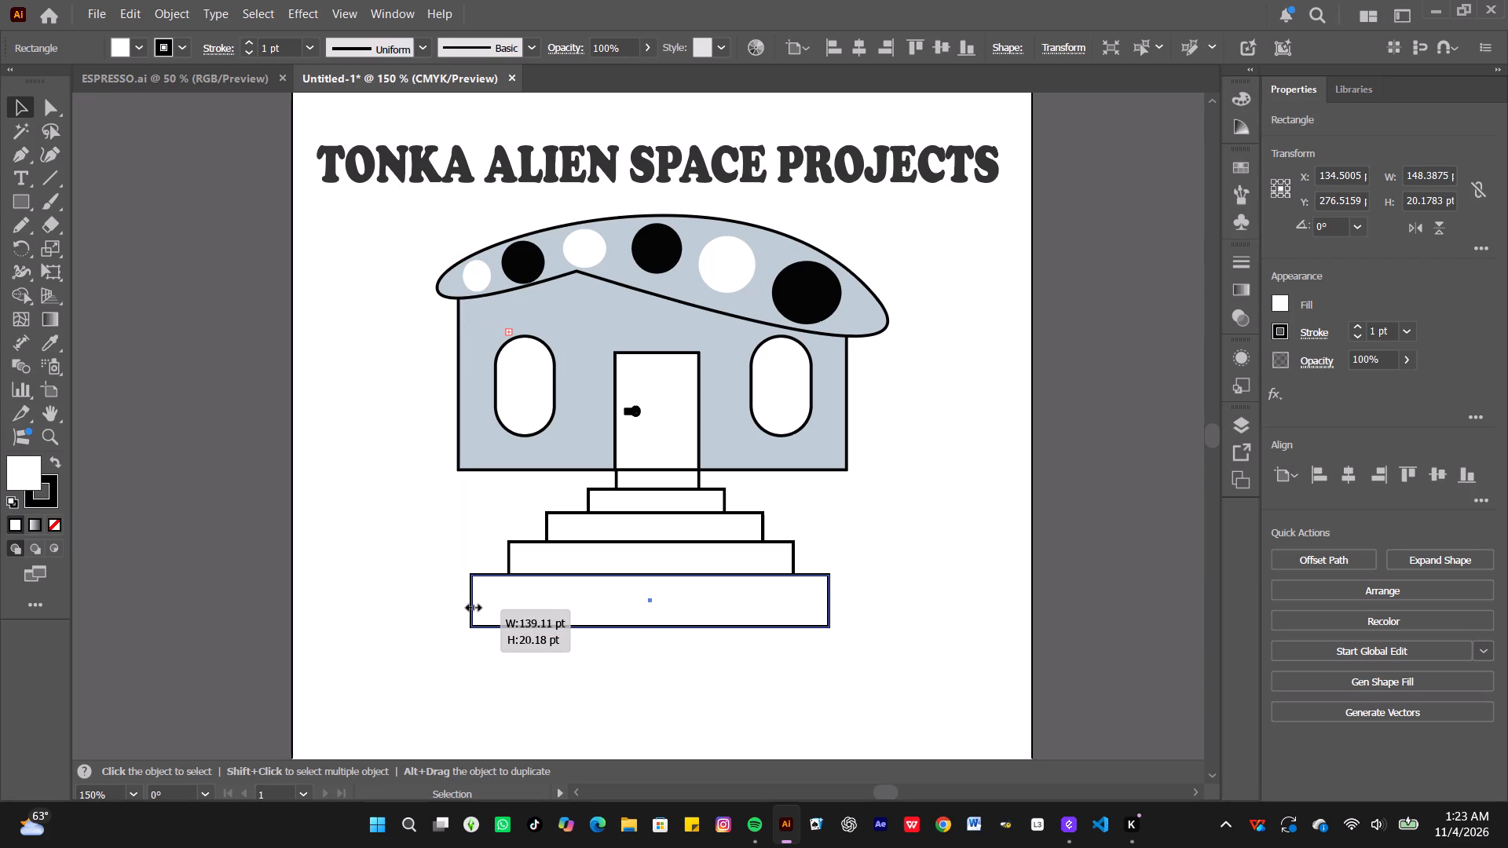
drag(471, 605, 472, 605)
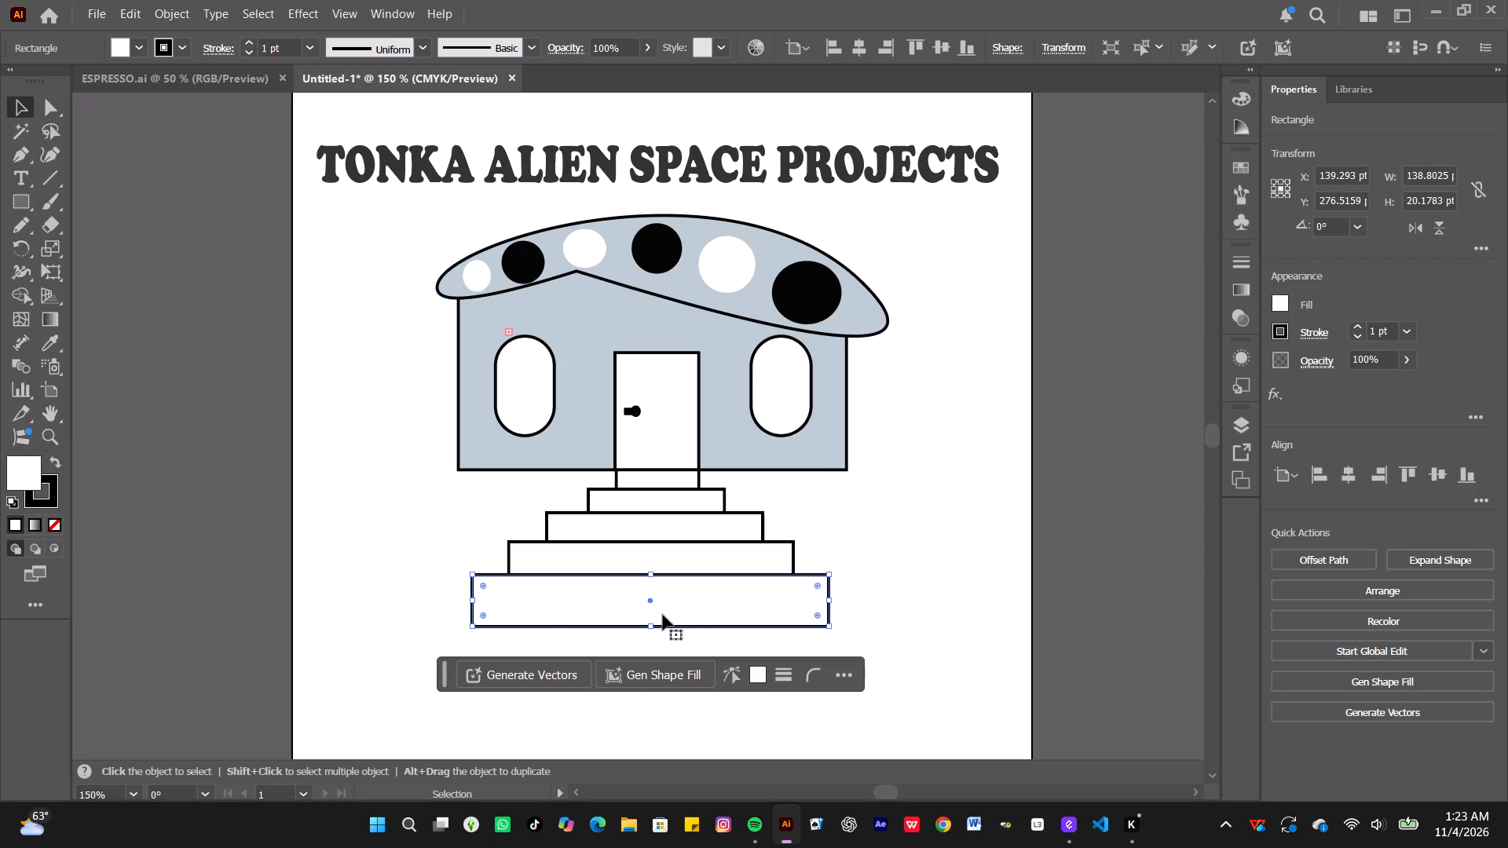
drag(650, 623, 650, 607)
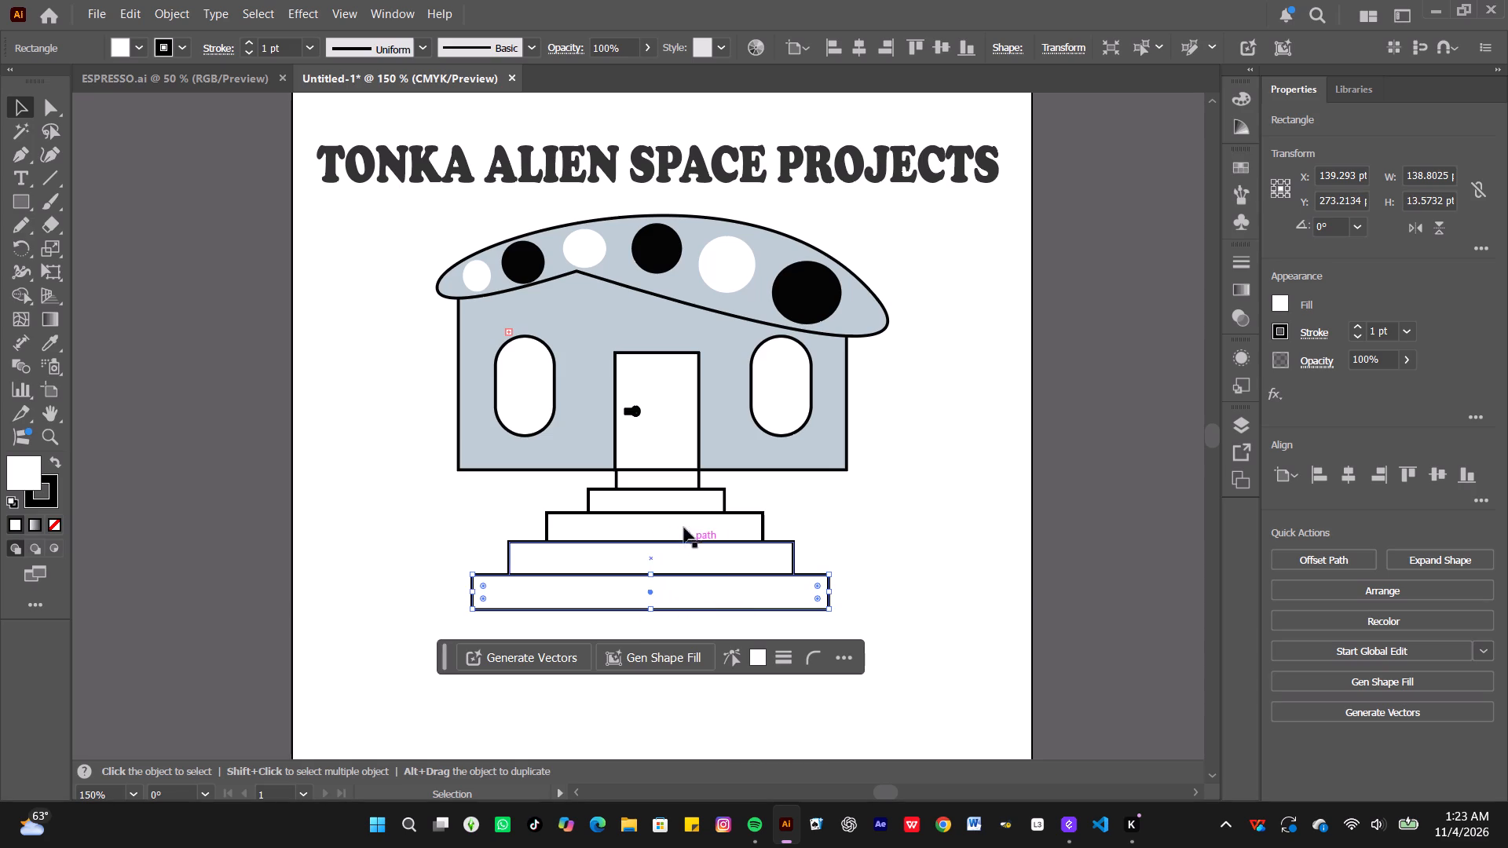
Widen the top step directly under the door to about 38 pt by extending both ends.
click(668, 478)
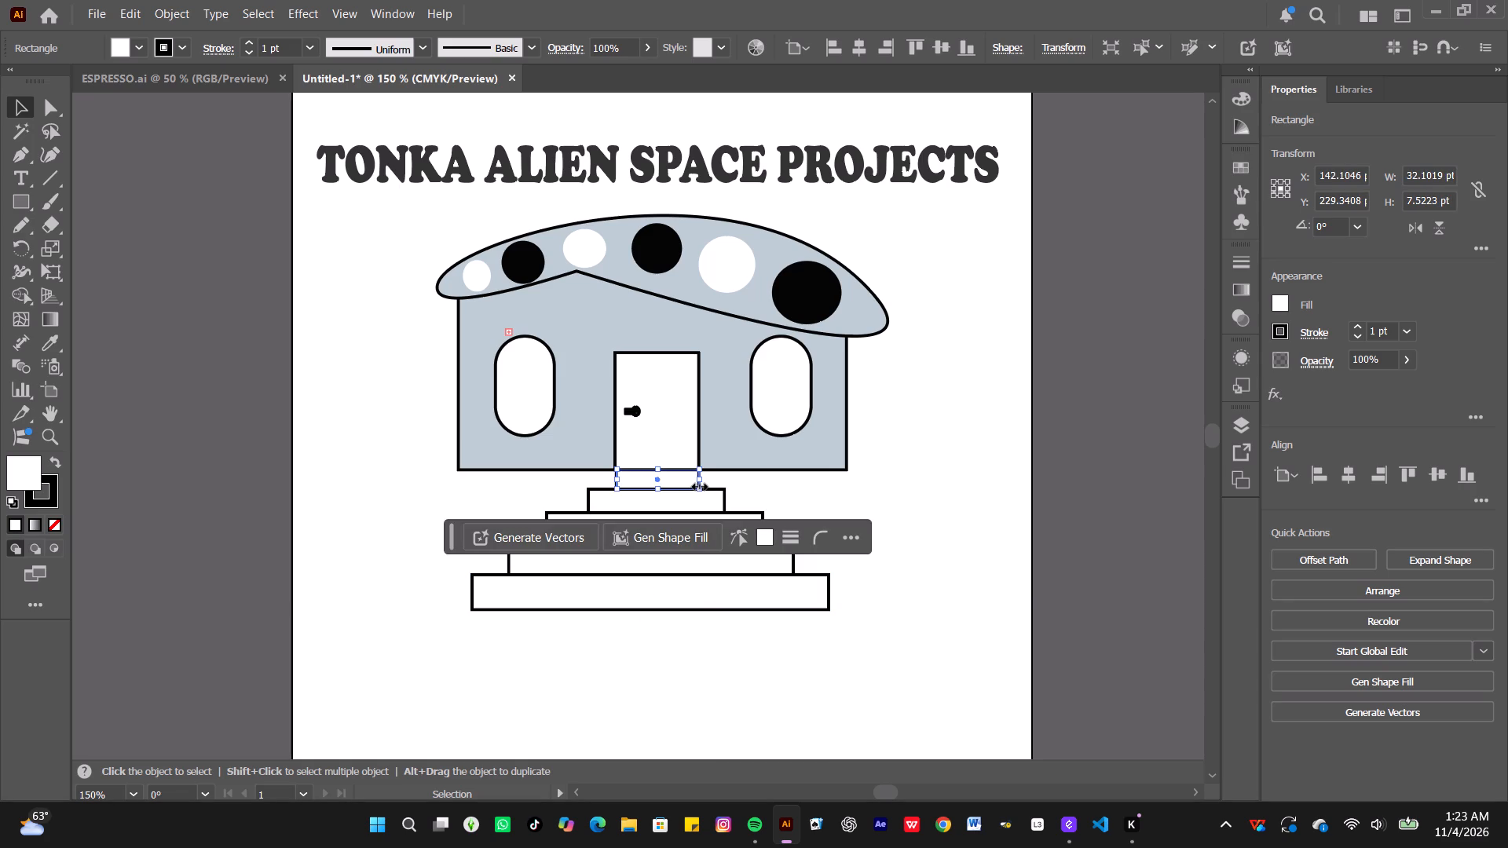
drag(697, 482, 705, 488)
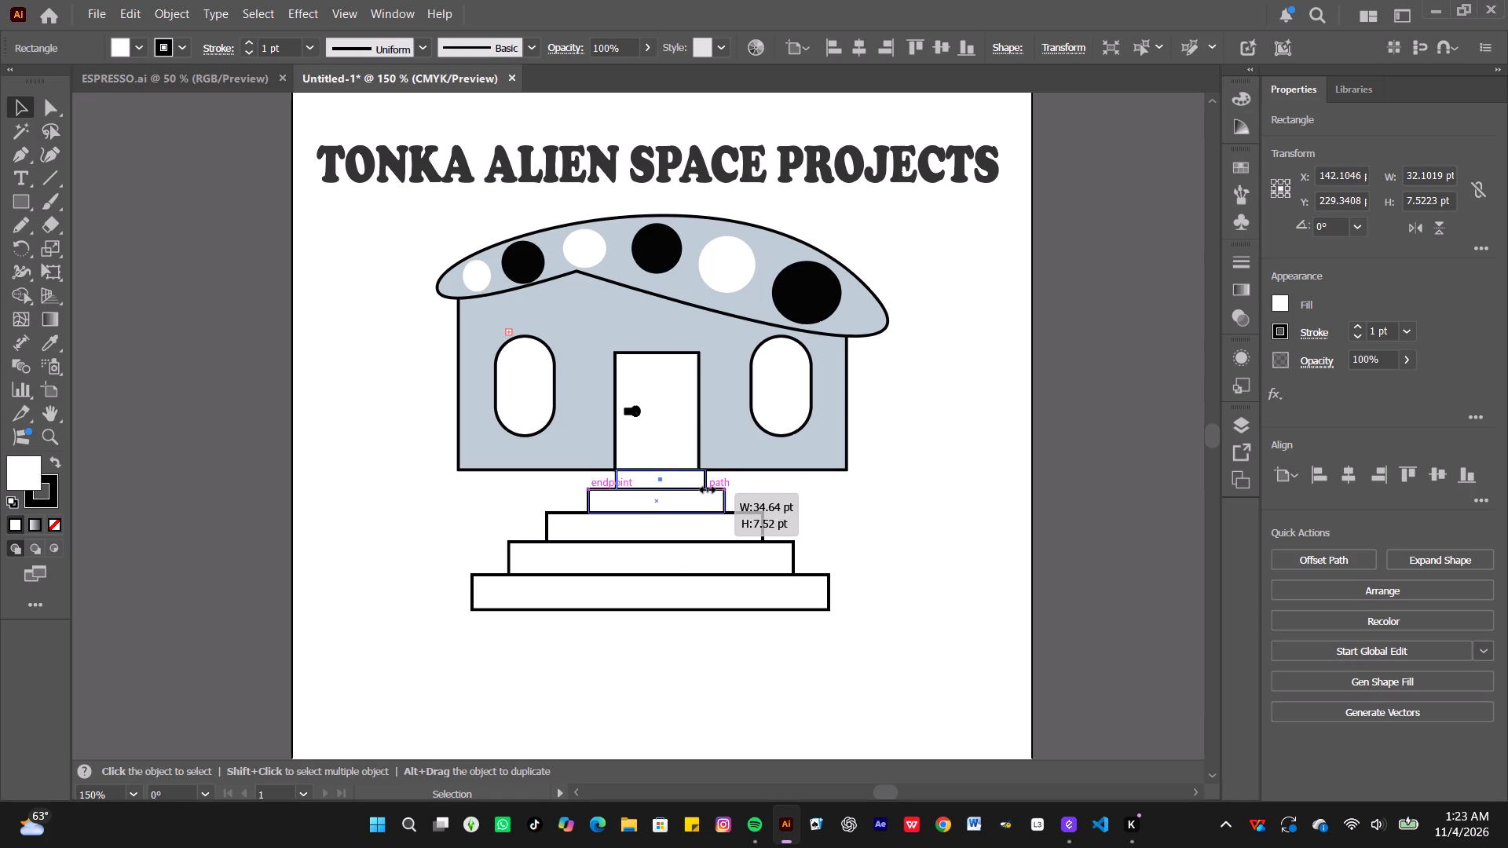
drag(705, 488, 707, 487)
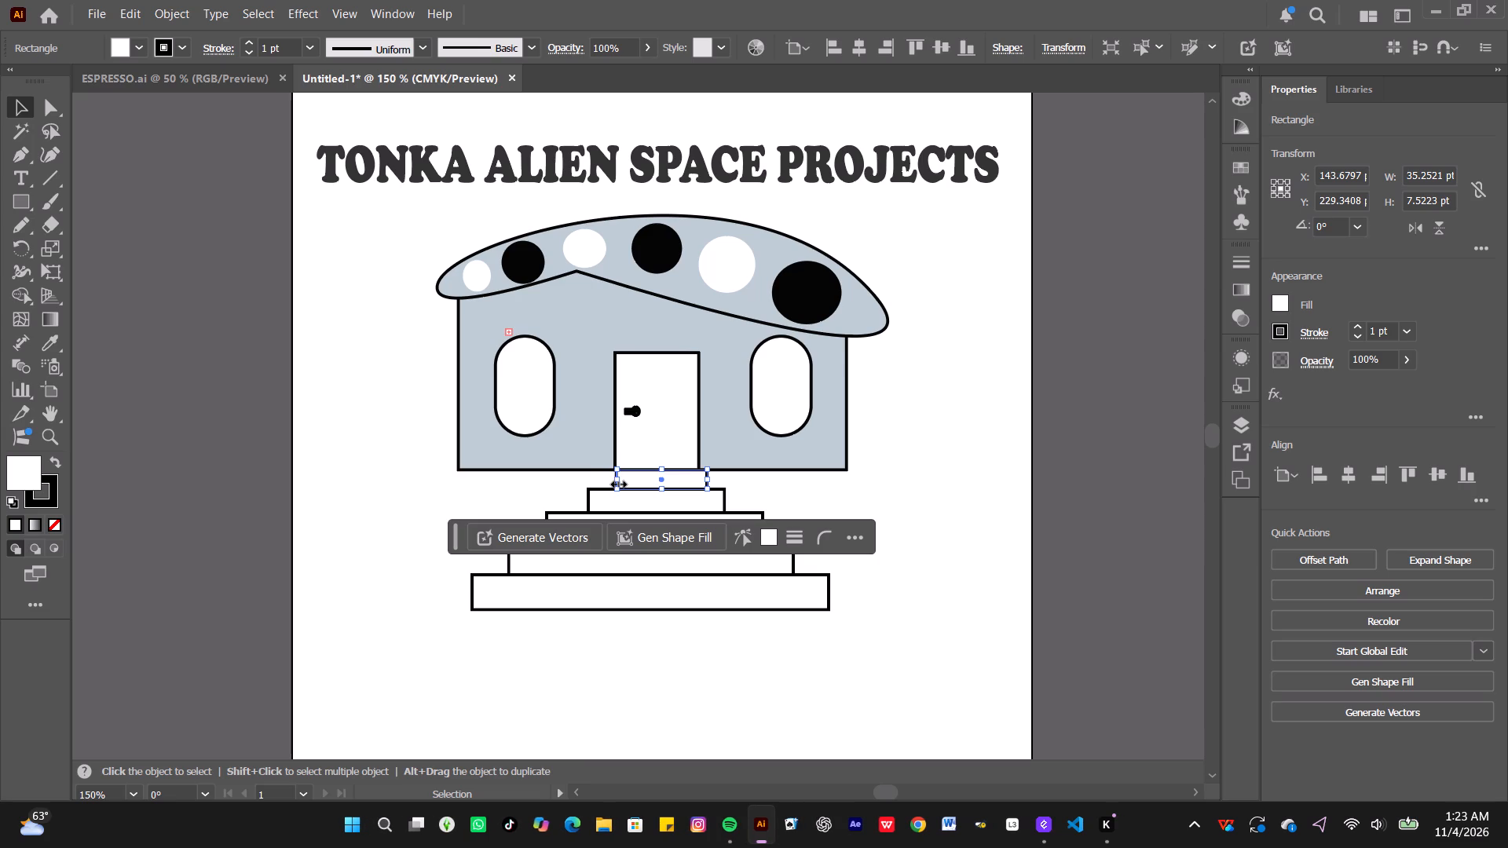
drag(617, 480, 609, 477)
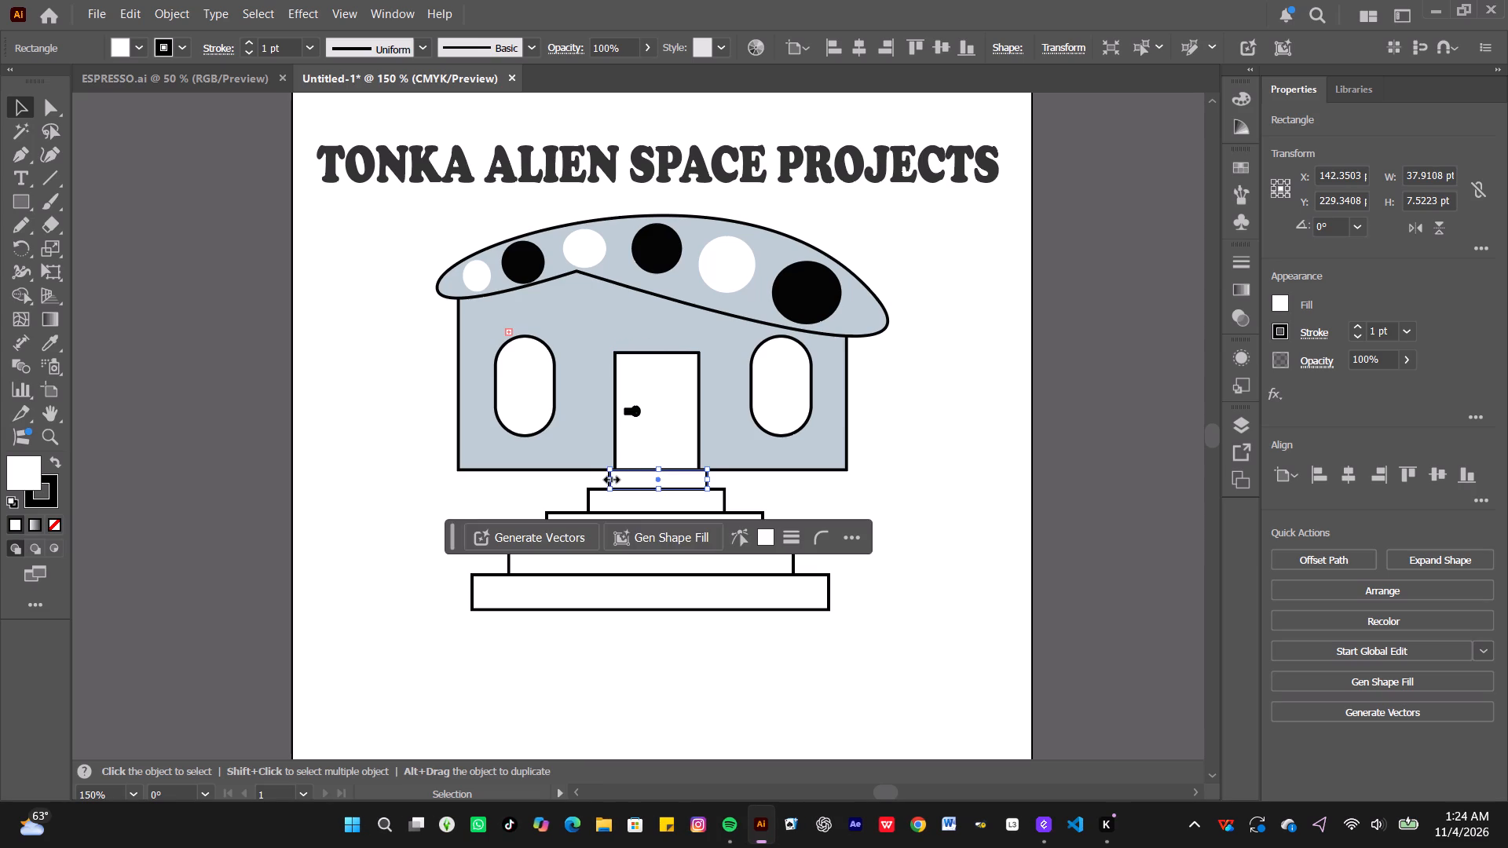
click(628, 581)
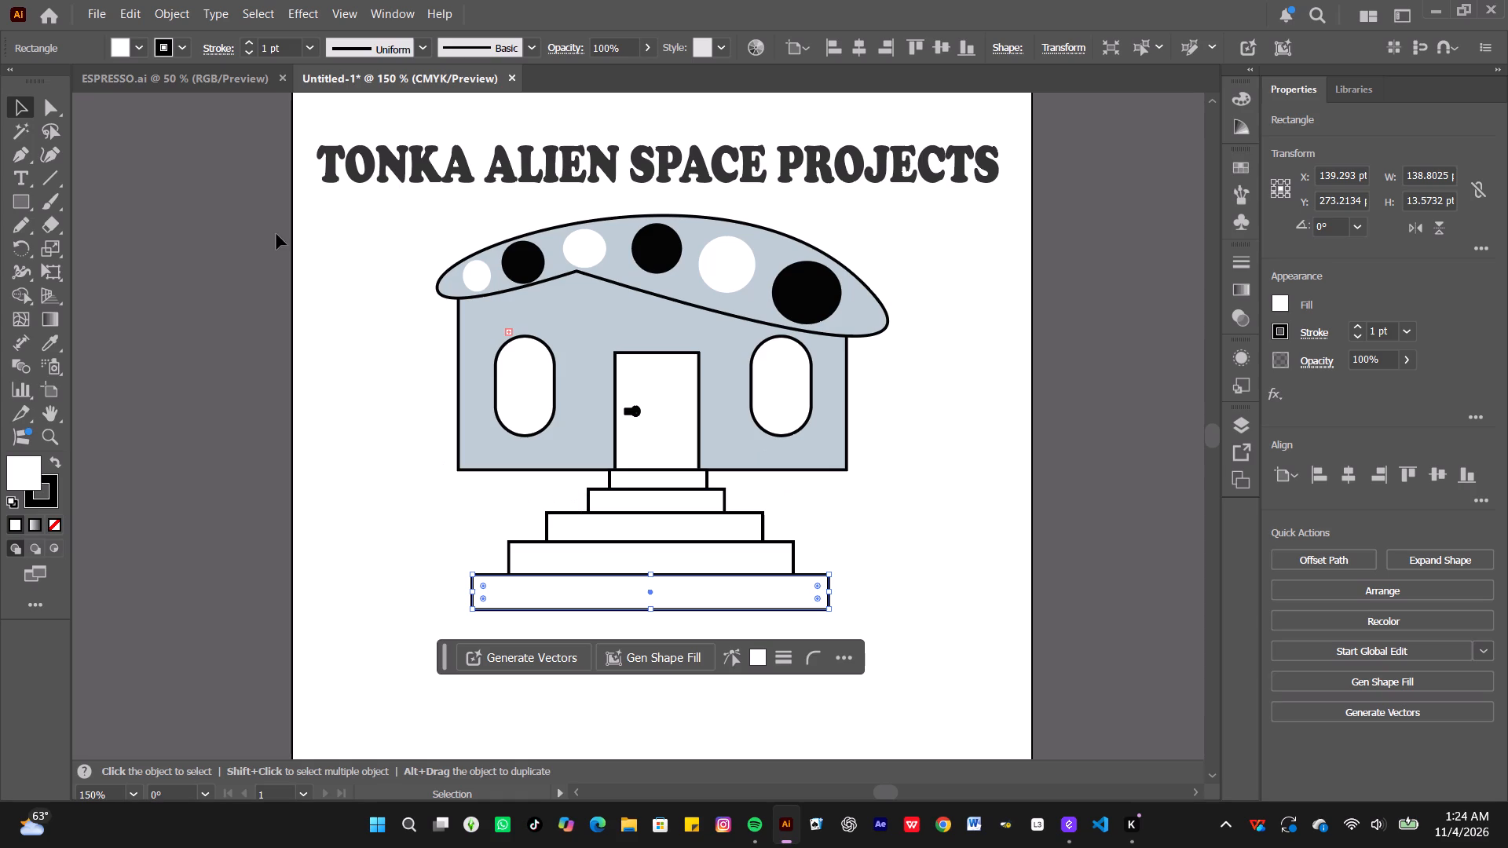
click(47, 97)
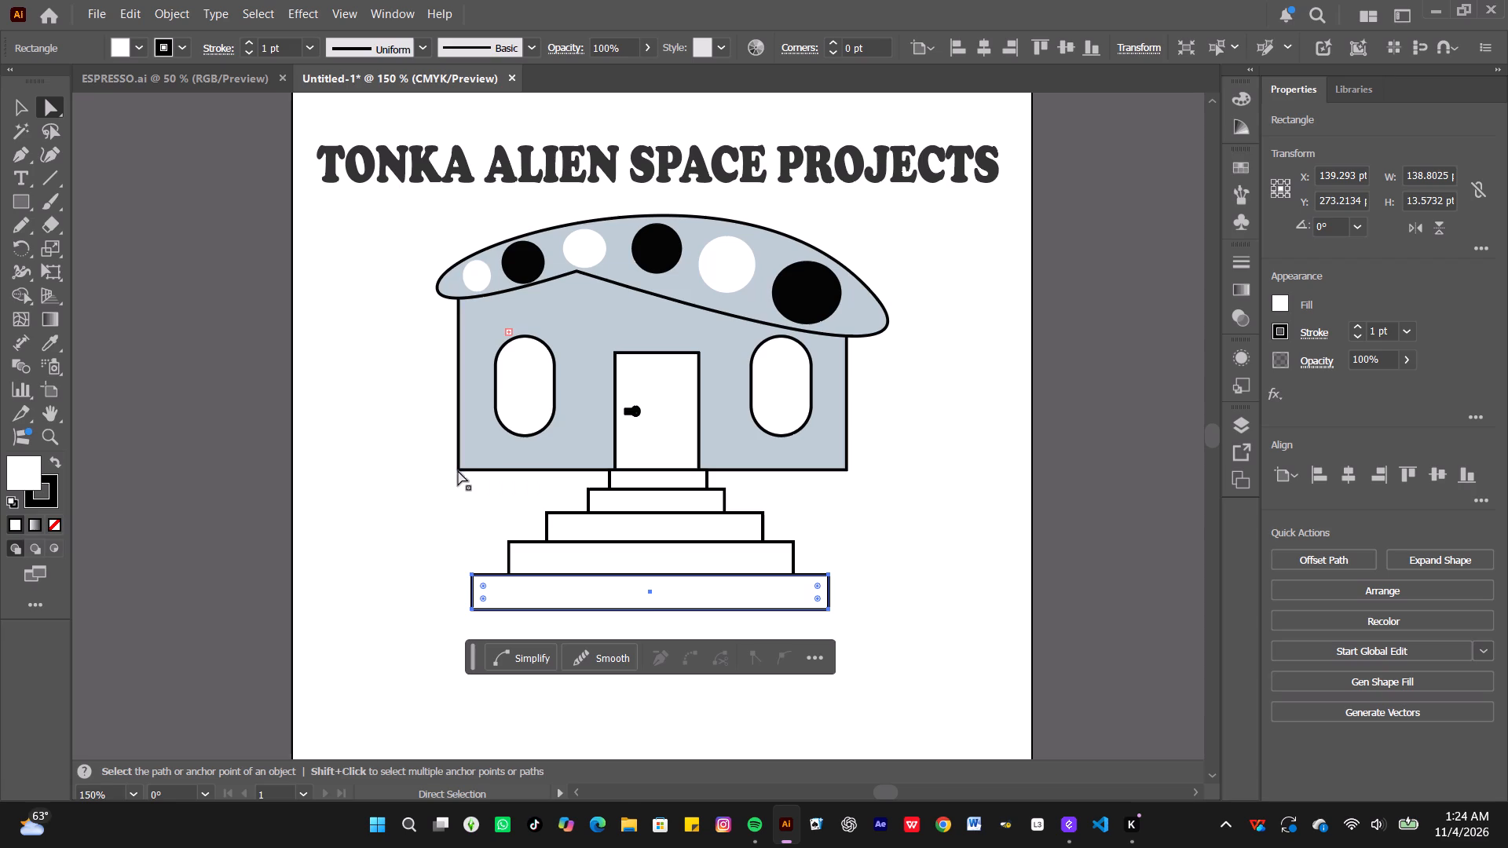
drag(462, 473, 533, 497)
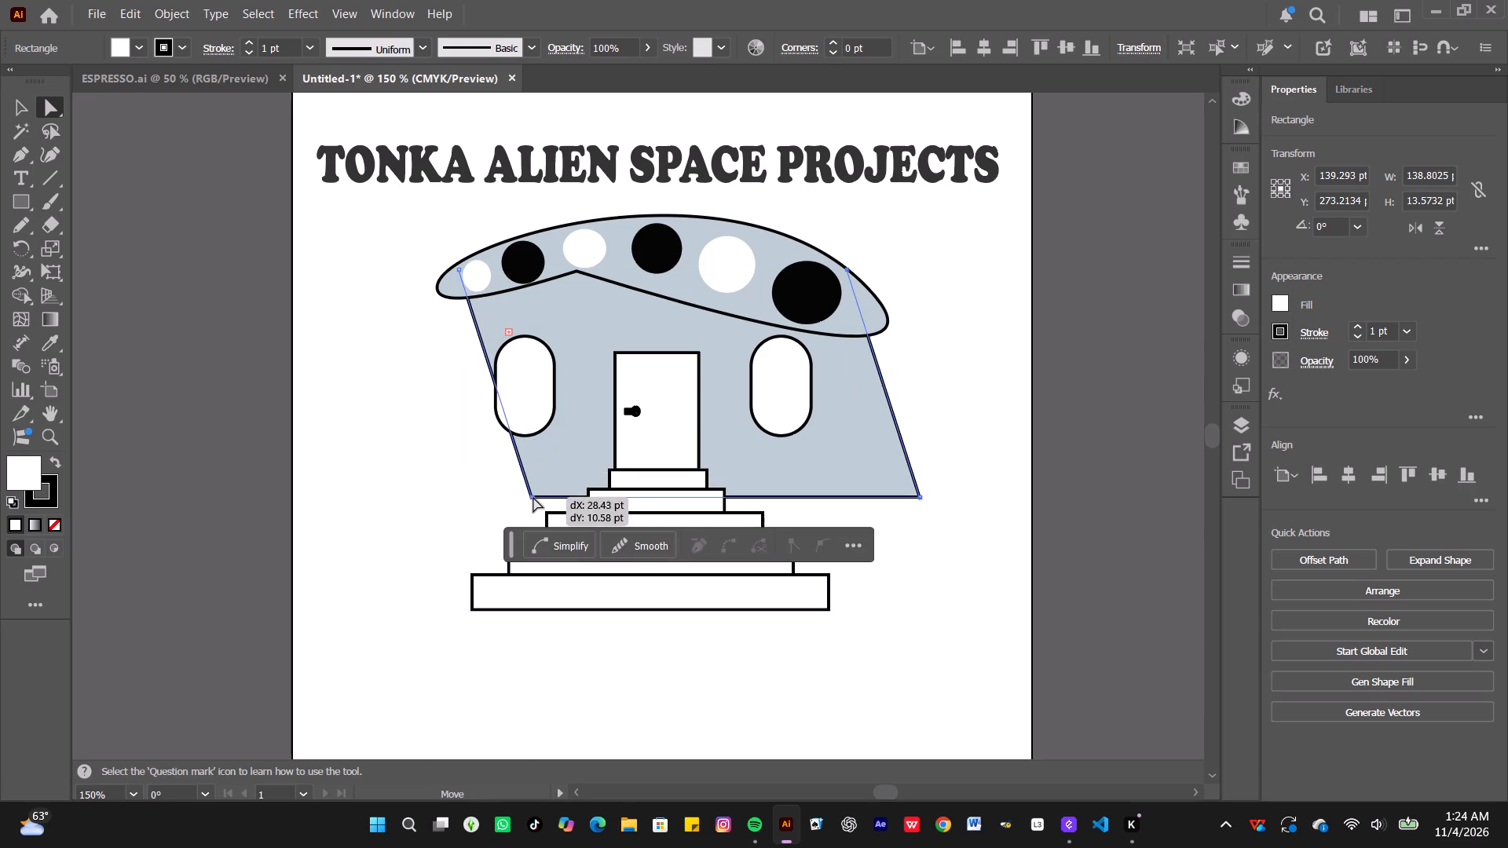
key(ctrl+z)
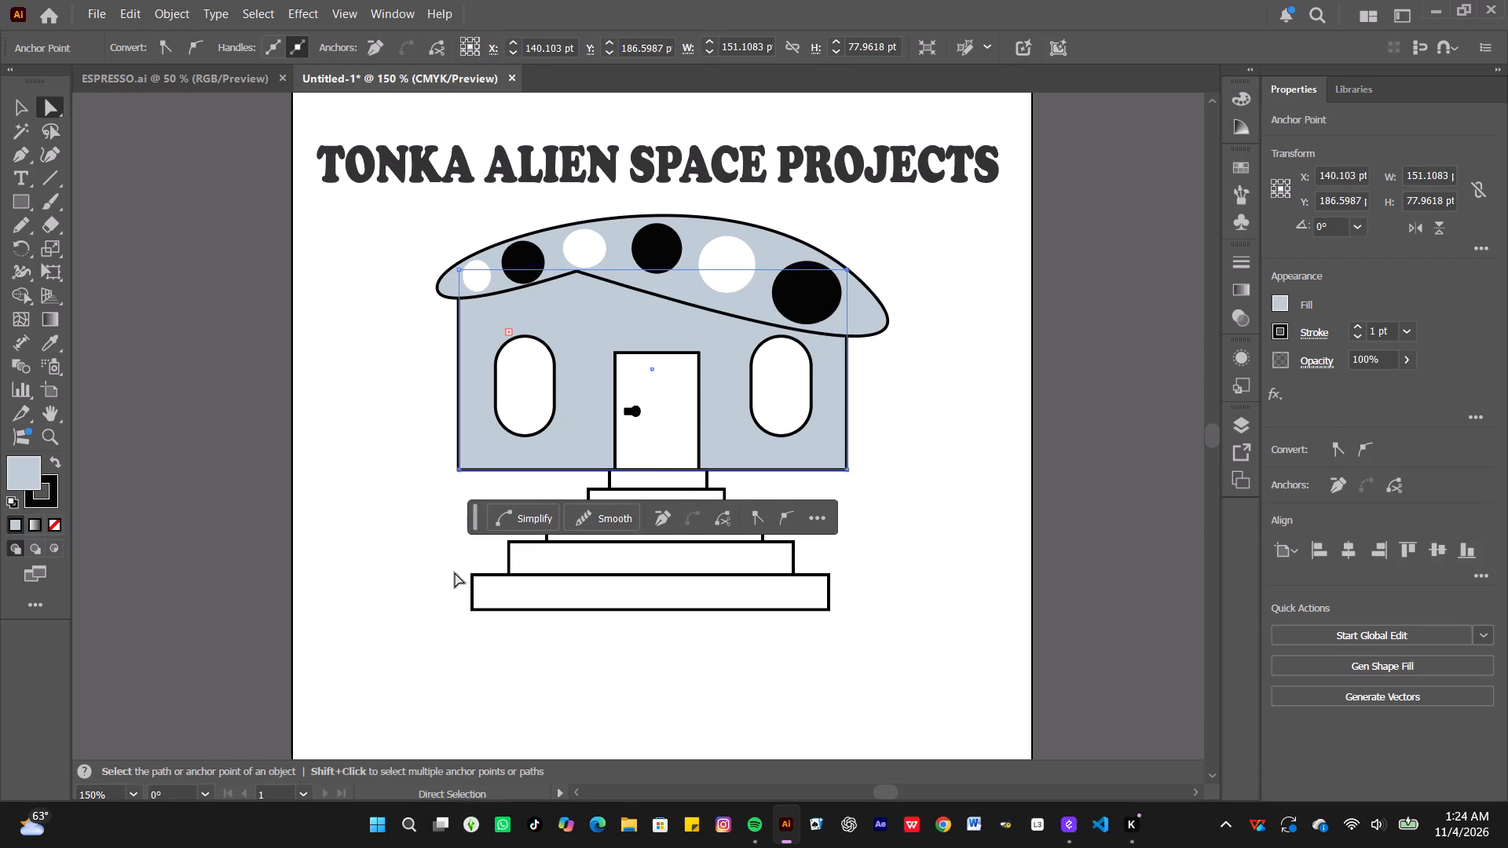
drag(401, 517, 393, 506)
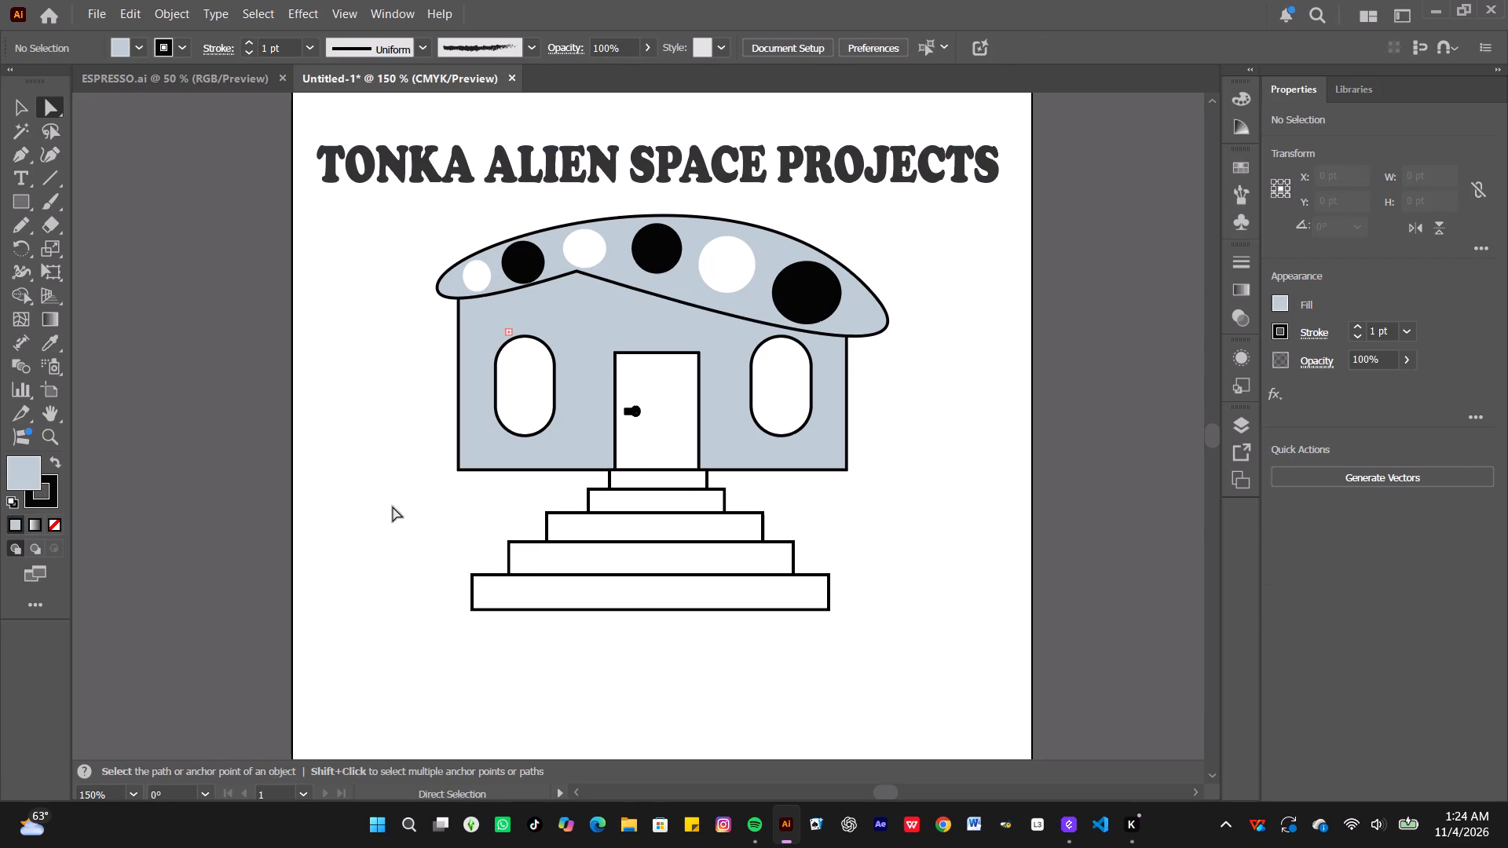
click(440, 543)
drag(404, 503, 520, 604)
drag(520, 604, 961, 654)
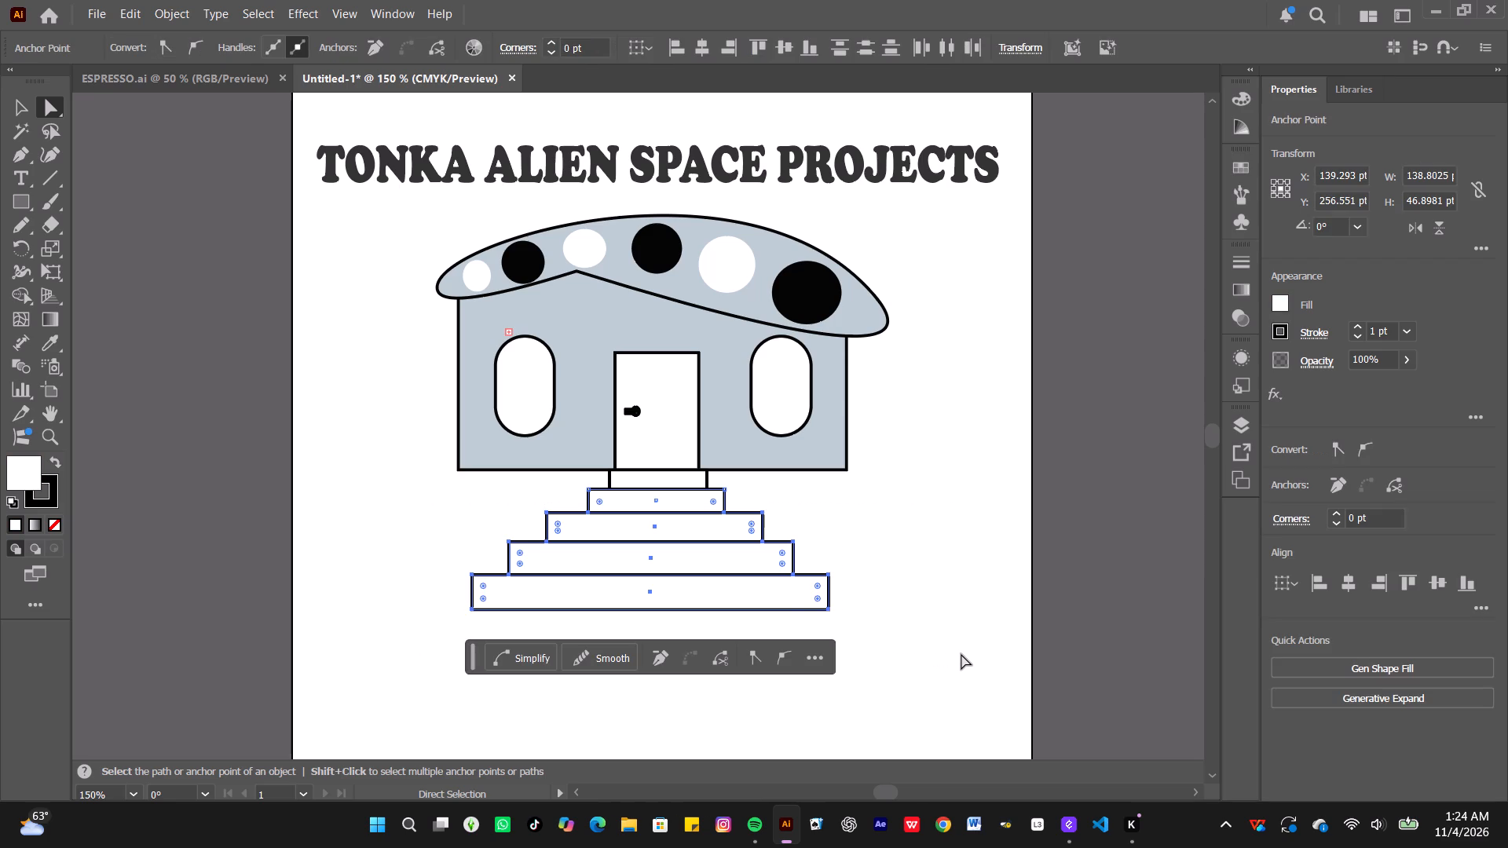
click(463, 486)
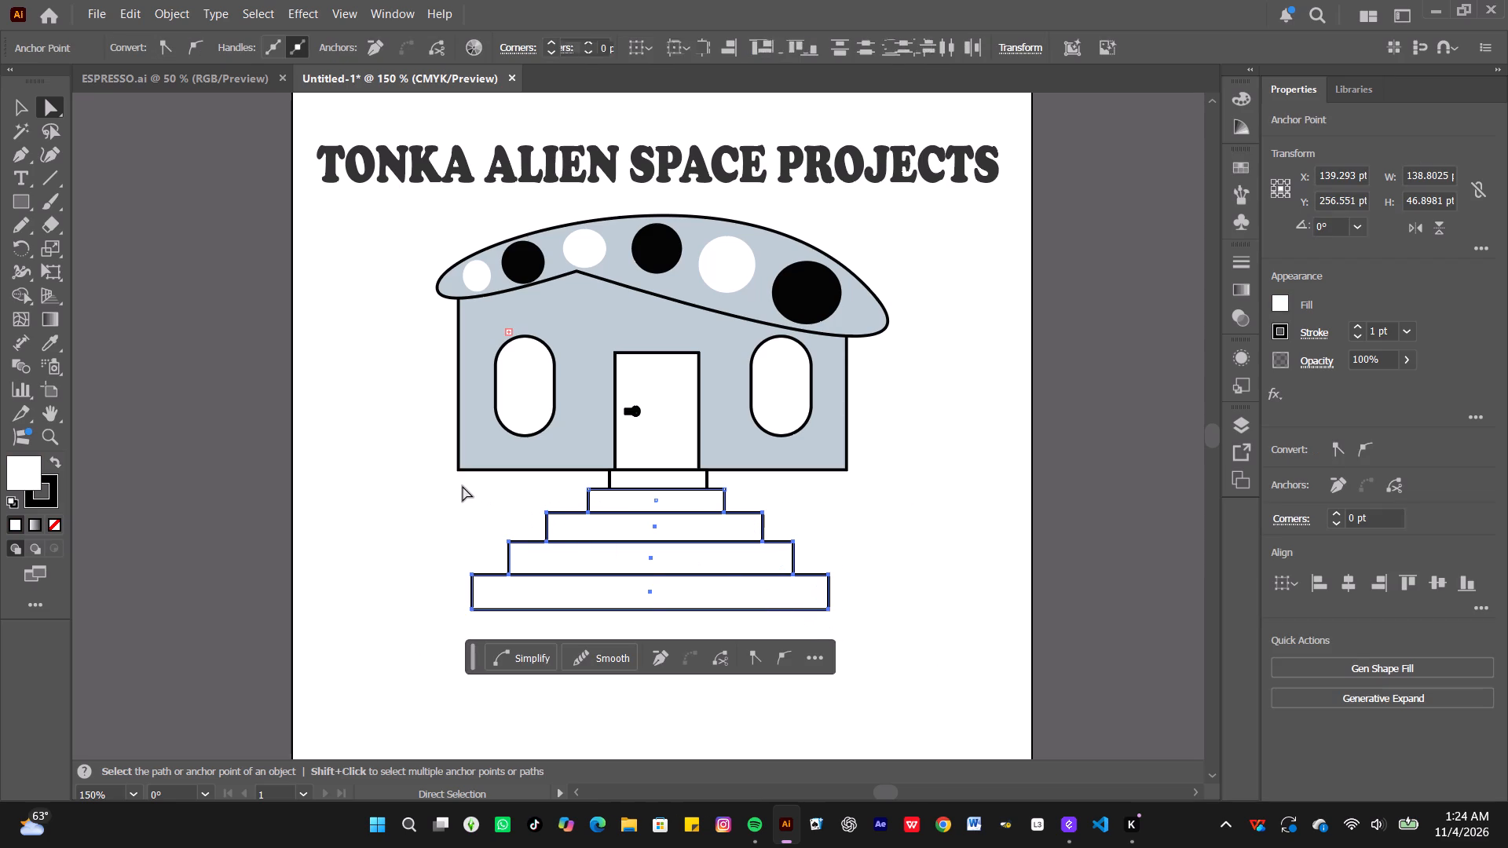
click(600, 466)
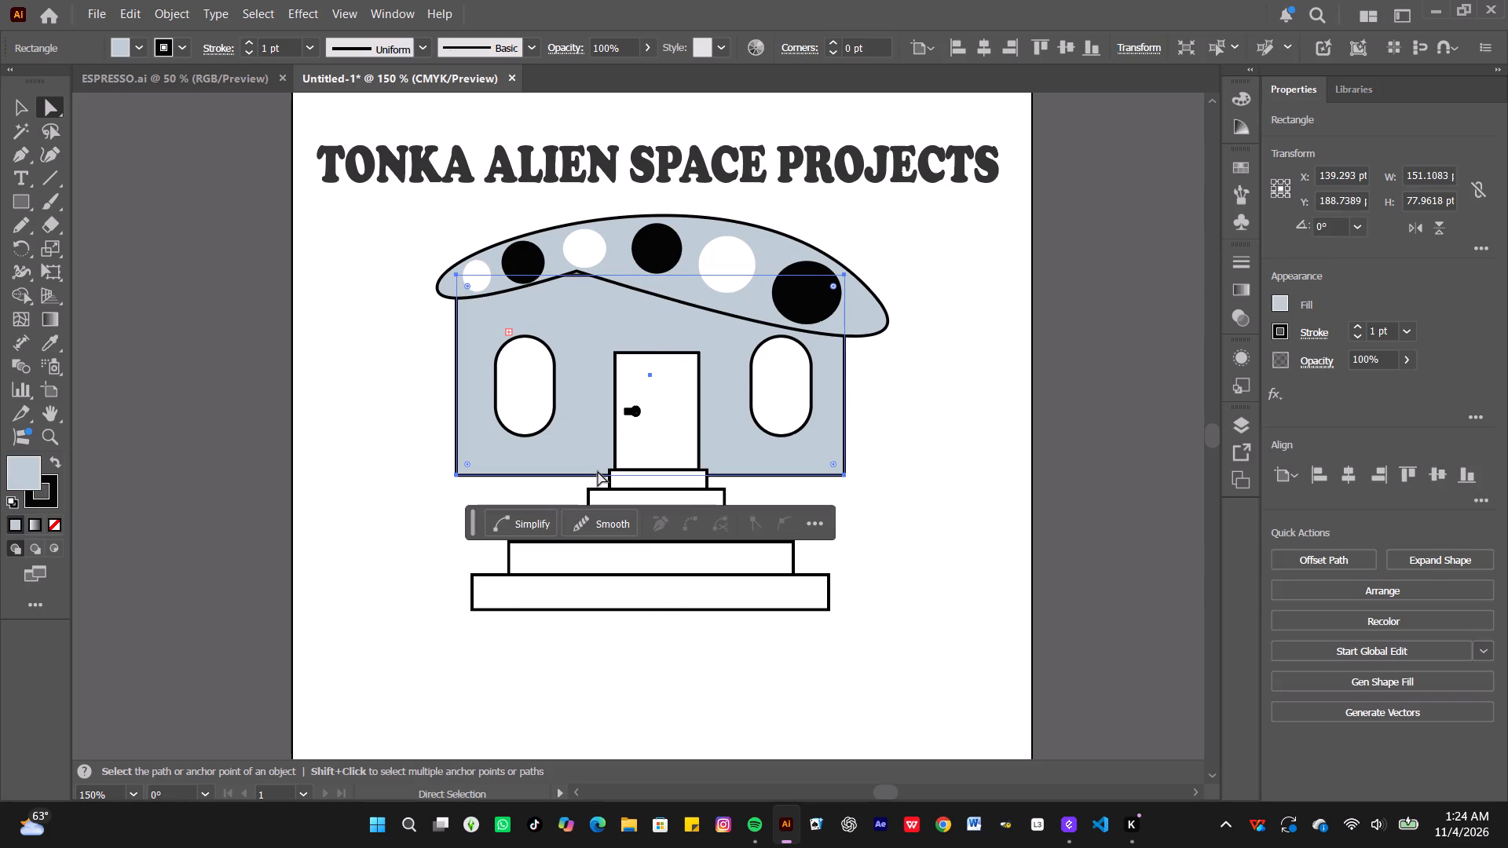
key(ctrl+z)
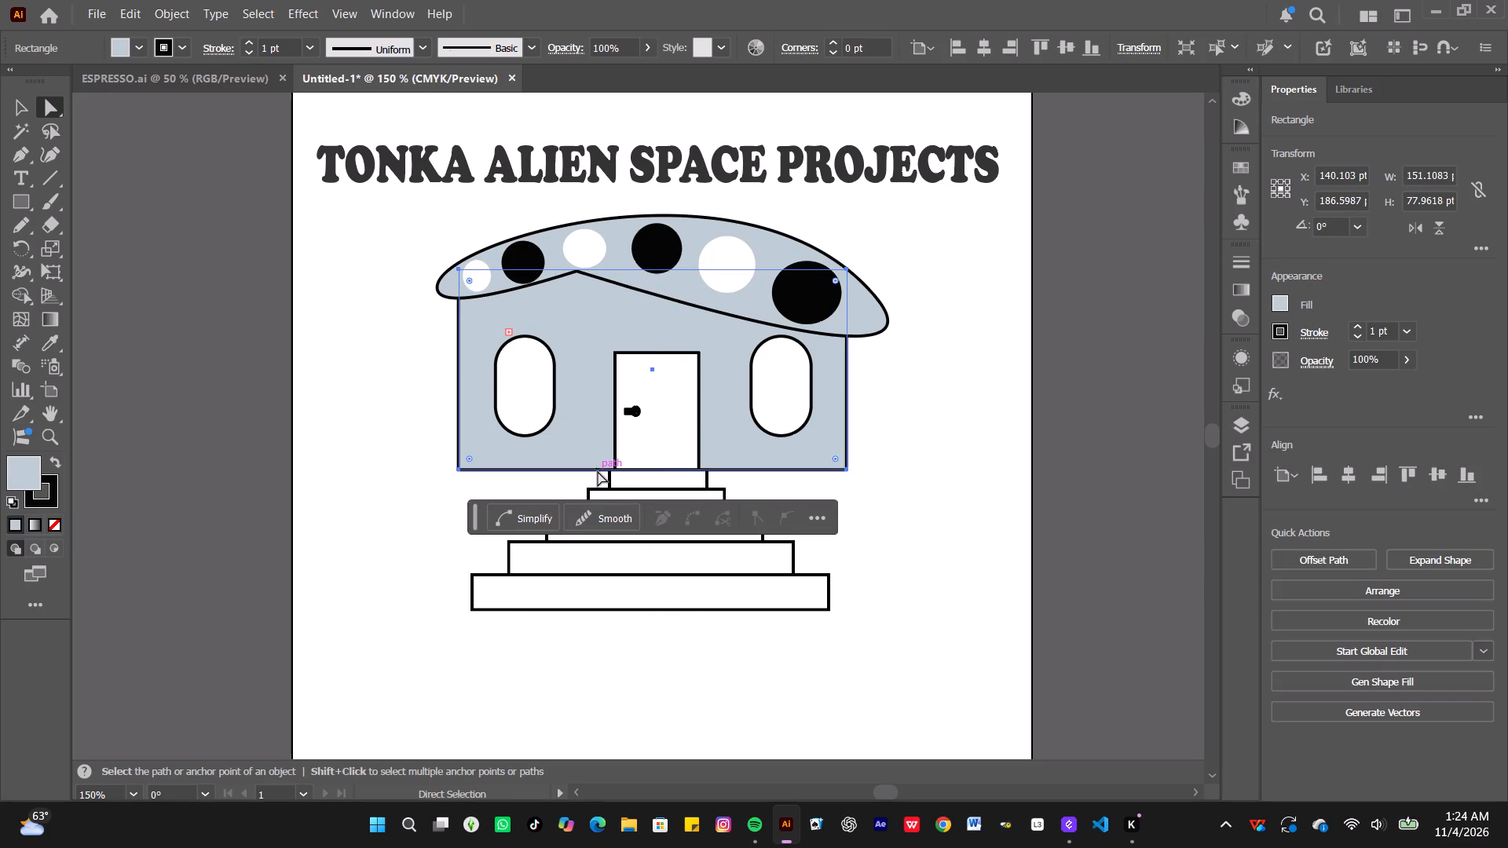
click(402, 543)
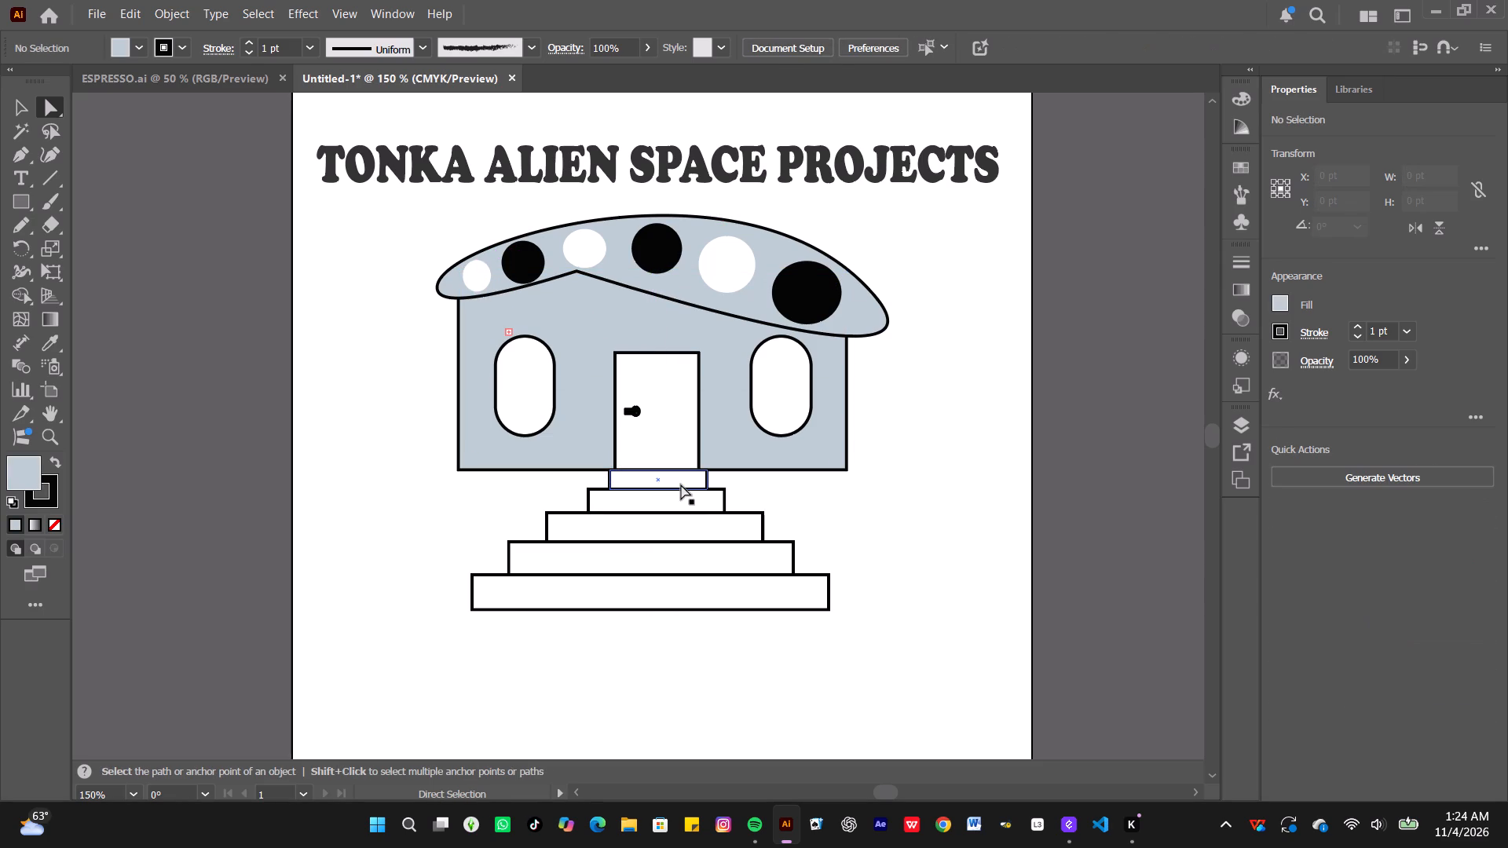
Group all five white steps below the door into one object.
click(681, 484)
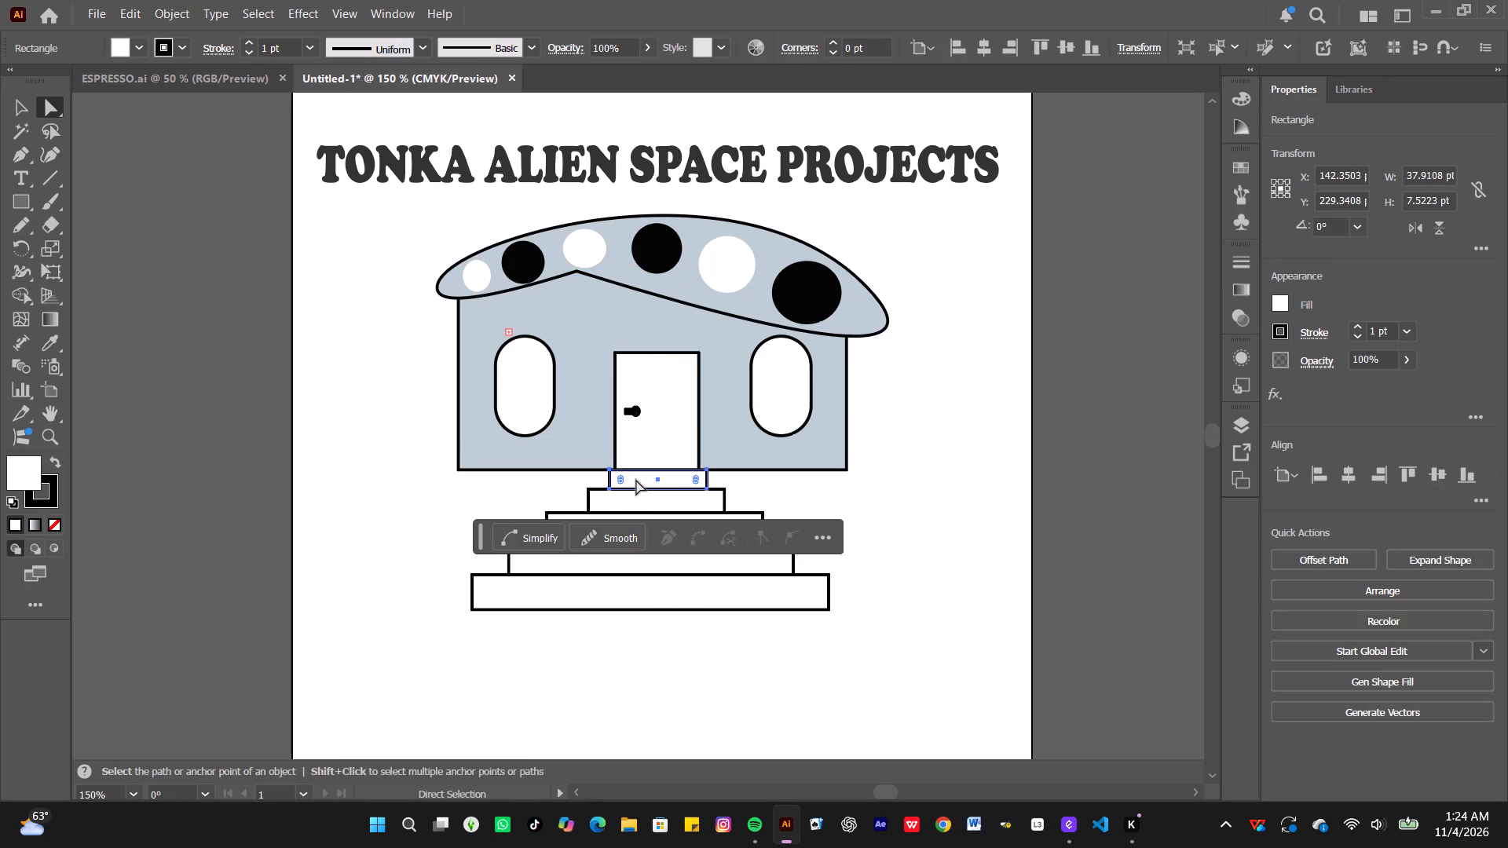
drag(536, 479, 585, 517)
drag(585, 517, 856, 523)
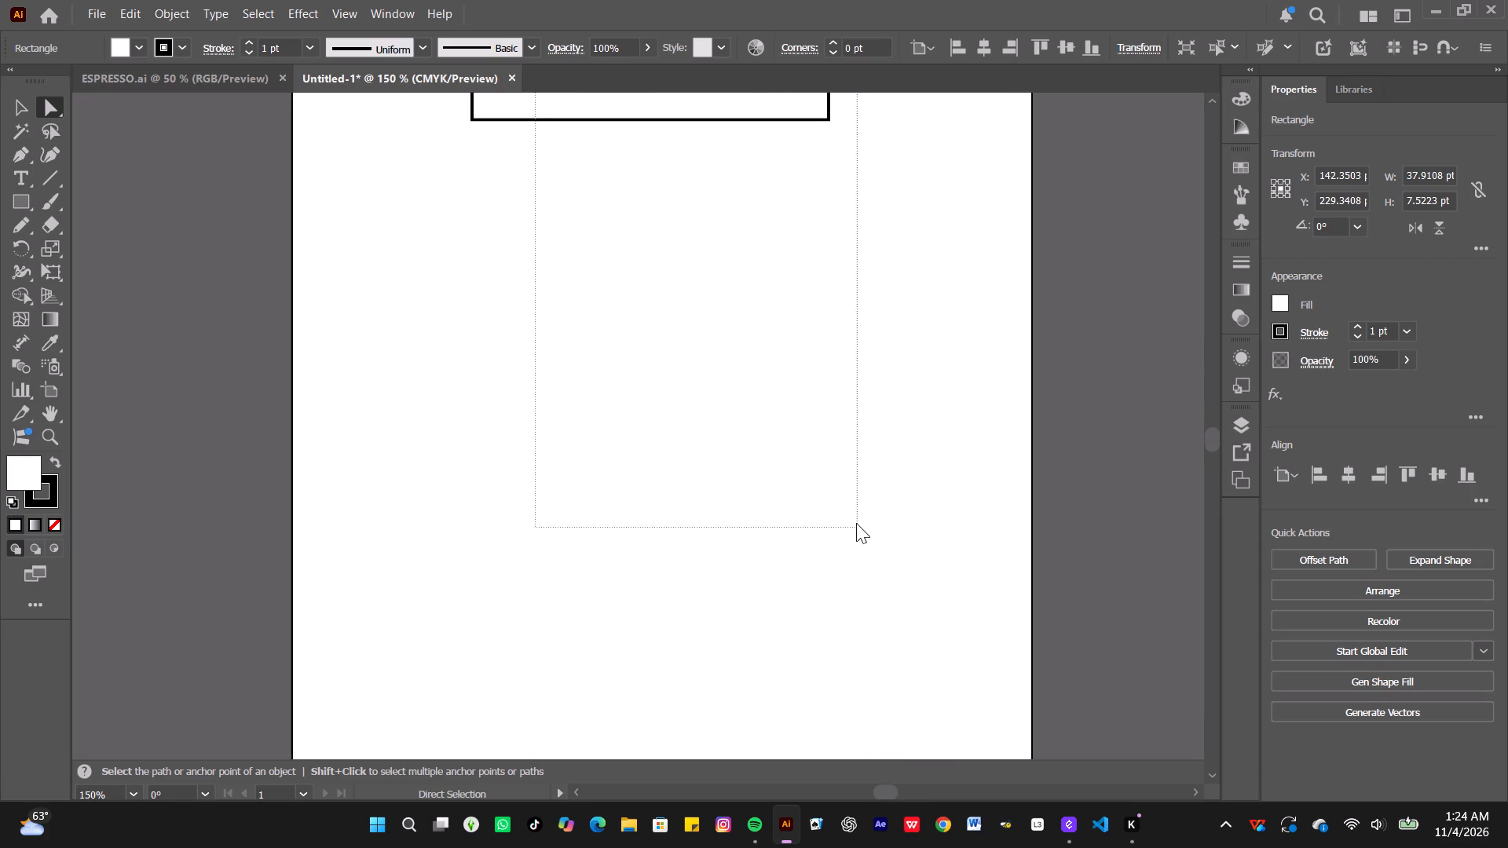
drag(856, 523, 839, 202)
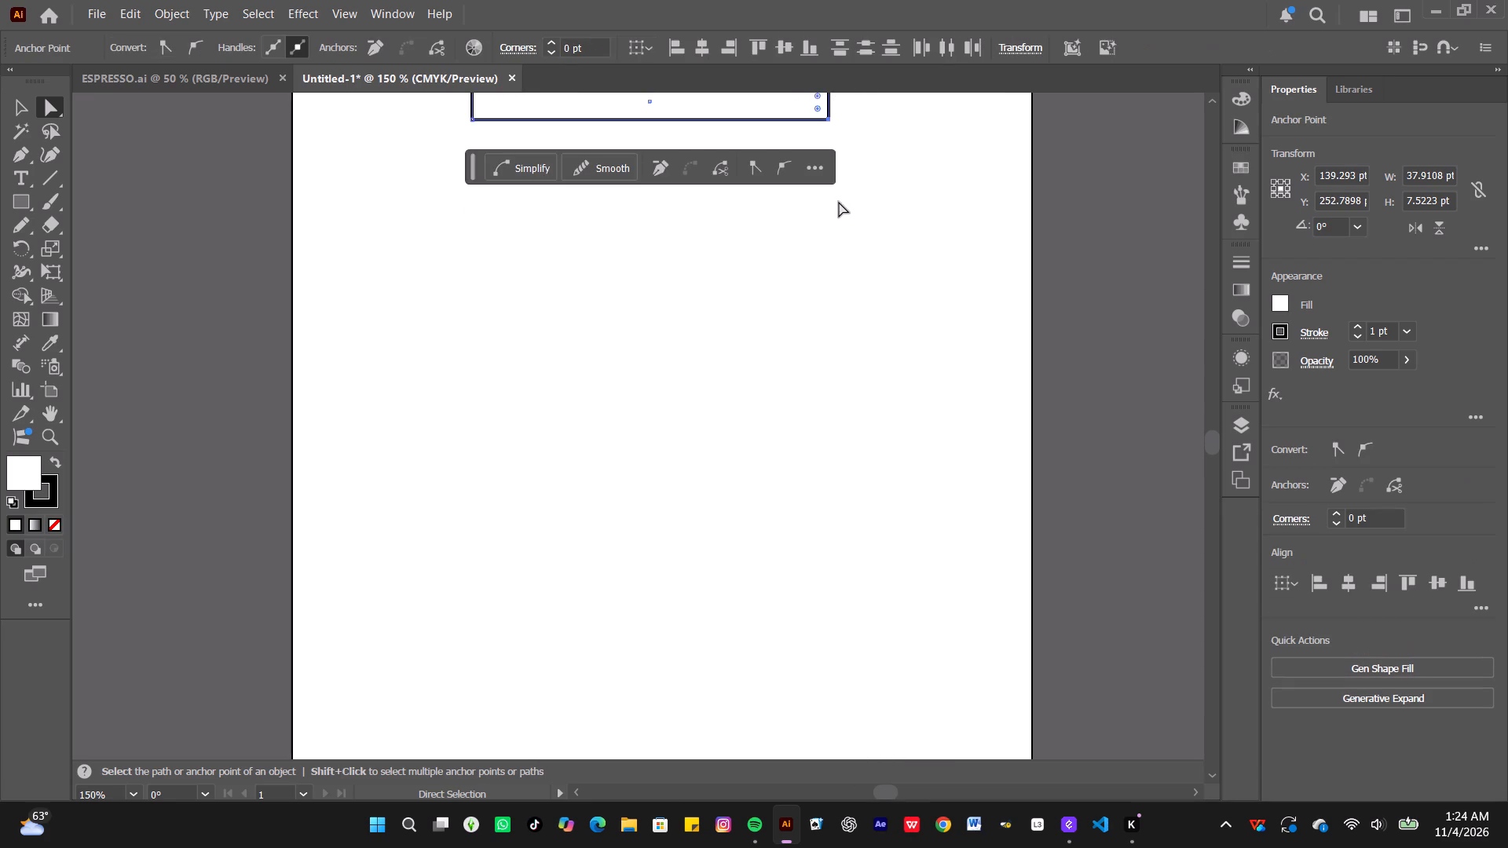
scroll(839, 202, up, 2)
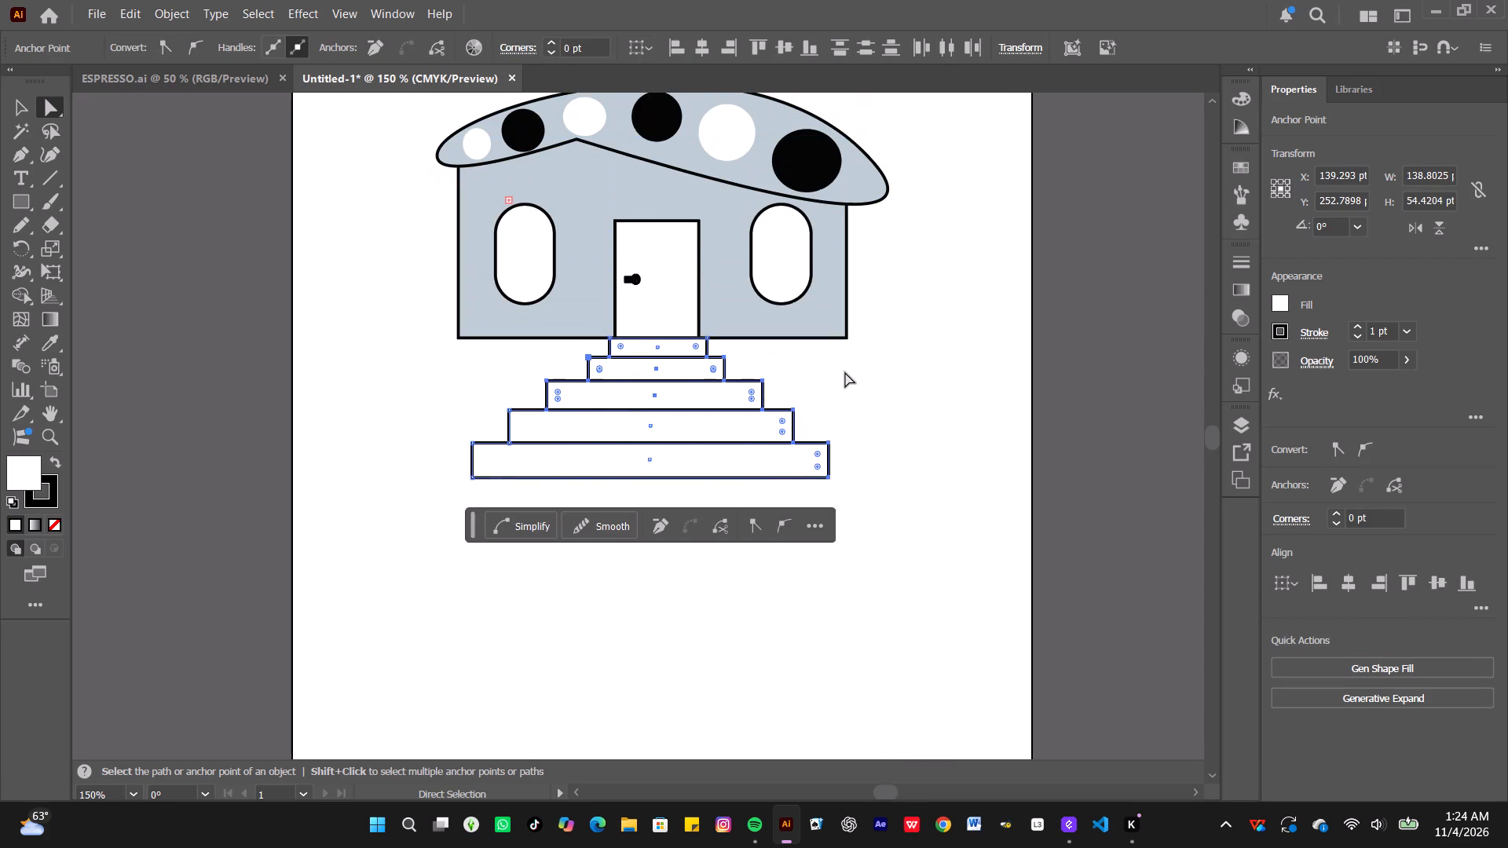
right_click(838, 384)
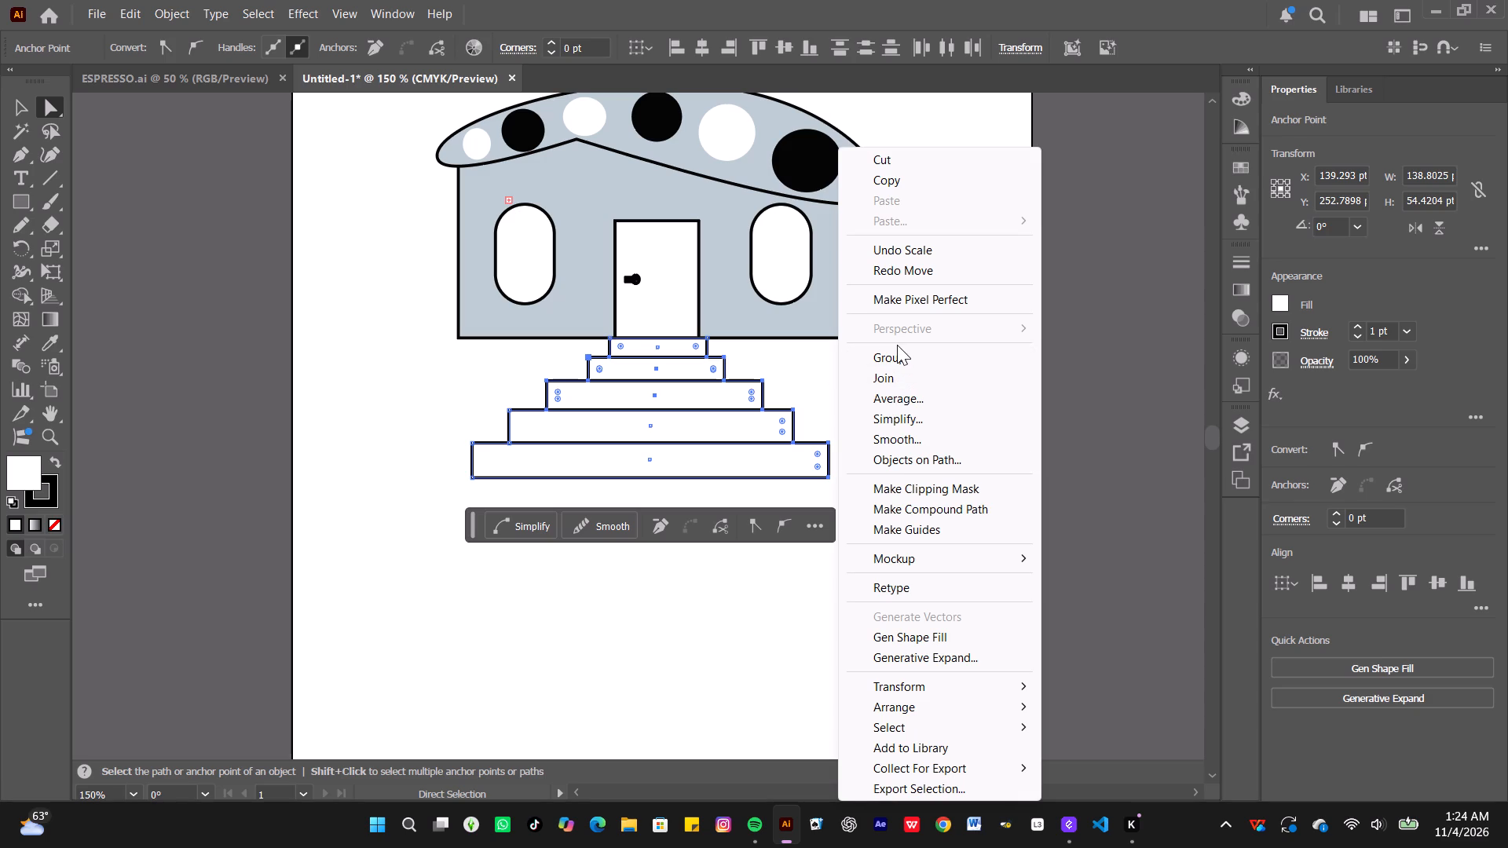
click(896, 358)
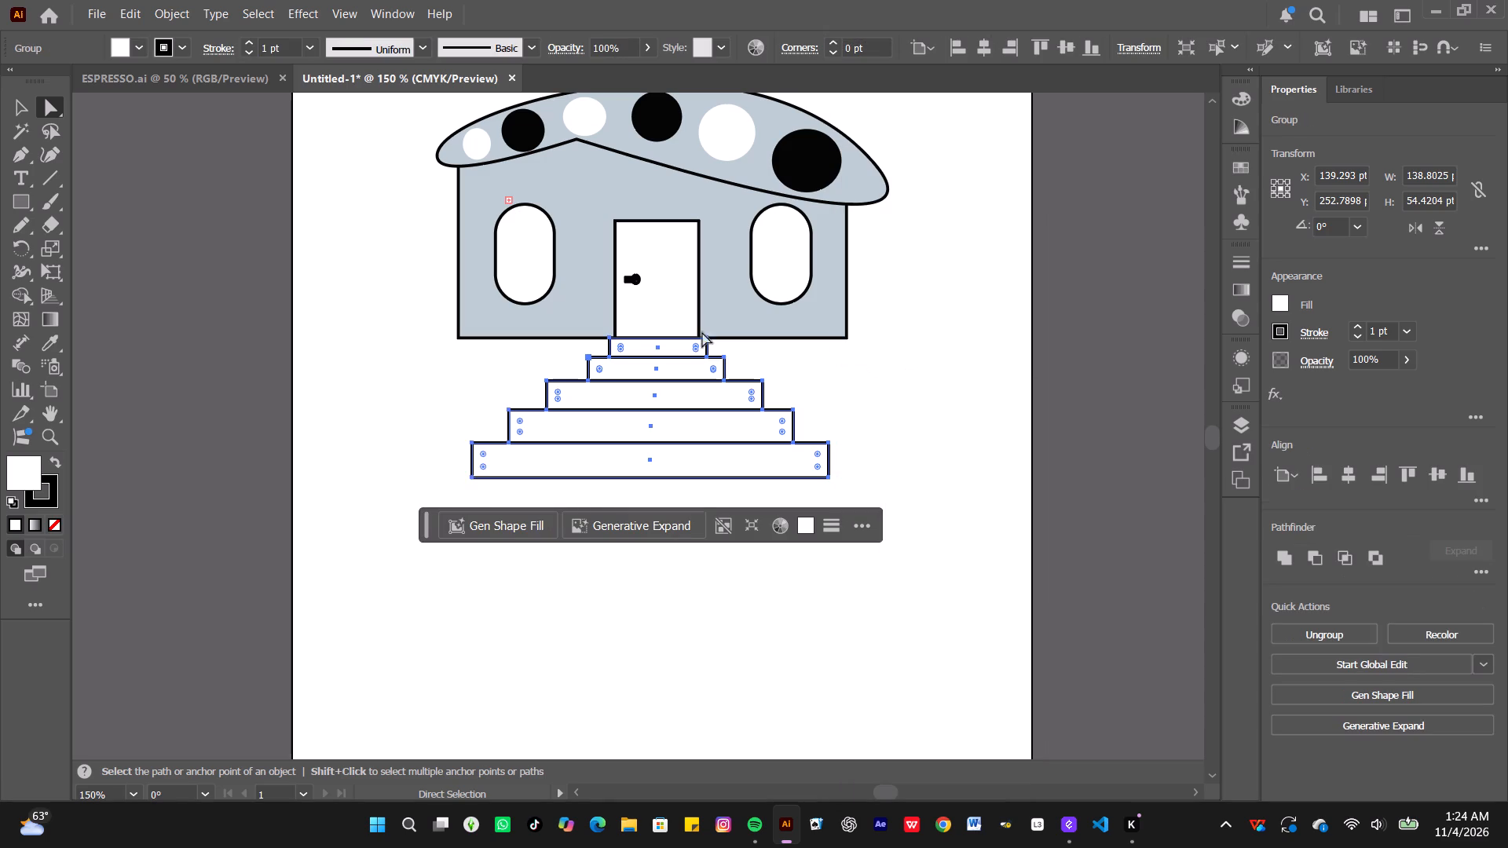
click(368, 356)
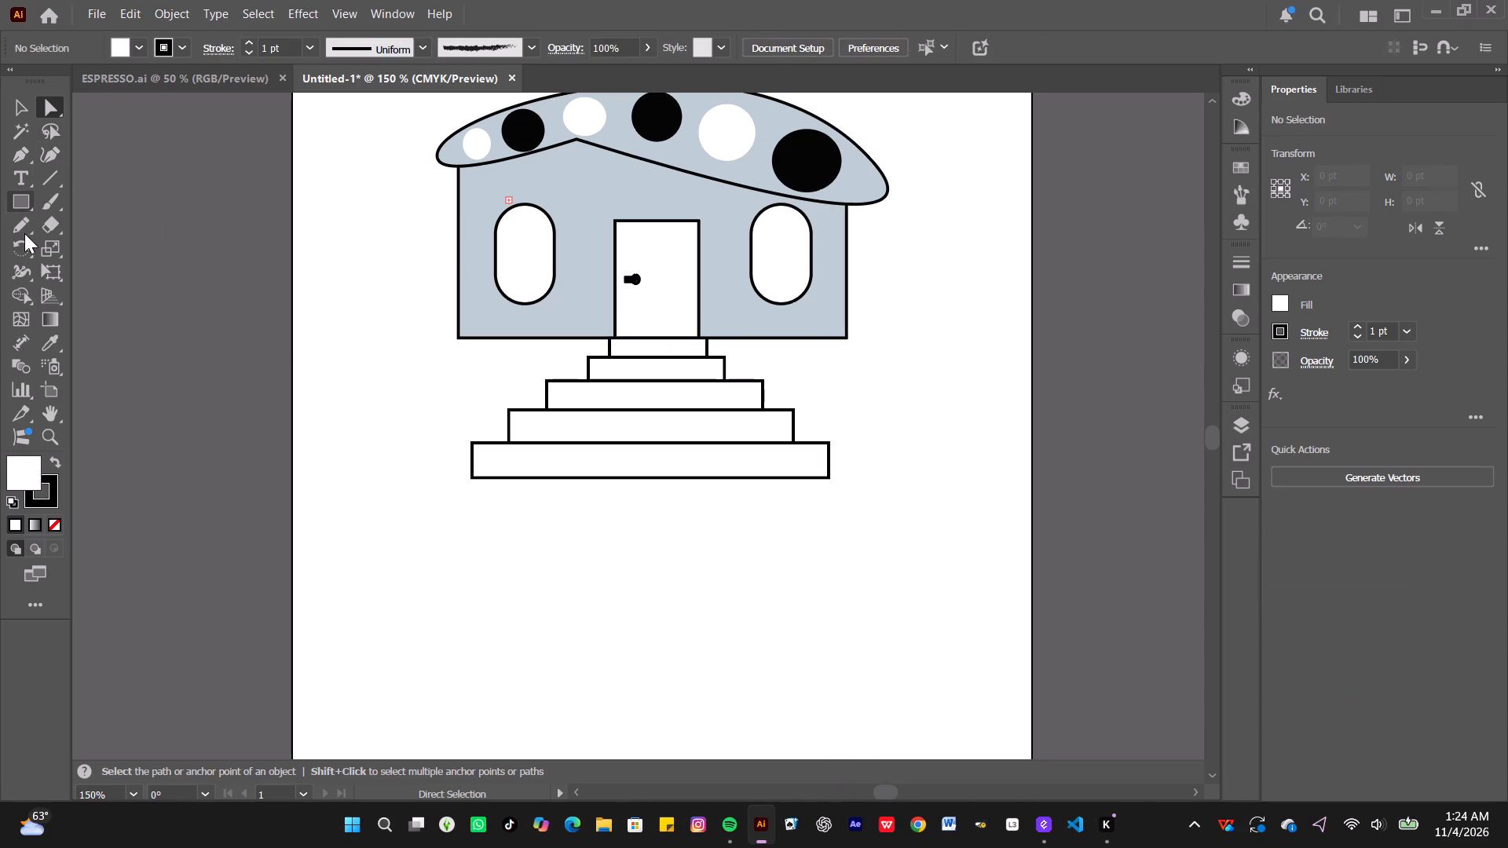
Move the grouped steps down to the blank area below the building, centred at about X 105 pt and Y 349 pt.
click(24, 207)
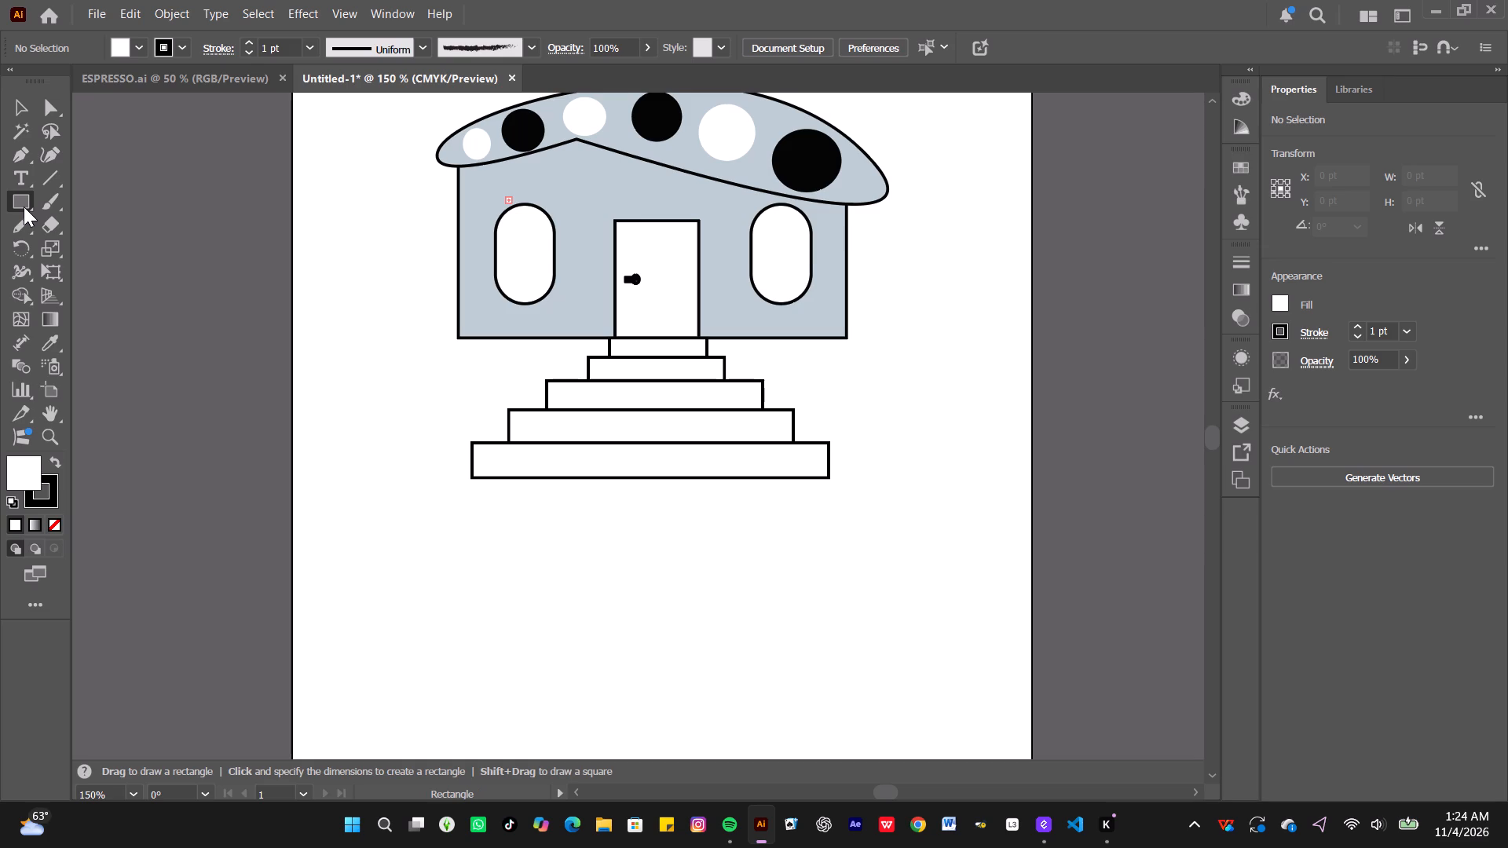
click(27, 103)
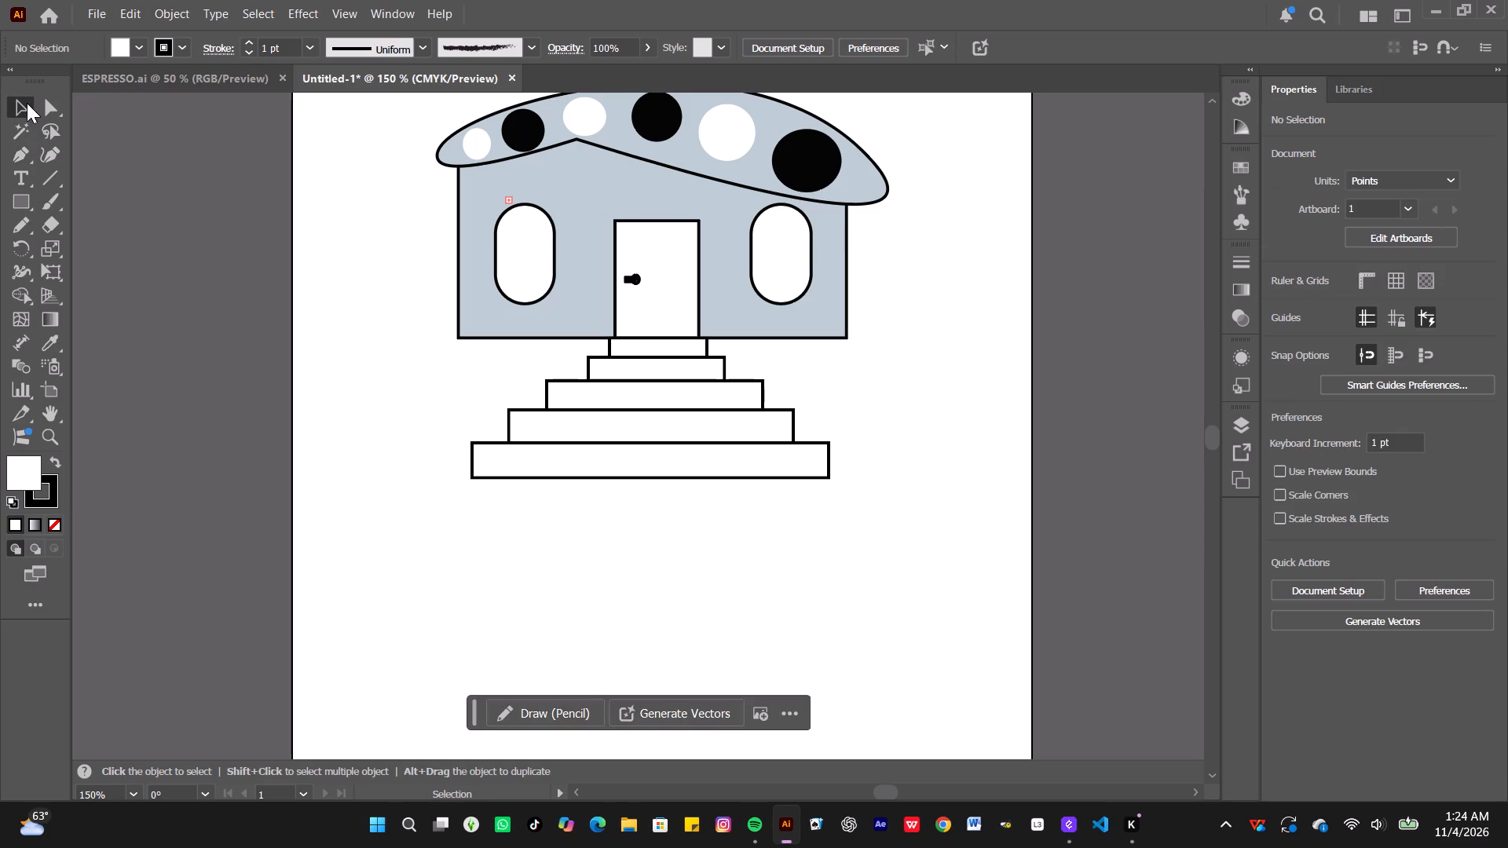
click(597, 441)
drag(597, 441, 585, 833)
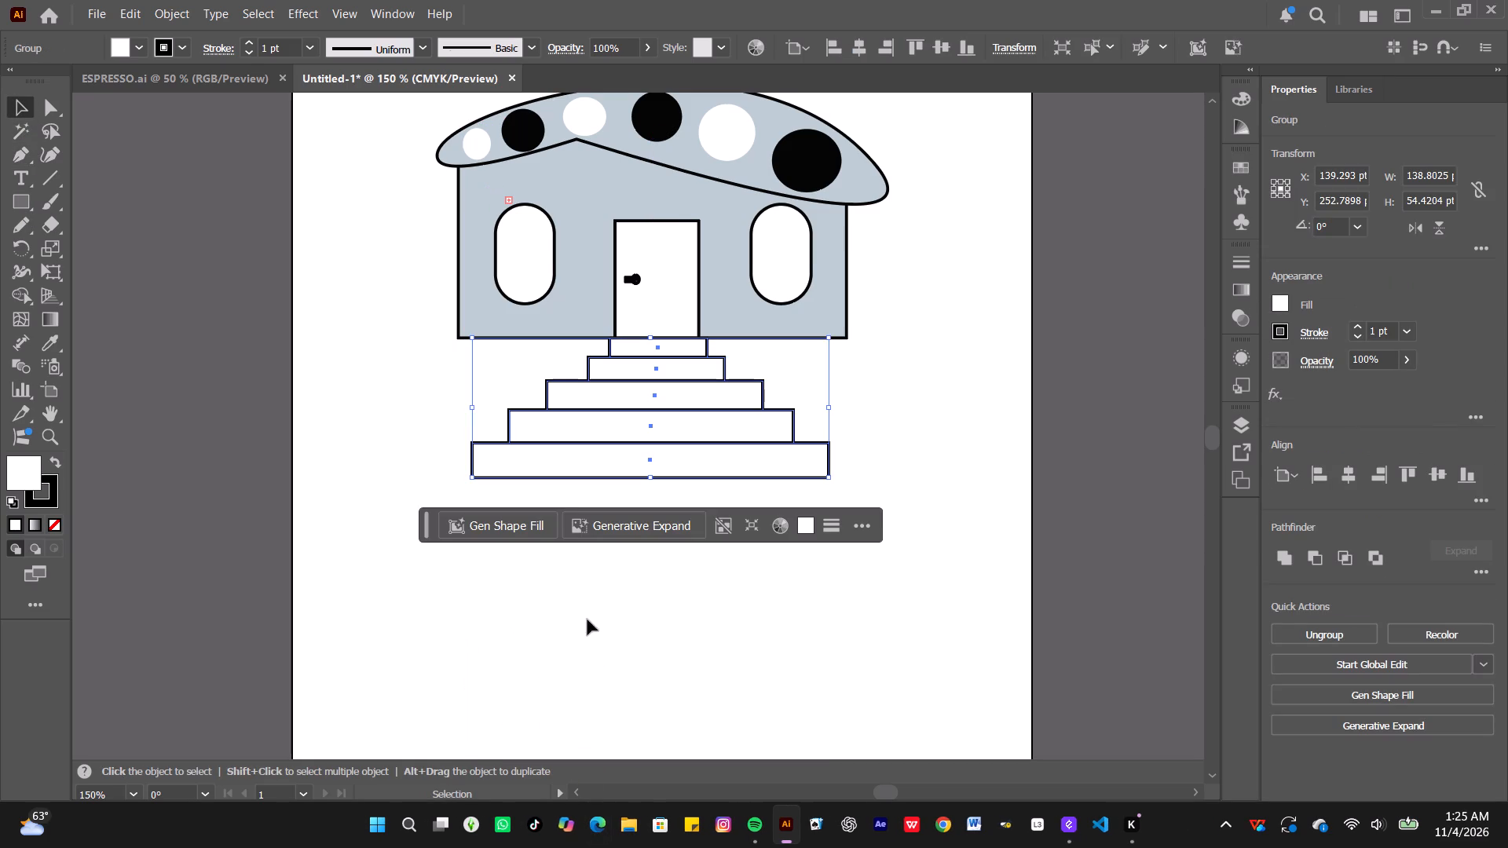
click(569, 403)
drag(547, 439, 459, 686)
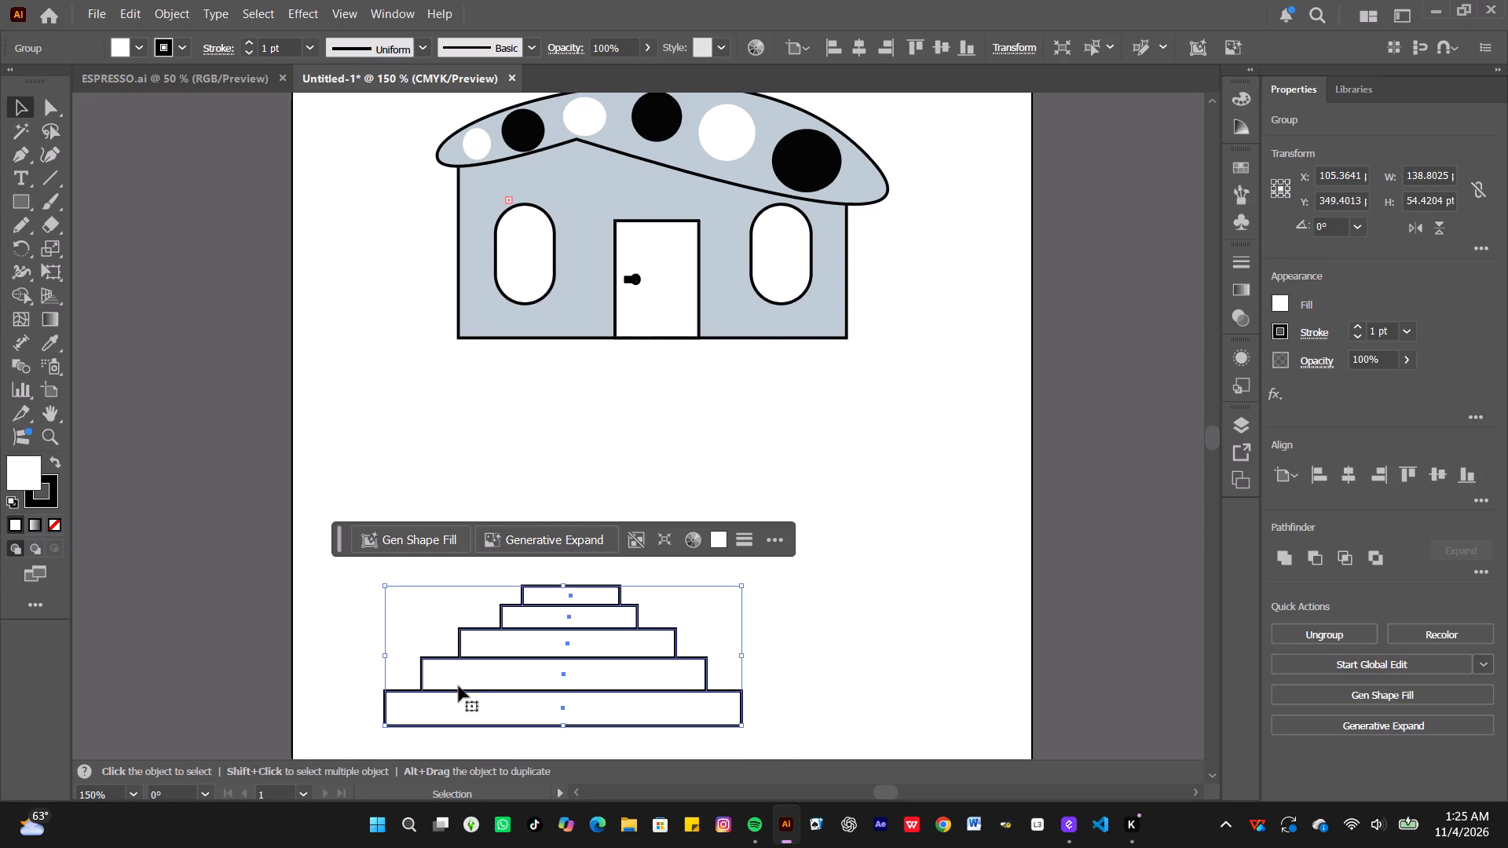
Draw a white rectangle about 244 pt wide by 79 pt high between the building and the grouped steps, starting at the artboard's left edge.
click(19, 201)
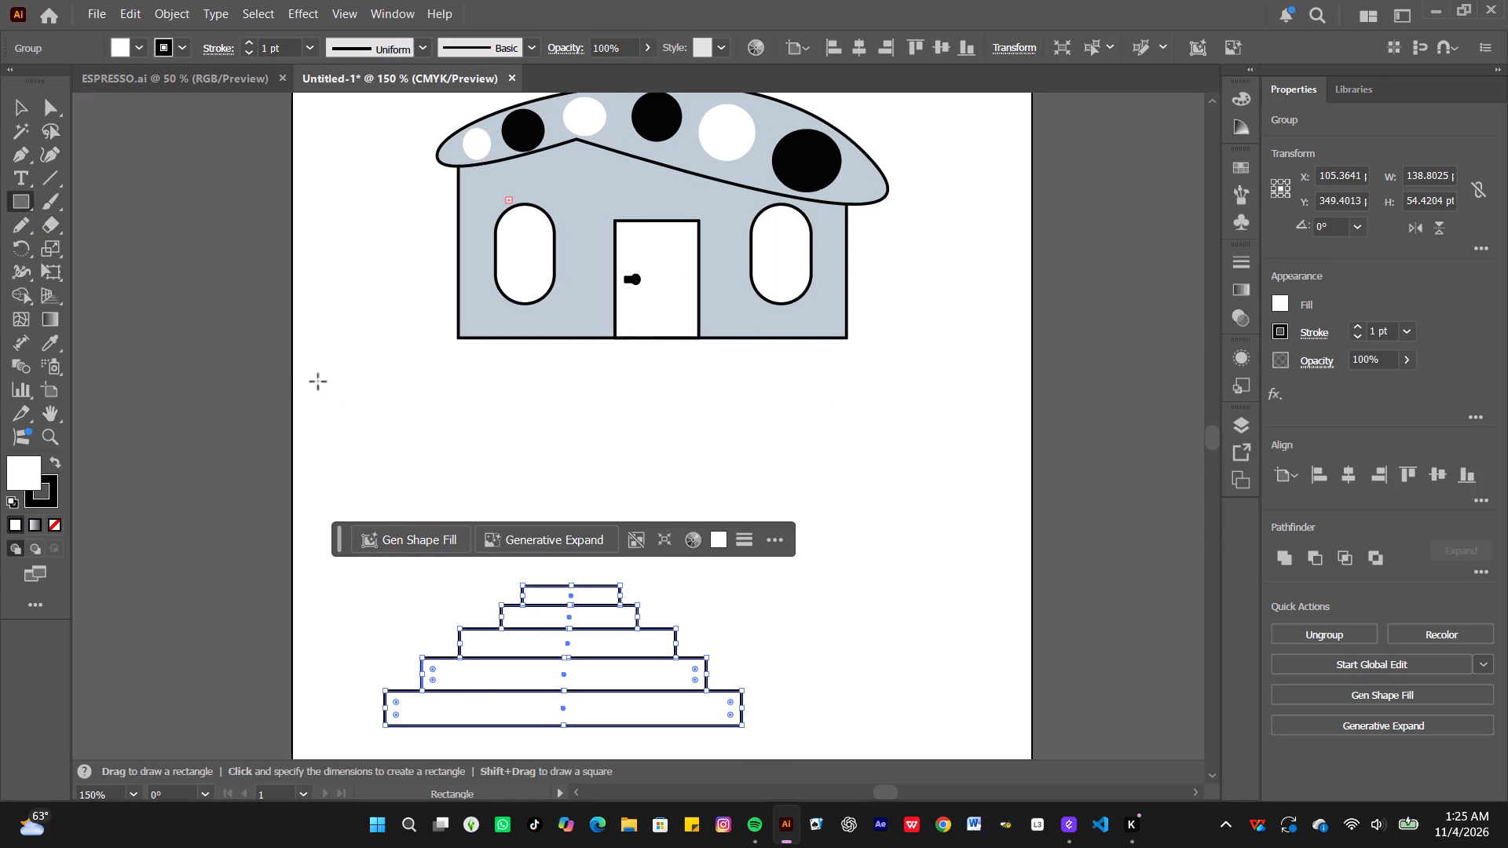
drag(294, 345, 705, 484)
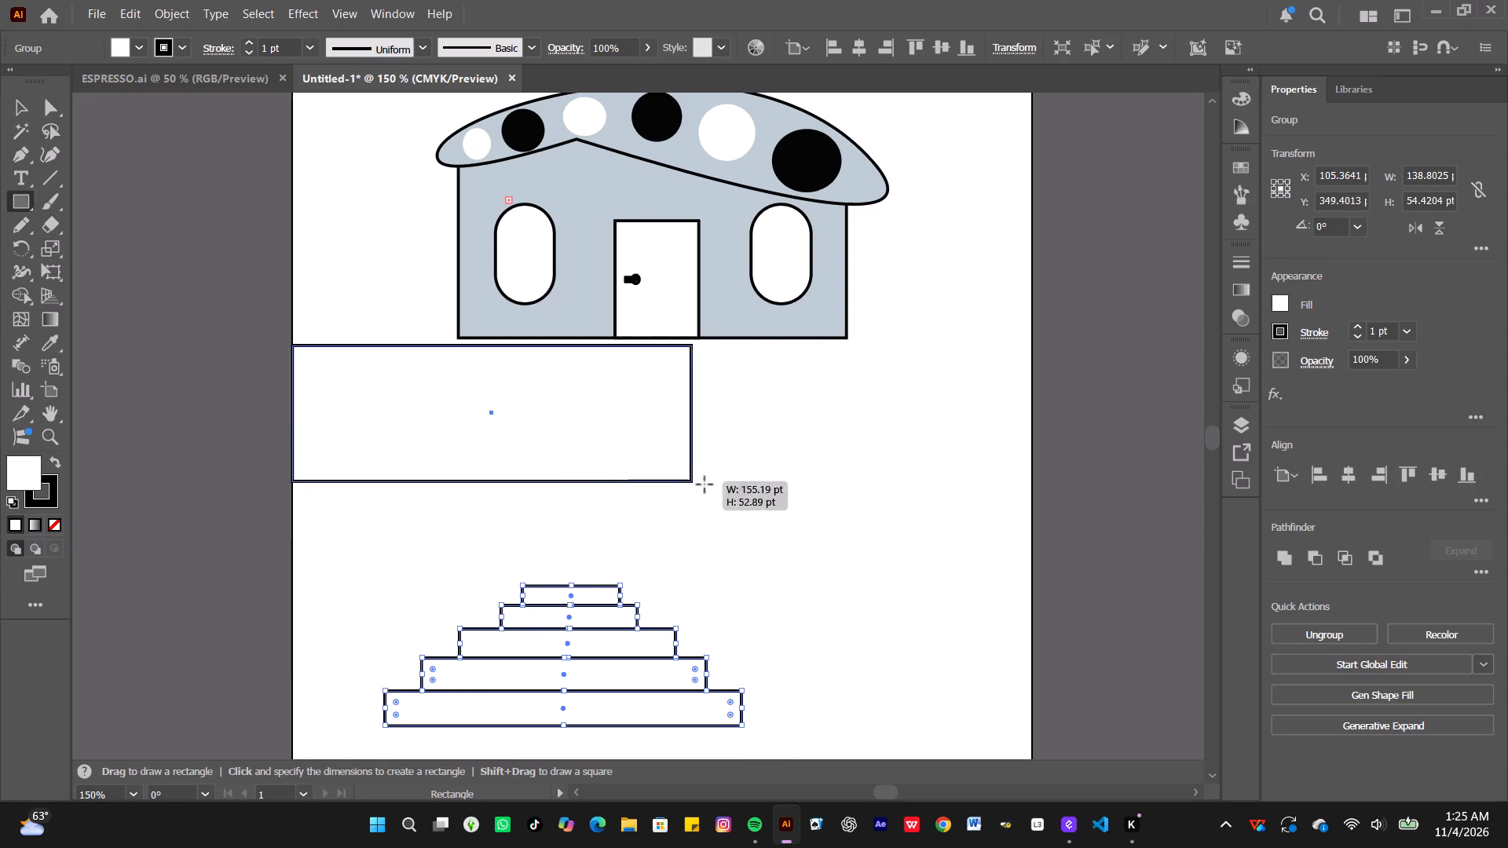
drag(705, 484, 1029, 530)
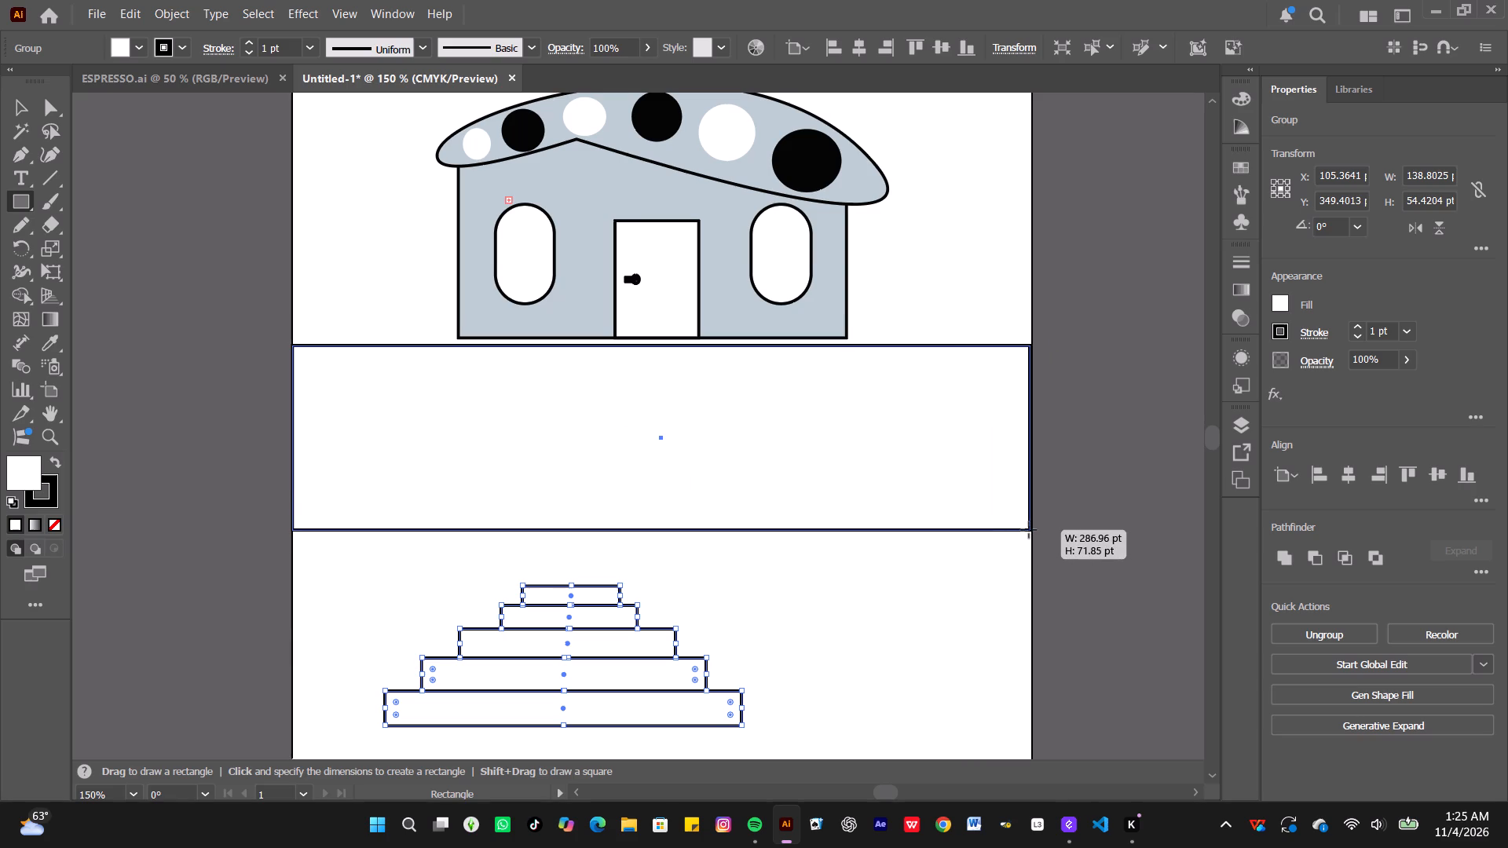
drag(1029, 530, 946, 561)
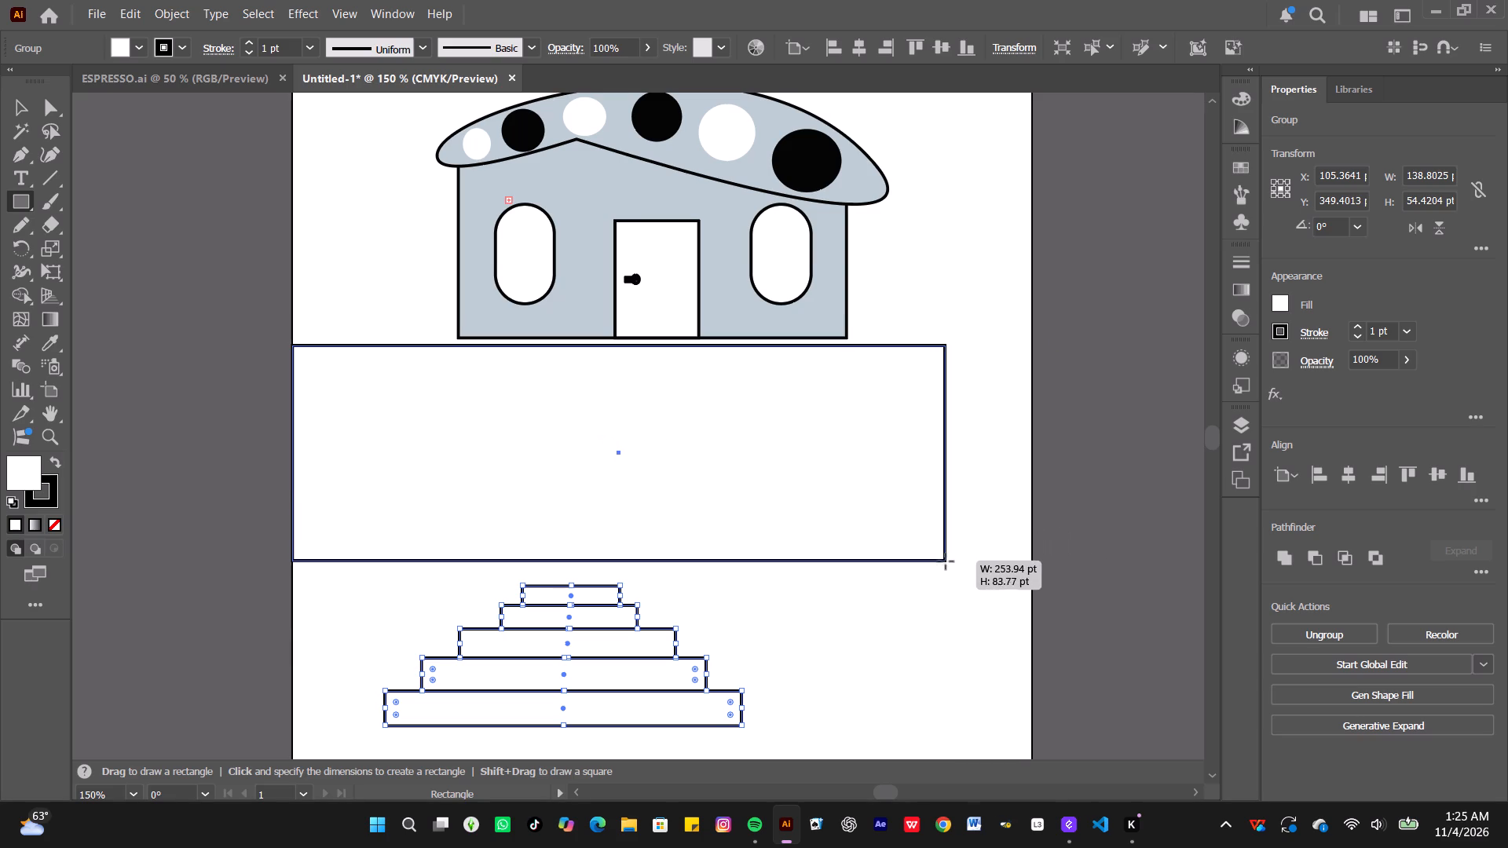
drag(946, 561, 947, 542)
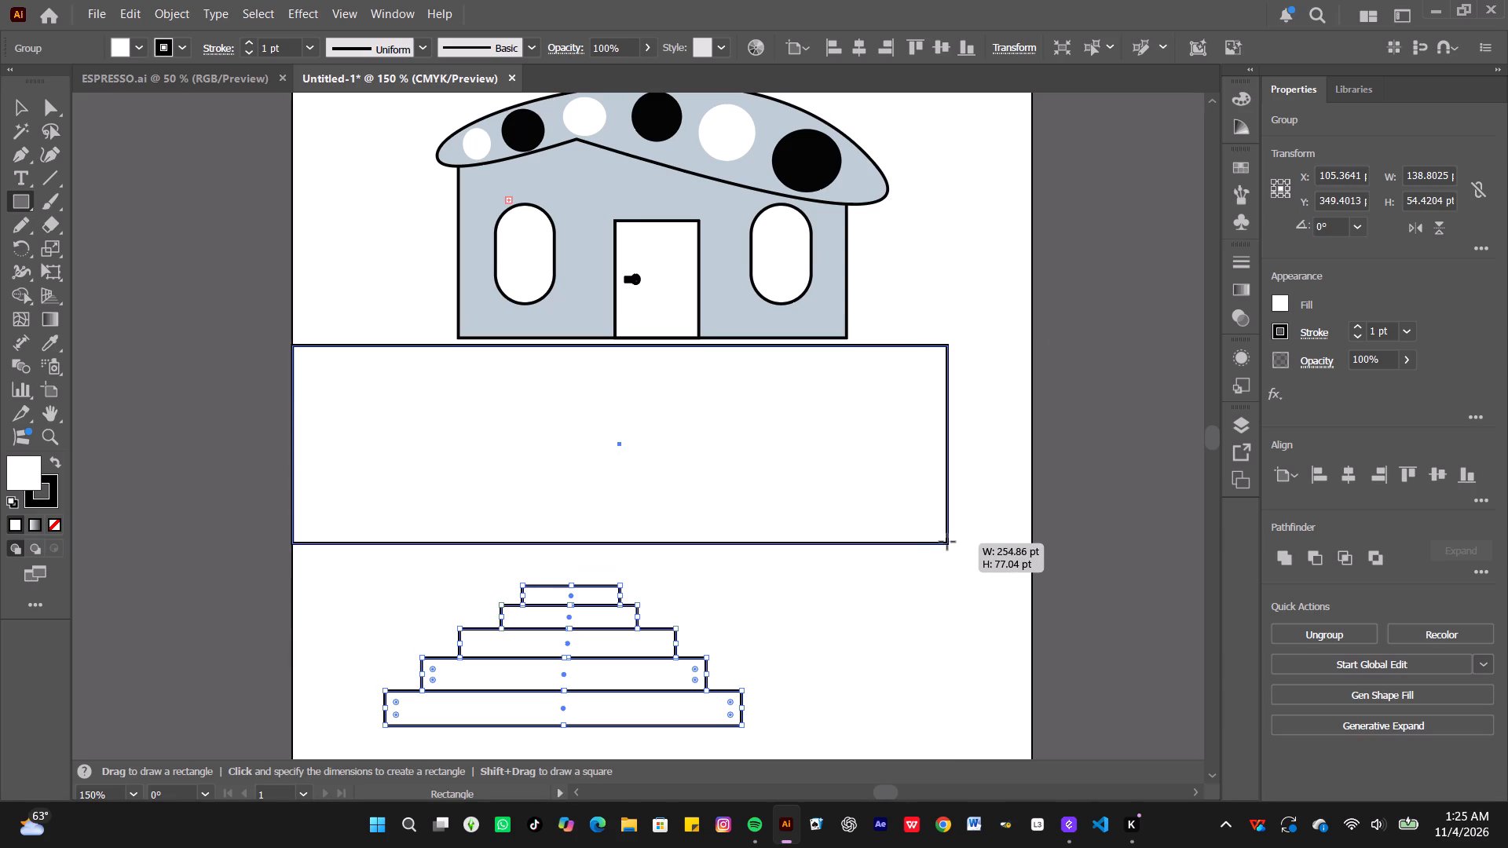
drag(947, 542, 950, 545)
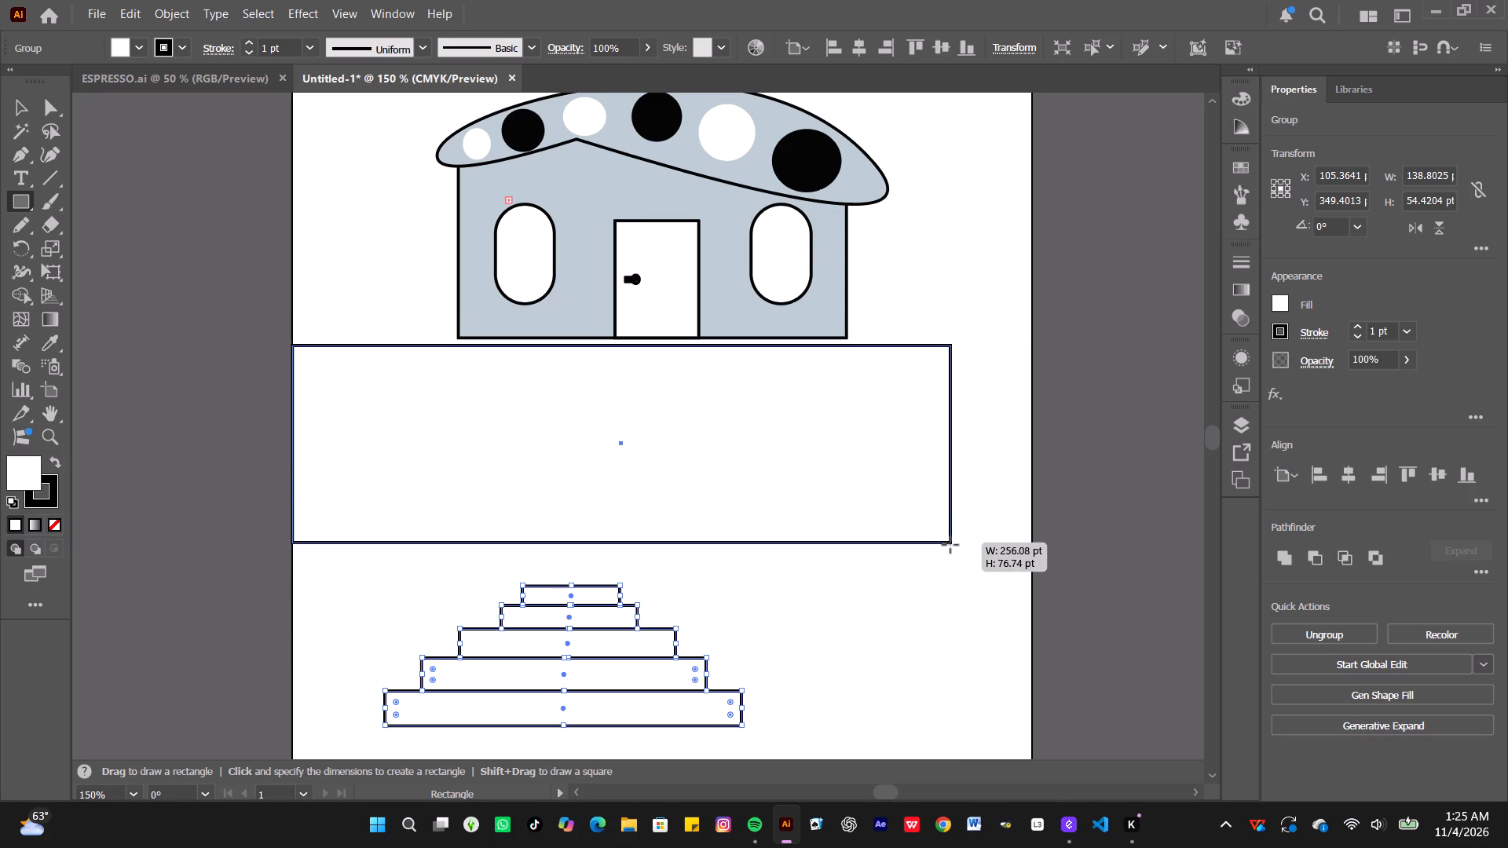
drag(950, 545, 964, 545)
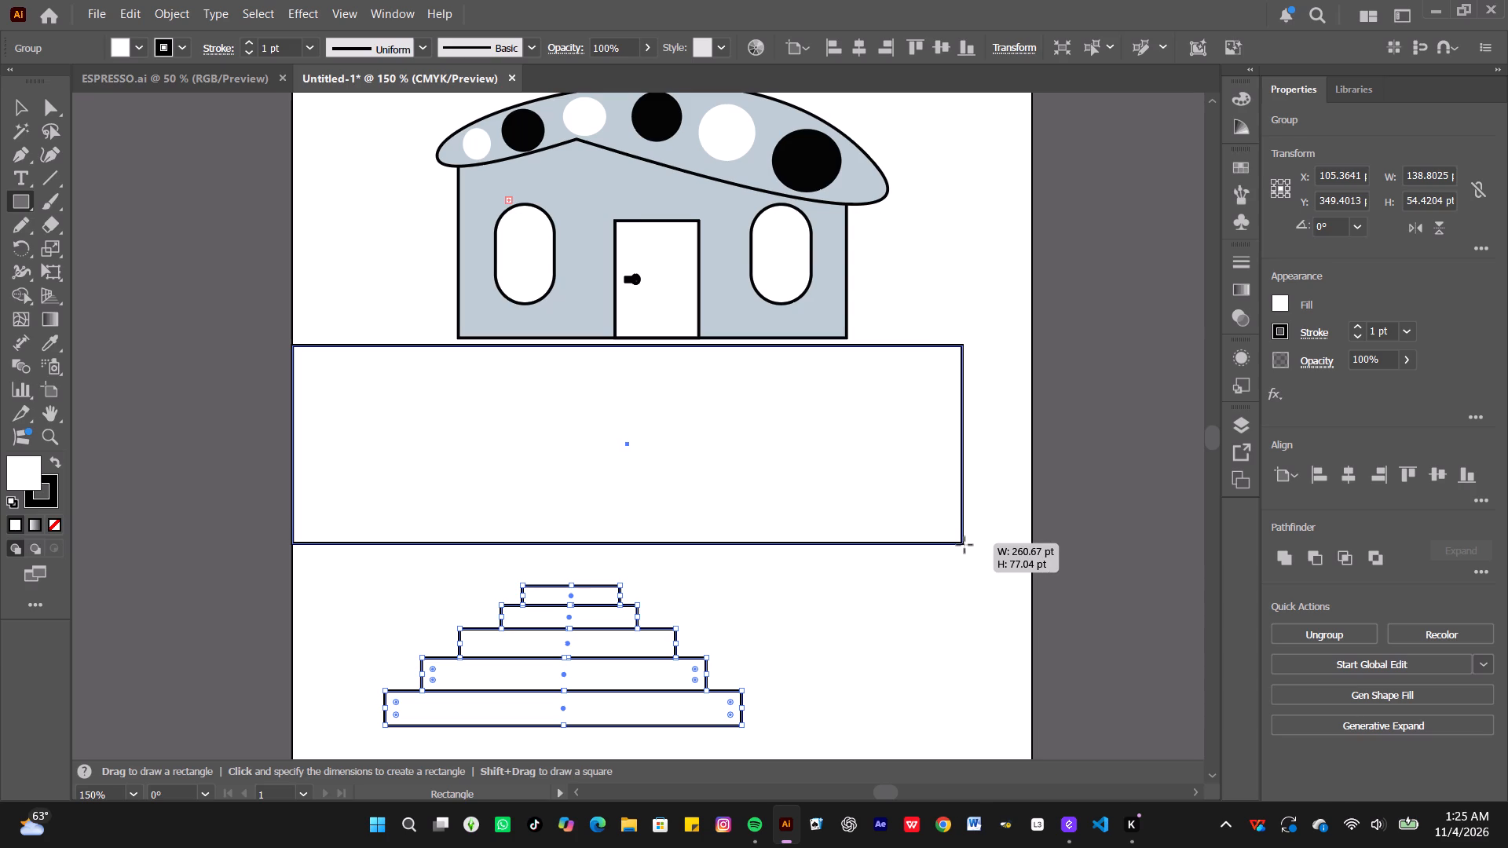
drag(964, 545, 1008, 550)
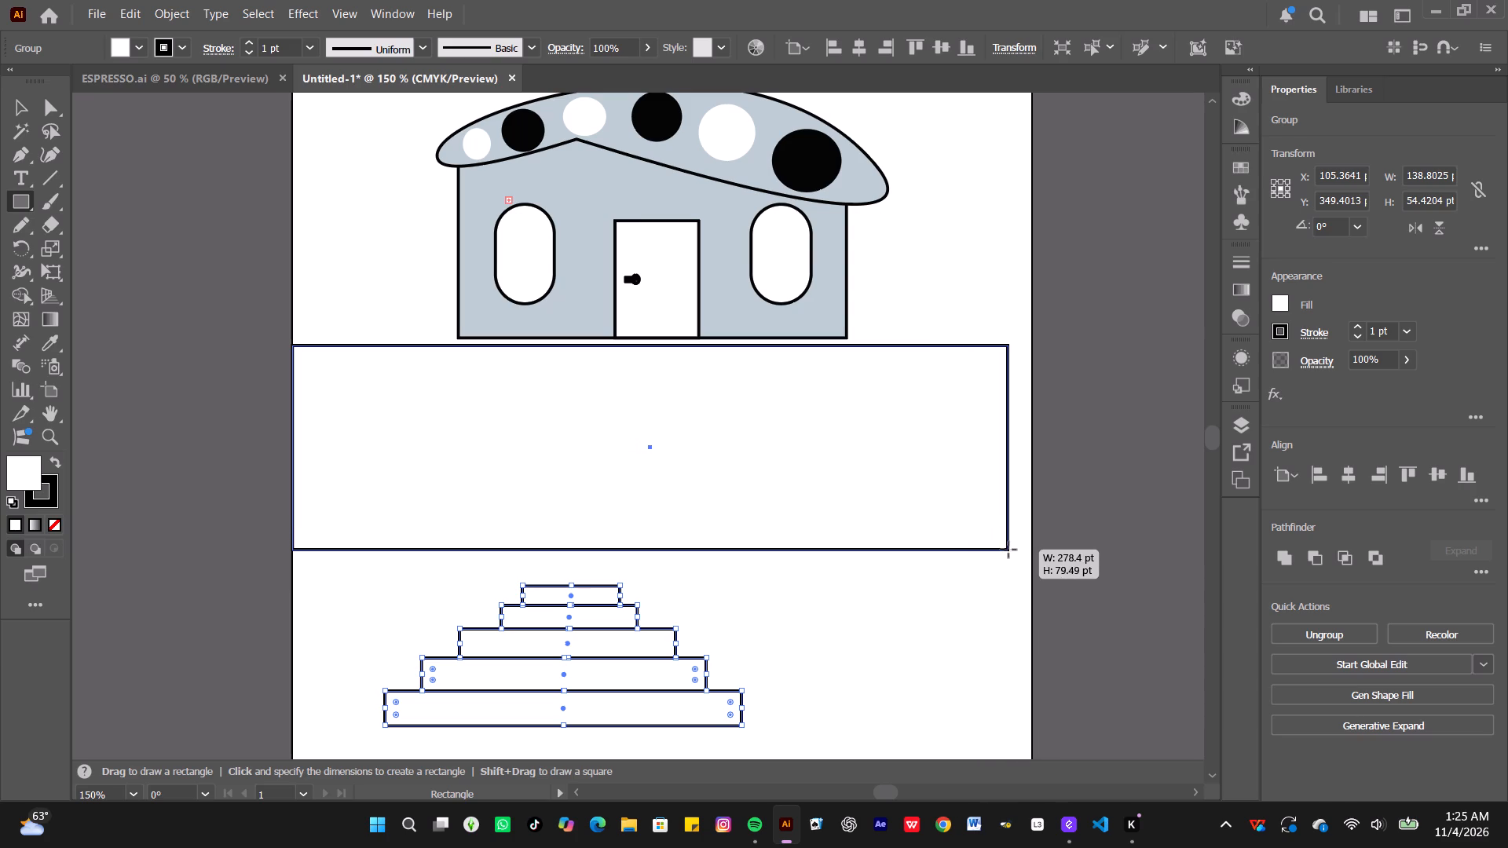
drag(1008, 550, 1016, 555)
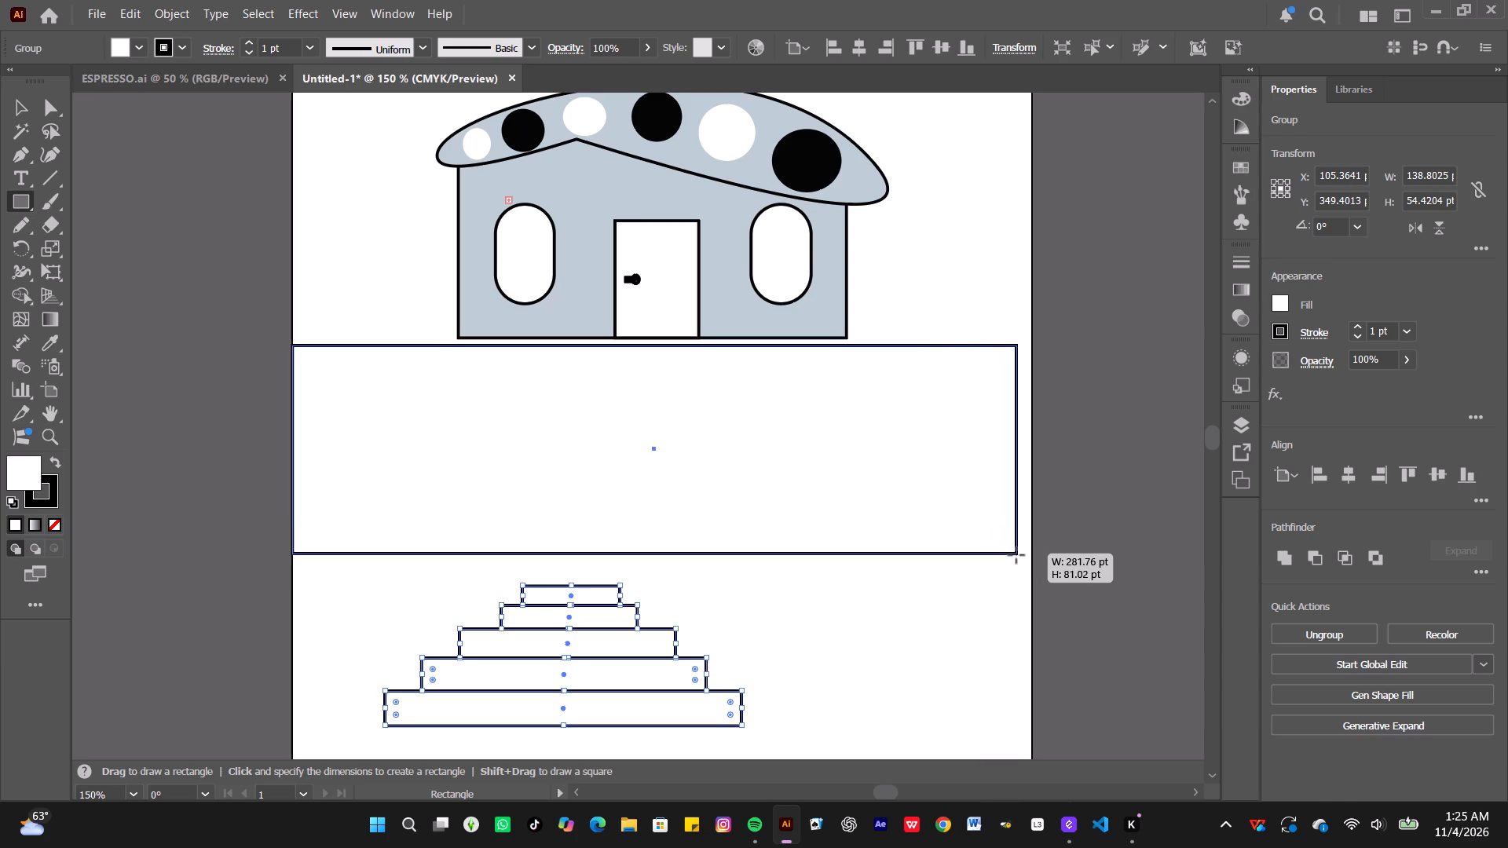
drag(1016, 555, 1022, 557)
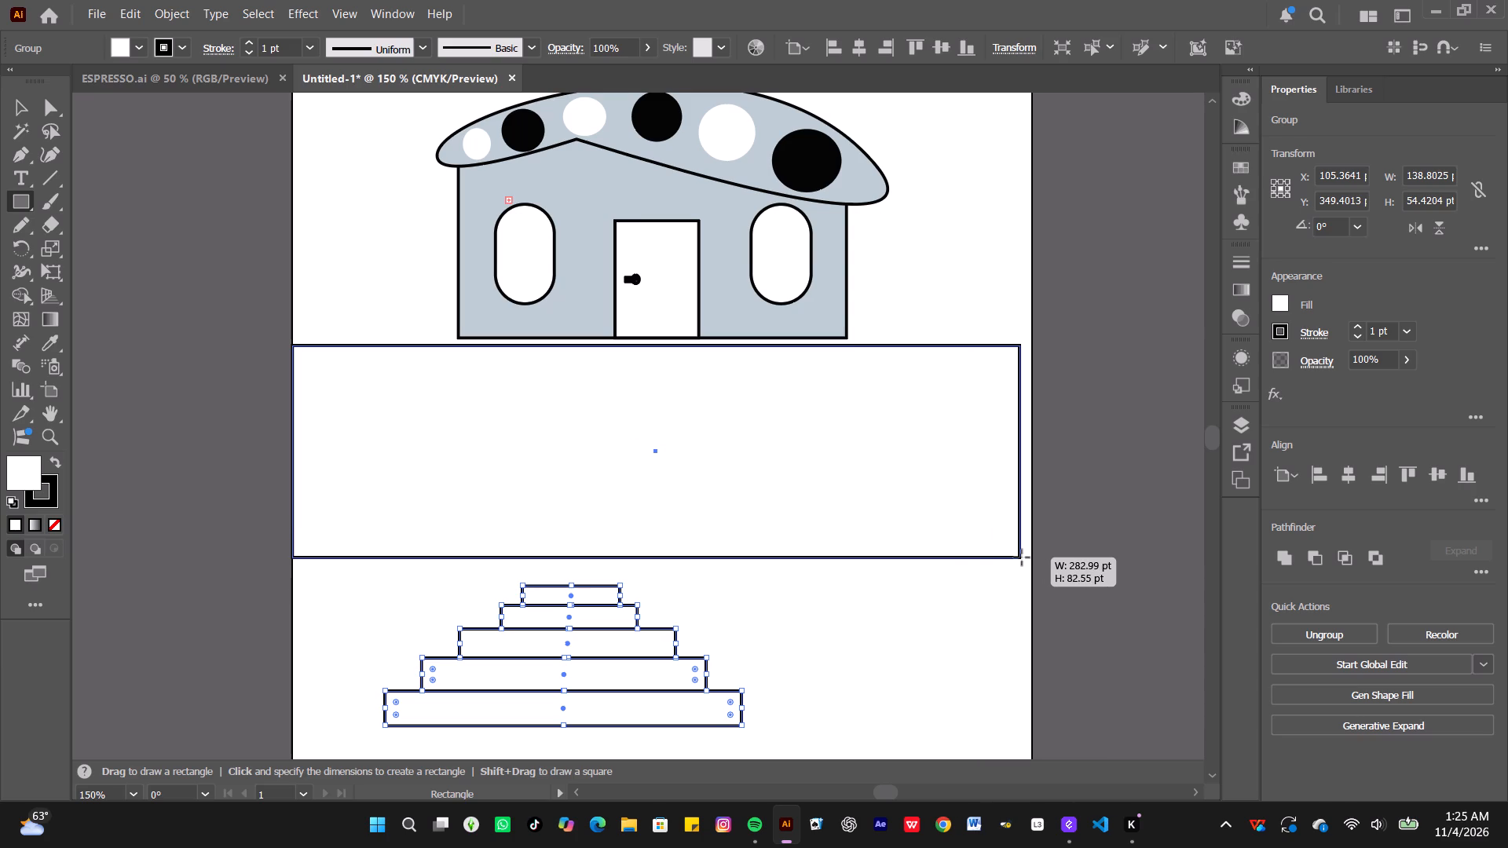
drag(1022, 557, 920, 549)
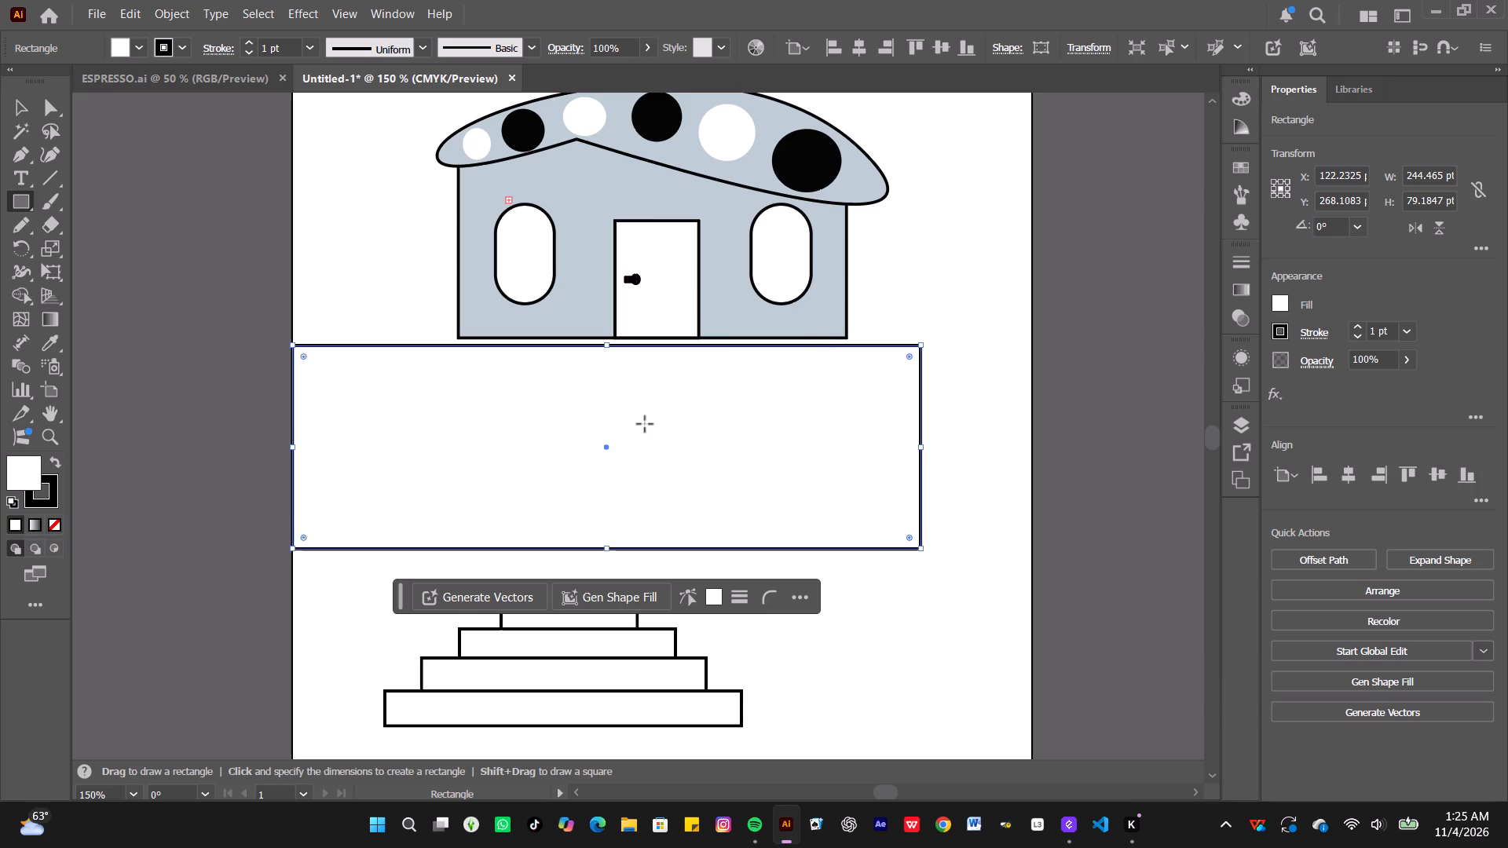
drag(645, 424, 675, 427)
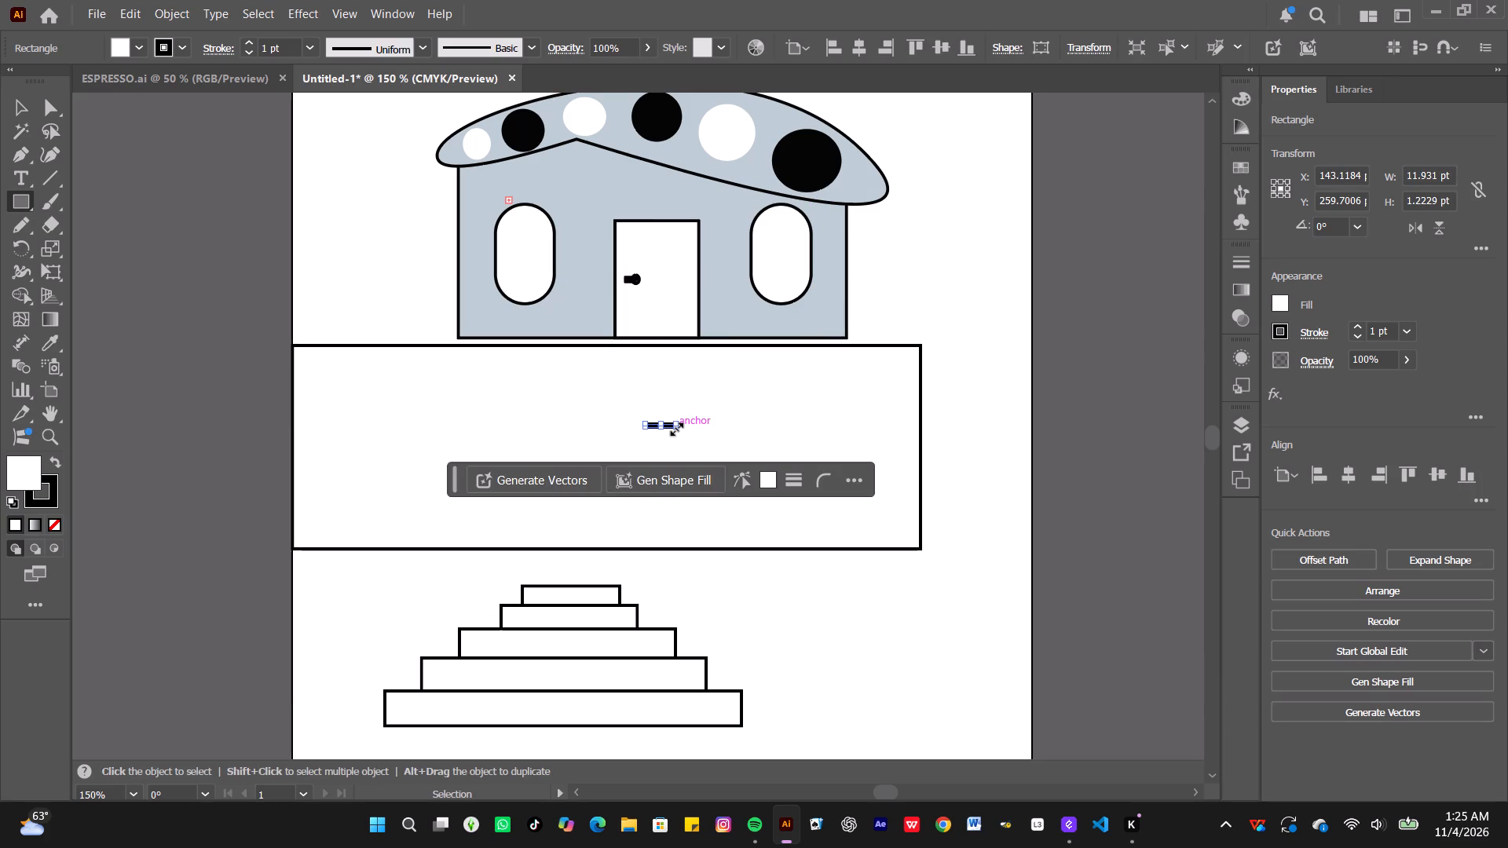
key(ctrl+z)
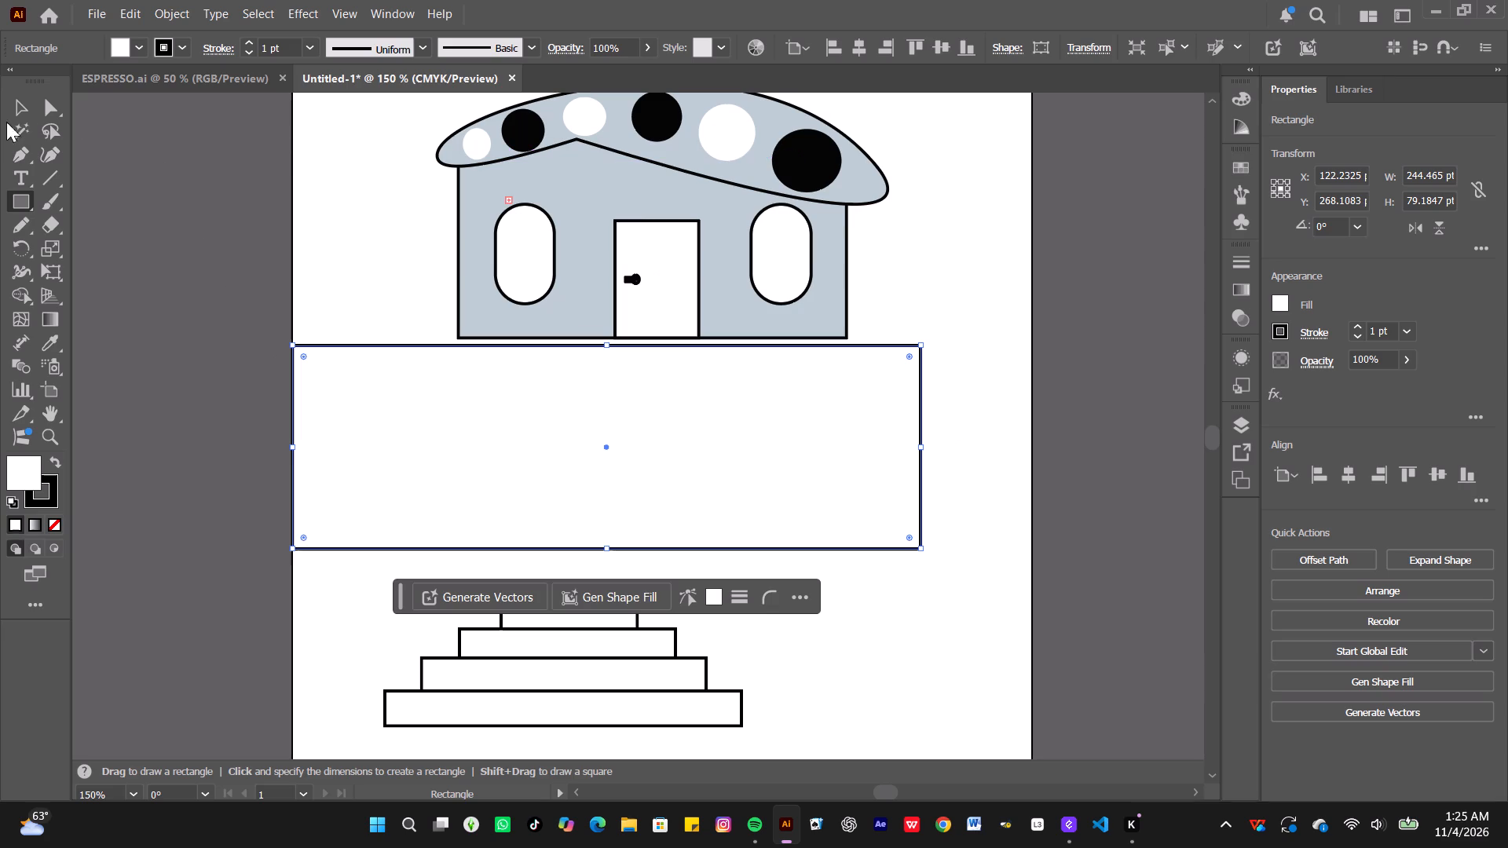
Move the new rectangle up against the building's base, centred at about X 144 pt and Y 265 pt.
click(18, 108)
drag(364, 442, 411, 448)
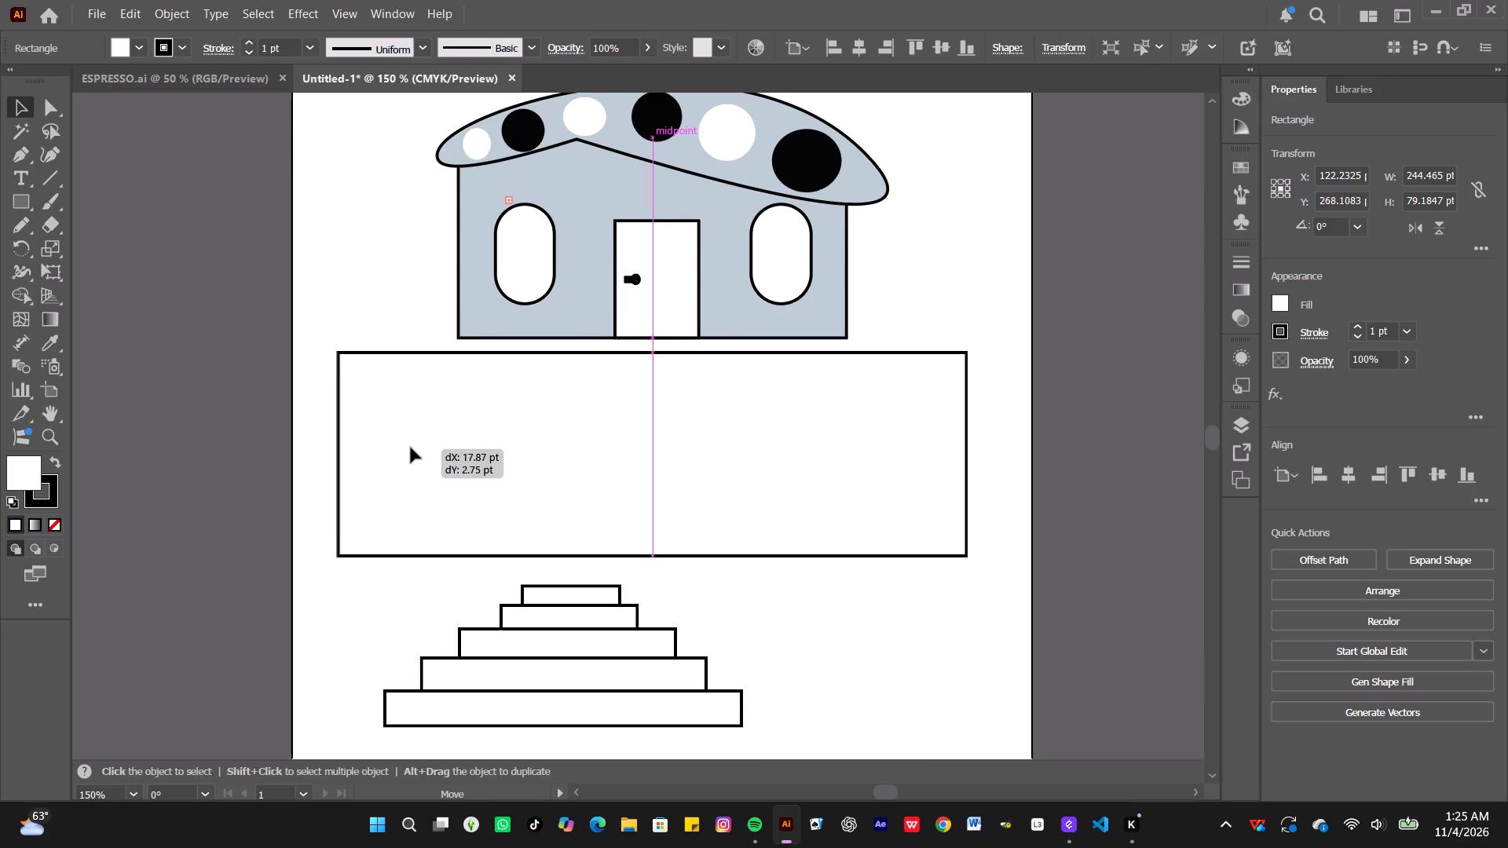
drag(411, 448, 421, 434)
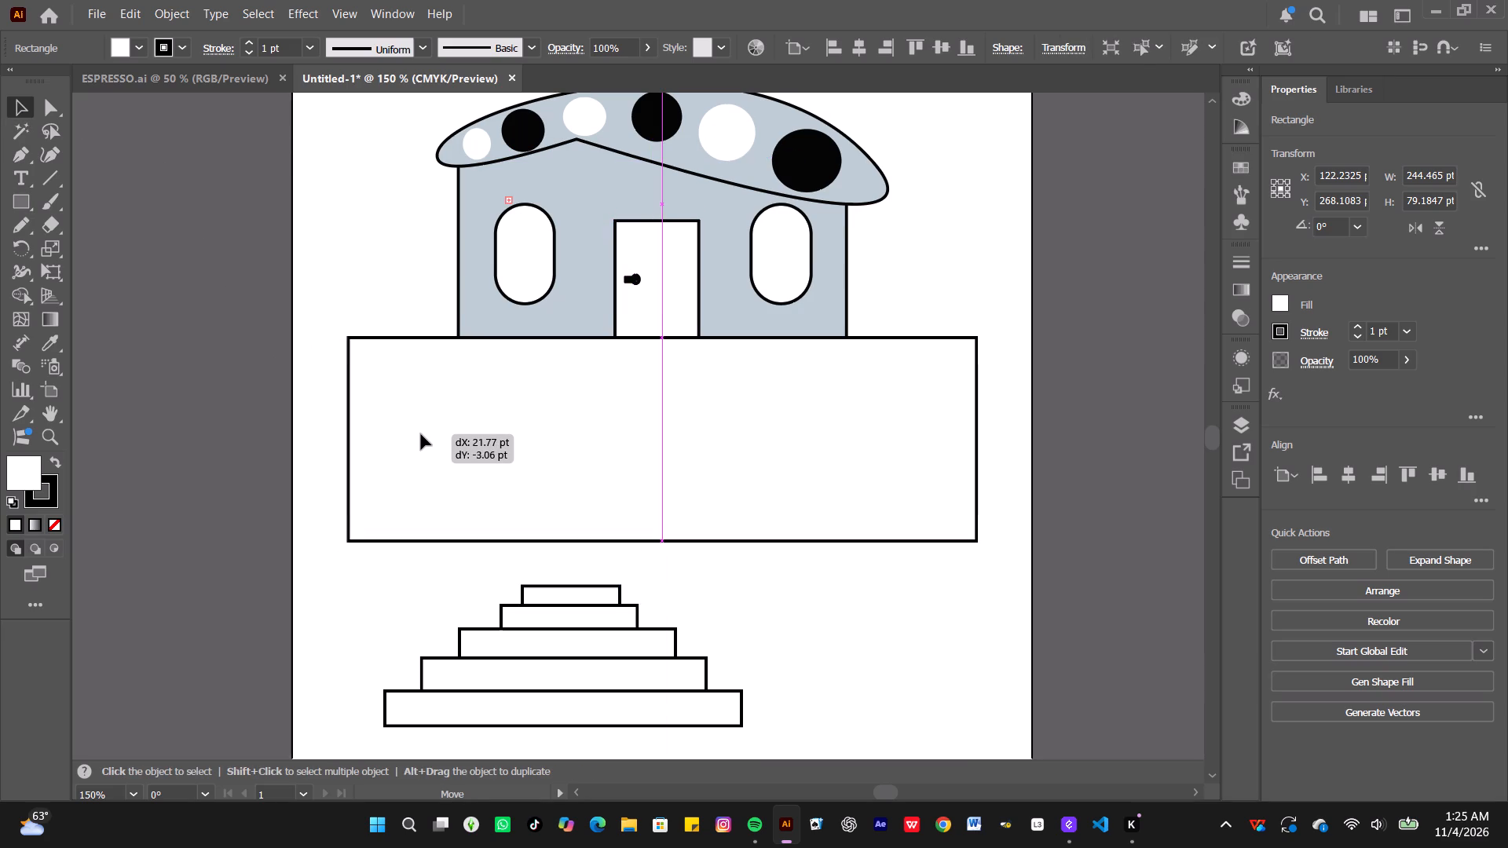
drag(421, 434, 421, 437)
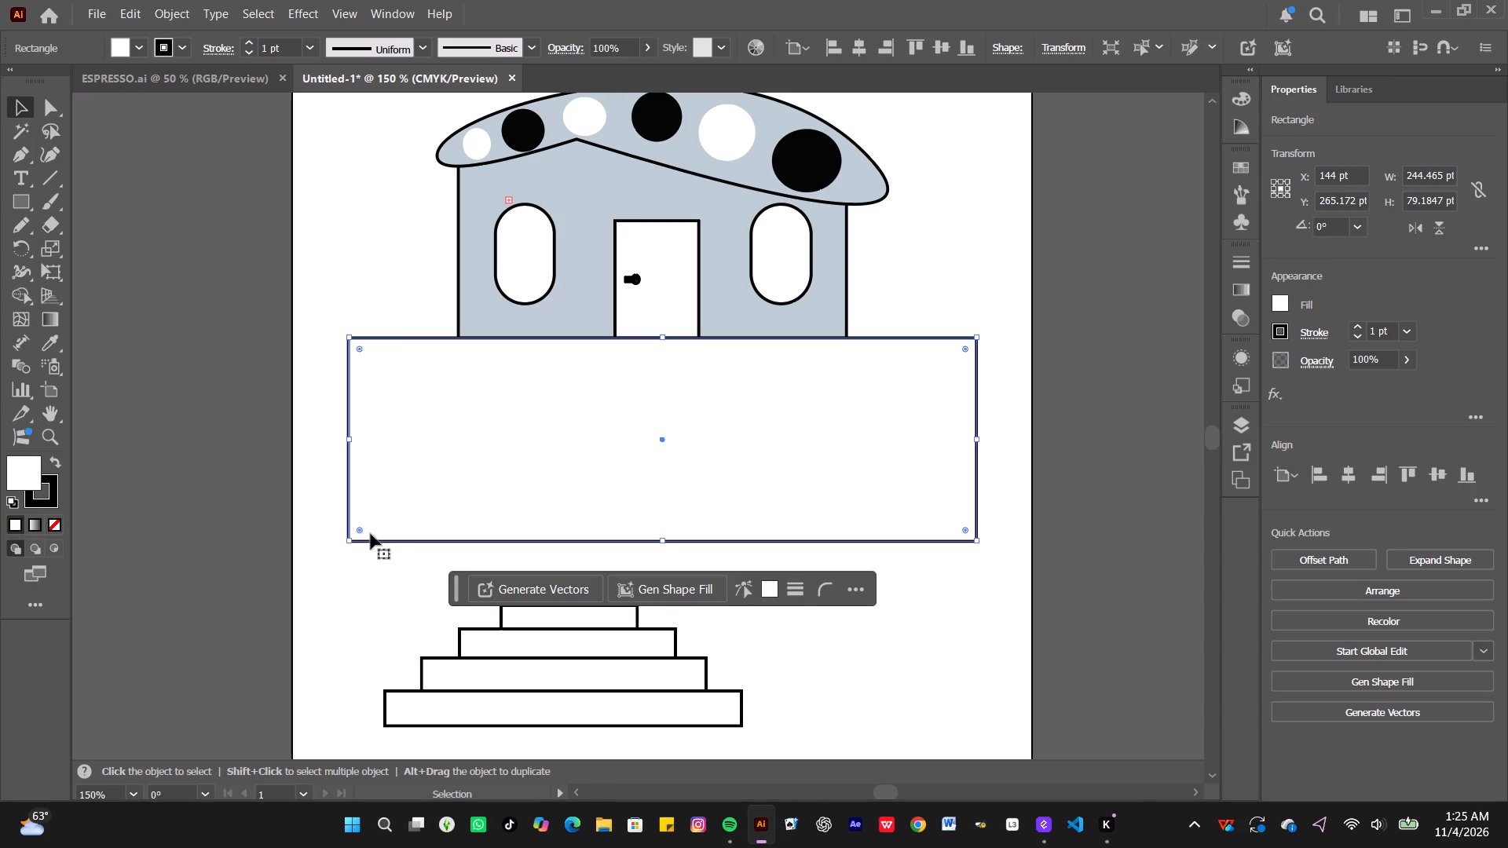
Enlarge the rectangle from its lower-left corner to about 251 pt wide by 92 pt high.
drag(351, 538, 368, 644)
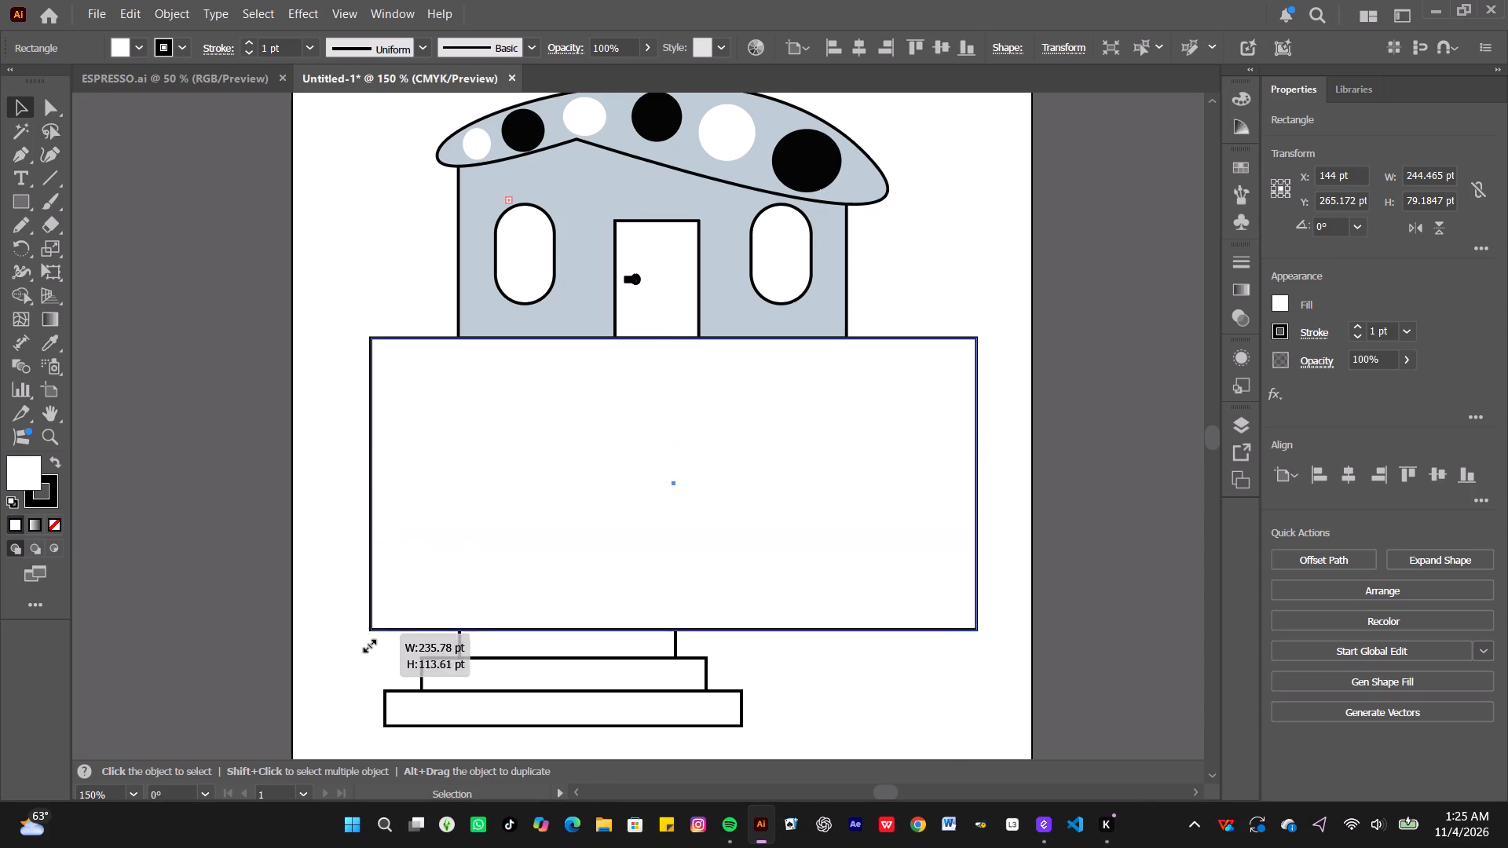
drag(368, 644, 324, 590)
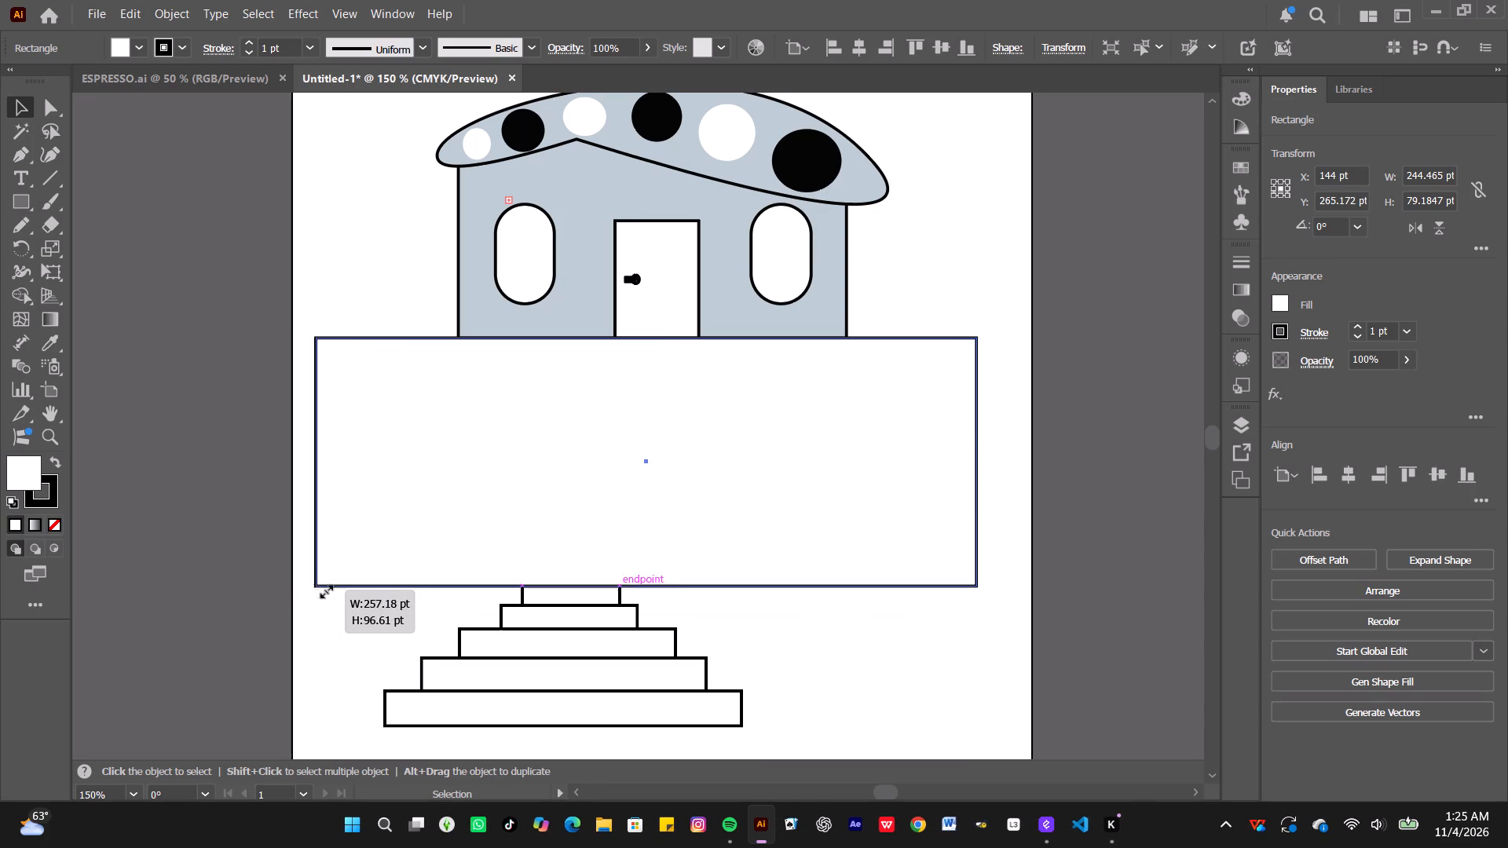
drag(324, 590, 332, 575)
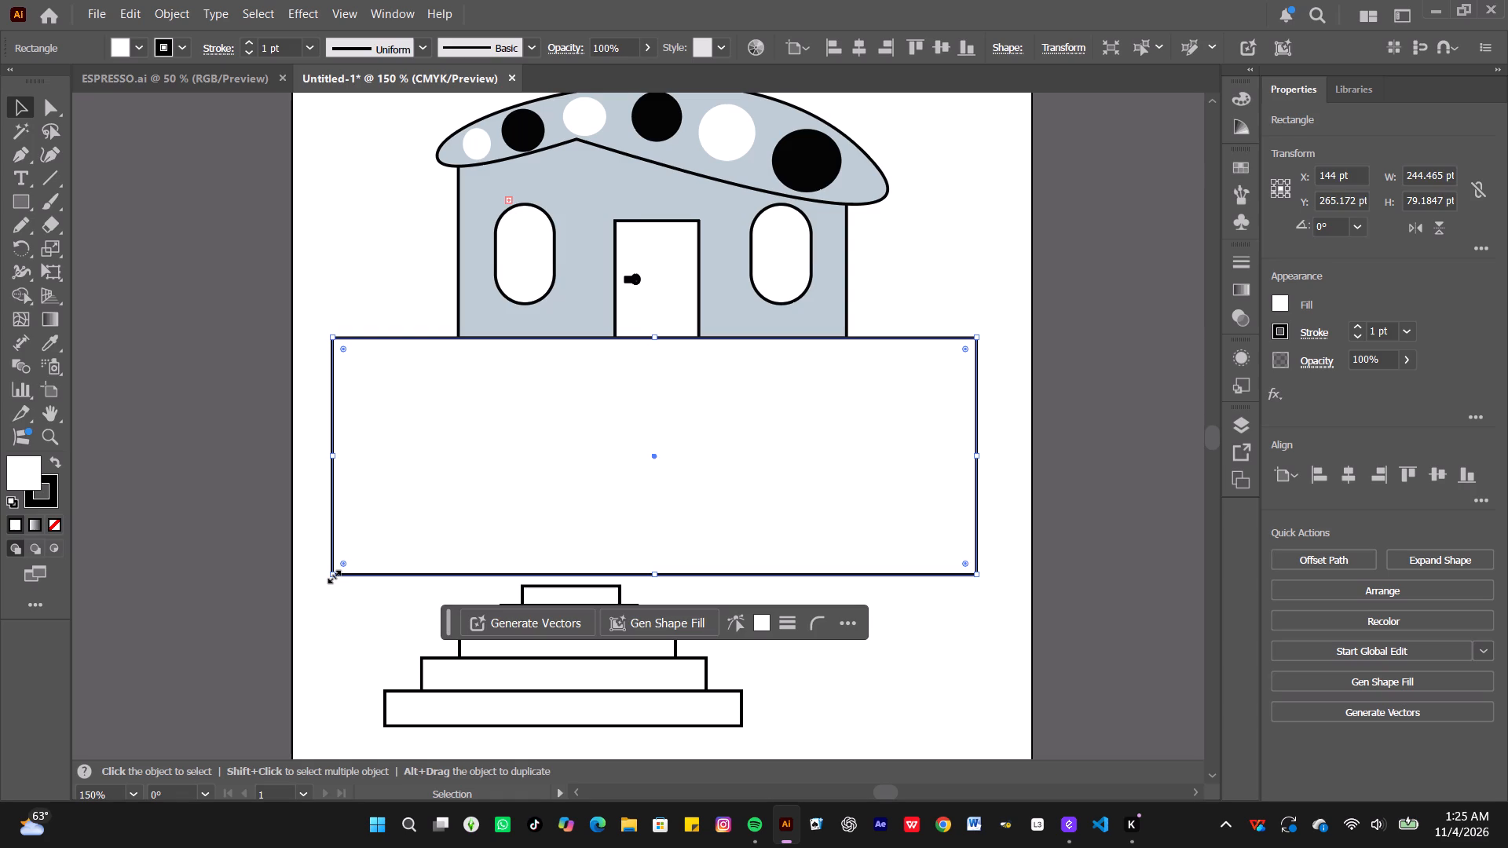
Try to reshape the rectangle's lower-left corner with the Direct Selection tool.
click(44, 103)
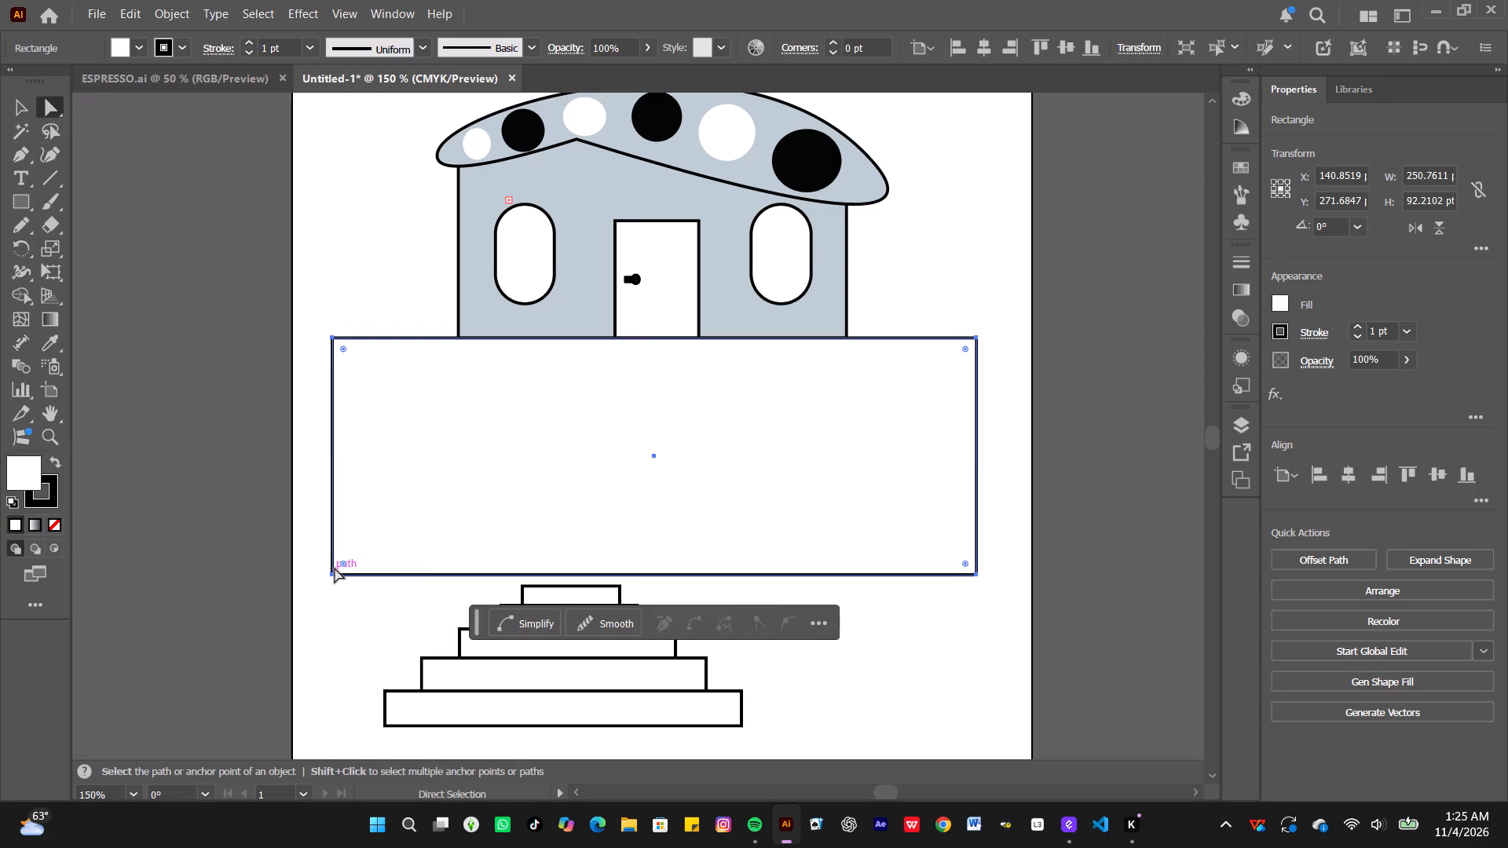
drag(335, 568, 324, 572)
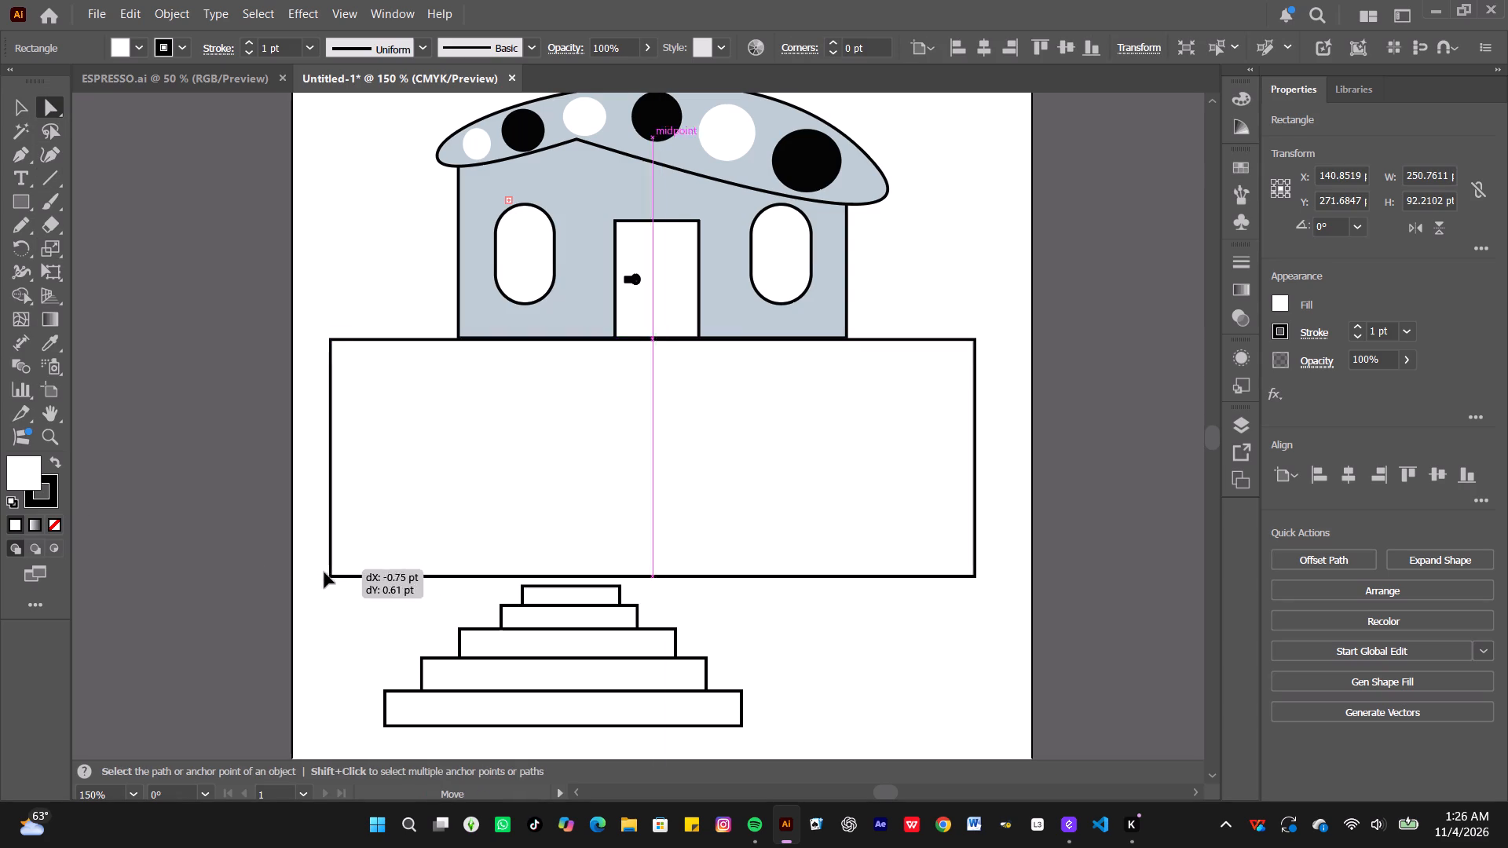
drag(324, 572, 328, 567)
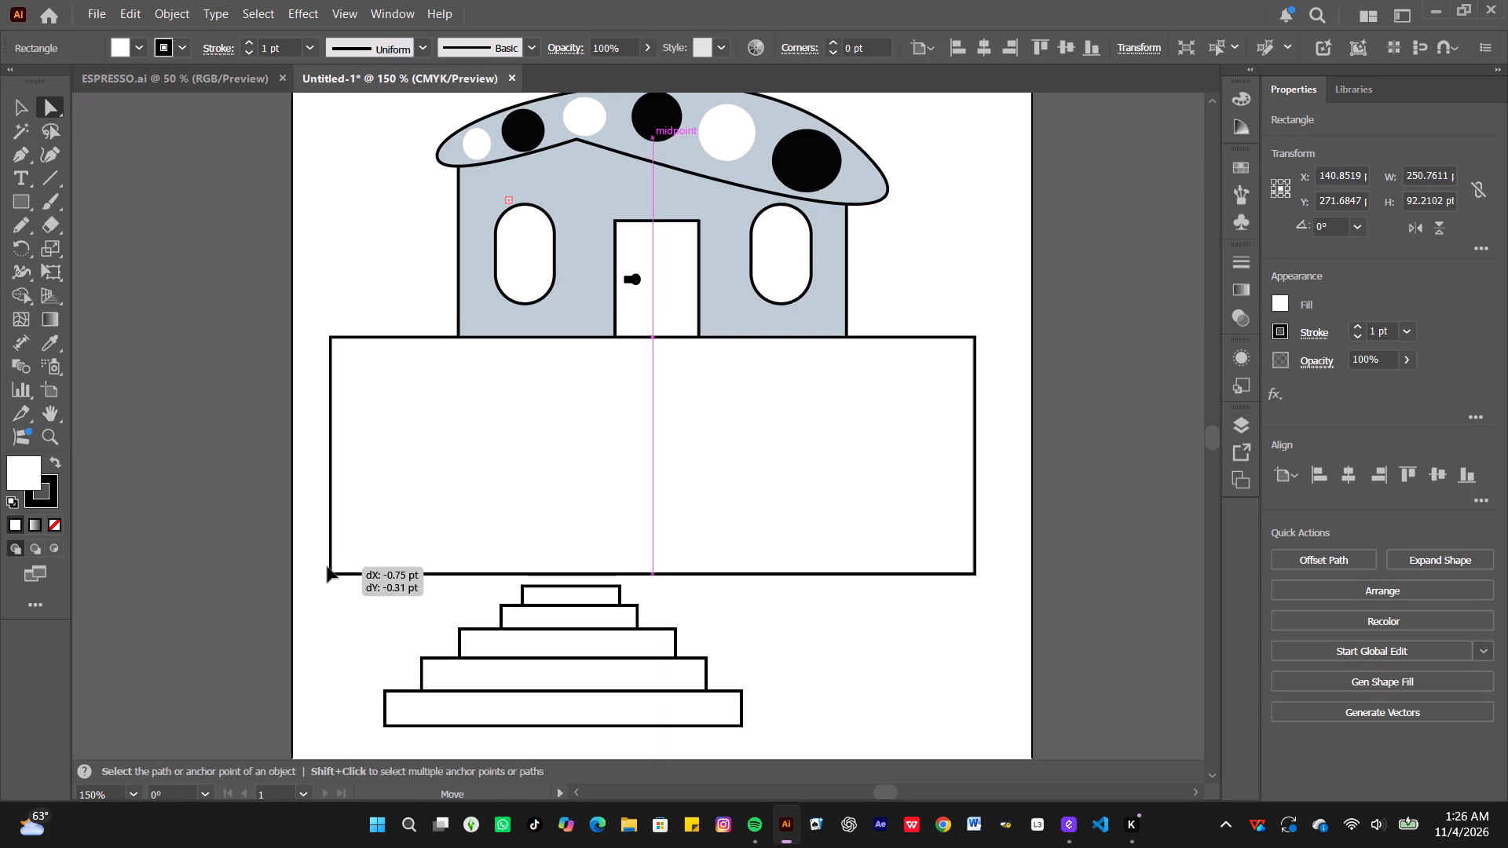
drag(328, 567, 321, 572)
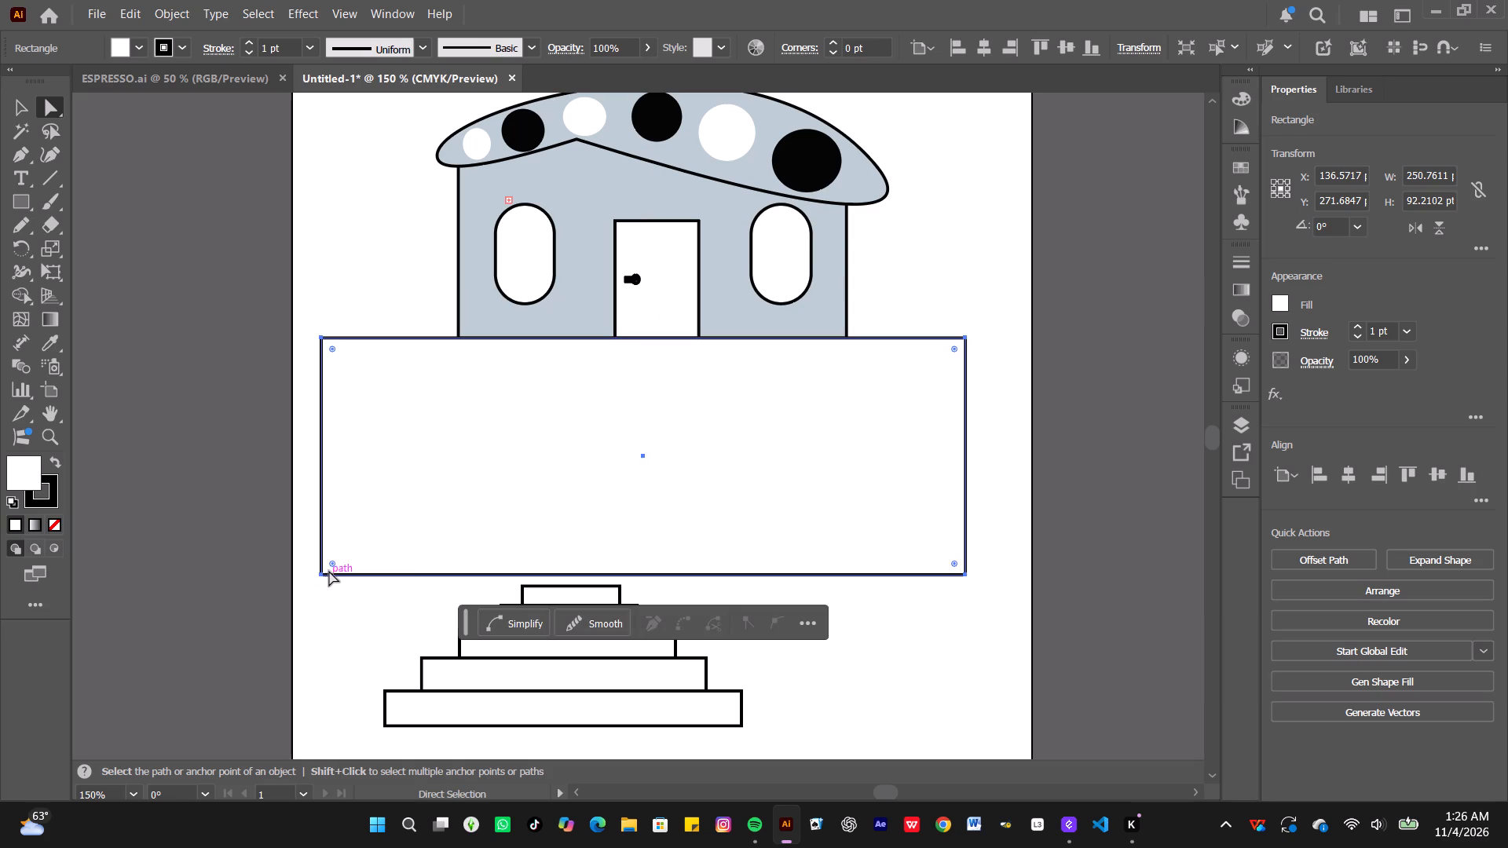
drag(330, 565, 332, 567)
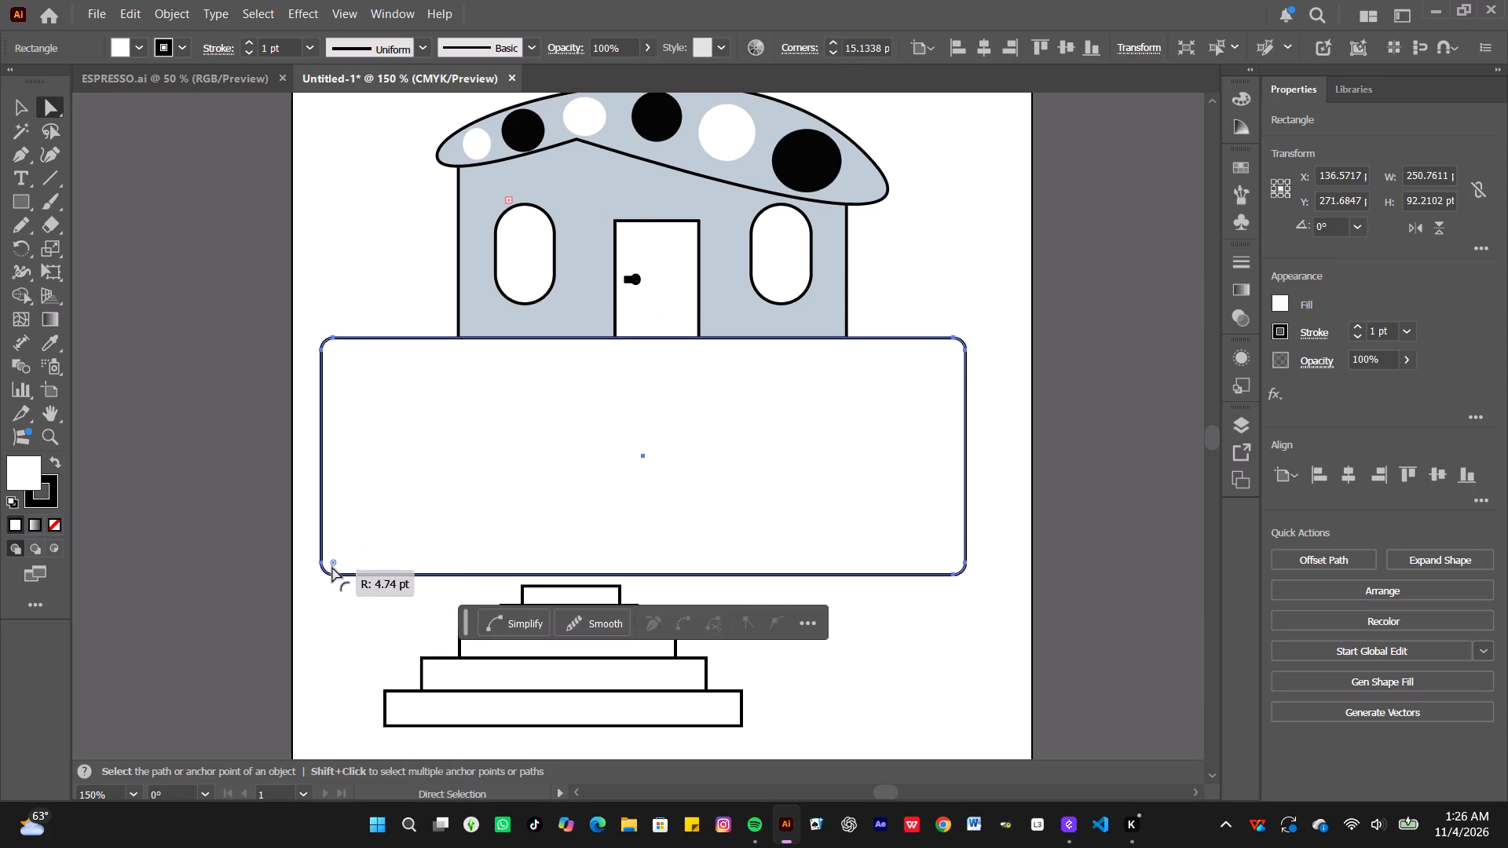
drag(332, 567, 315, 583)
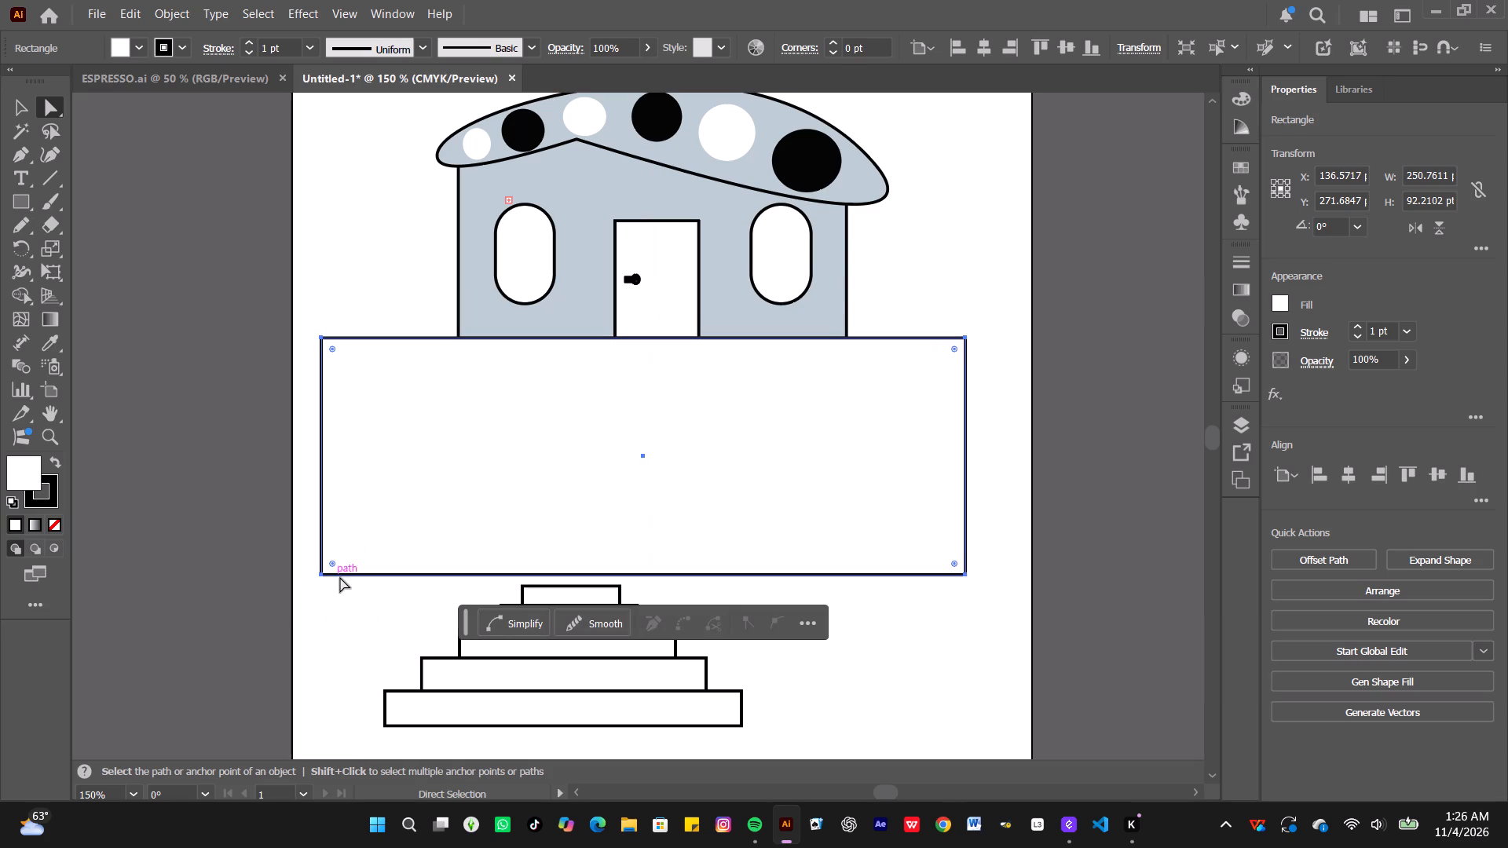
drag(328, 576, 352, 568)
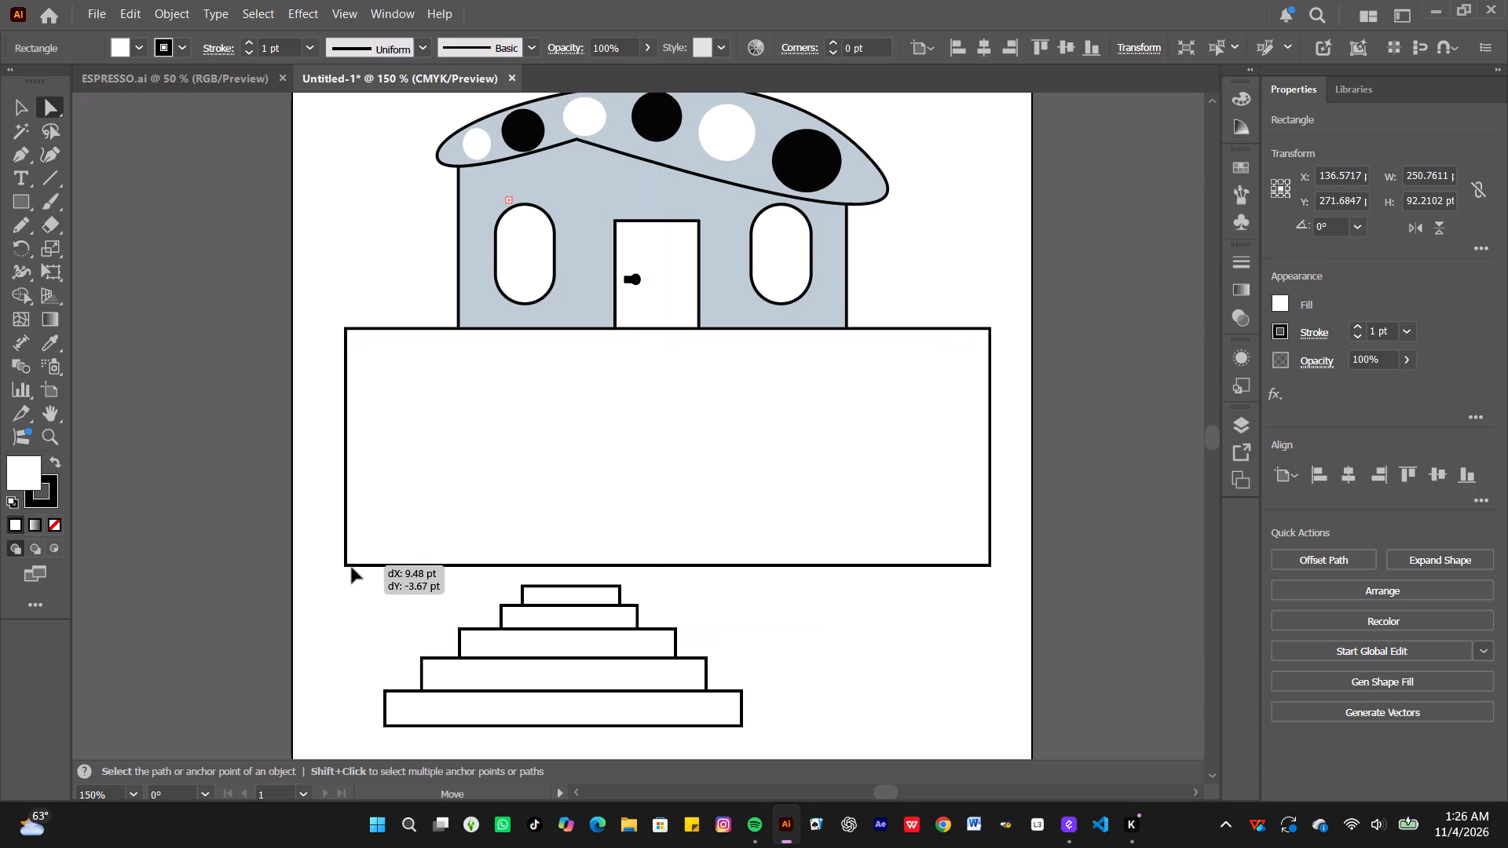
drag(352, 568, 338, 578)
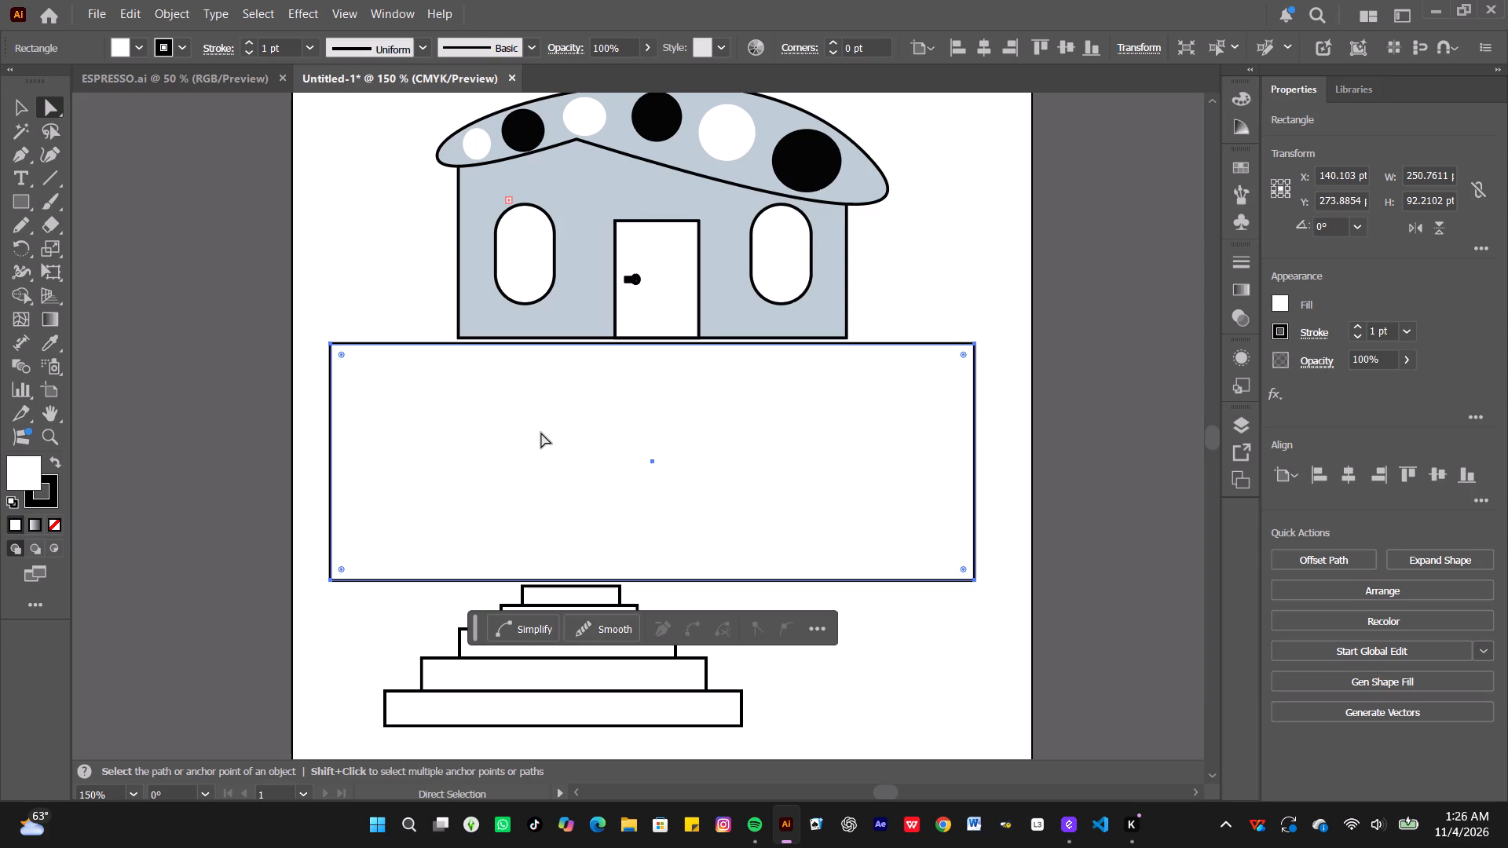
Move the rectangle back against the building's base, centred at about X 137 pt and Y 272 pt.
drag(556, 435, 556, 438)
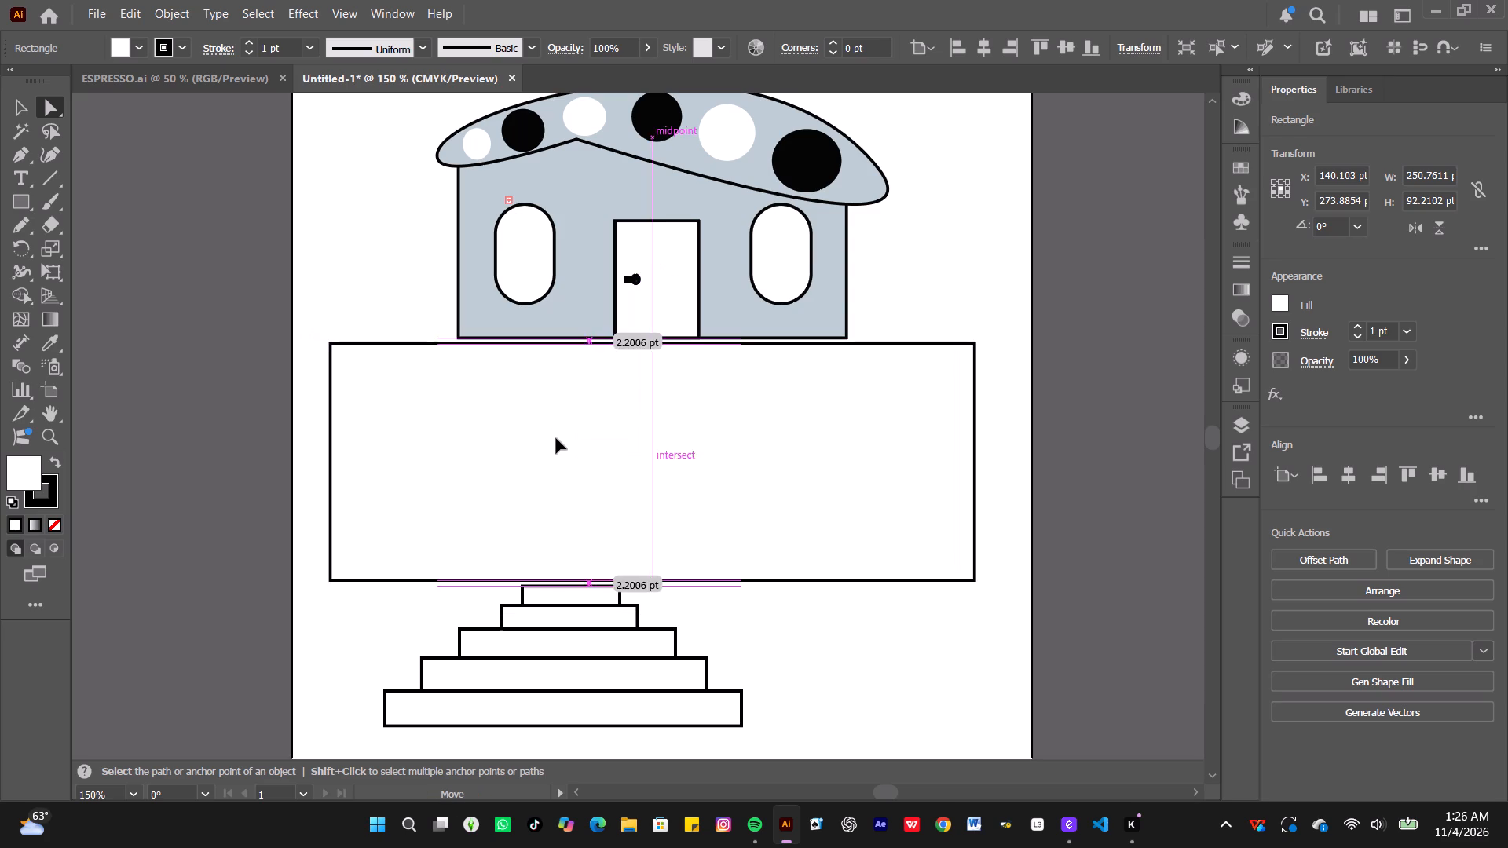
drag(556, 438, 549, 429)
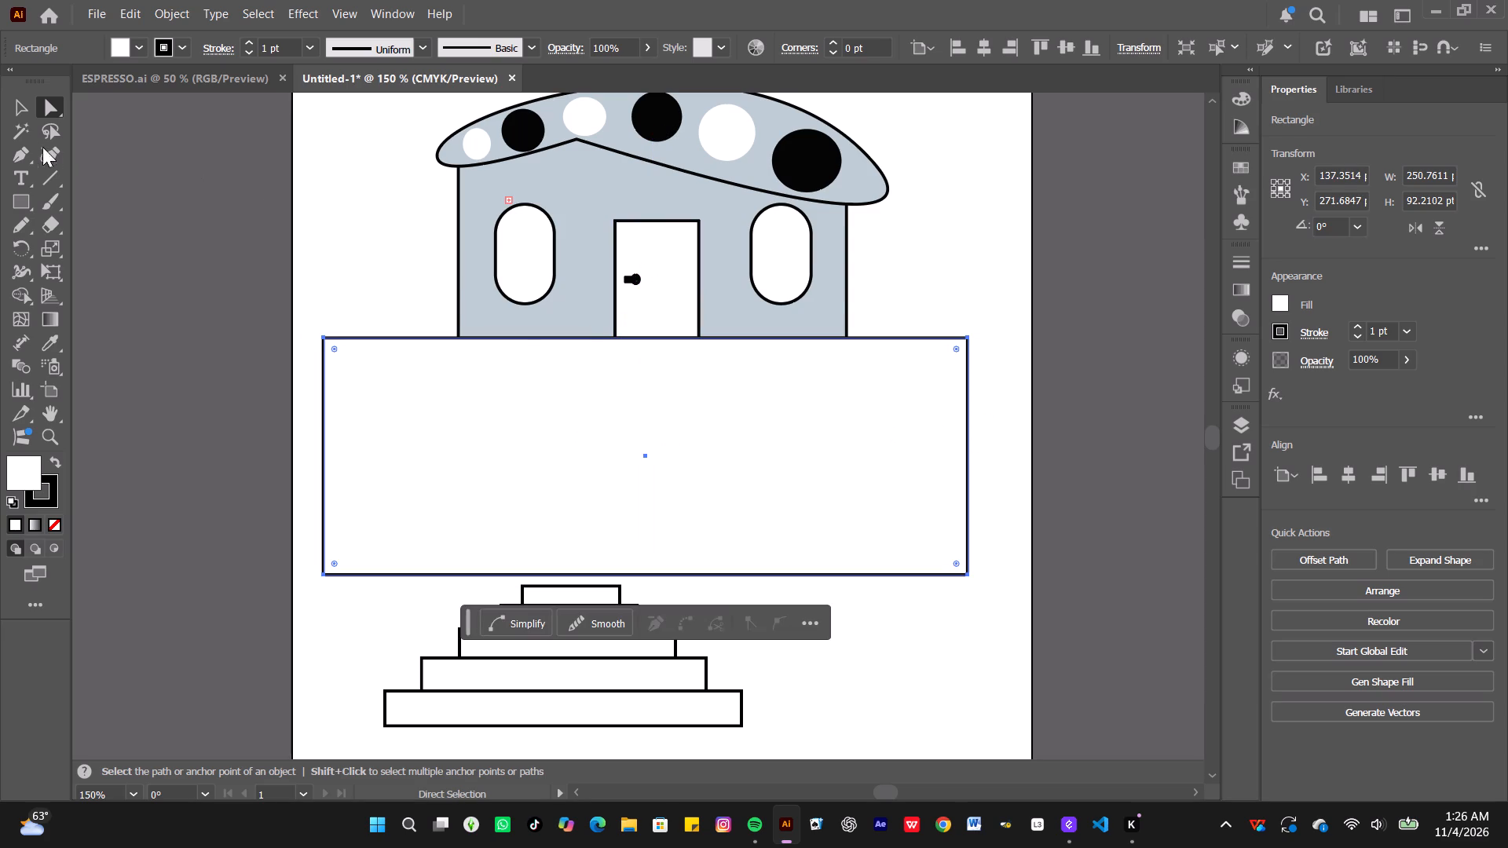
Widen the rectangle to about 255 pt by extending its right edge.
click(22, 110)
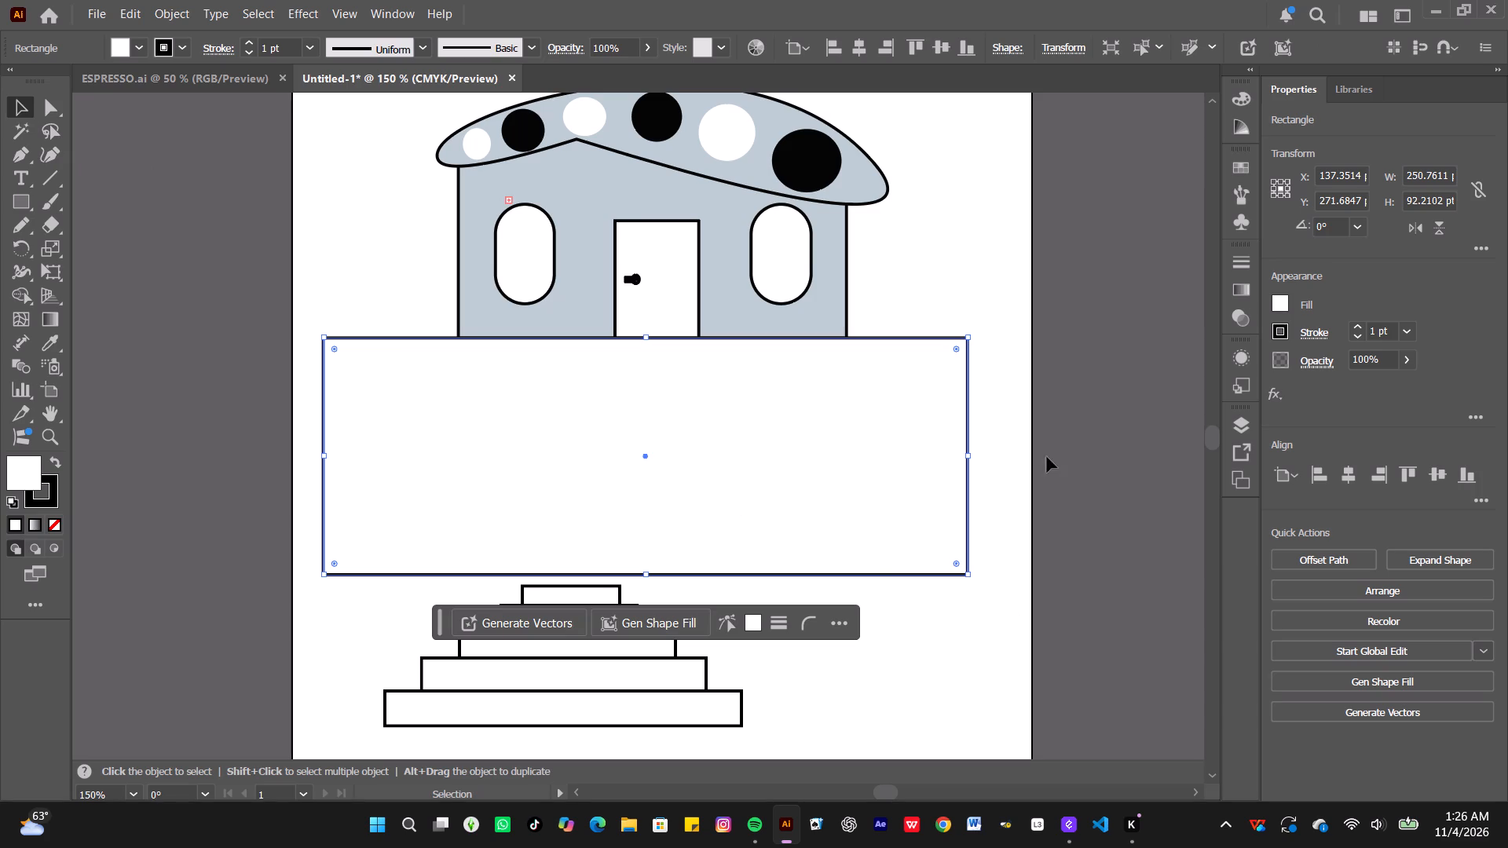
click(903, 426)
click(903, 426)
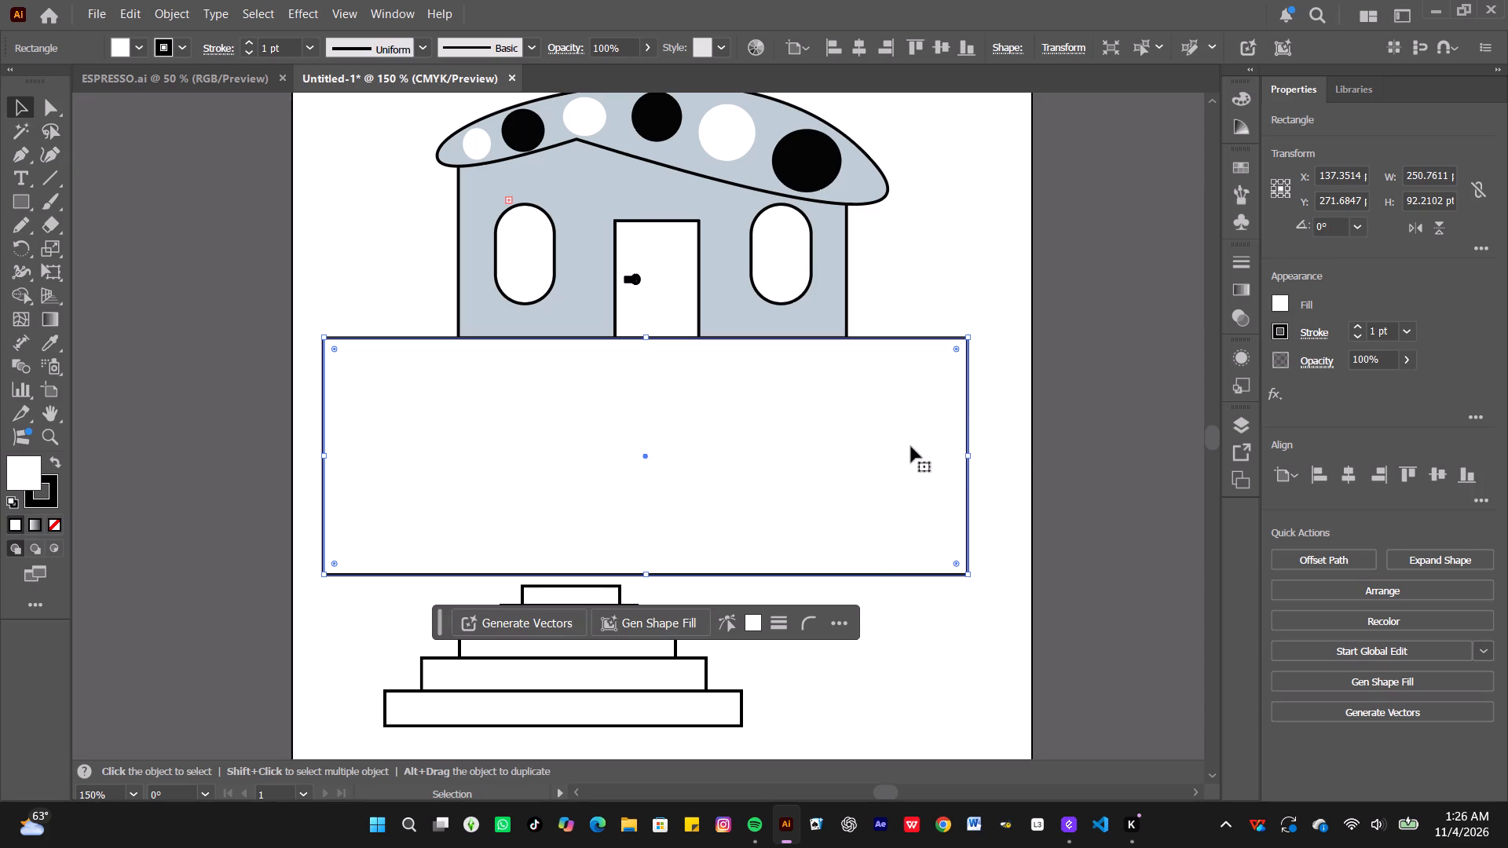
click(911, 447)
drag(968, 451, 977, 451)
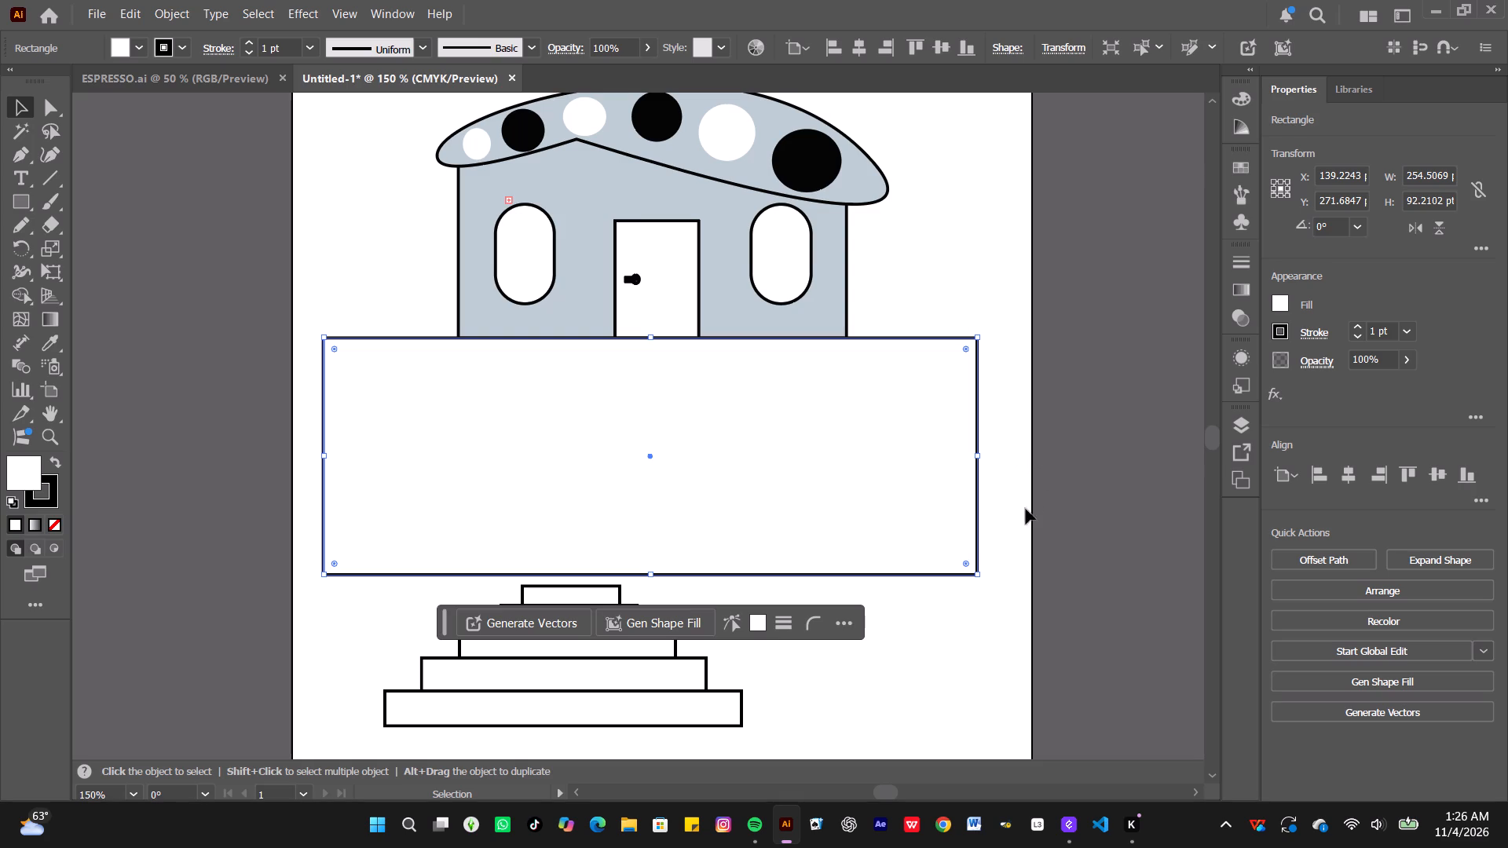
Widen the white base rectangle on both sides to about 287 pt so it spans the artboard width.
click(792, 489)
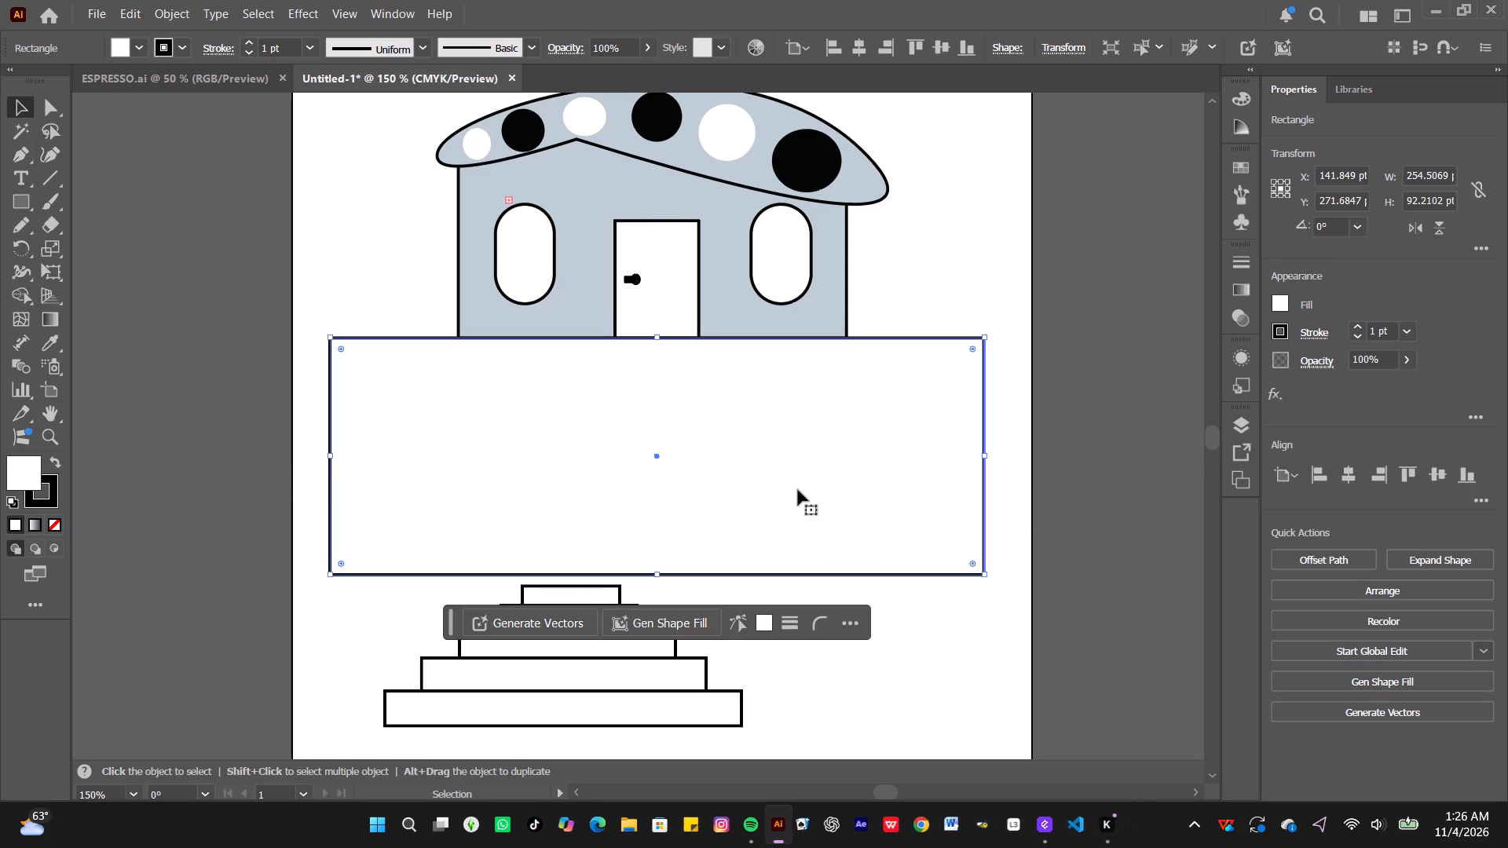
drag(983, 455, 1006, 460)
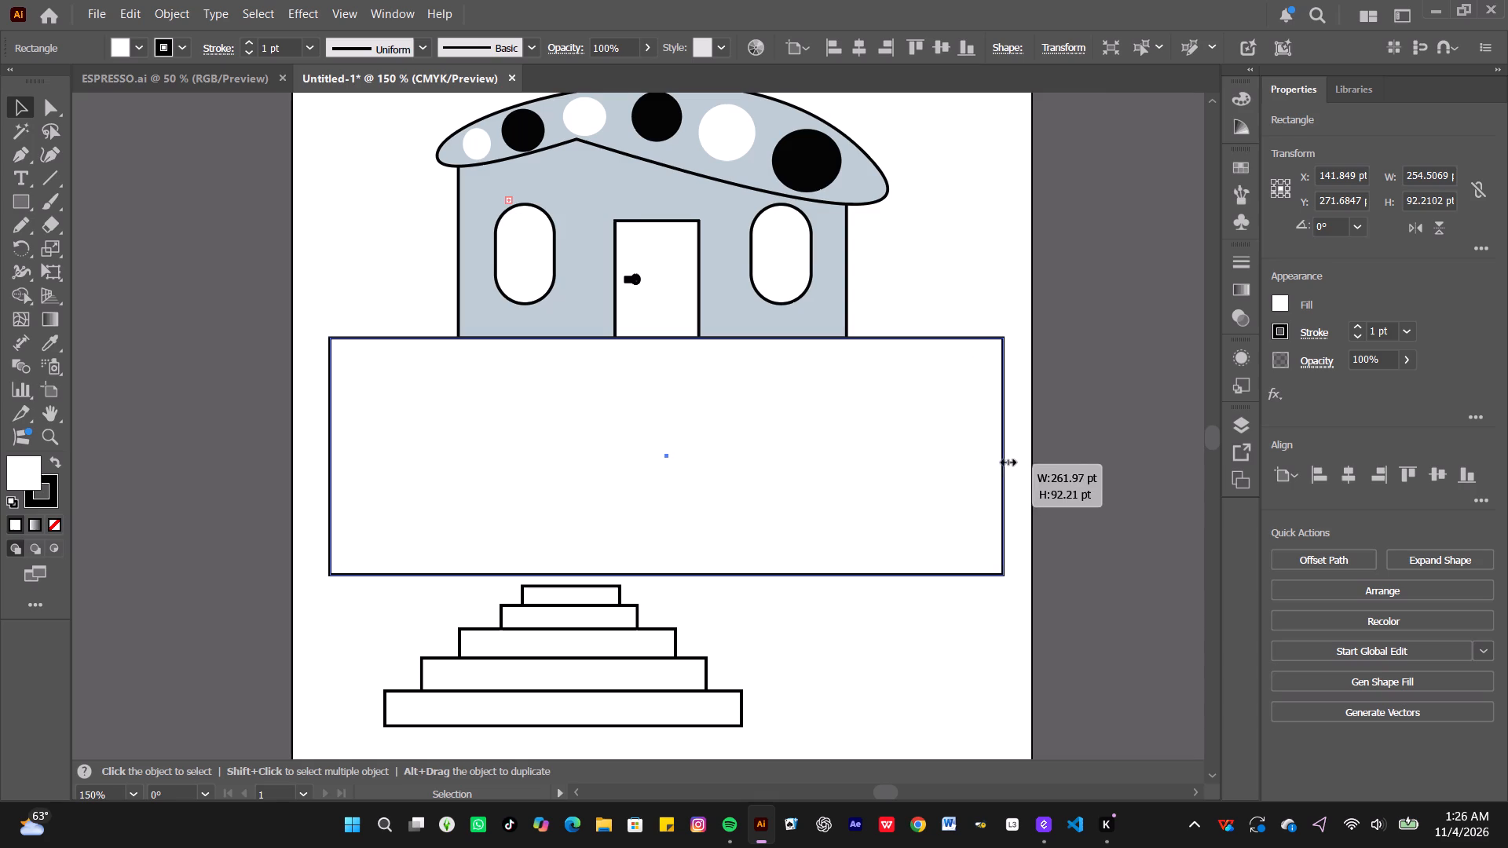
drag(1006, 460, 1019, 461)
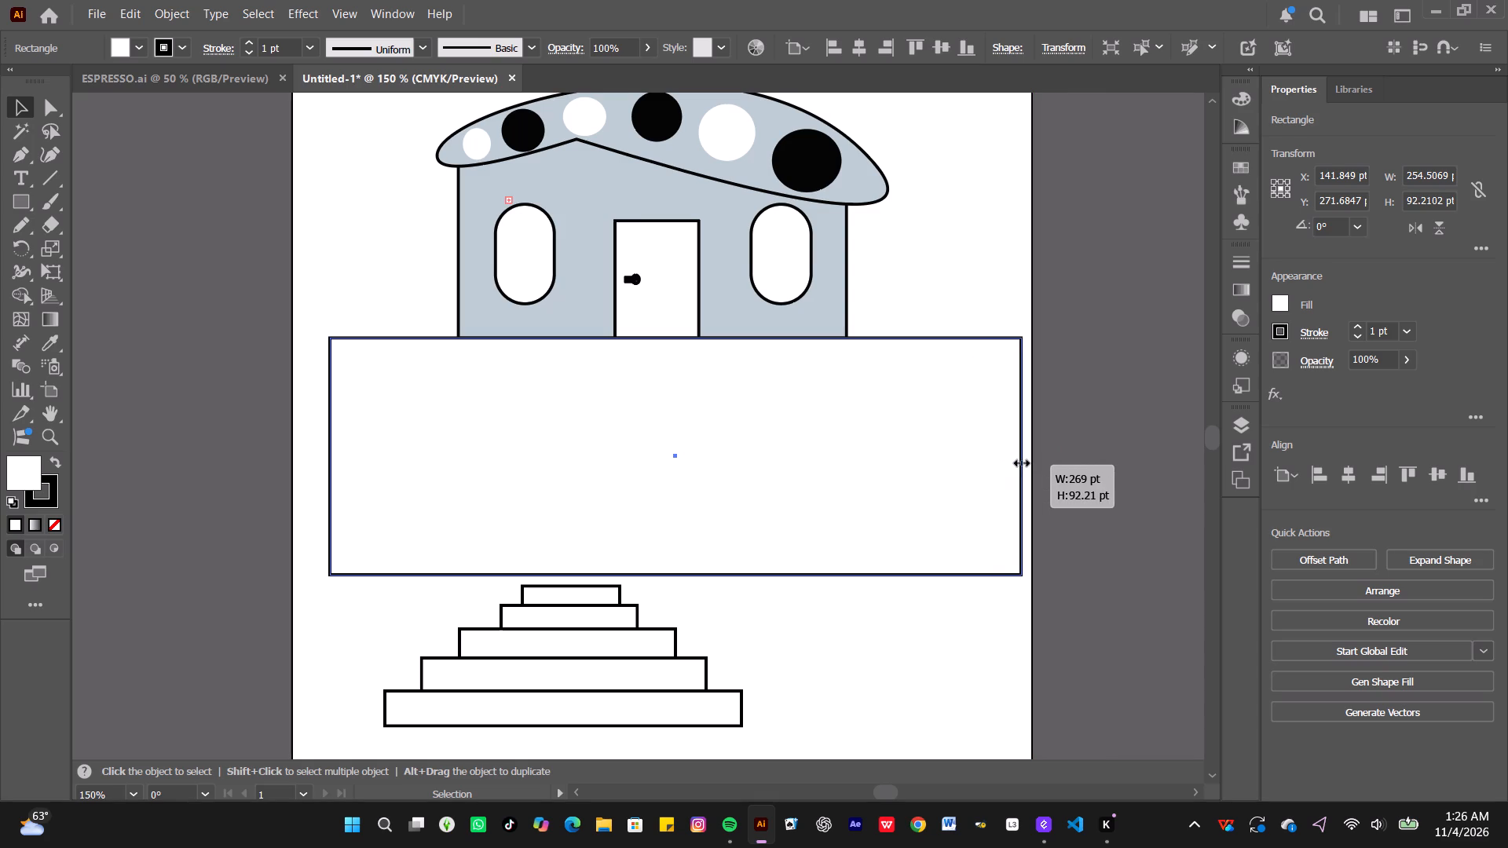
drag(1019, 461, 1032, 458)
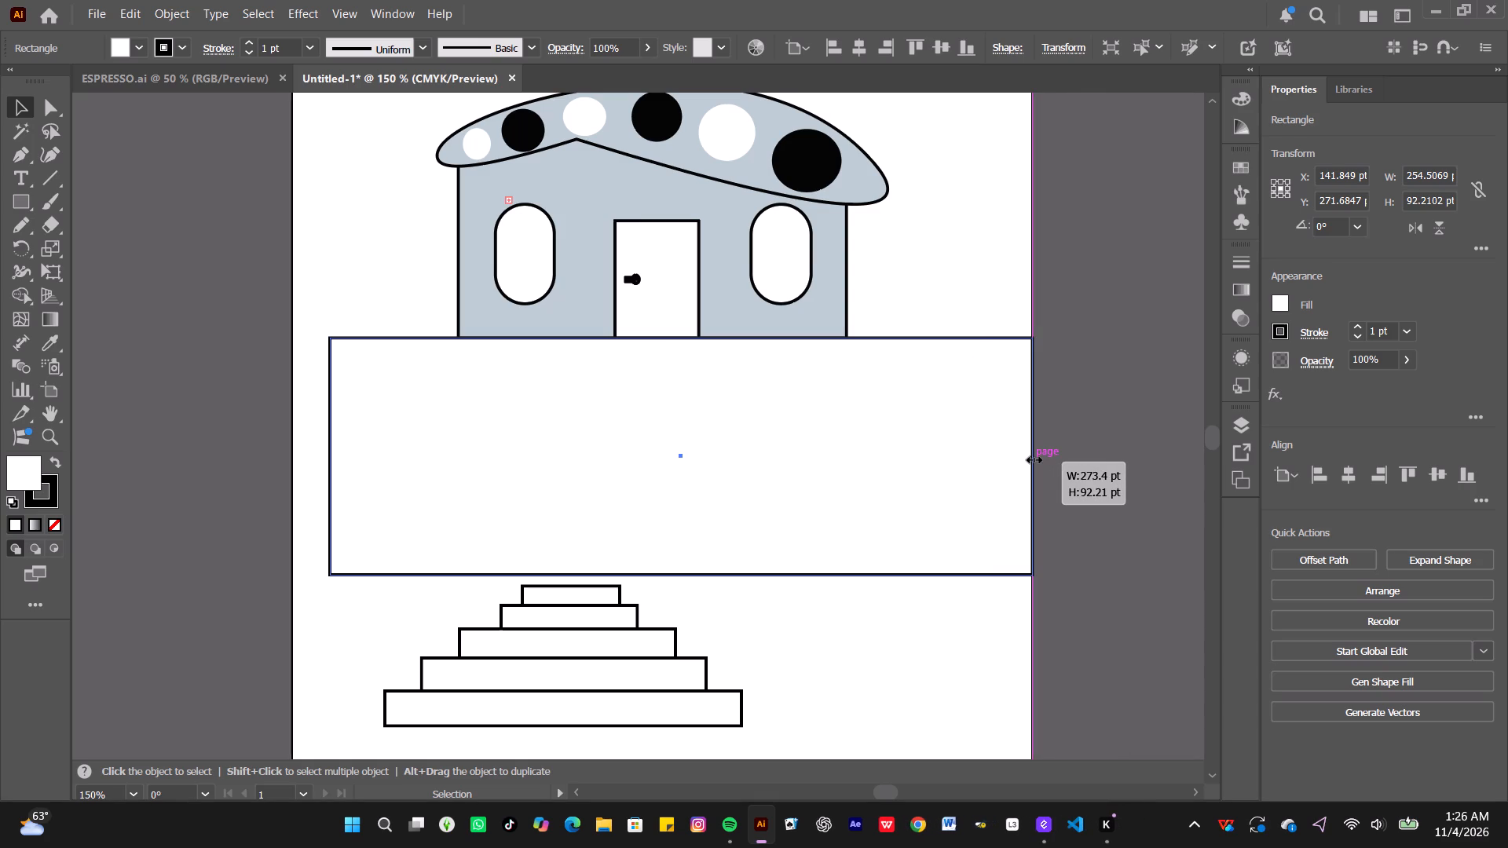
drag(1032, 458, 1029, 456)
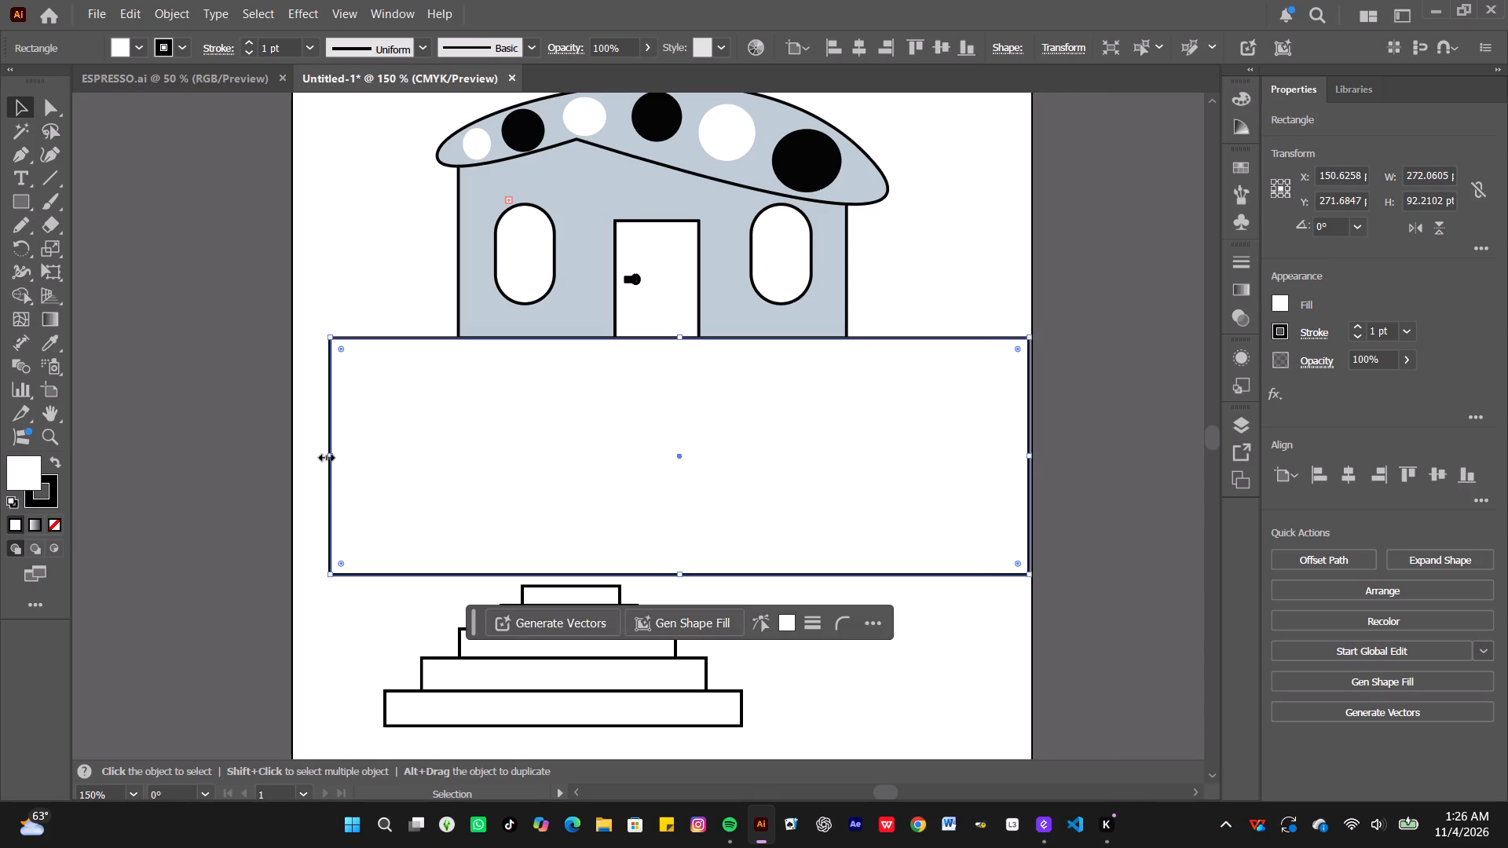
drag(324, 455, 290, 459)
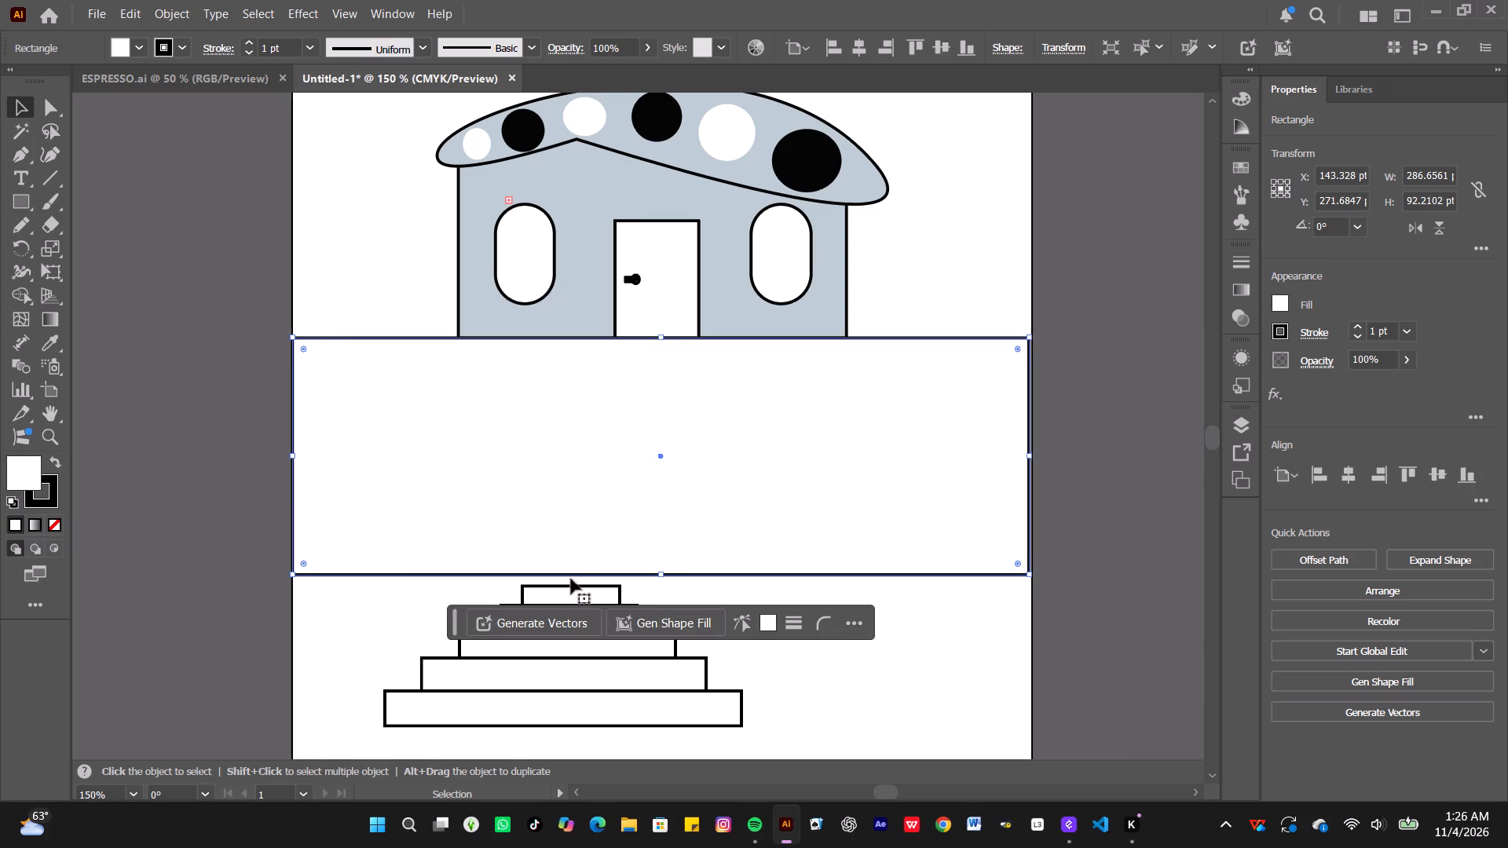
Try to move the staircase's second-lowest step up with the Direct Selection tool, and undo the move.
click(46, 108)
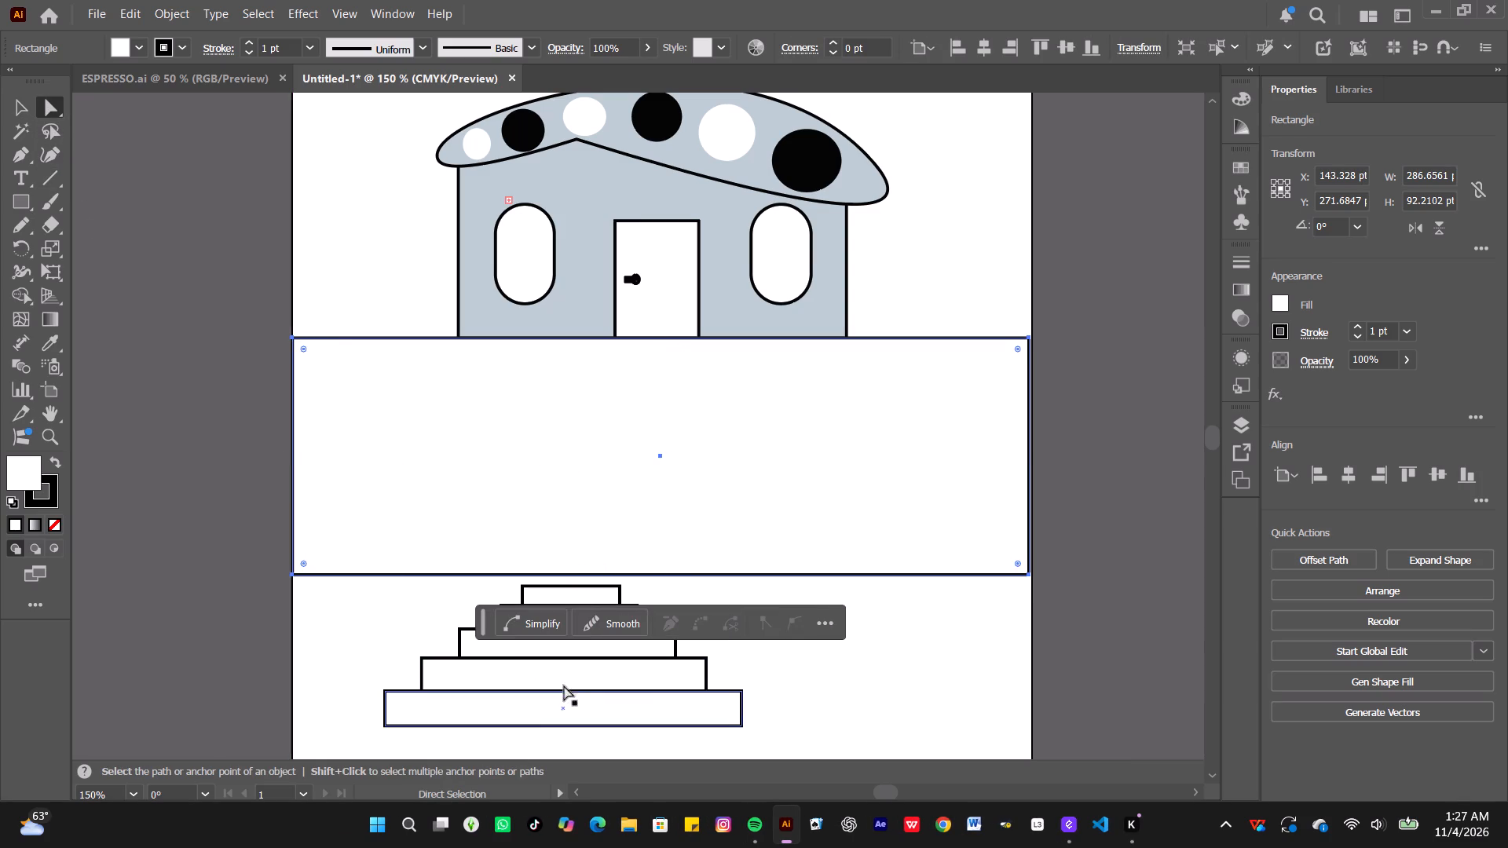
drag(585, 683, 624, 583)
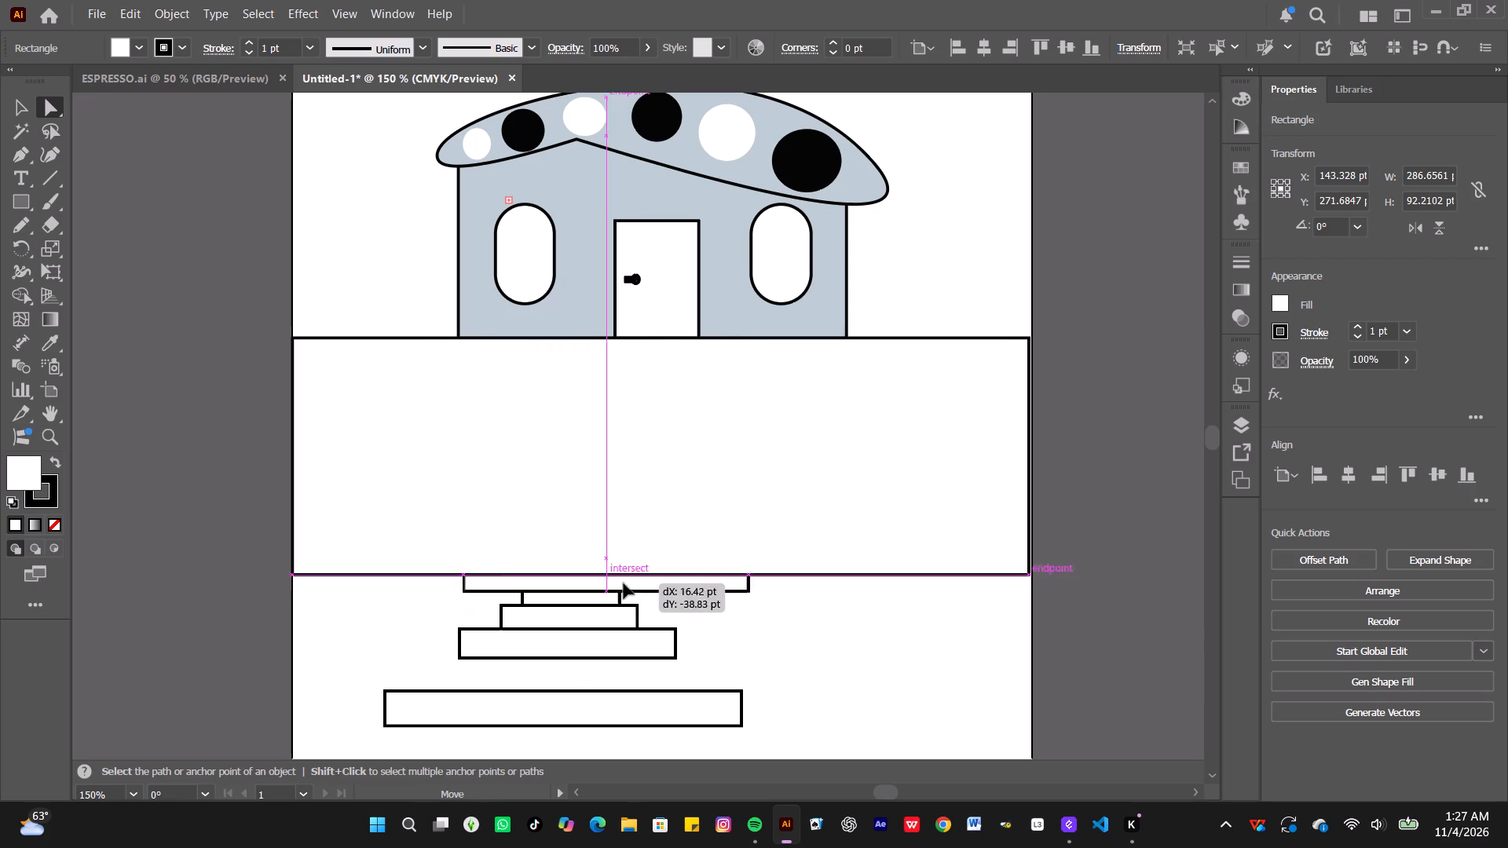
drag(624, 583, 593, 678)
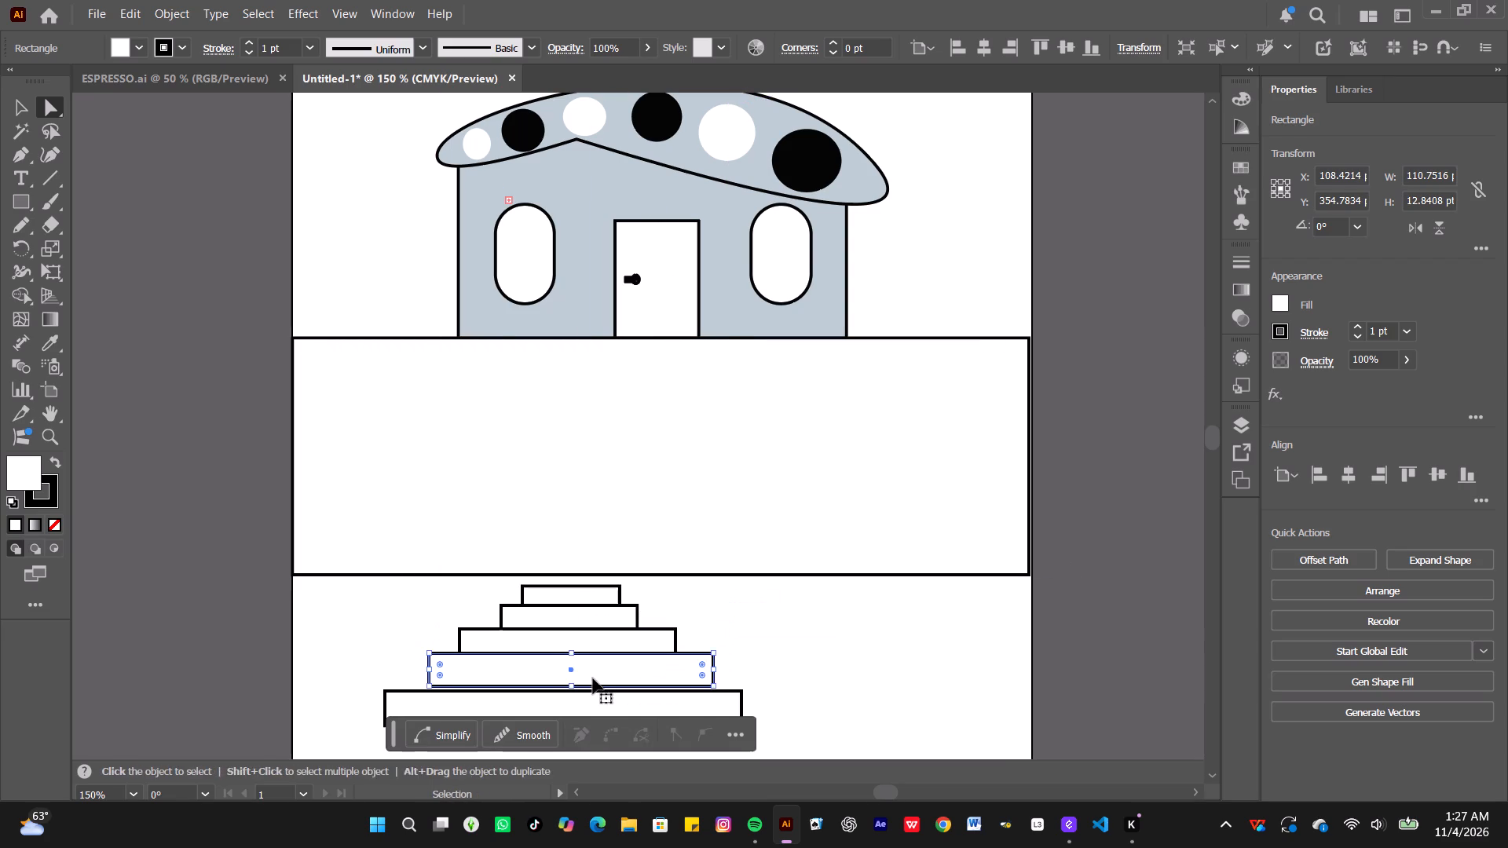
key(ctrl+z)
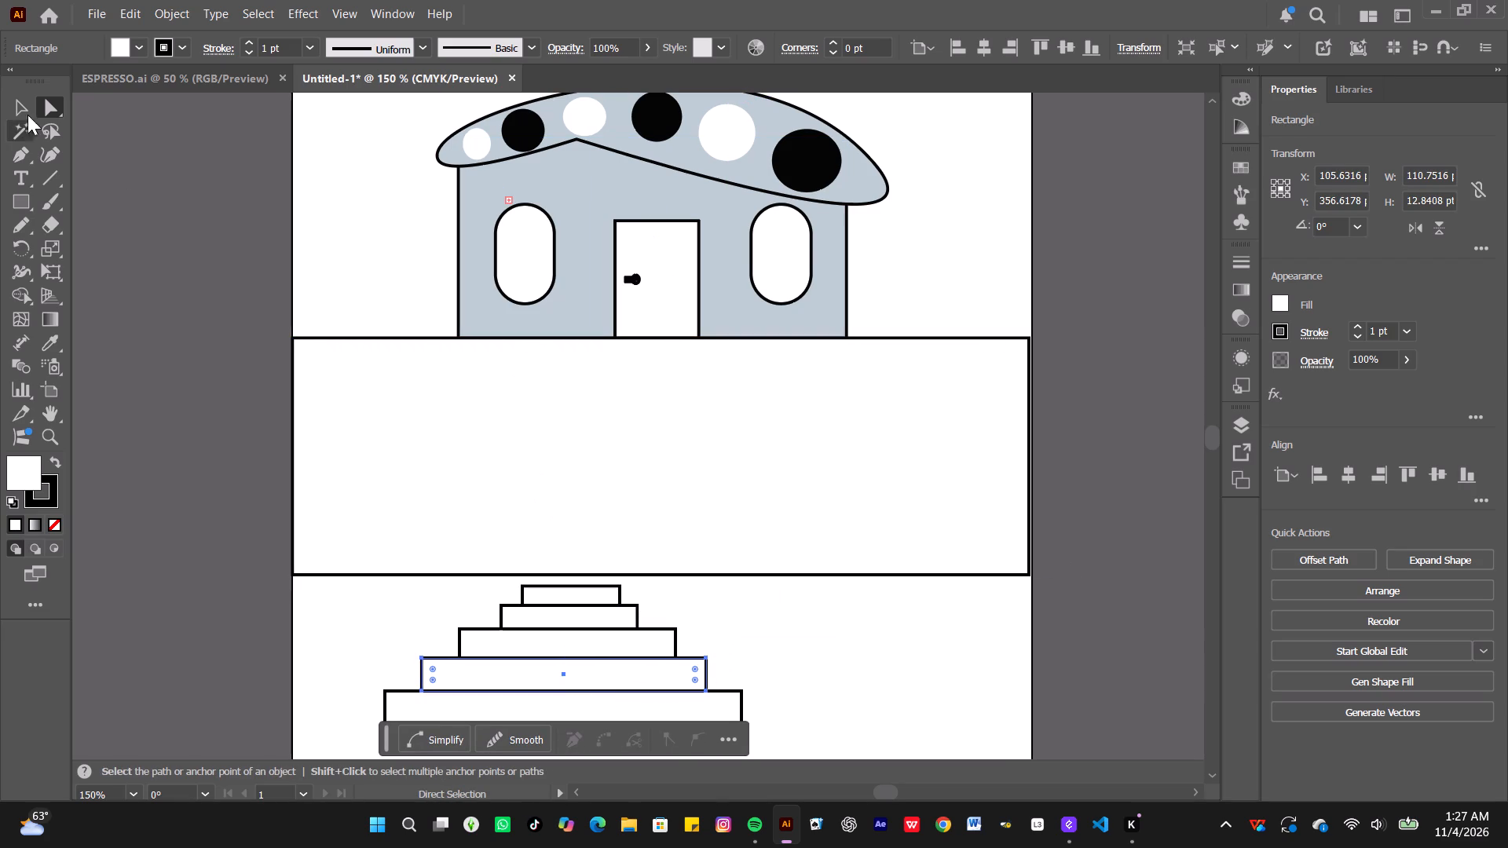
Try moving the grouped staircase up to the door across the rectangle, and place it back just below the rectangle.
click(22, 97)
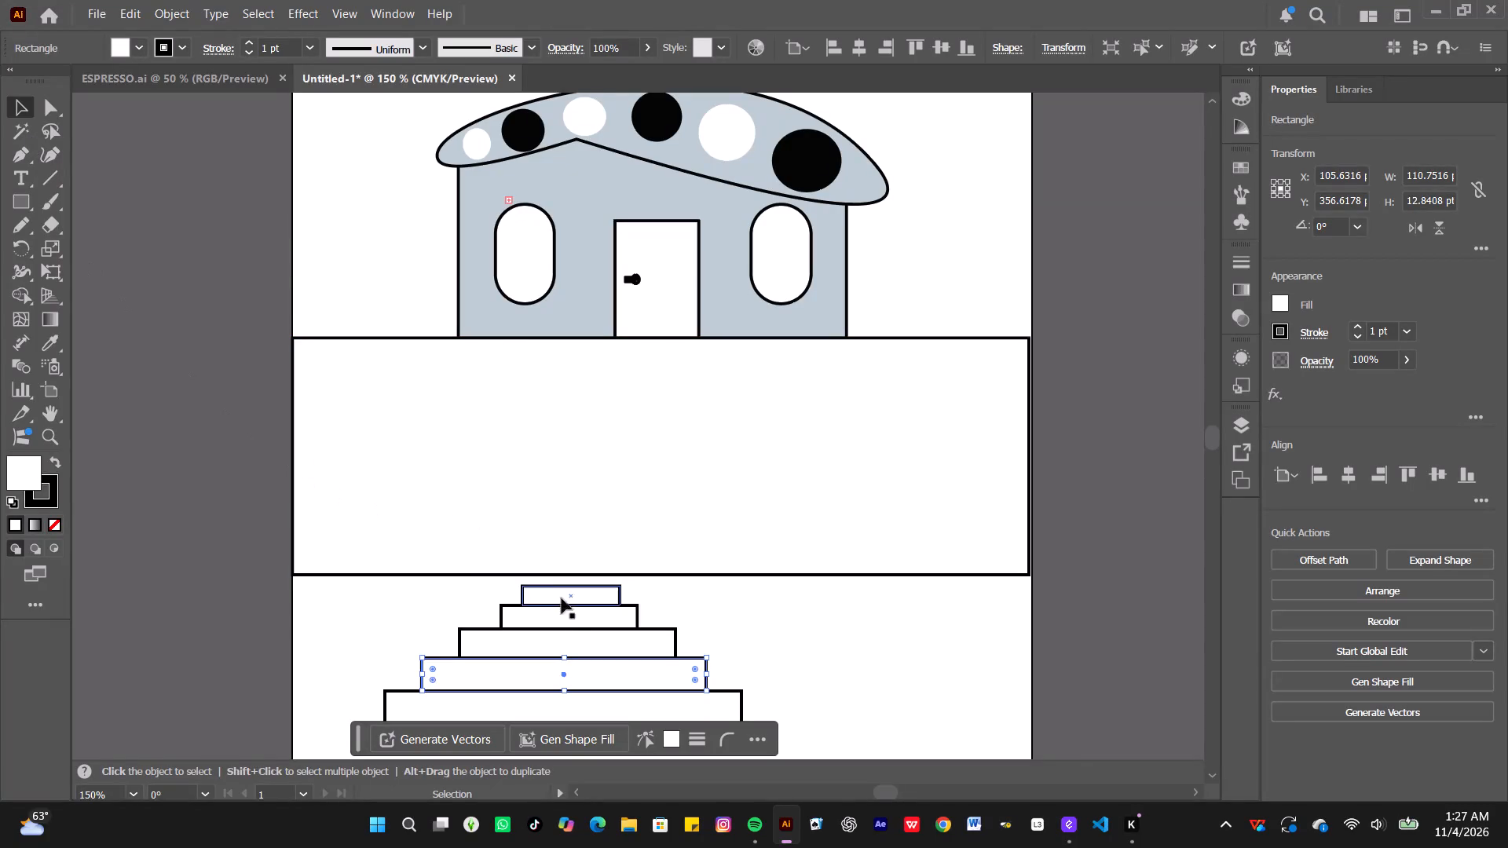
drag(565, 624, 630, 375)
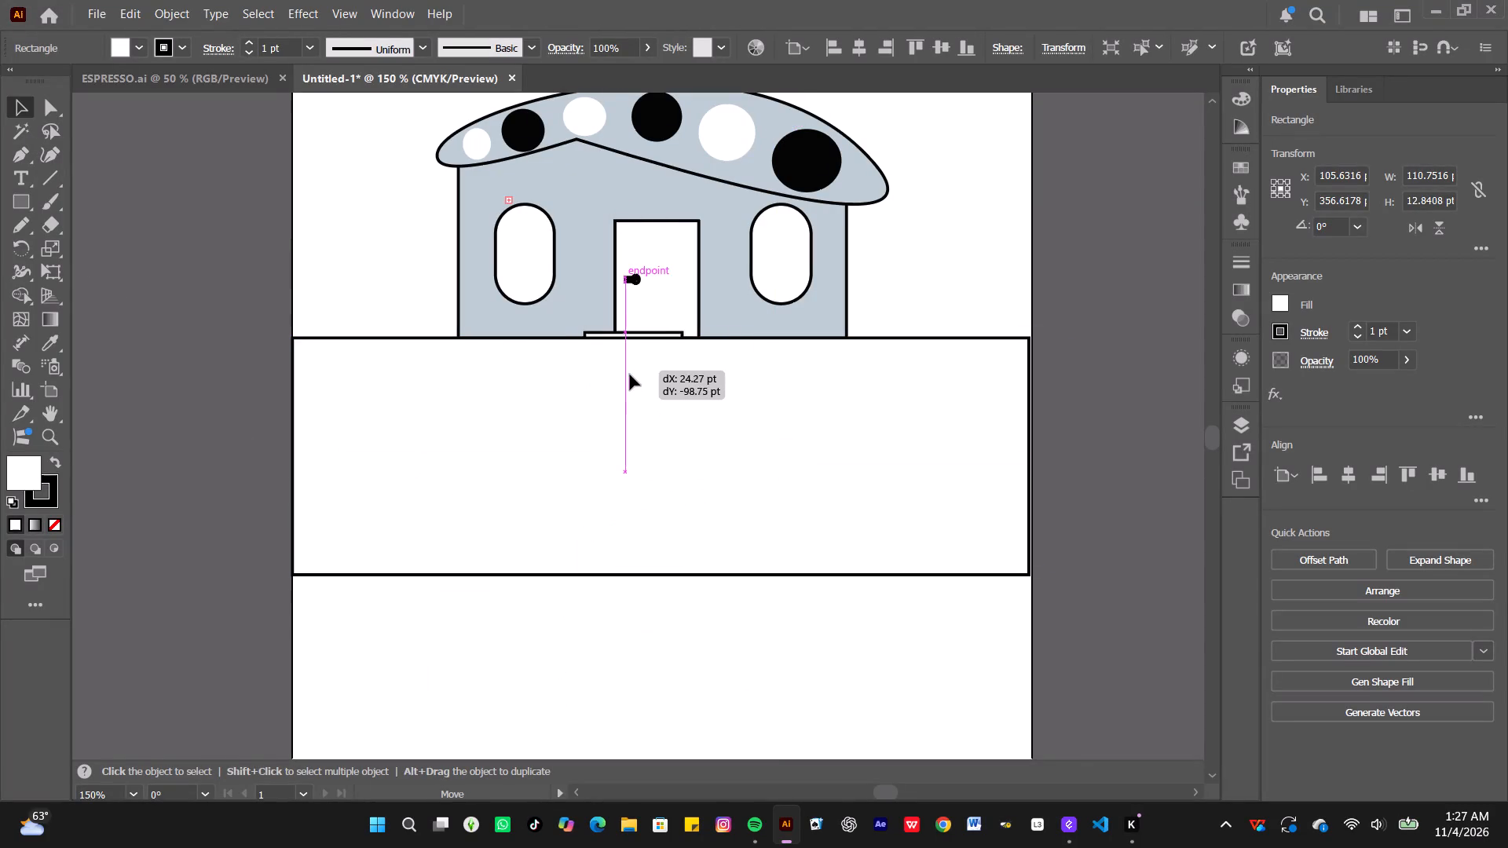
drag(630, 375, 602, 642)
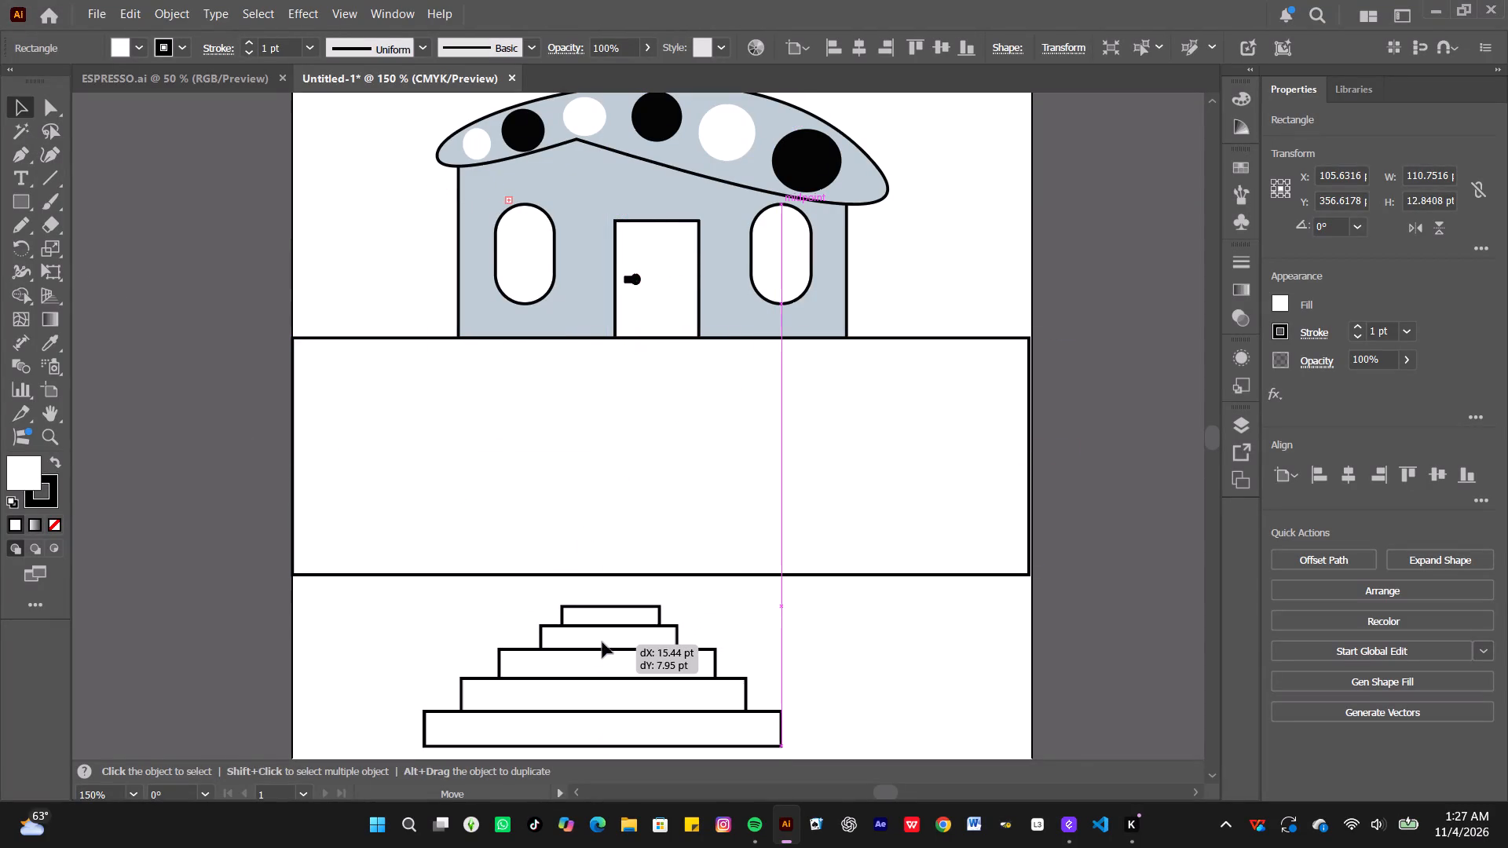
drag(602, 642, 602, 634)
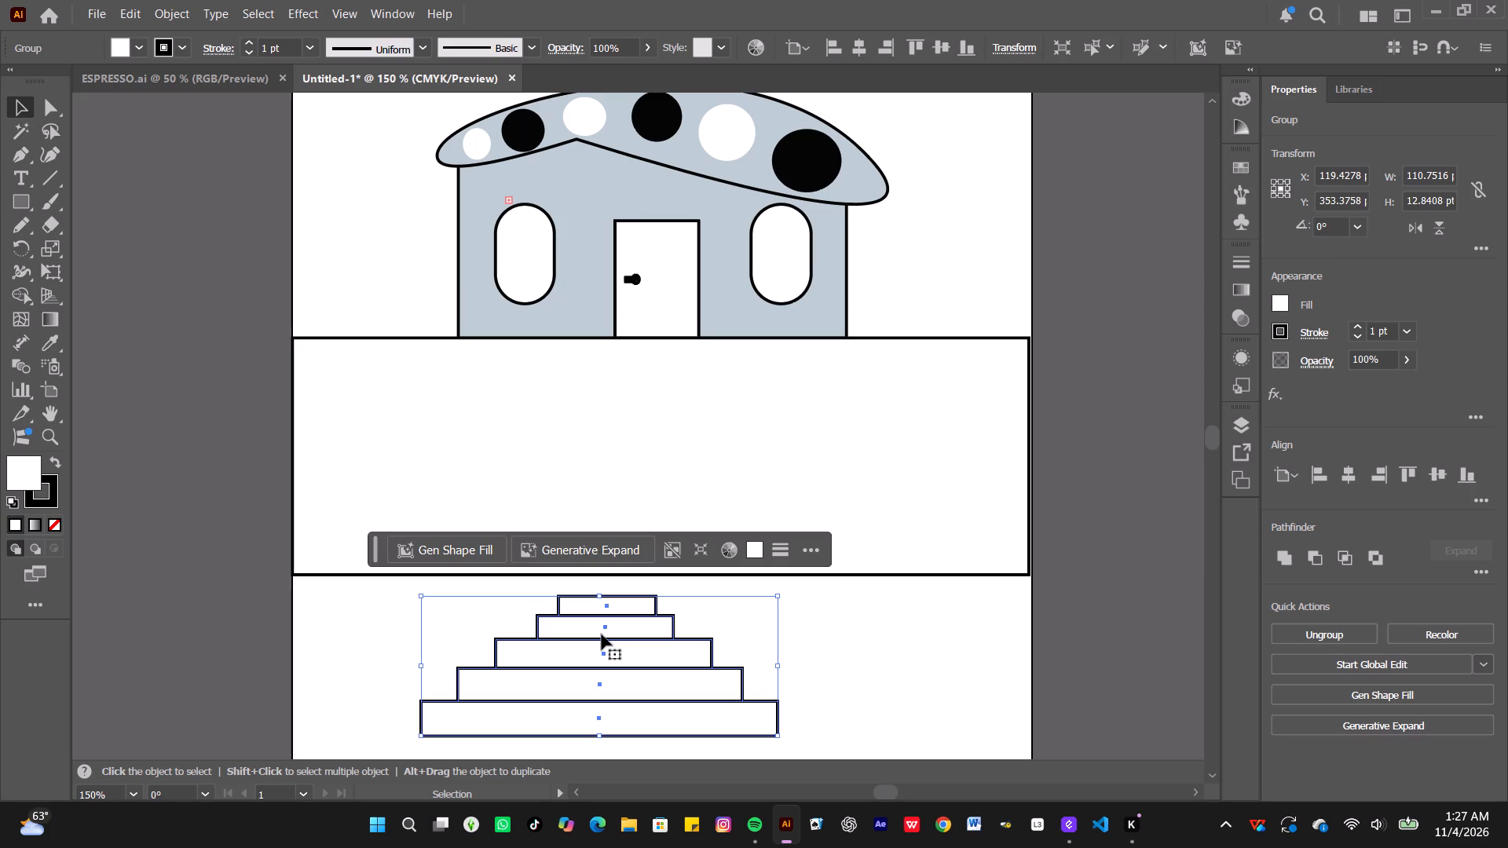
Cut the wide white base rectangle from the artboard.
click(690, 401)
right_click(690, 401)
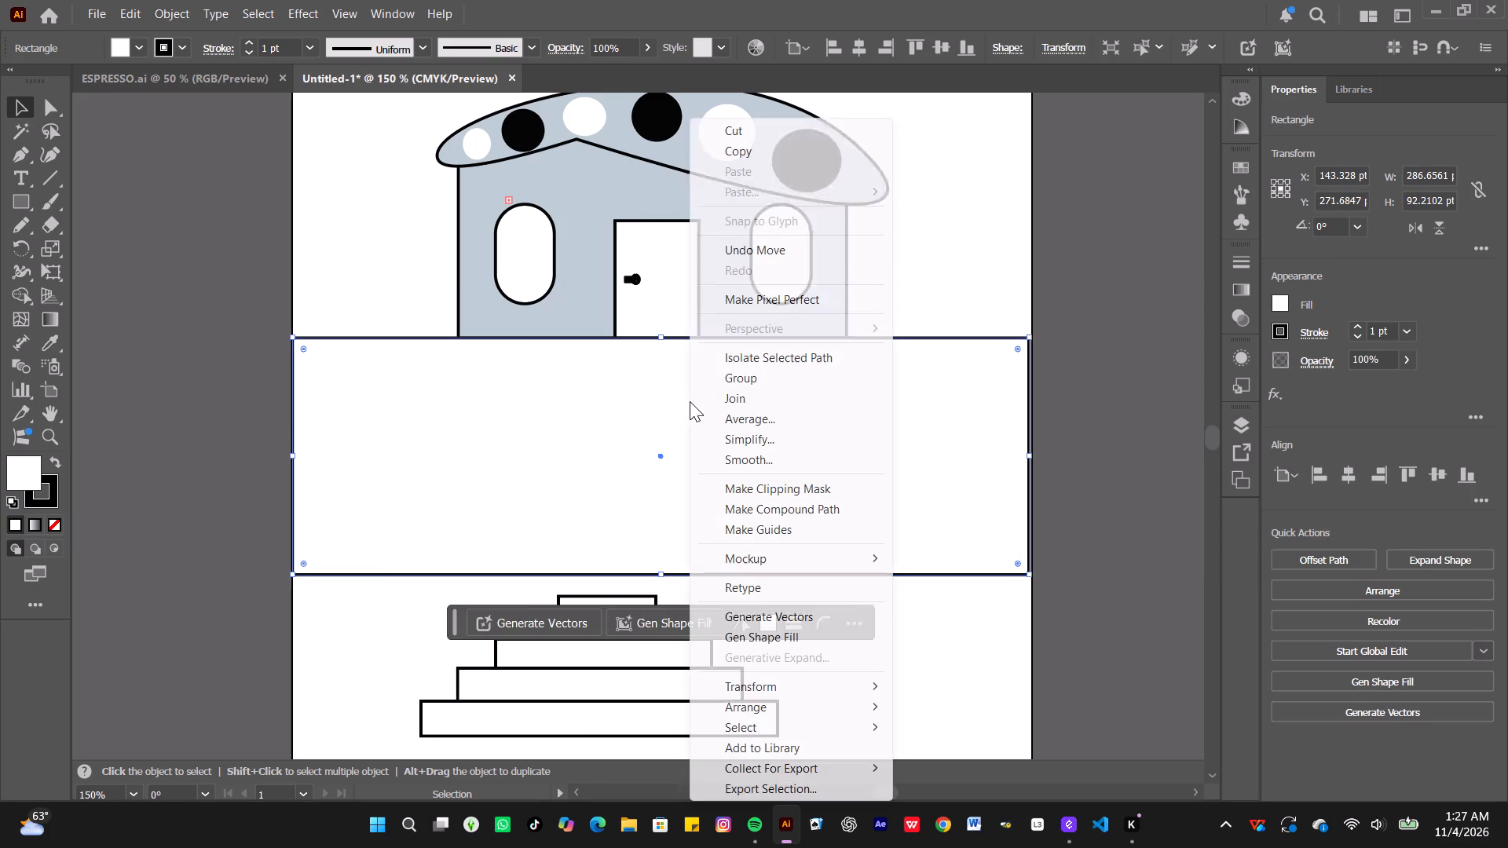
click(723, 129)
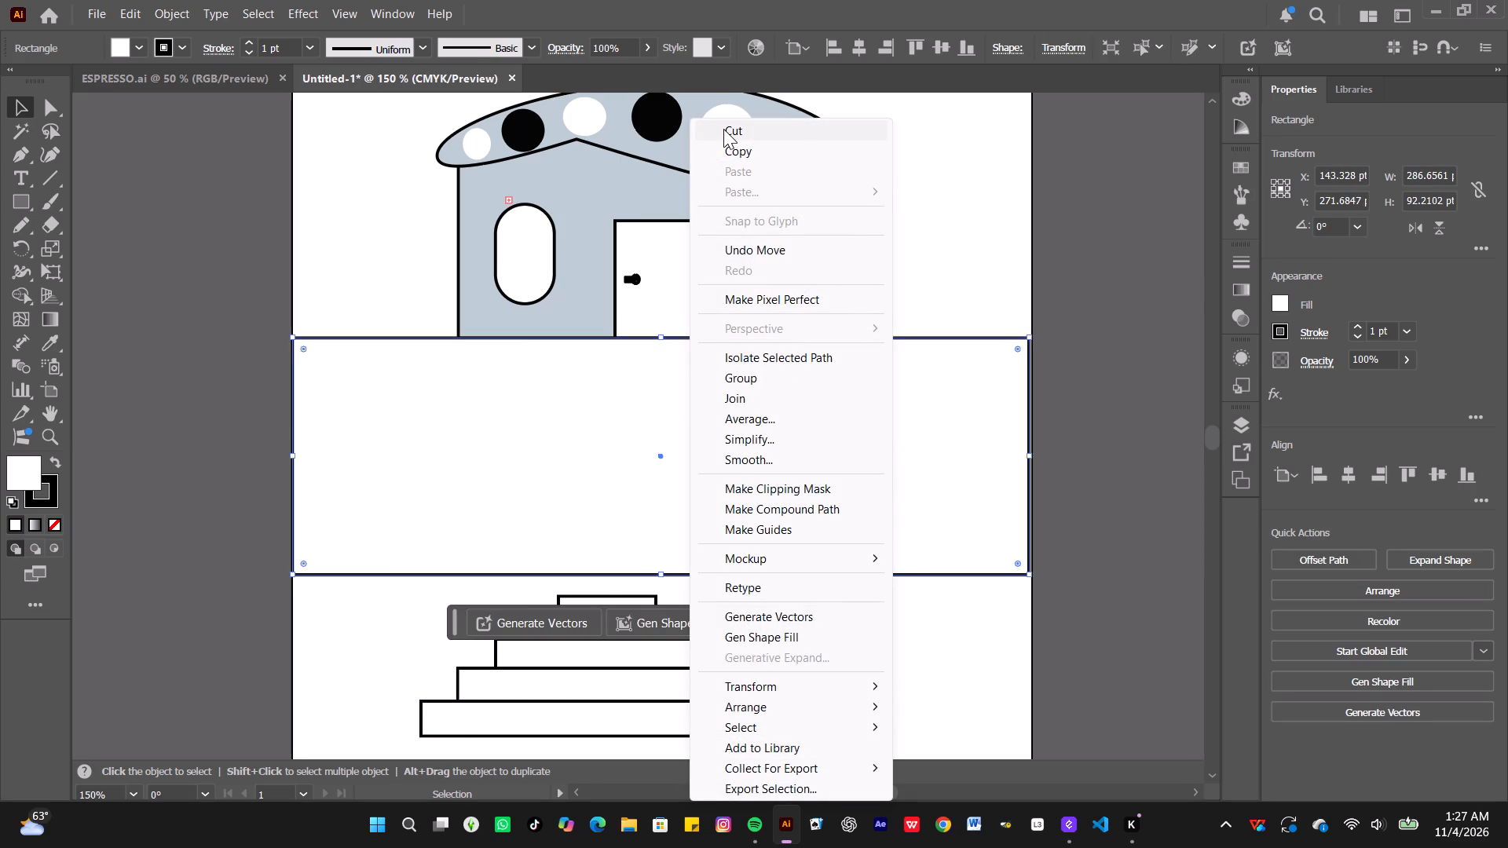
Move the grouped staircase up against the building's base beneath the door, centred at about X 140 pt and Y 253 pt.
drag(594, 653, 626, 506)
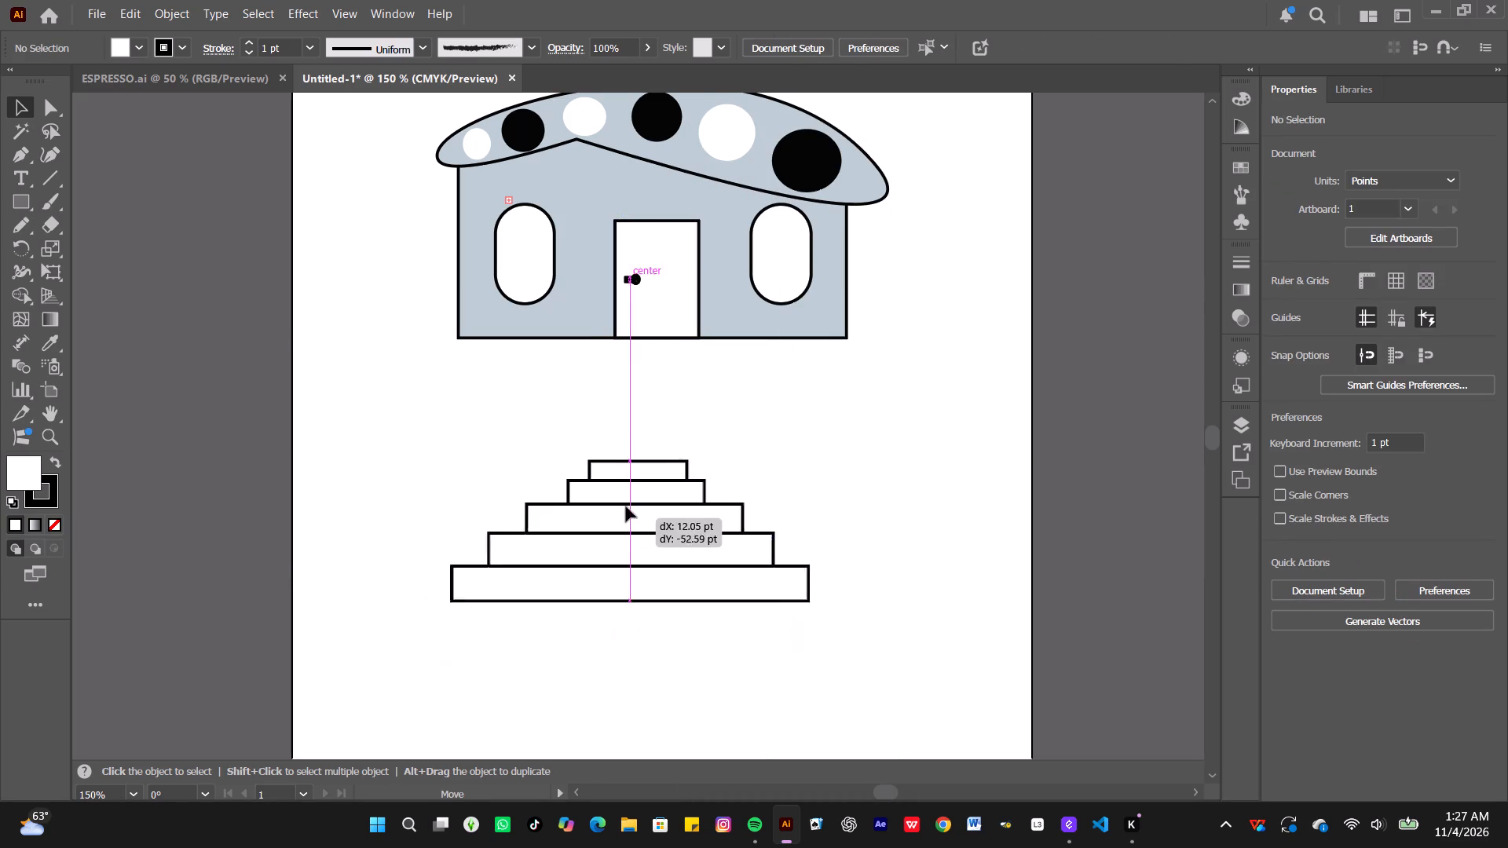
drag(626, 506, 638, 408)
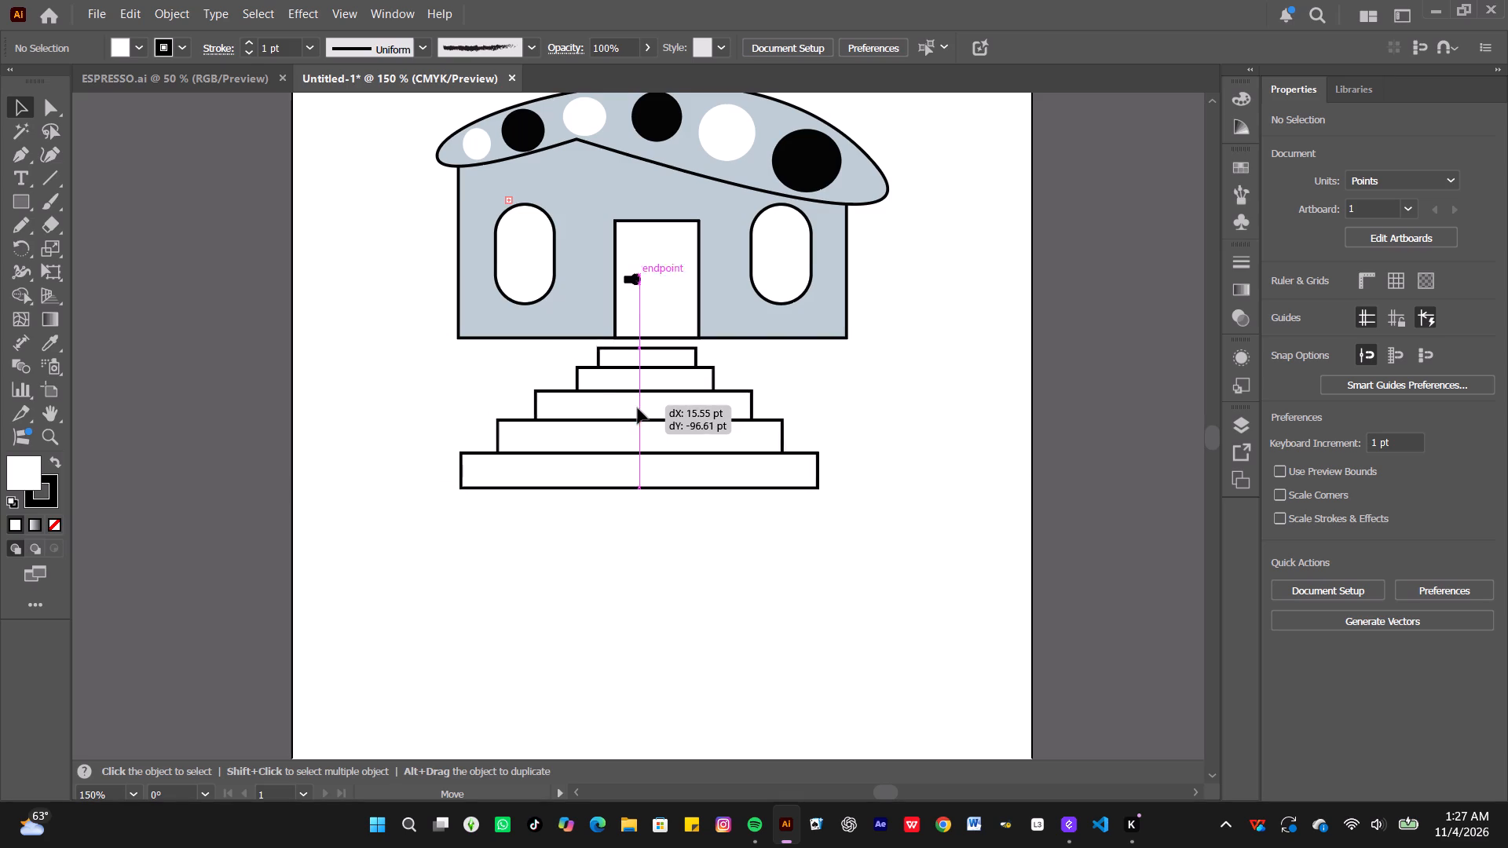
drag(638, 408, 642, 399)
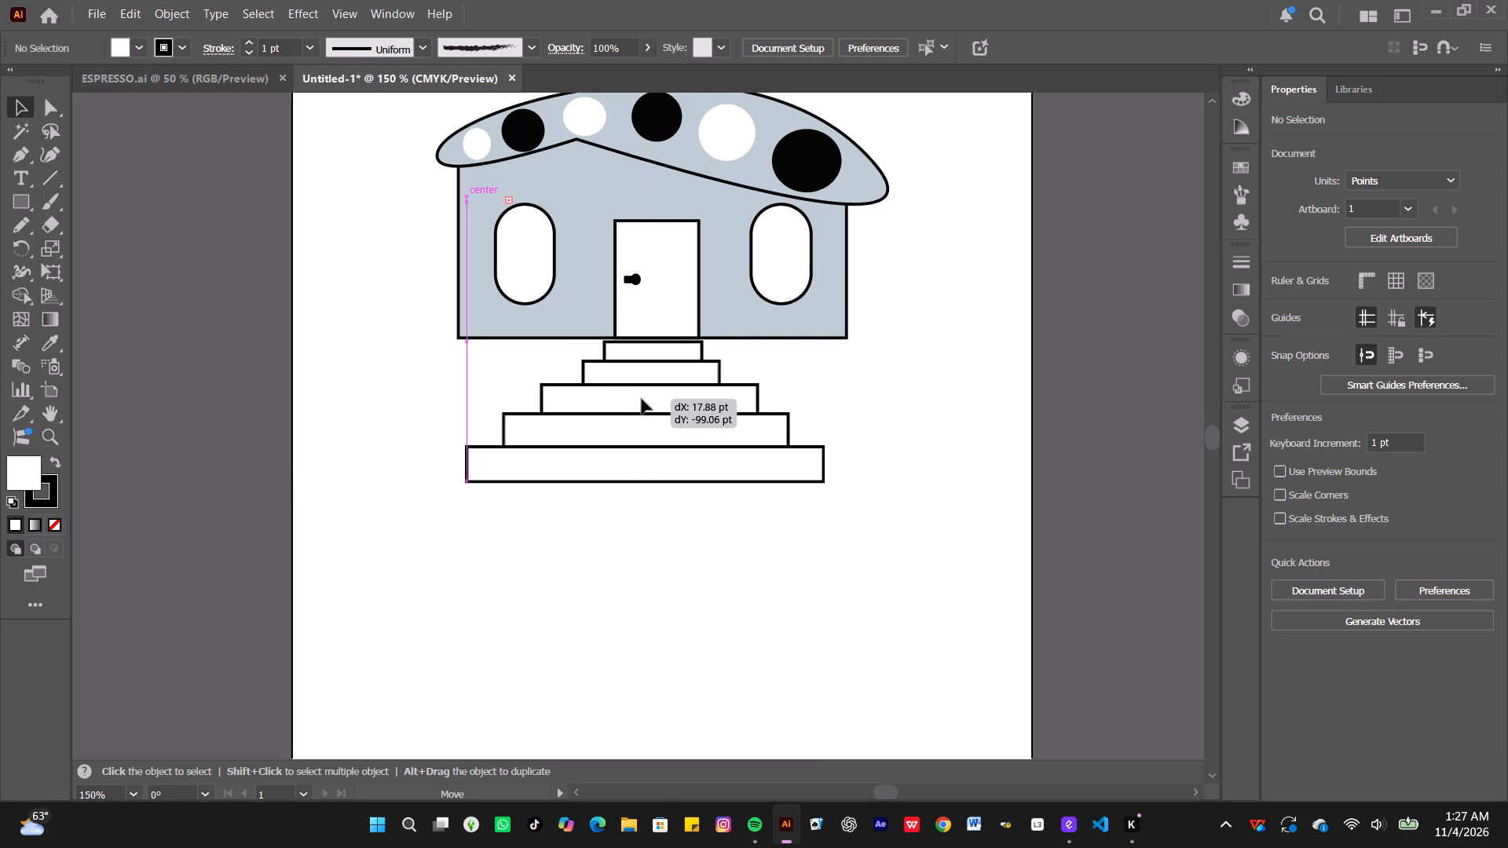
drag(642, 399, 642, 398)
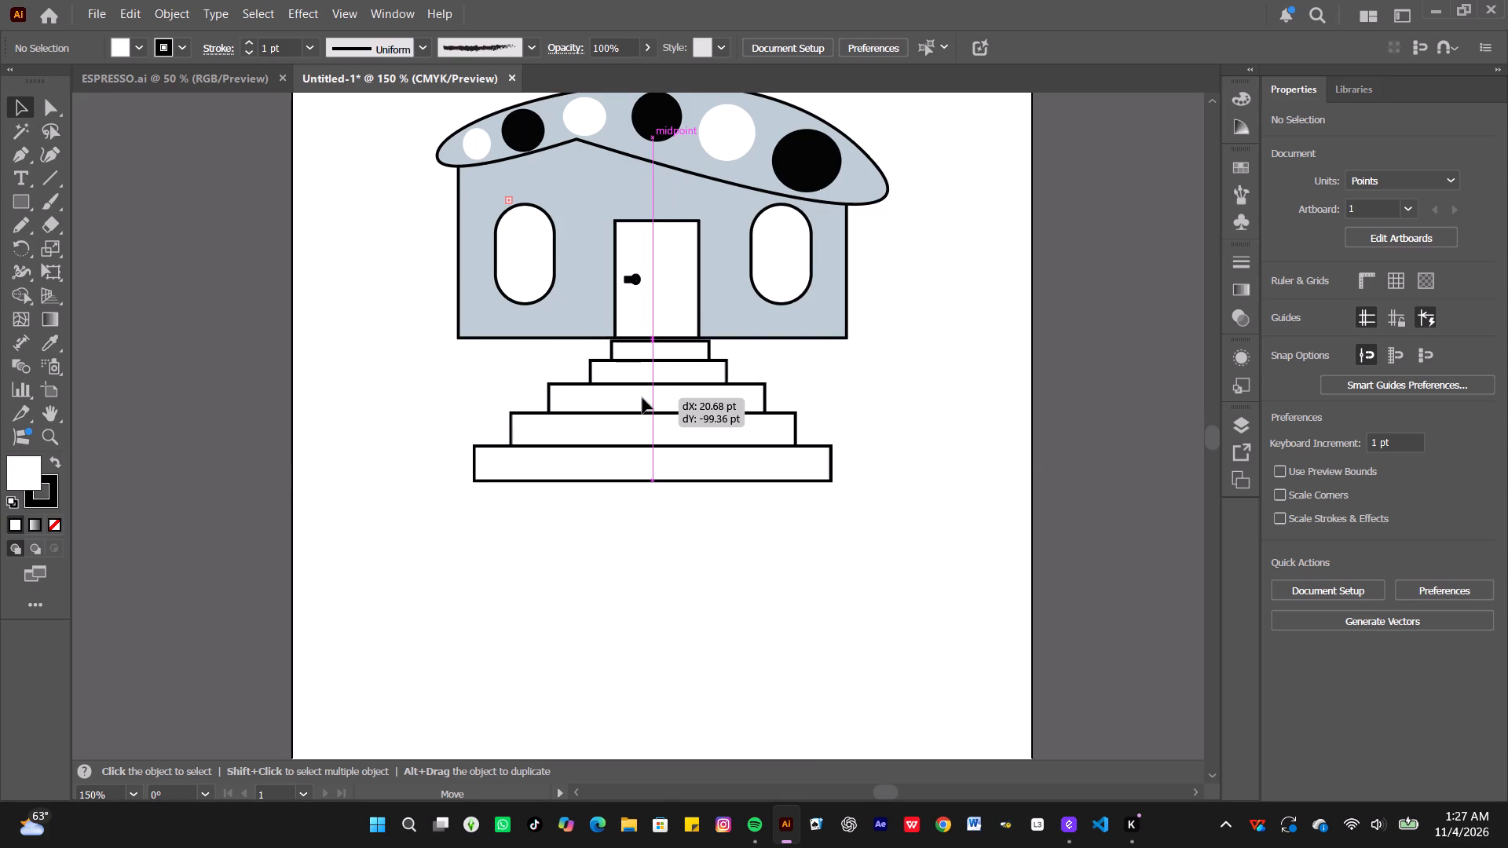
drag(642, 398, 642, 397)
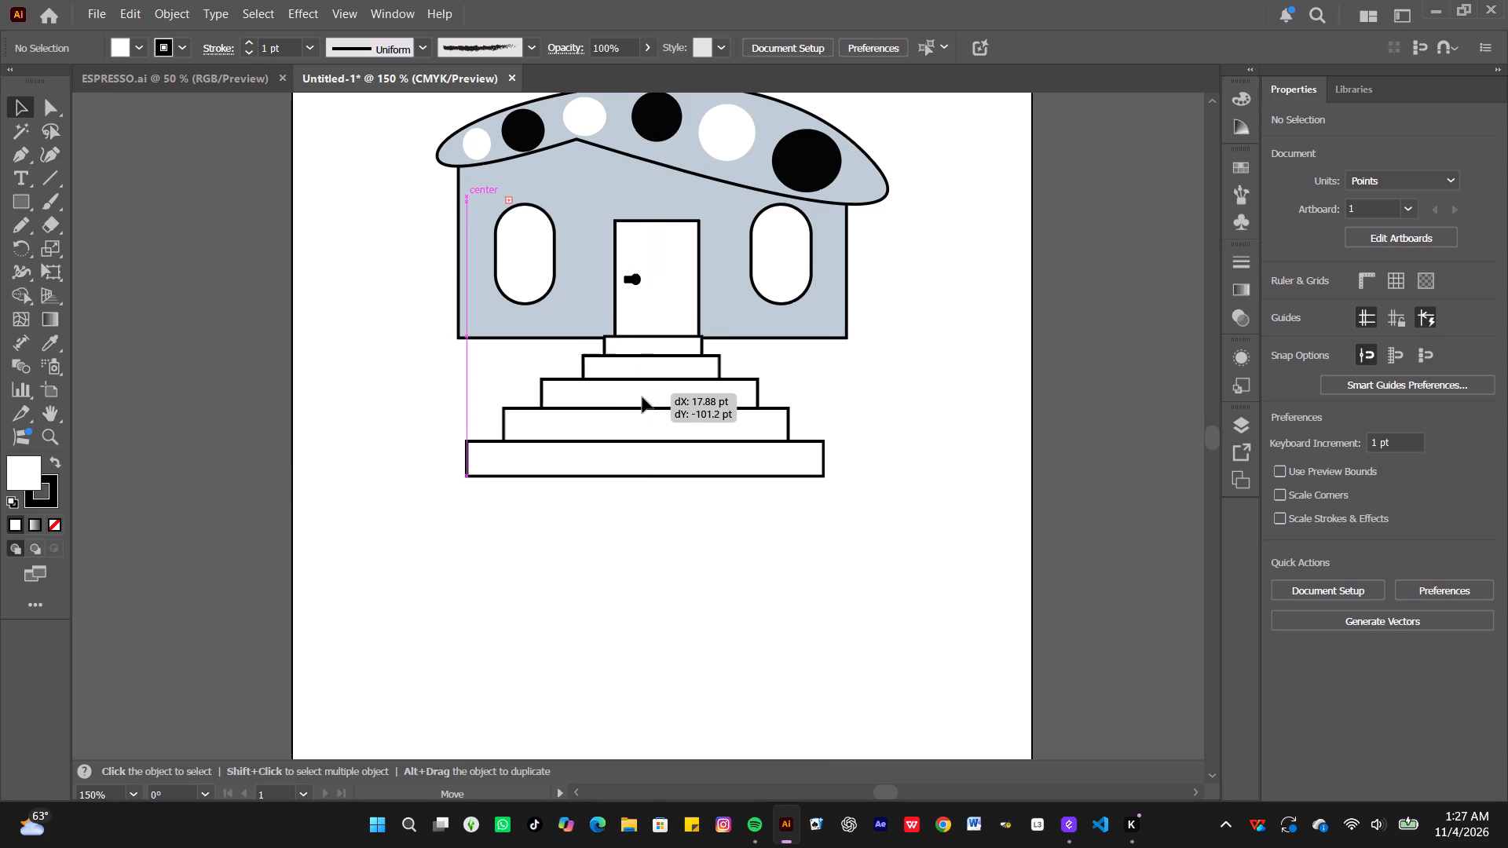
drag(642, 397, 643, 401)
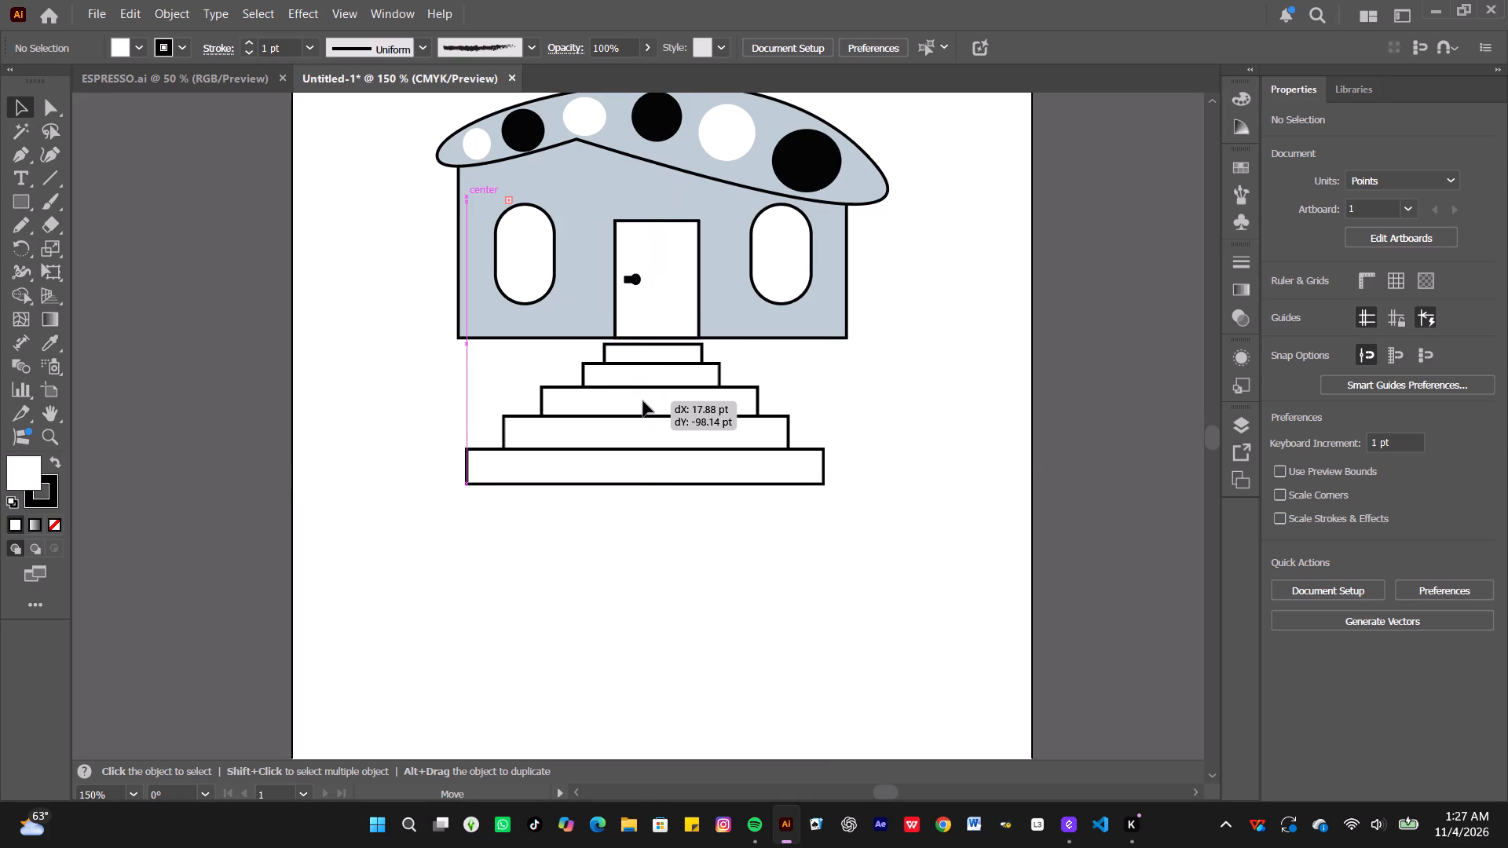
drag(643, 401, 644, 396)
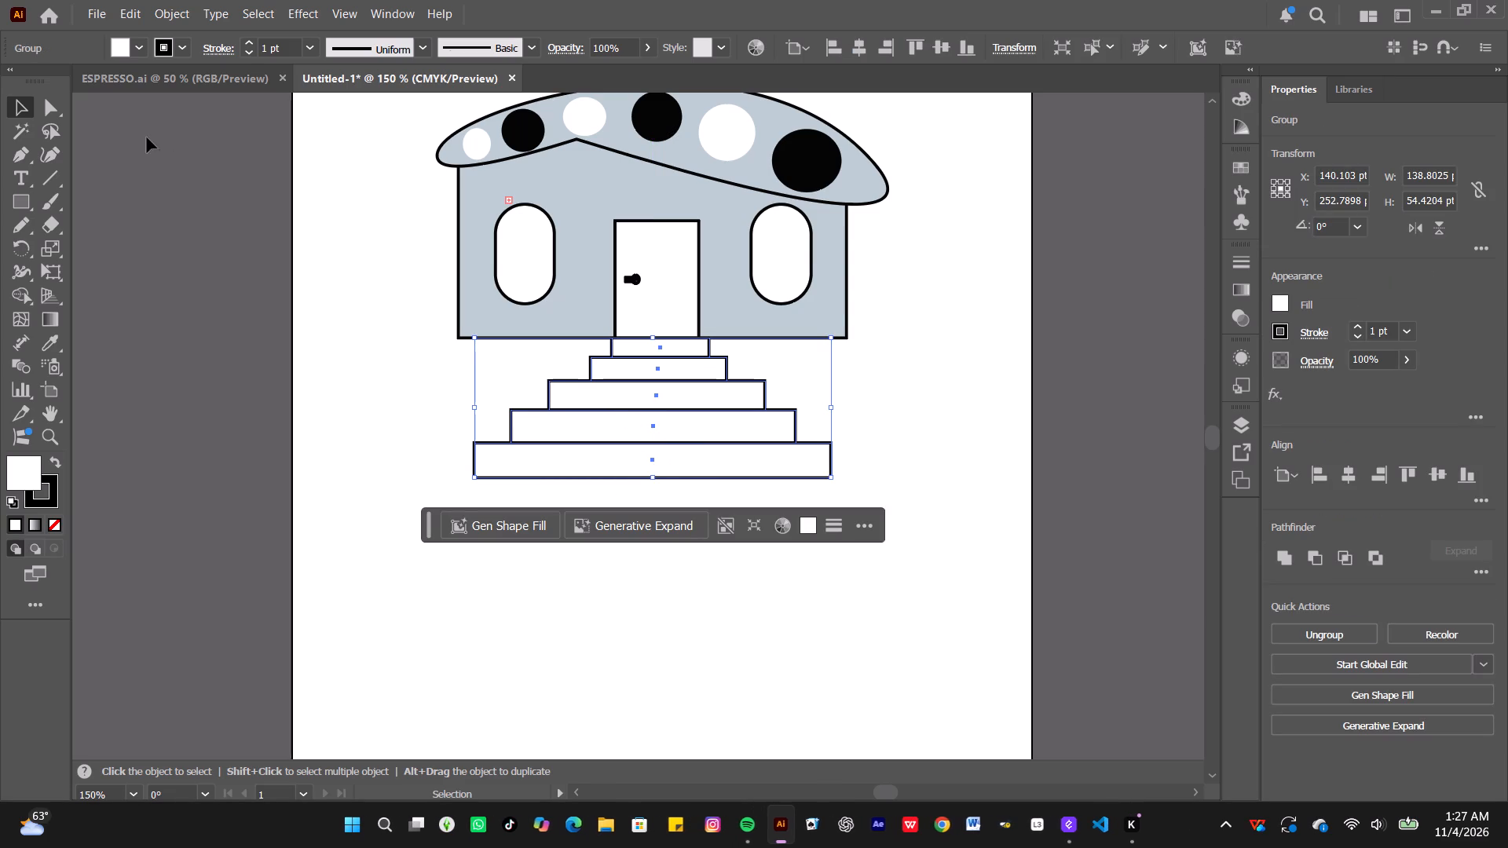
Fill only the lowest step of the grouped staircase with black using the Direct Selection tool.
click(49, 100)
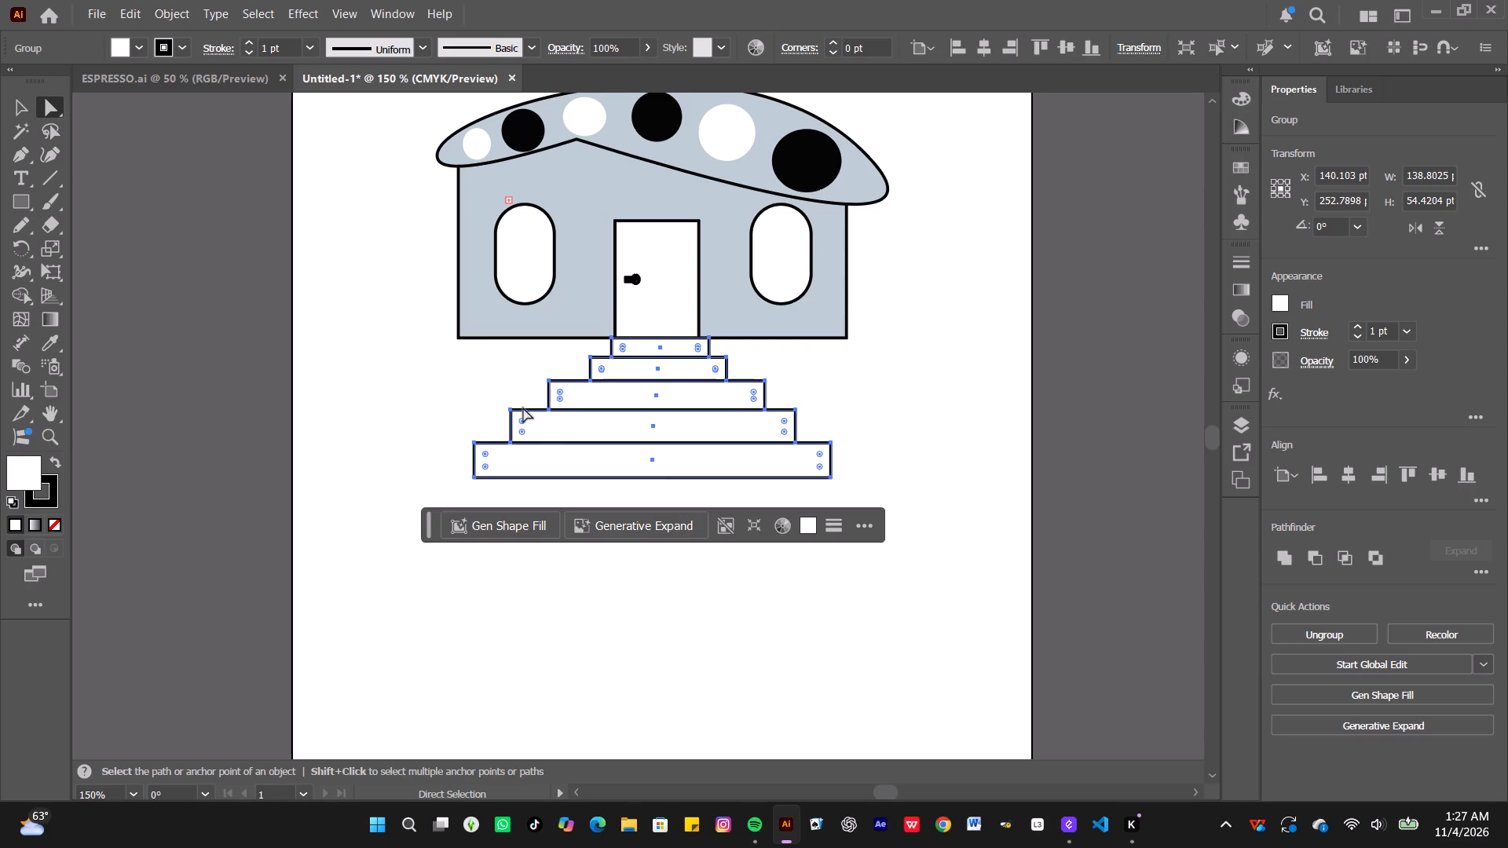
click(546, 451)
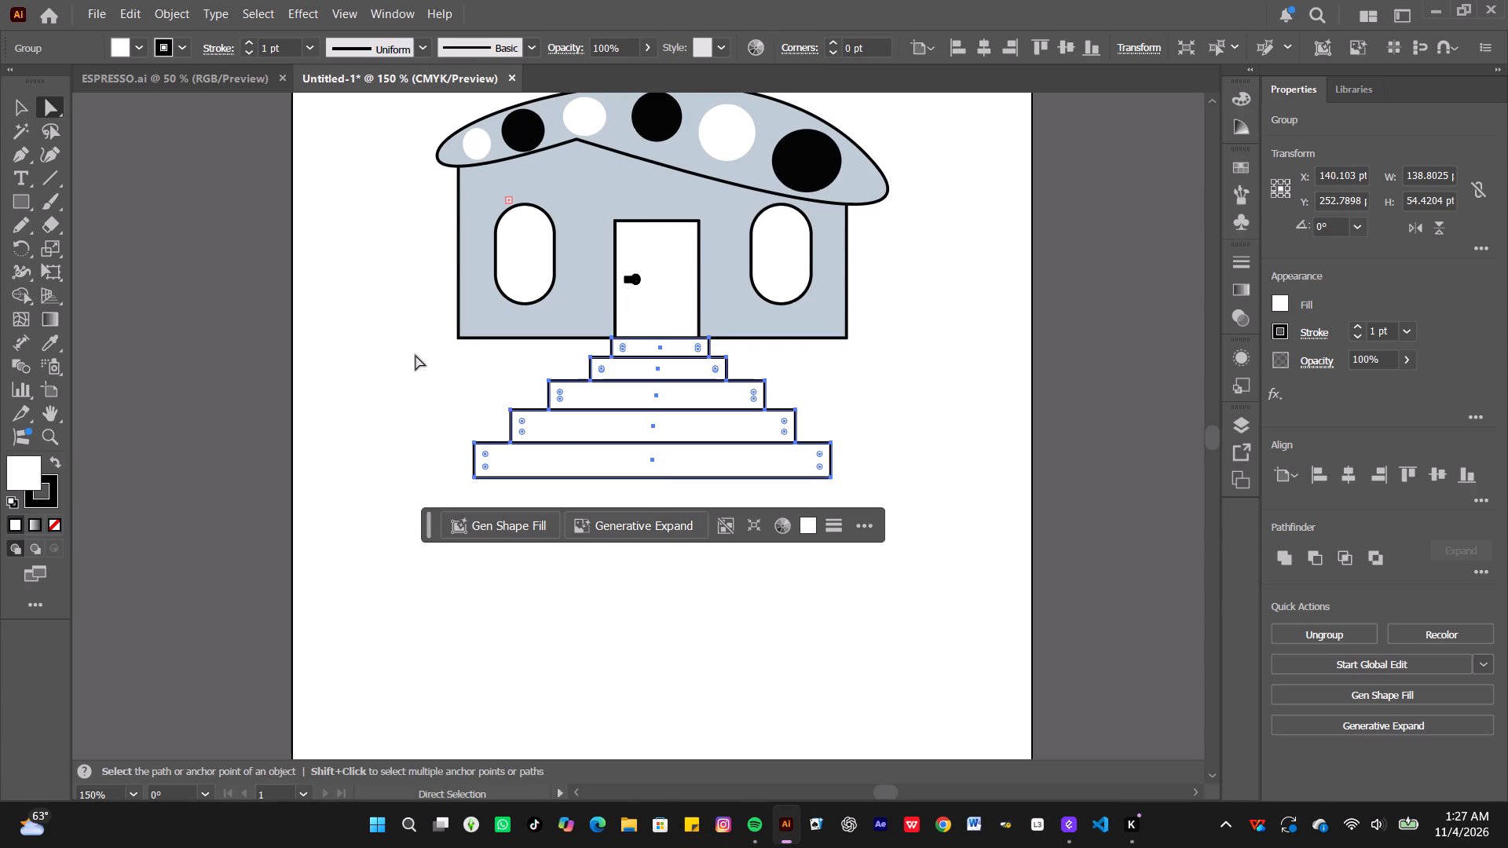
click(415, 355)
click(603, 470)
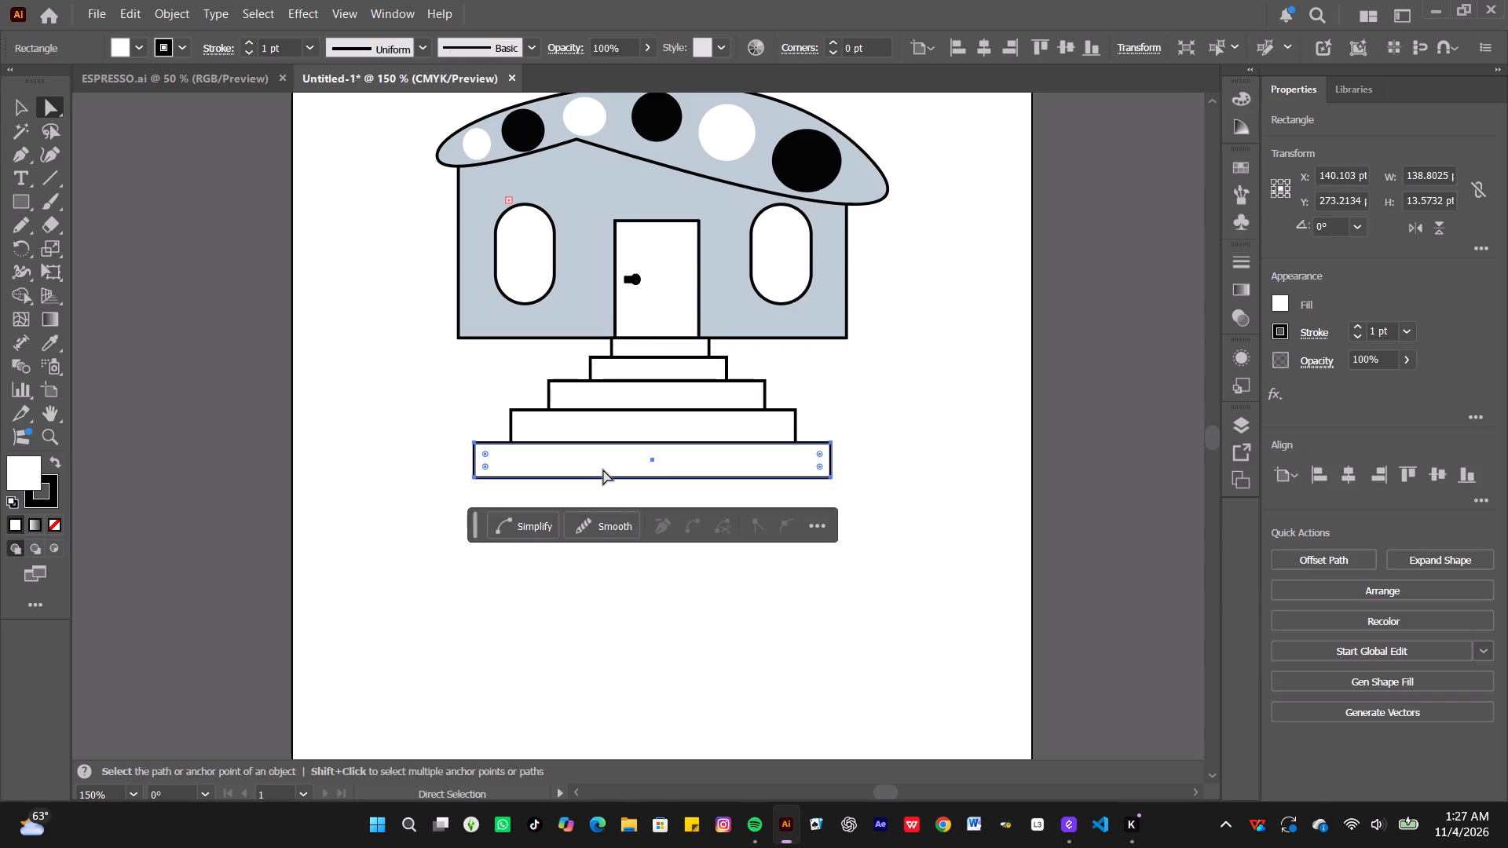
click(1273, 324)
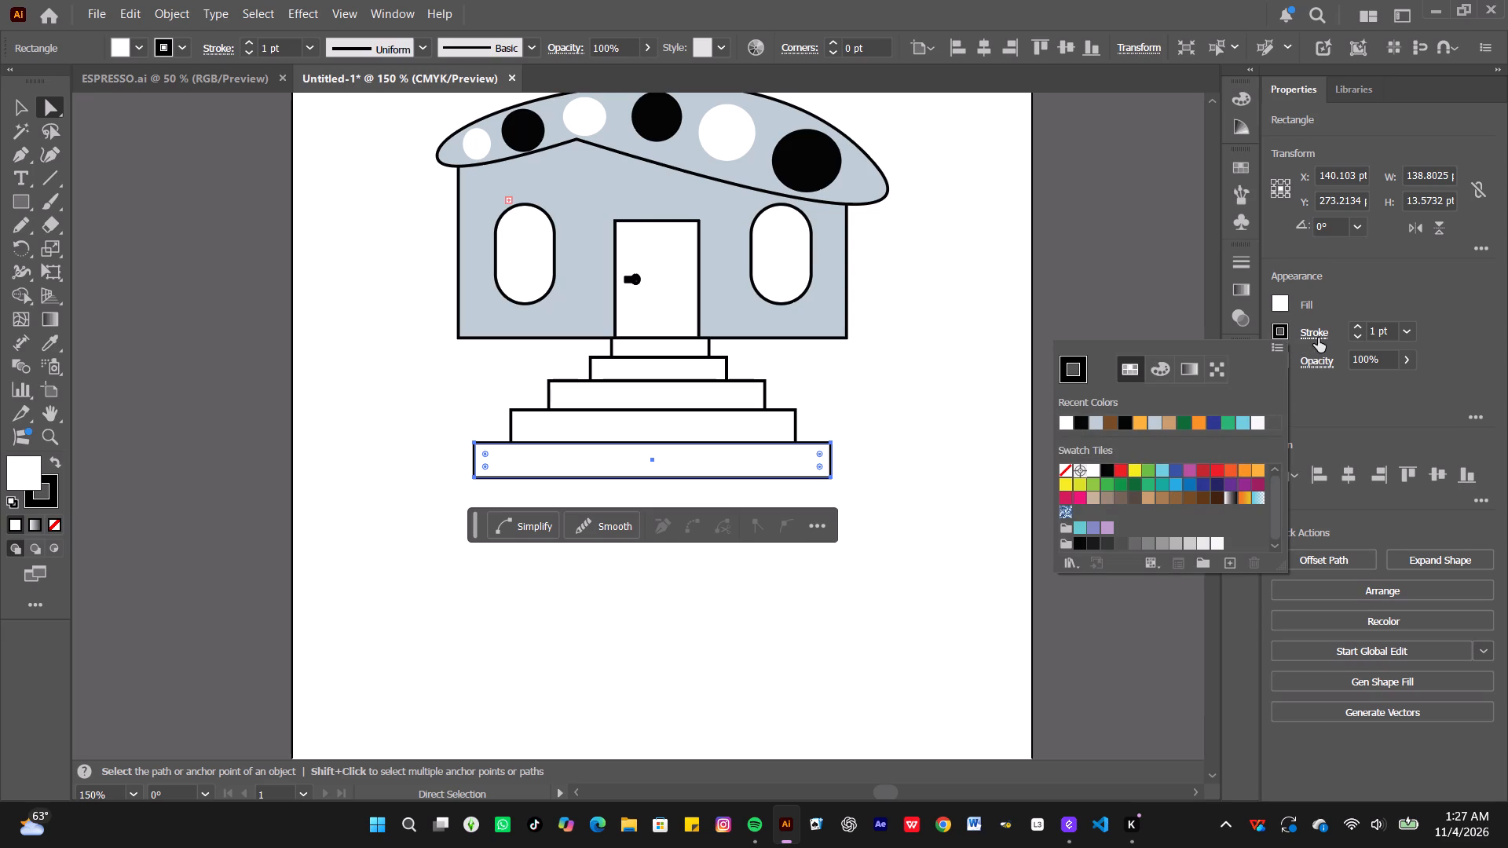
click(1157, 308)
click(1273, 297)
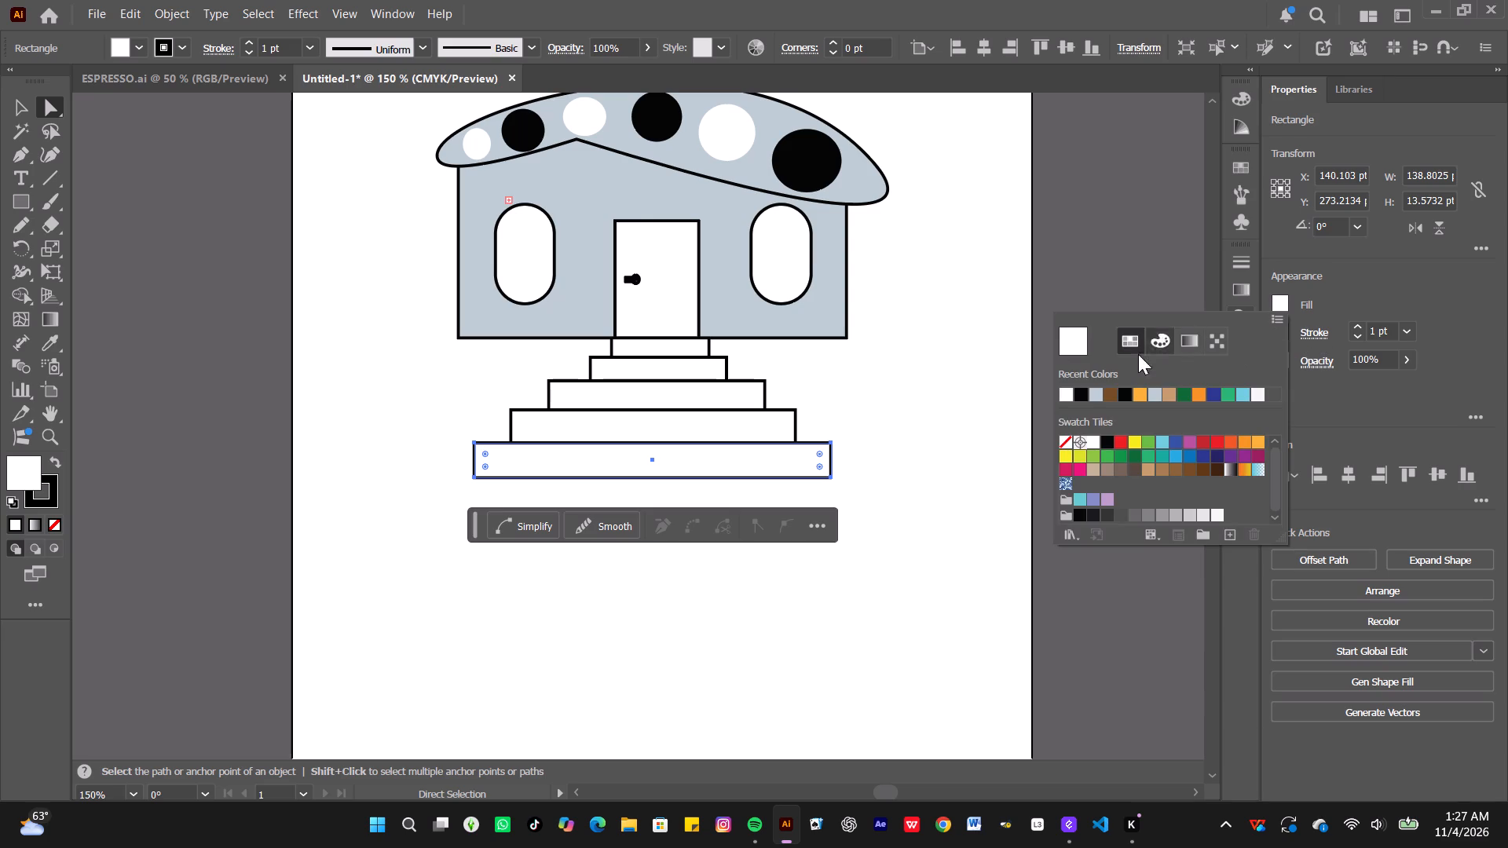
click(1084, 389)
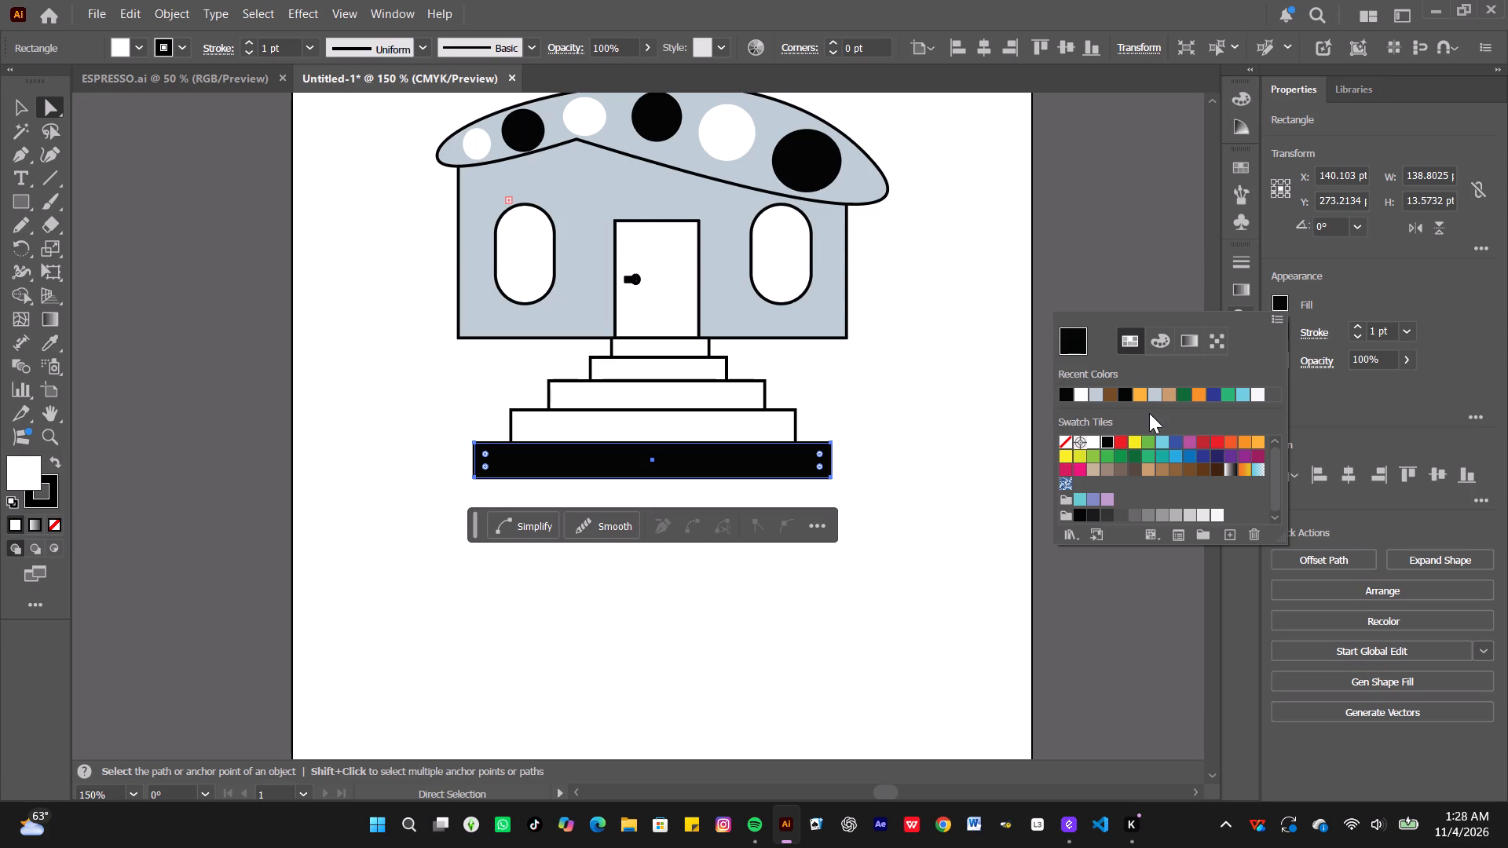
click(1318, 346)
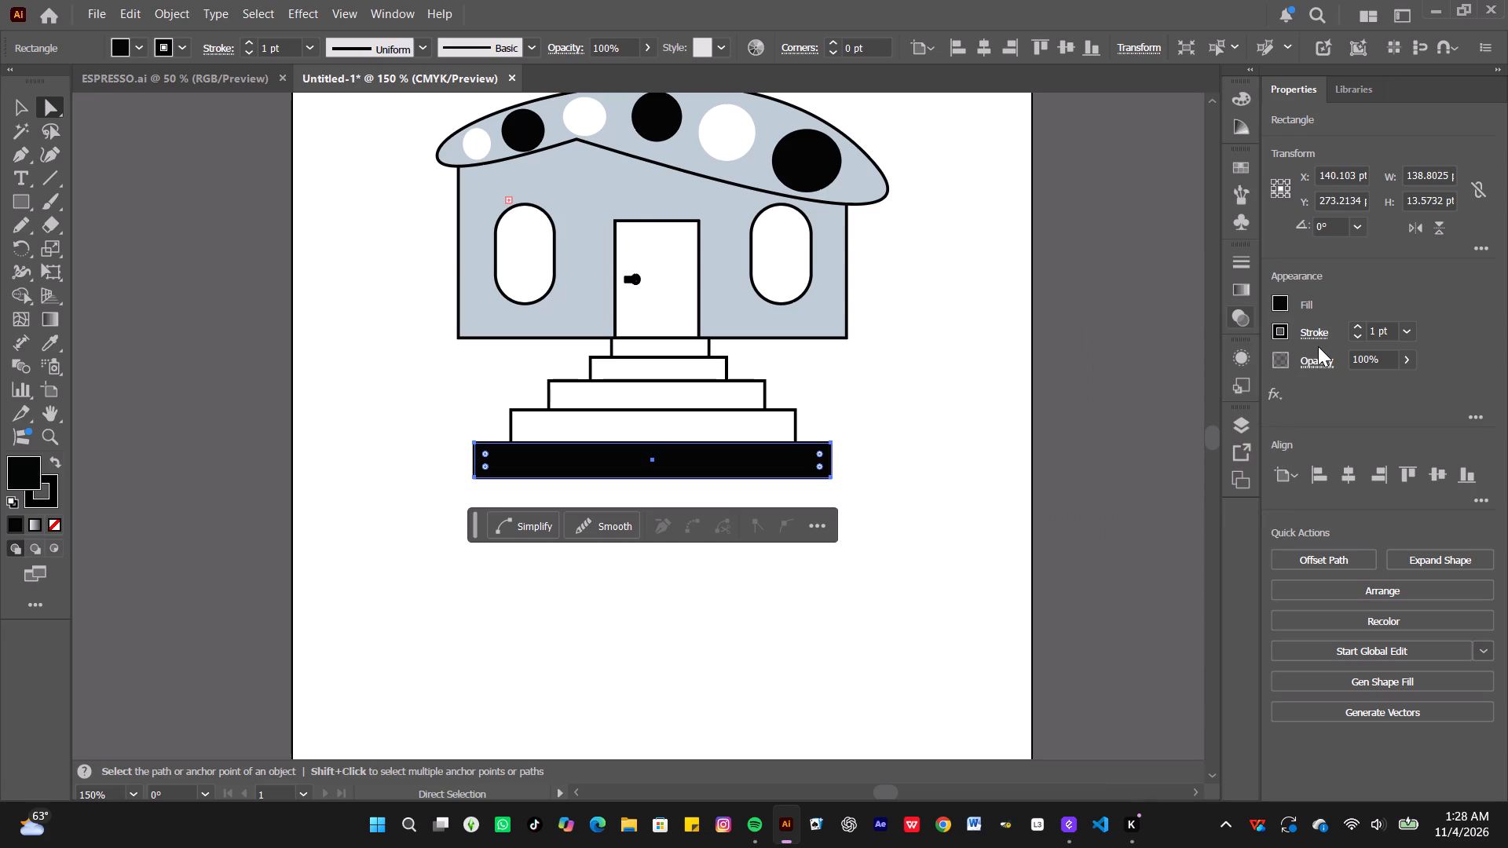
Fill the second-lowest step of the staircase with black.
click(749, 433)
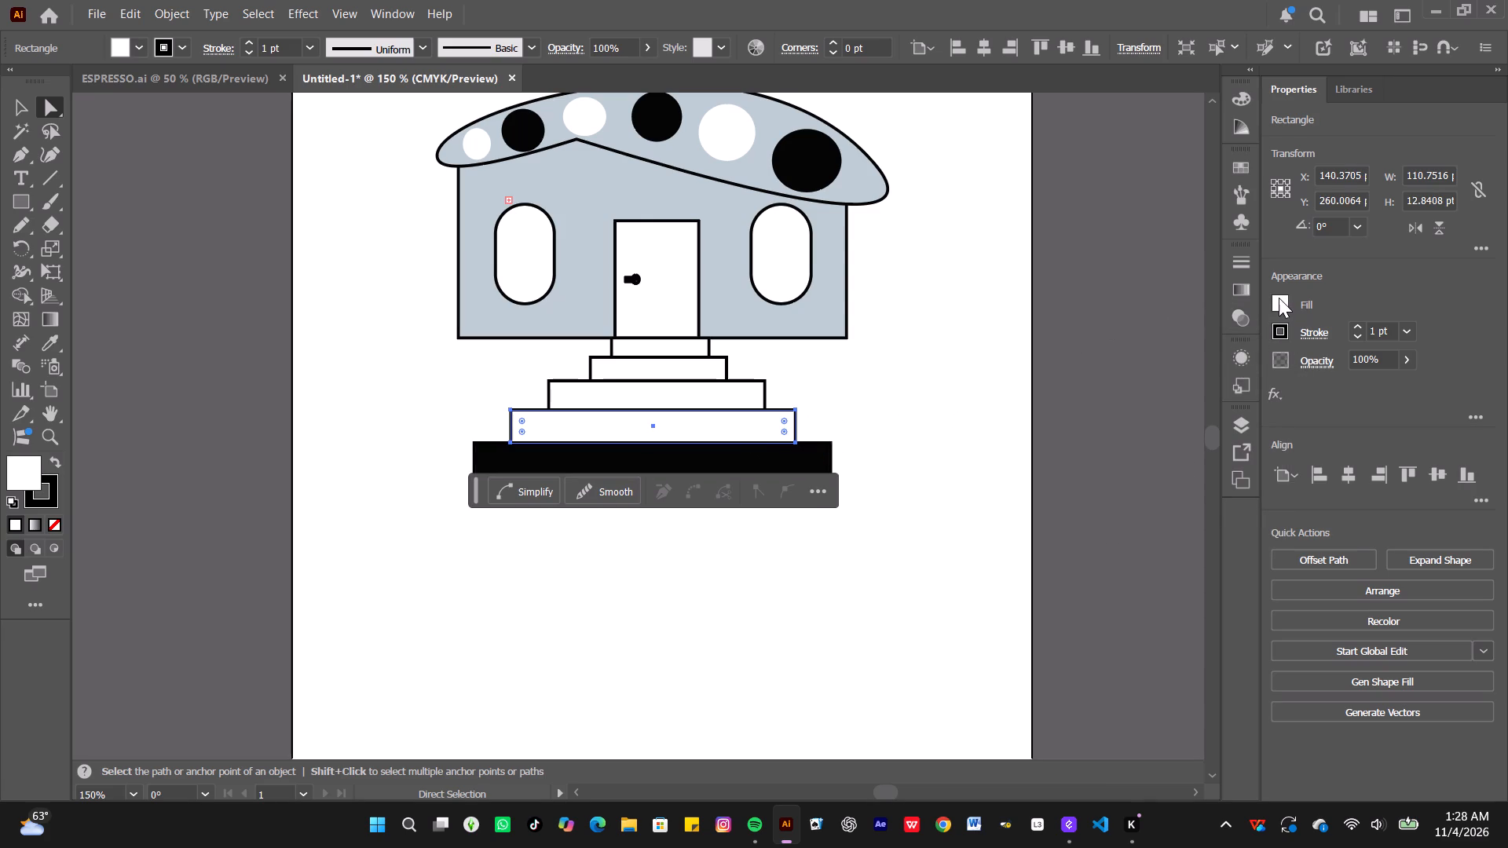
click(1278, 298)
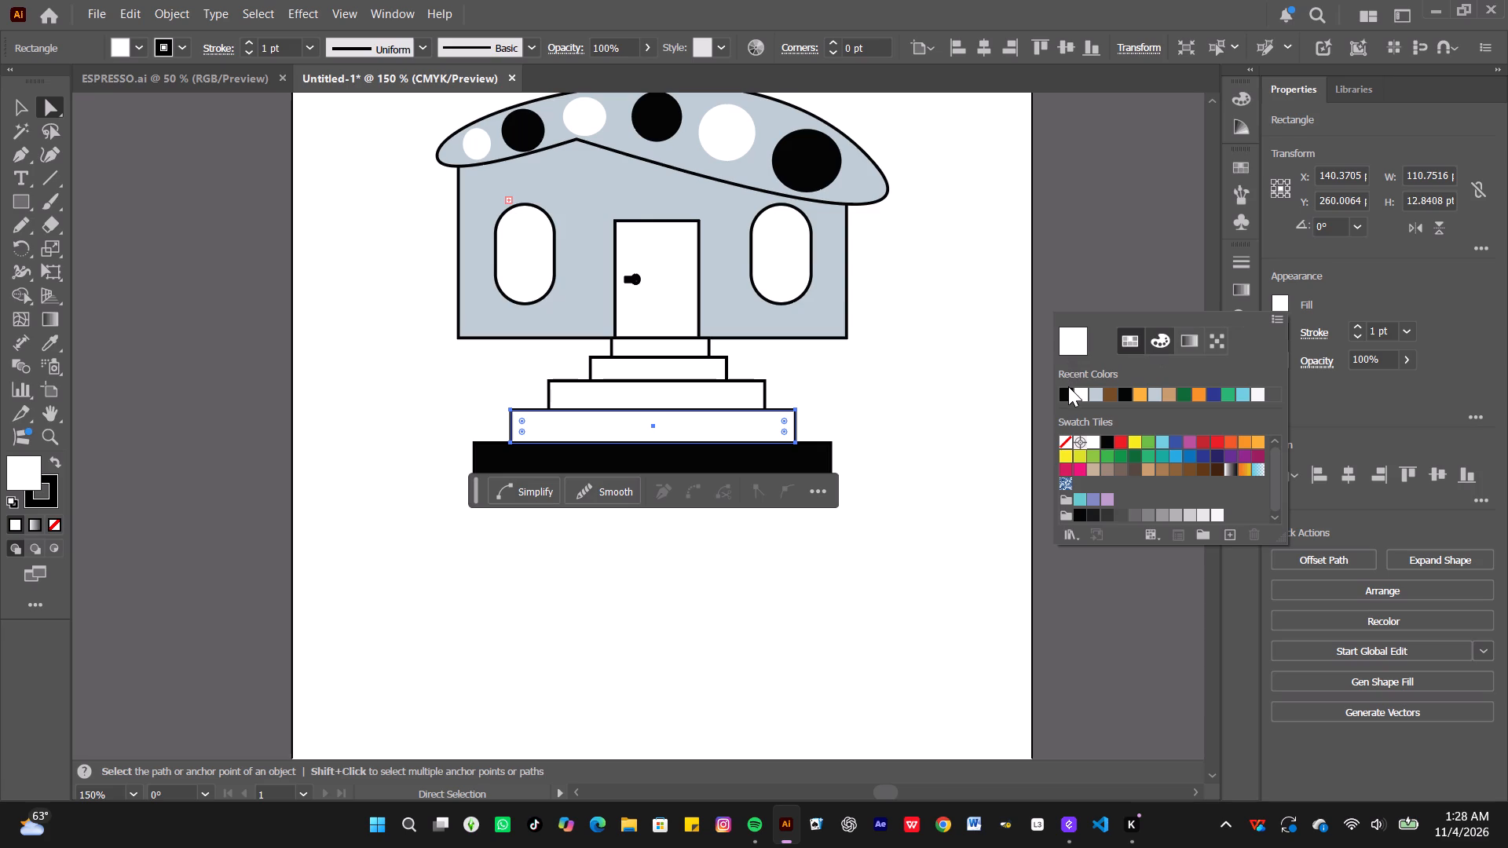
click(1068, 386)
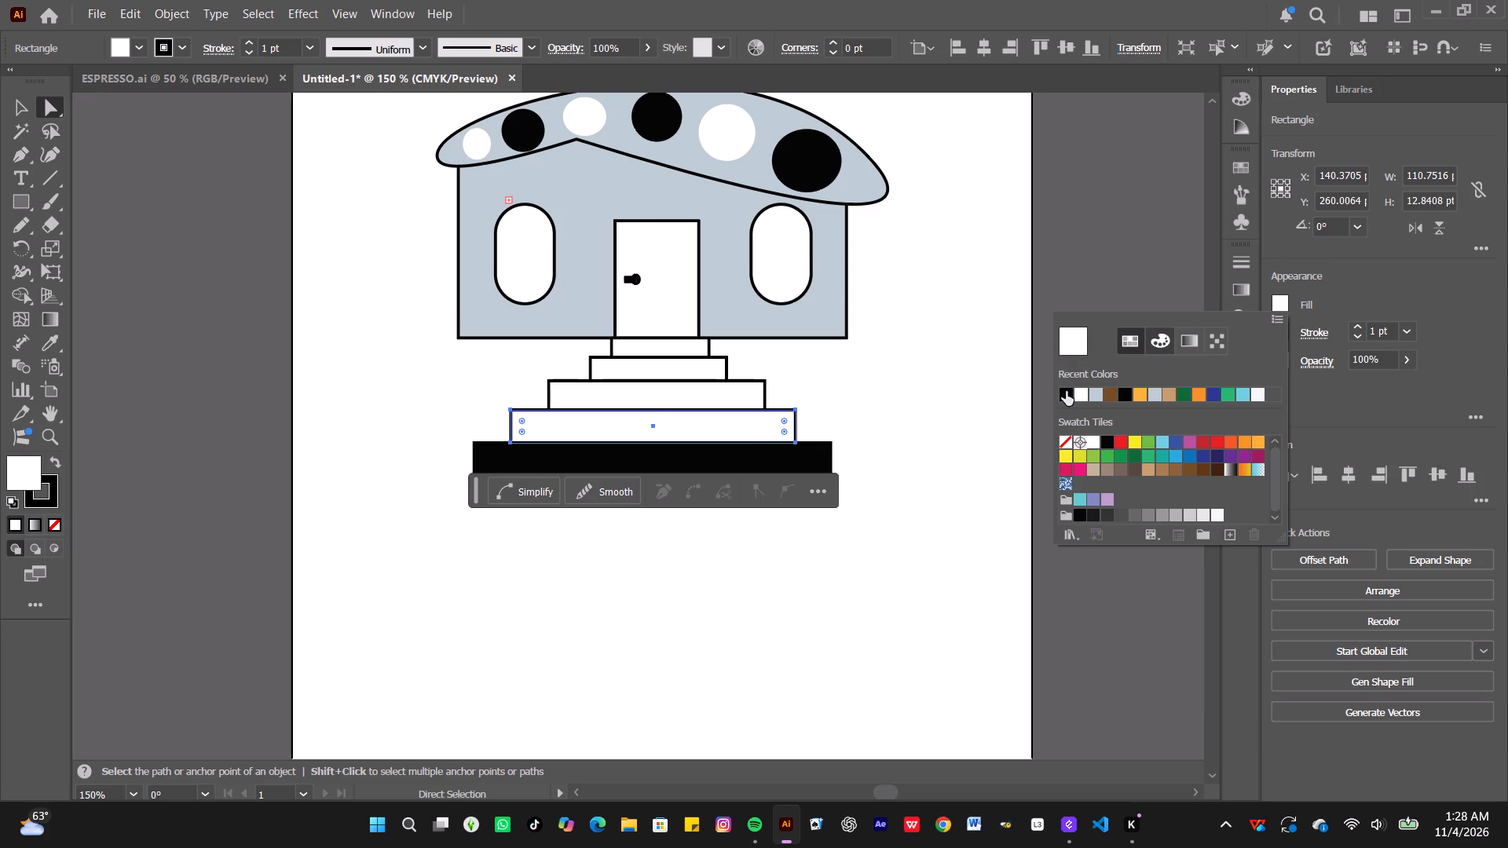
click(1066, 391)
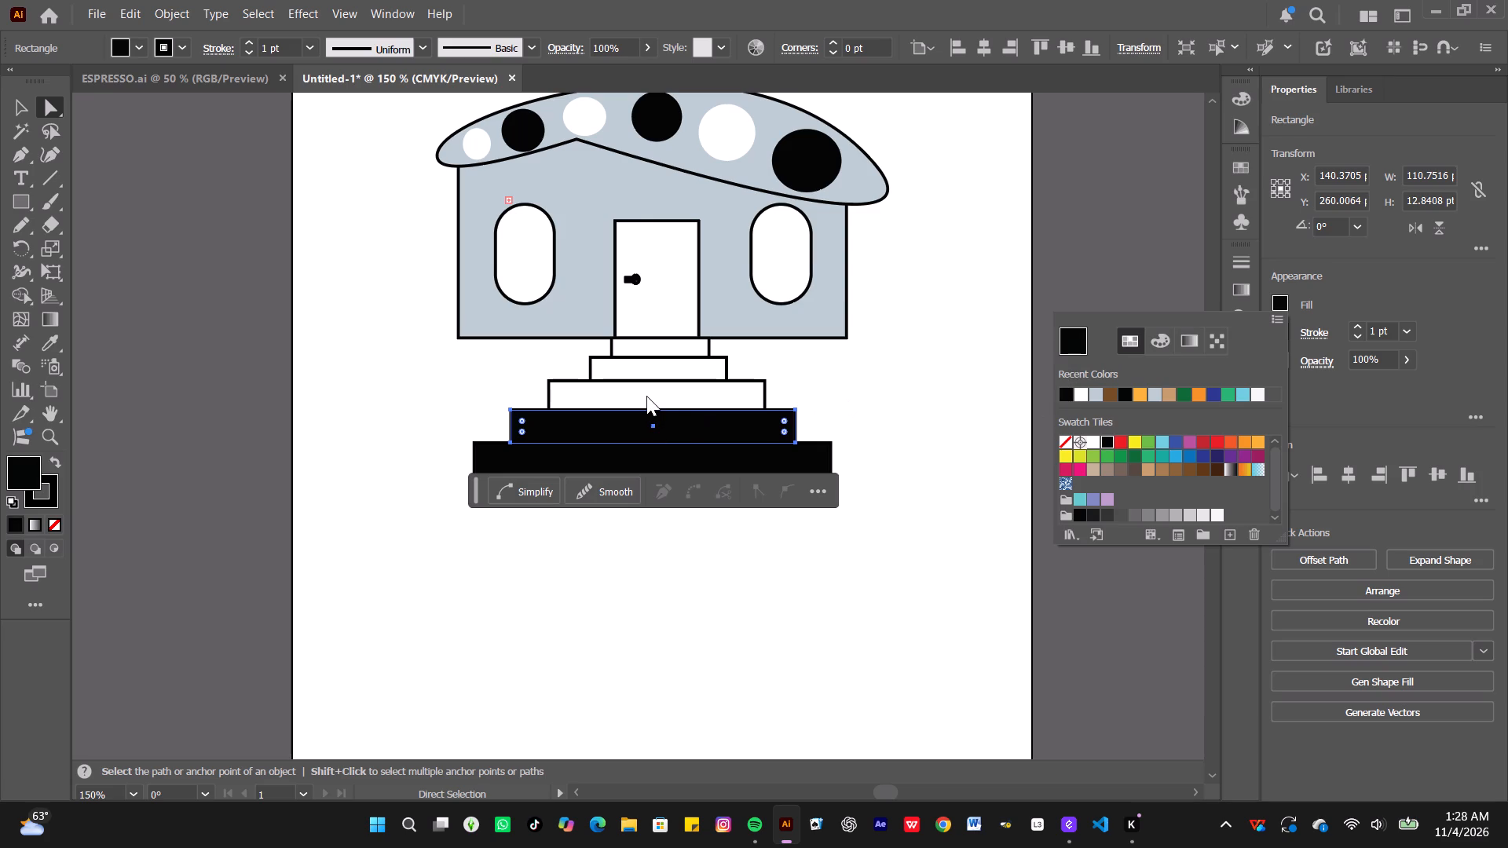
Fill the middle step of the grouped staircase with black.
click(646, 396)
click(644, 383)
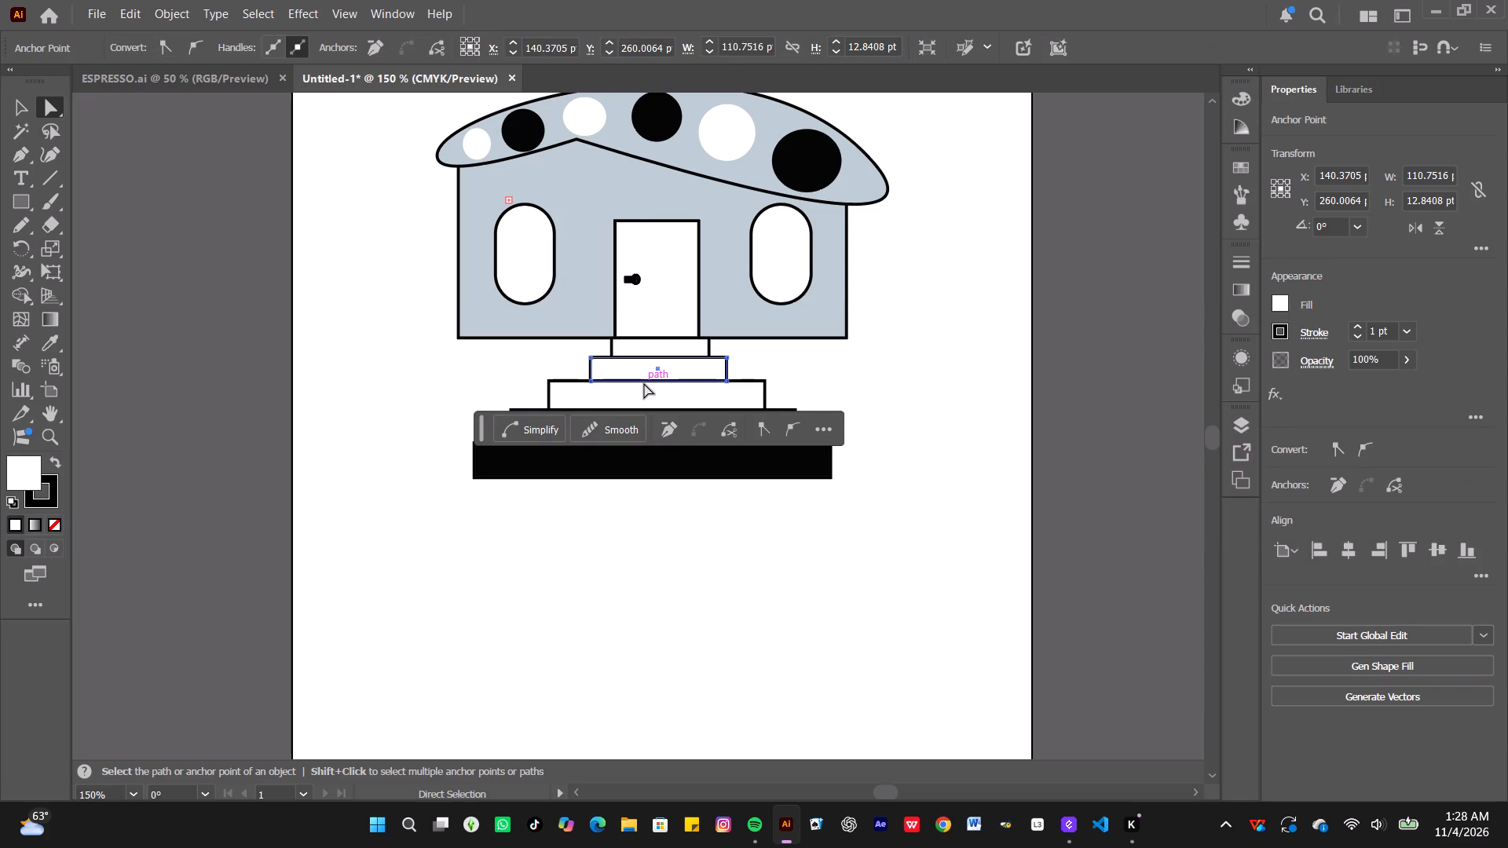
click(801, 517)
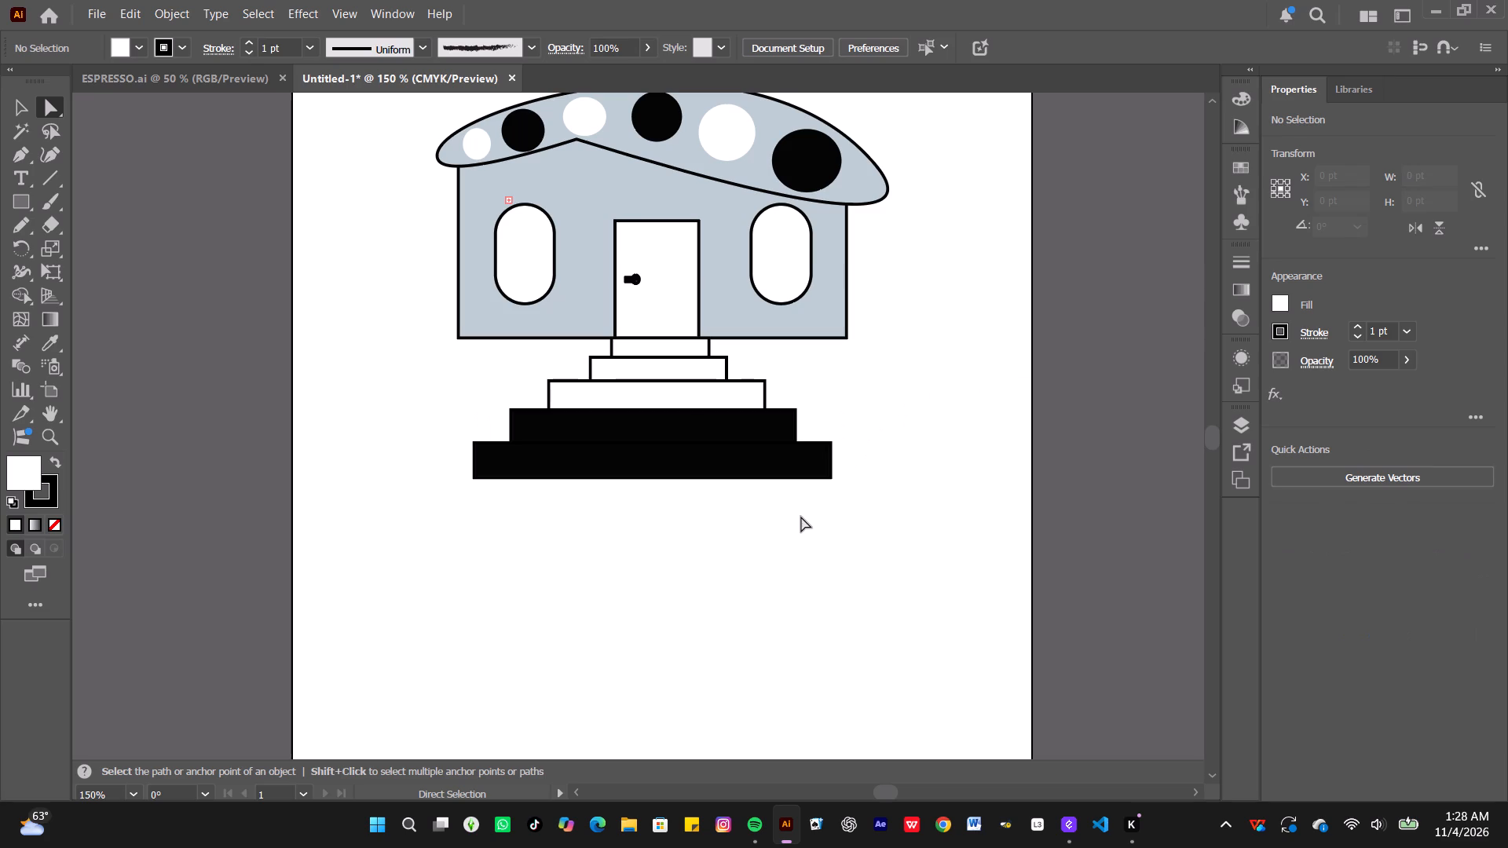
click(681, 385)
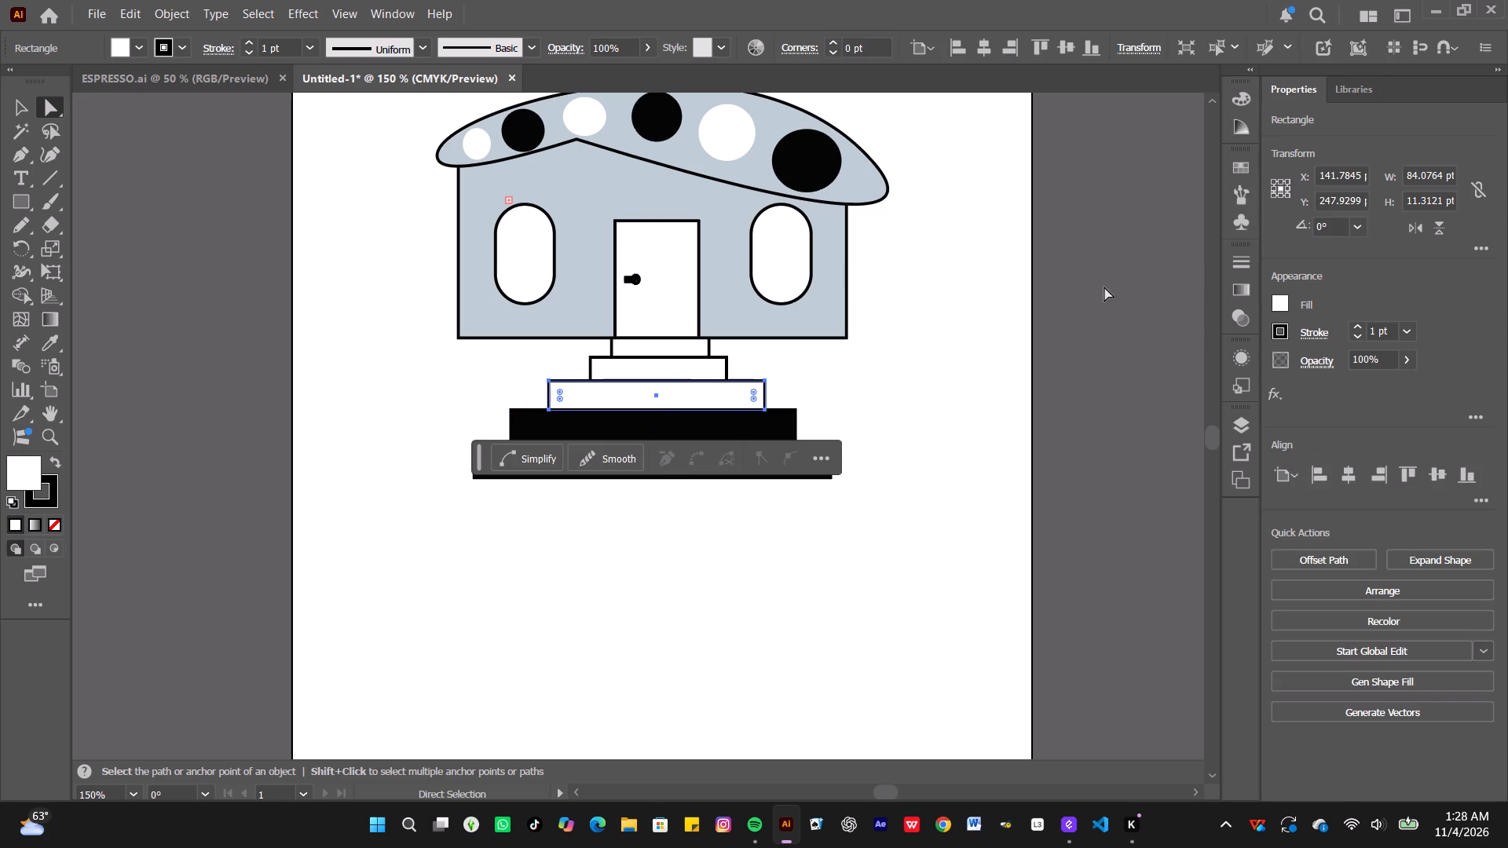
click(1287, 305)
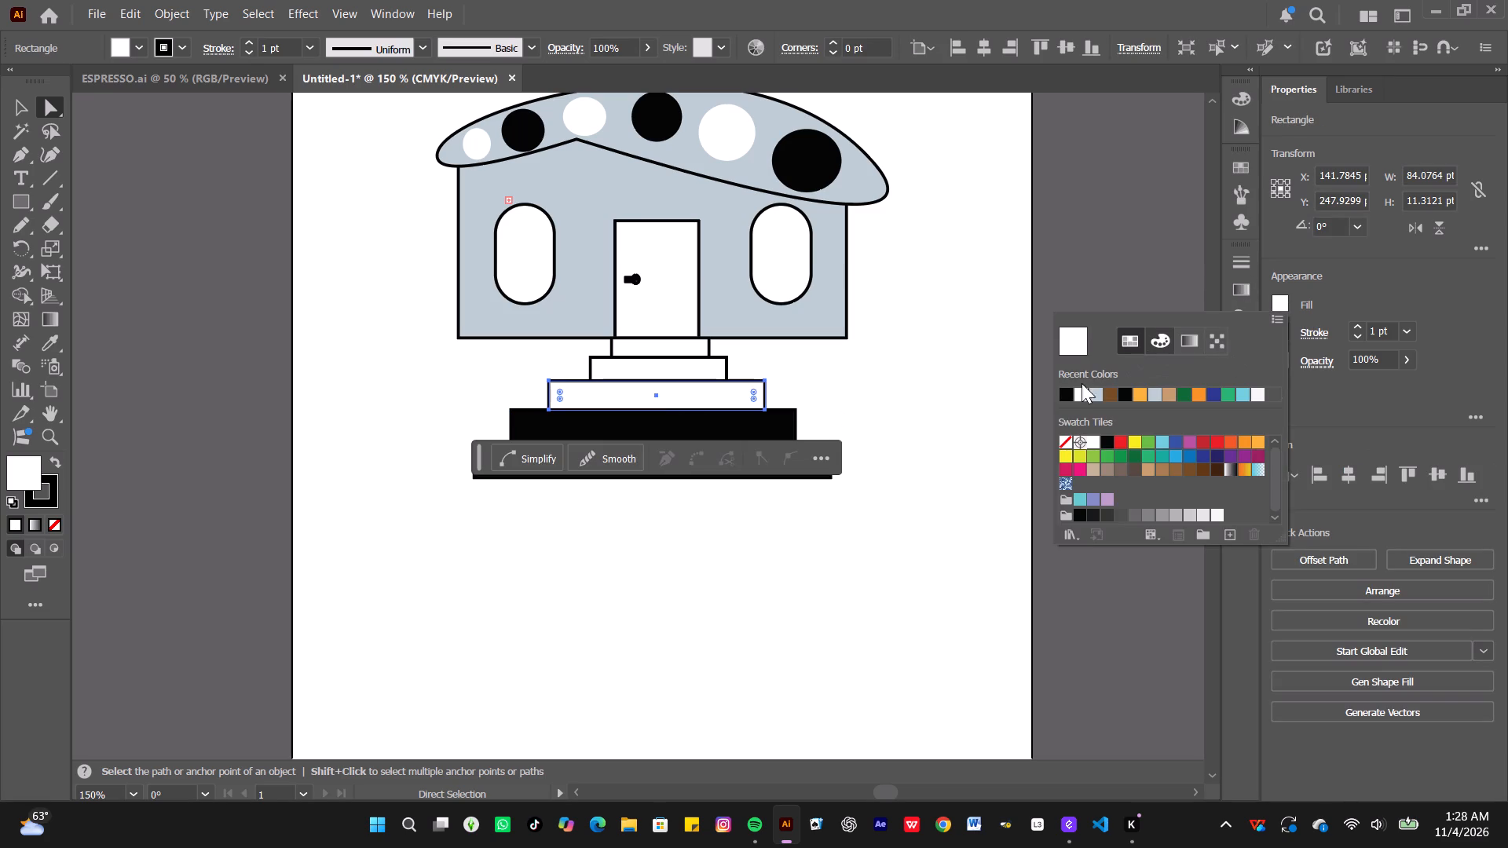
click(1062, 396)
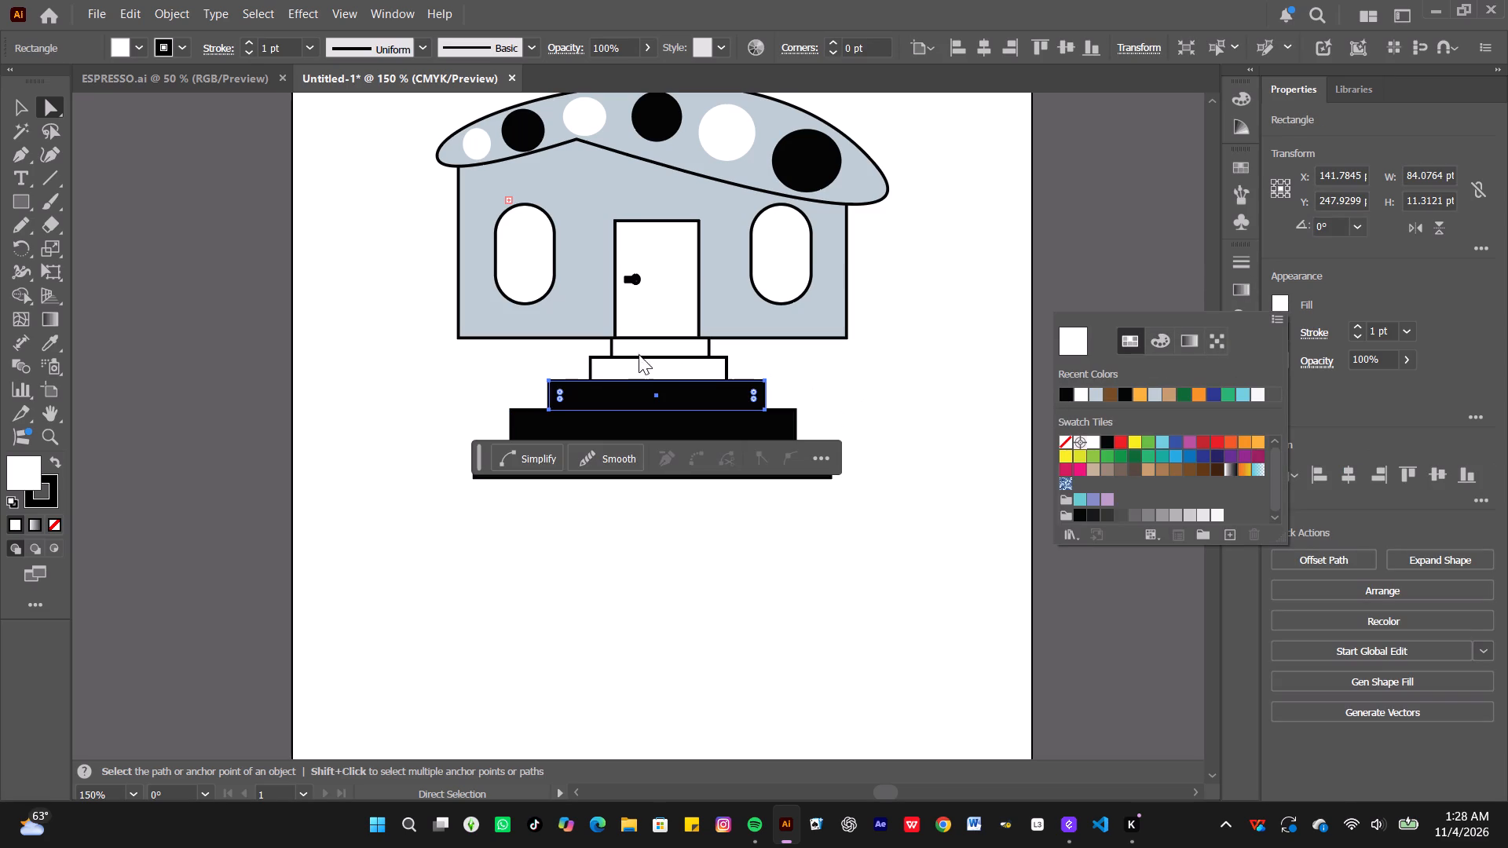
Fill the second-highest step of the grouped staircase with black.
click(642, 361)
click(642, 361)
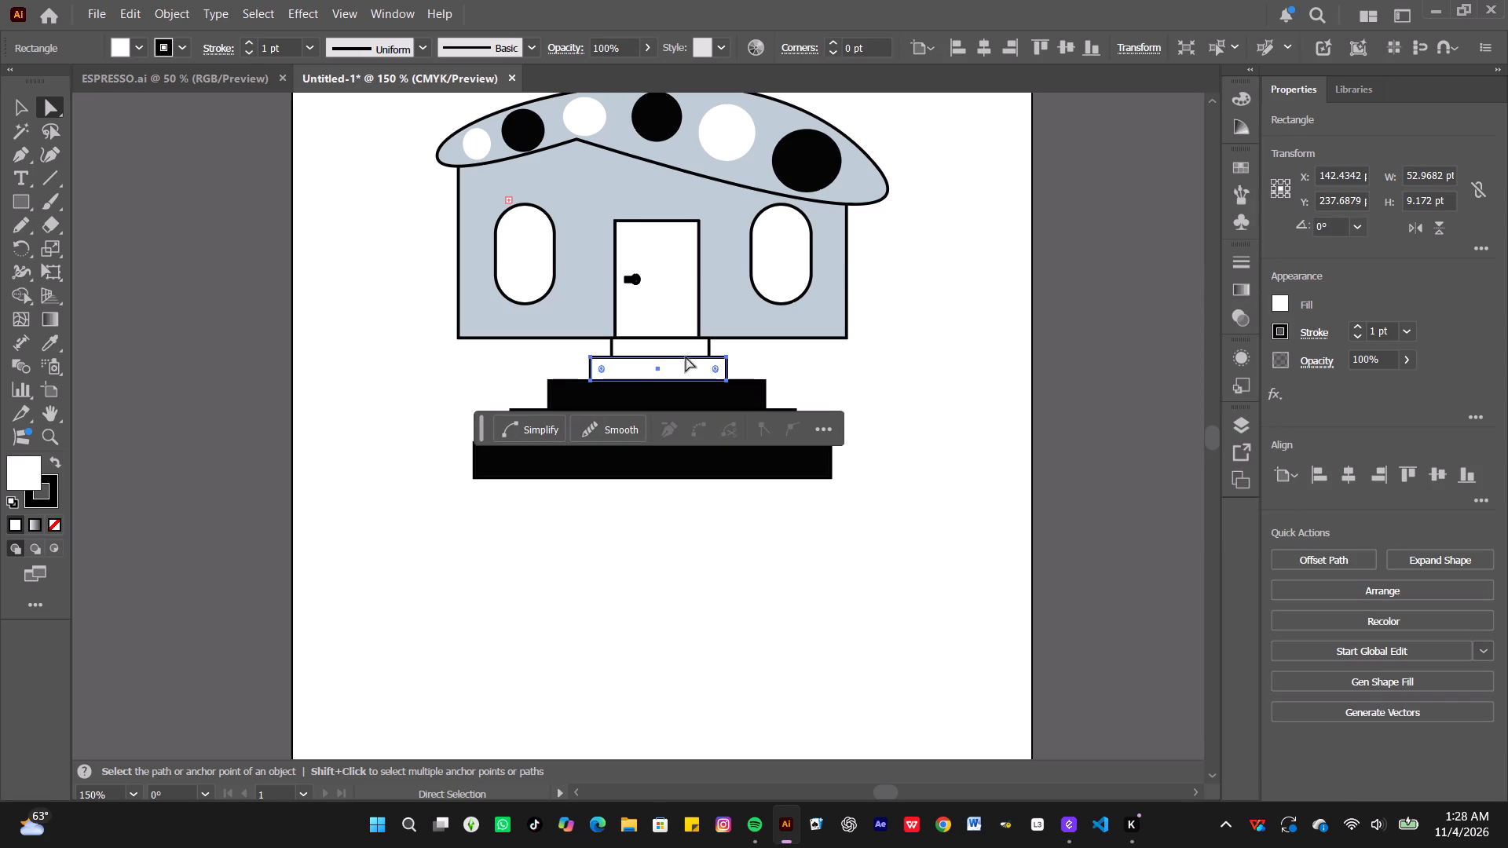
click(1283, 297)
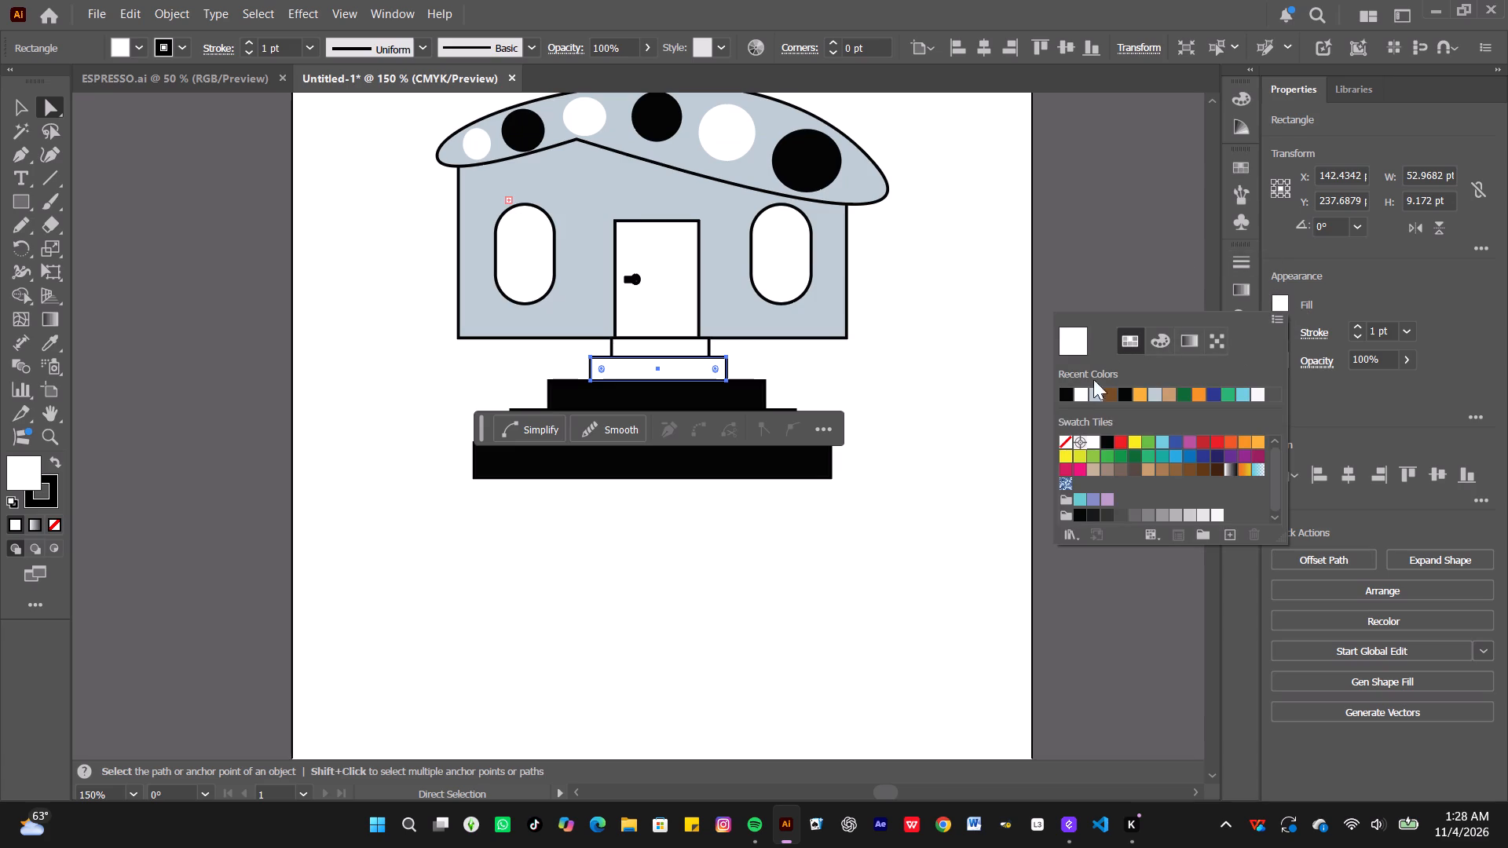
click(1065, 397)
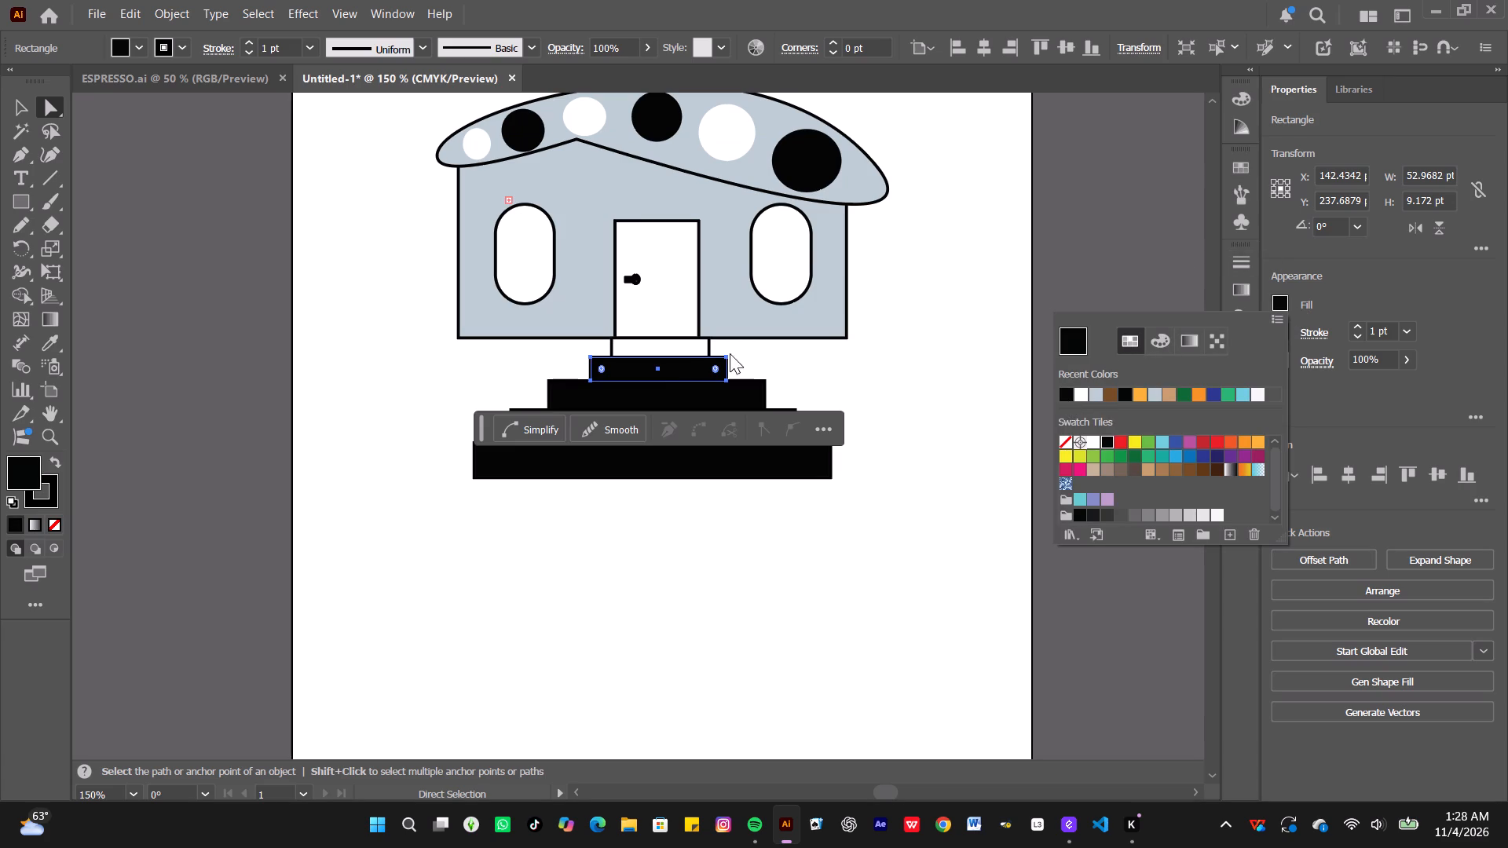
Fill the top step of the staircase, directly beneath the door, with black and clear the selection.
click(667, 353)
click(655, 338)
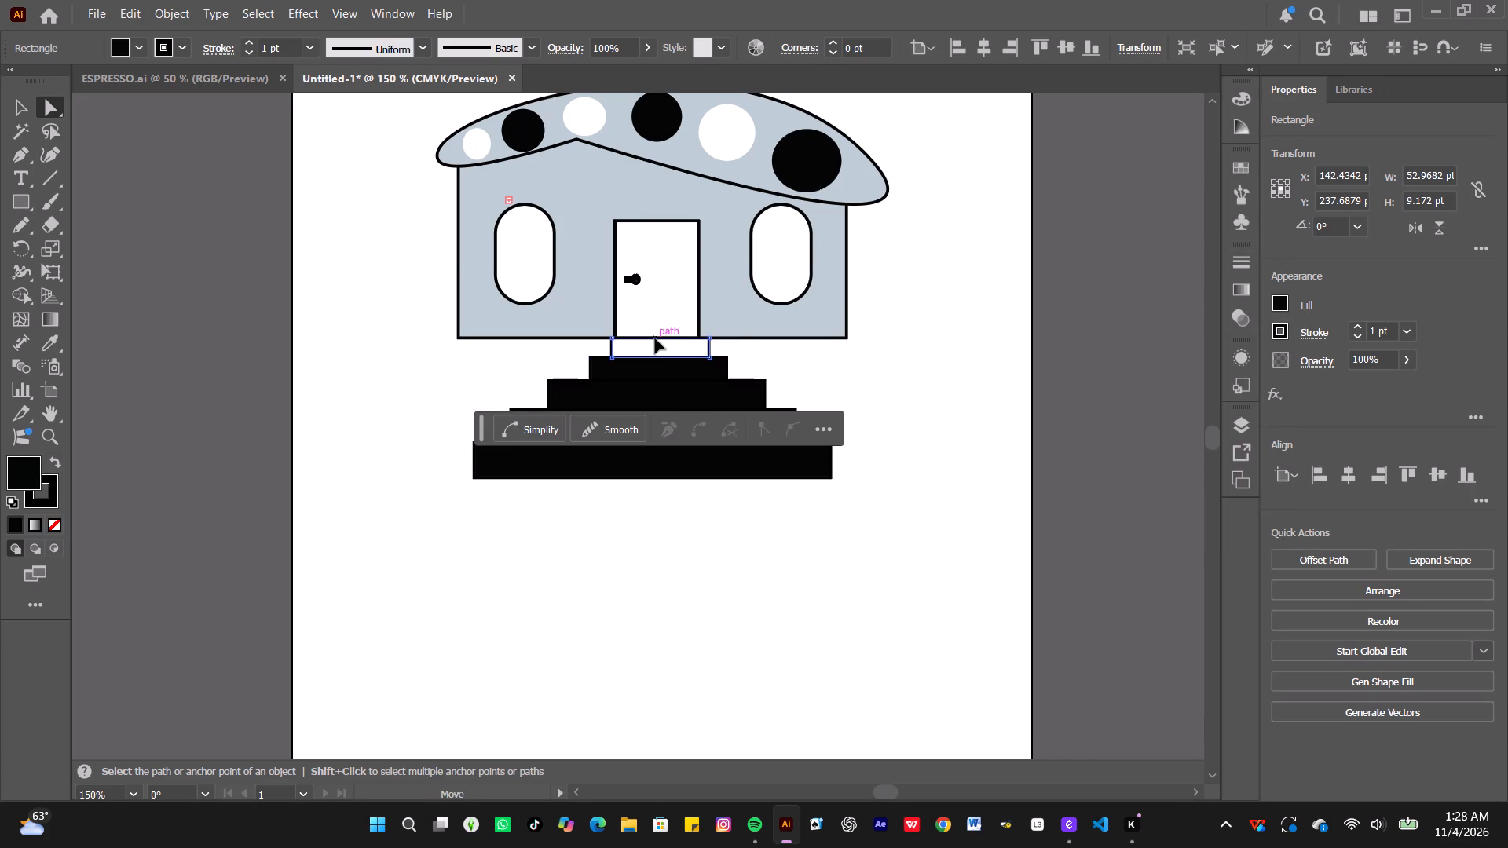
click(657, 347)
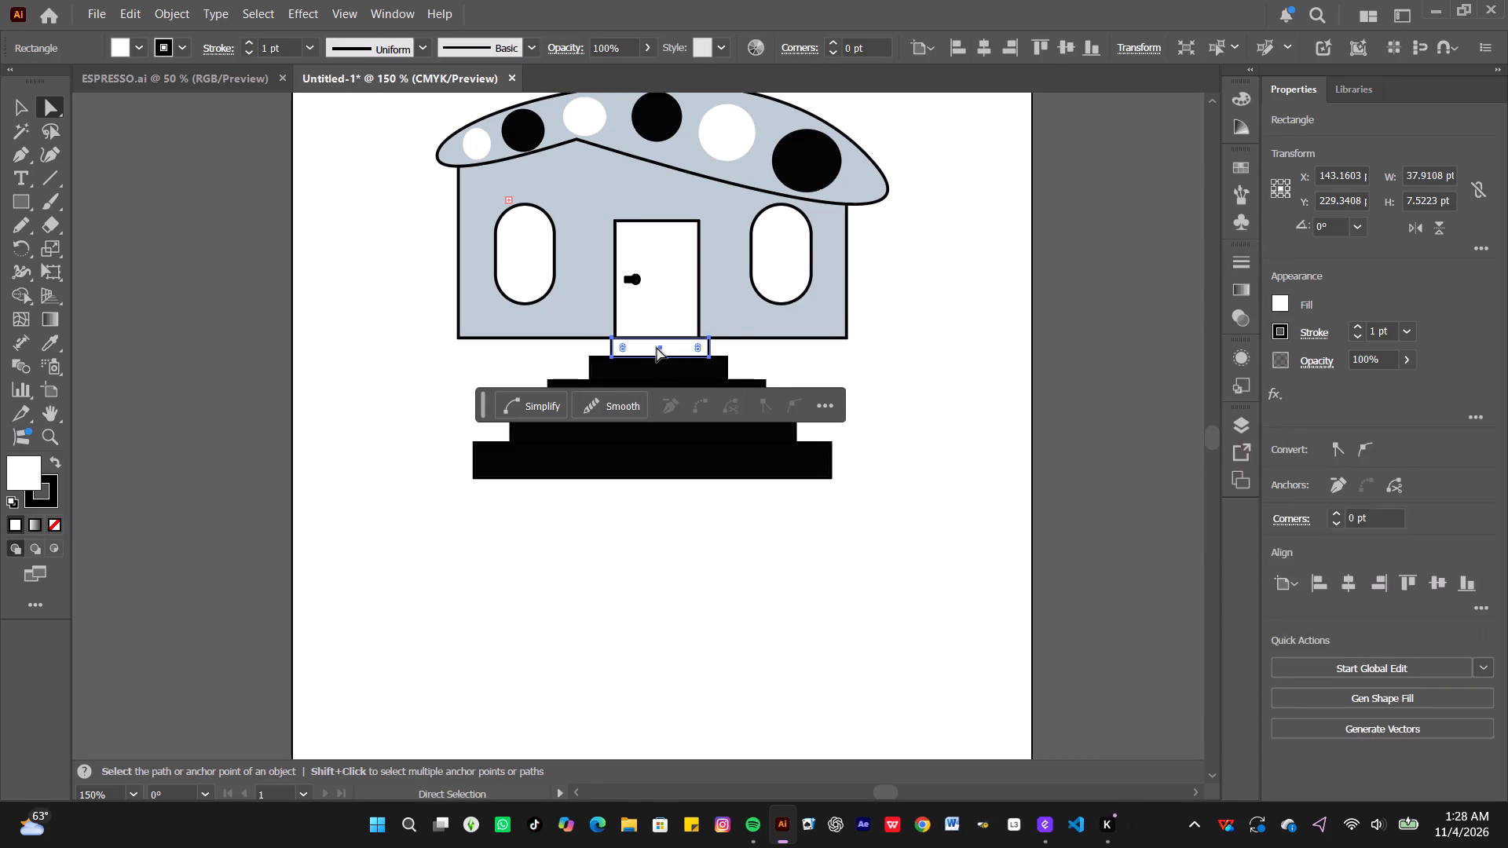
click(1280, 298)
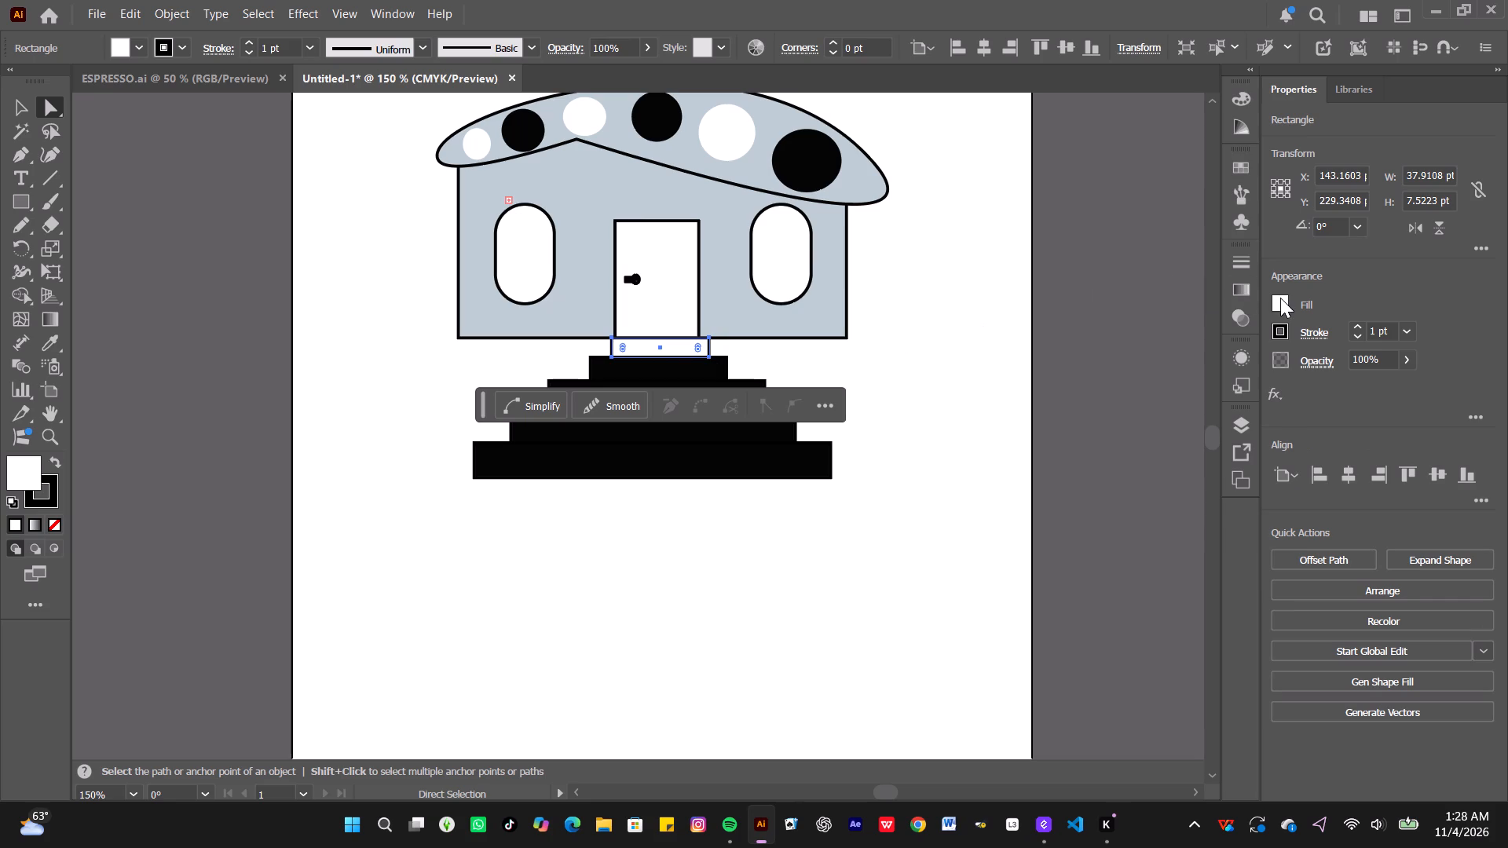
click(1061, 390)
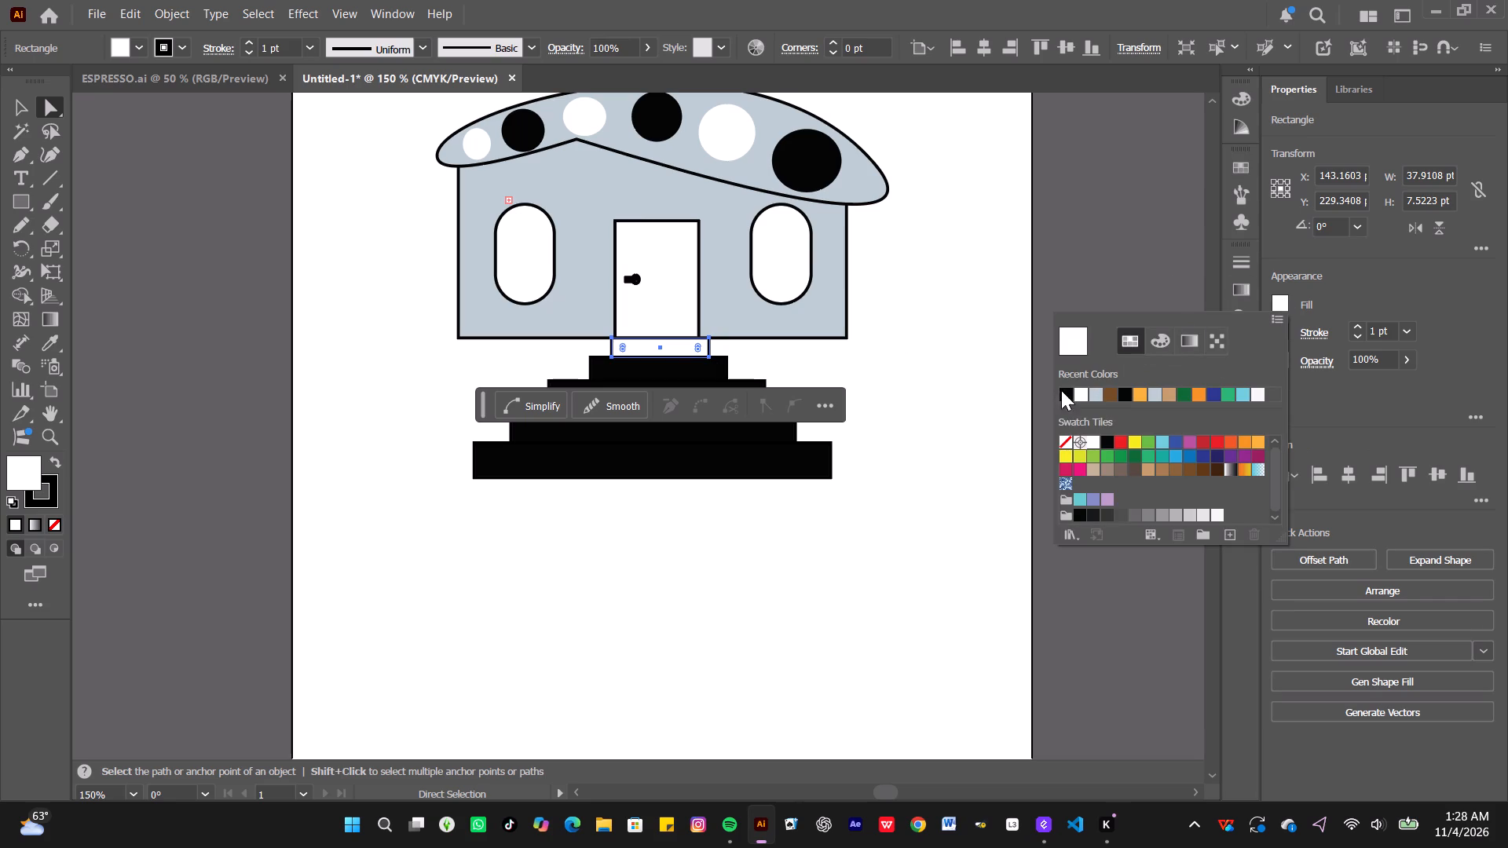
click(809, 573)
click(809, 573)
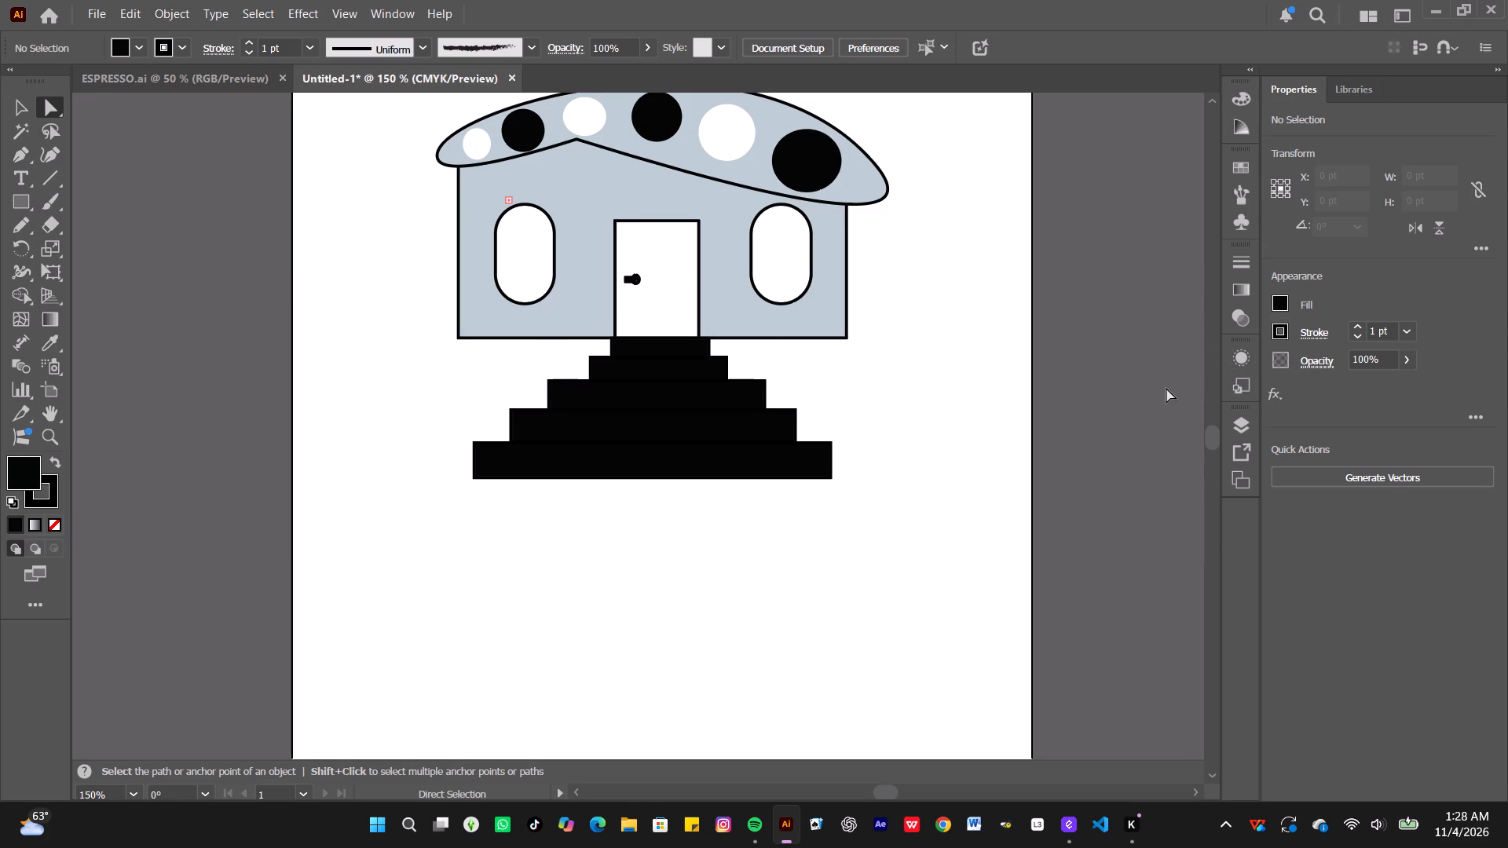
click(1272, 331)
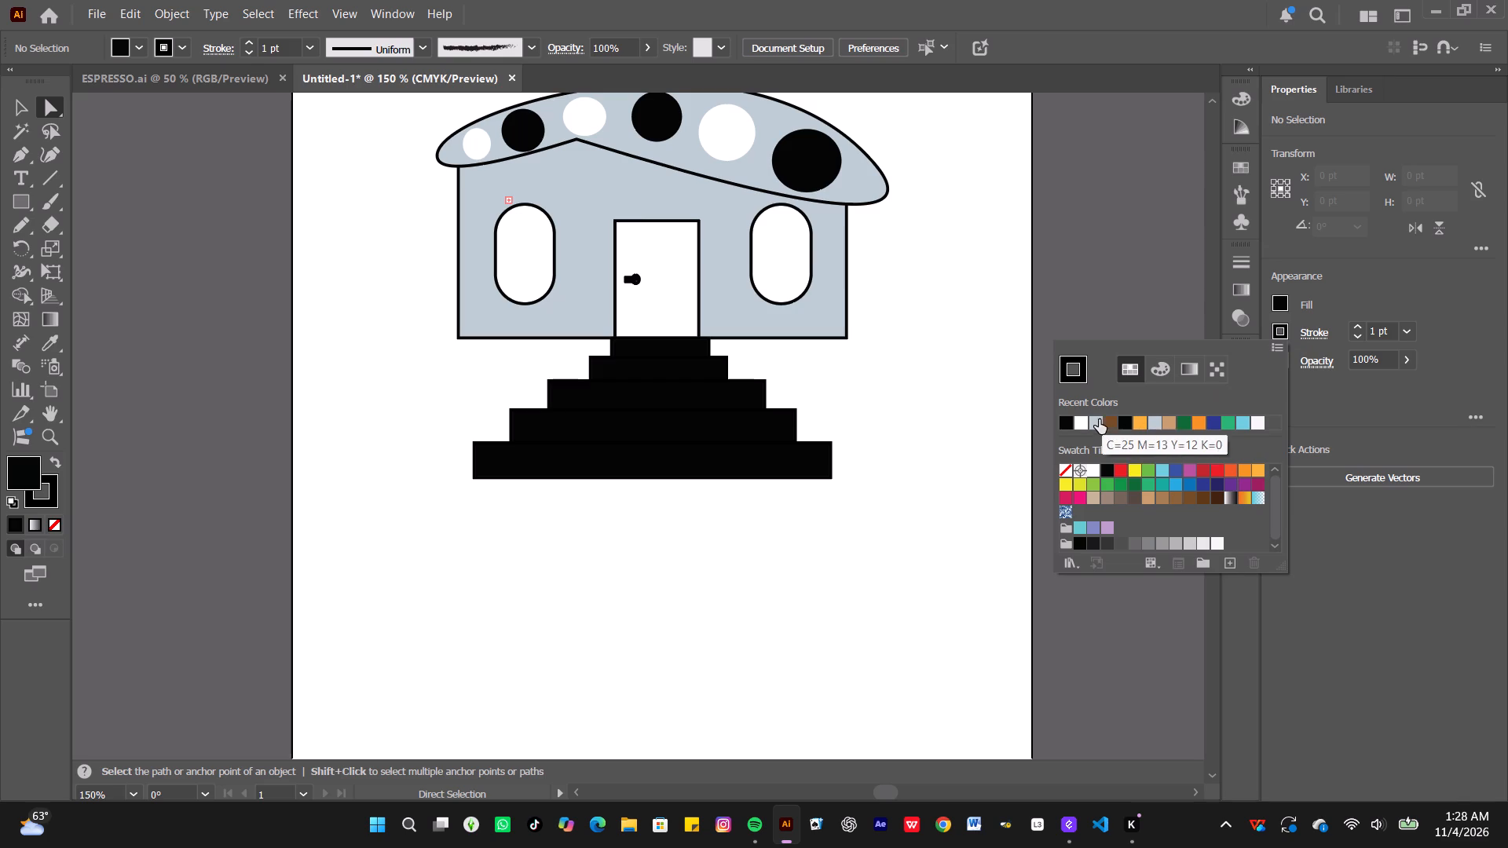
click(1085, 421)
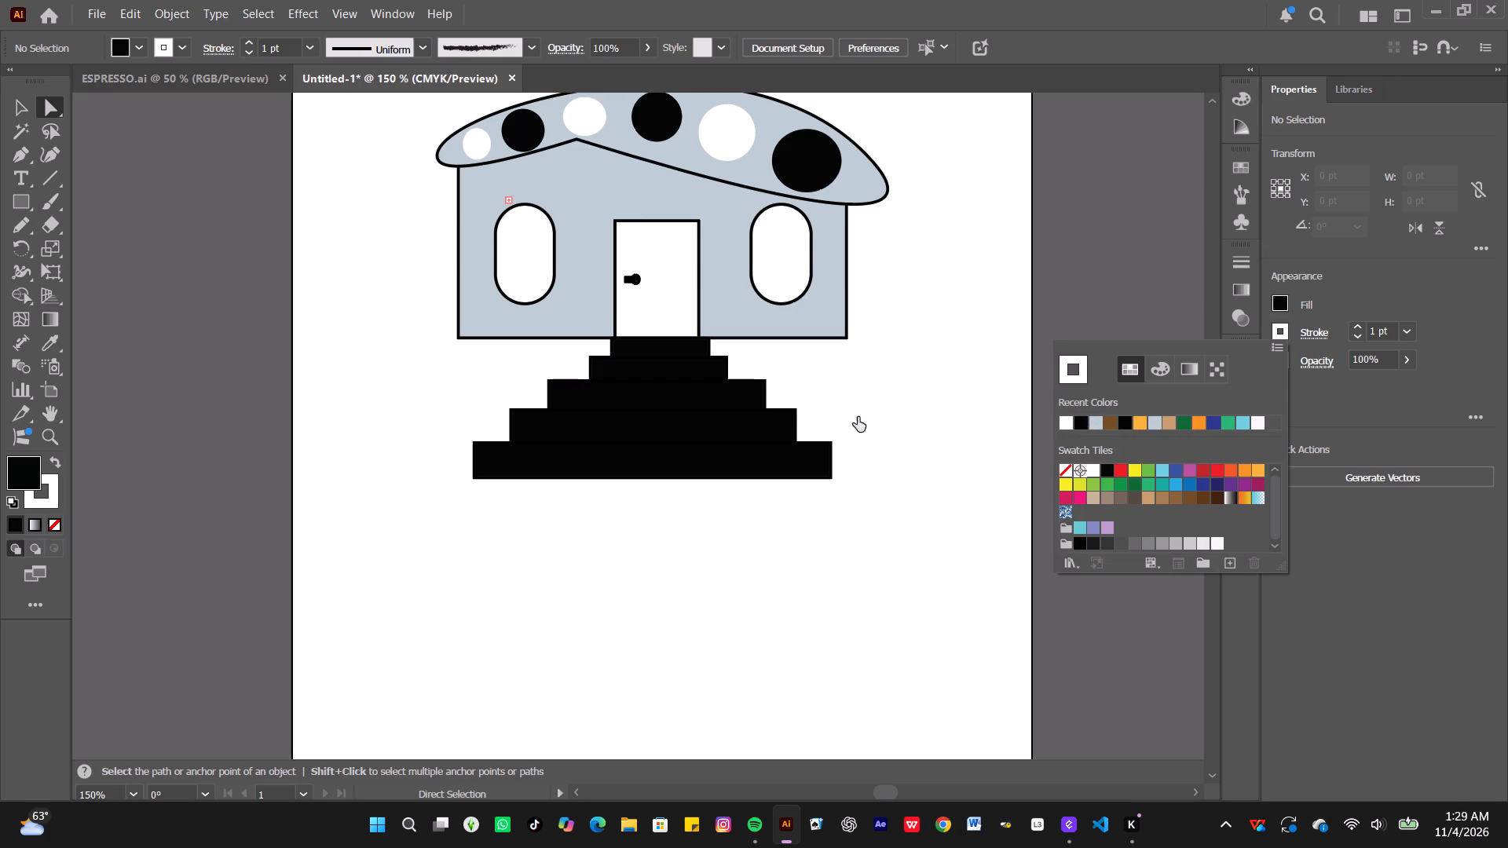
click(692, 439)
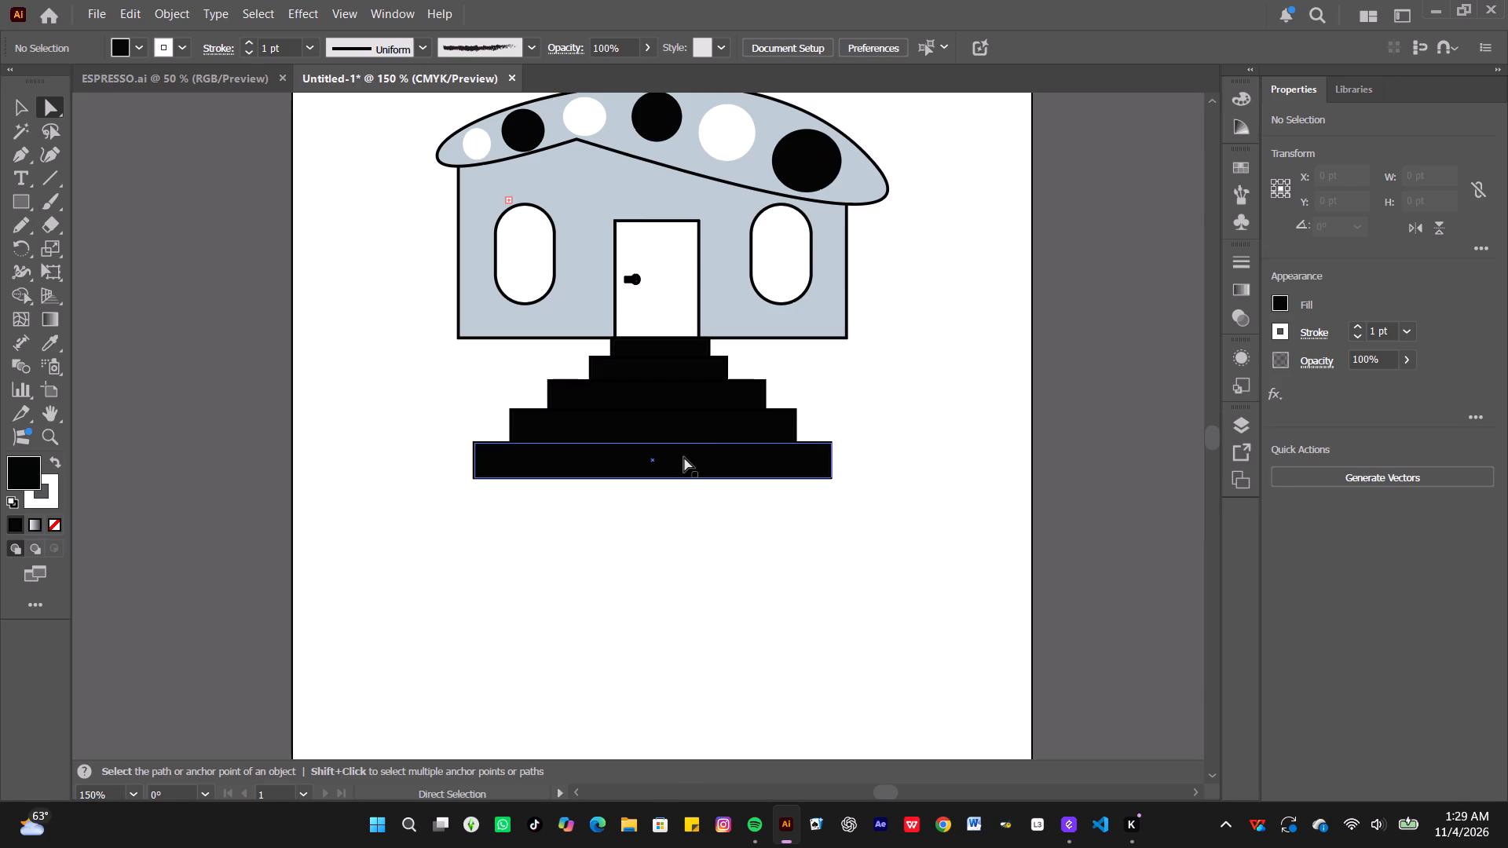
Give the lowest step of the staircase a white stroke with a weight of 2 pt.
click(684, 457)
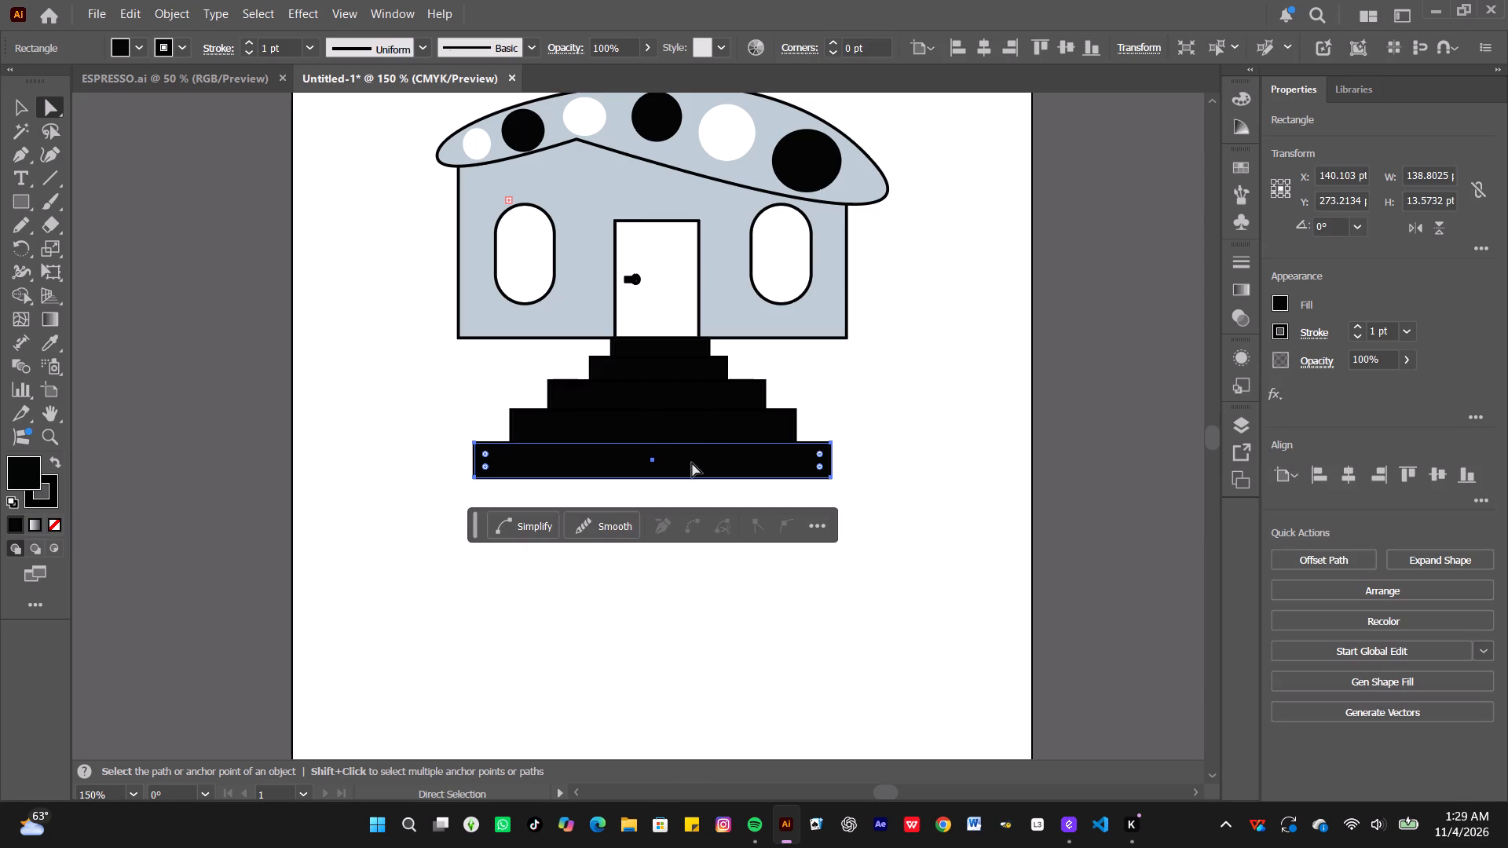
click(1272, 331)
click(1075, 417)
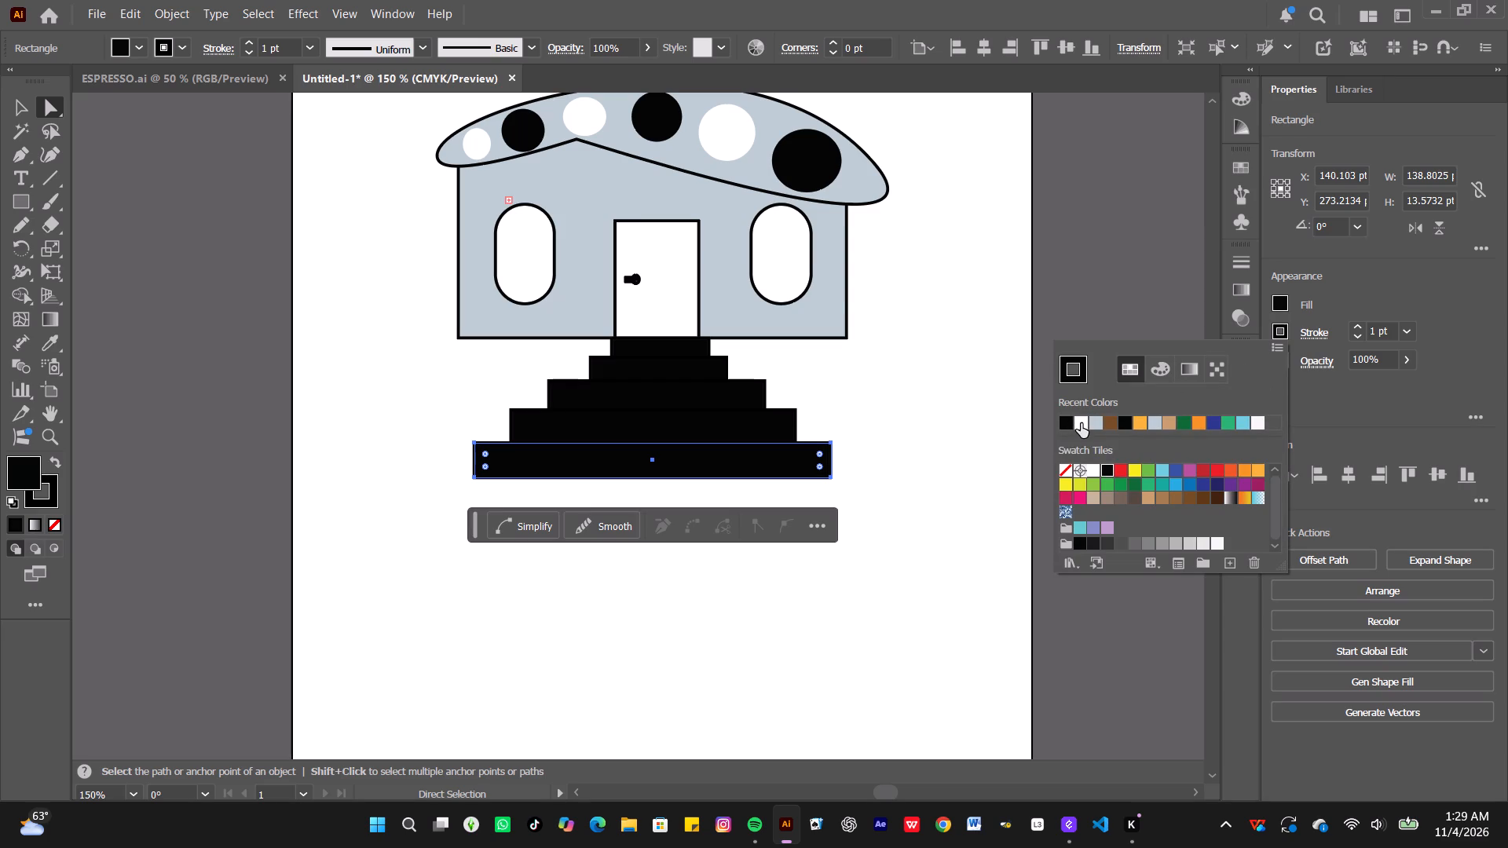
click(1081, 423)
click(946, 483)
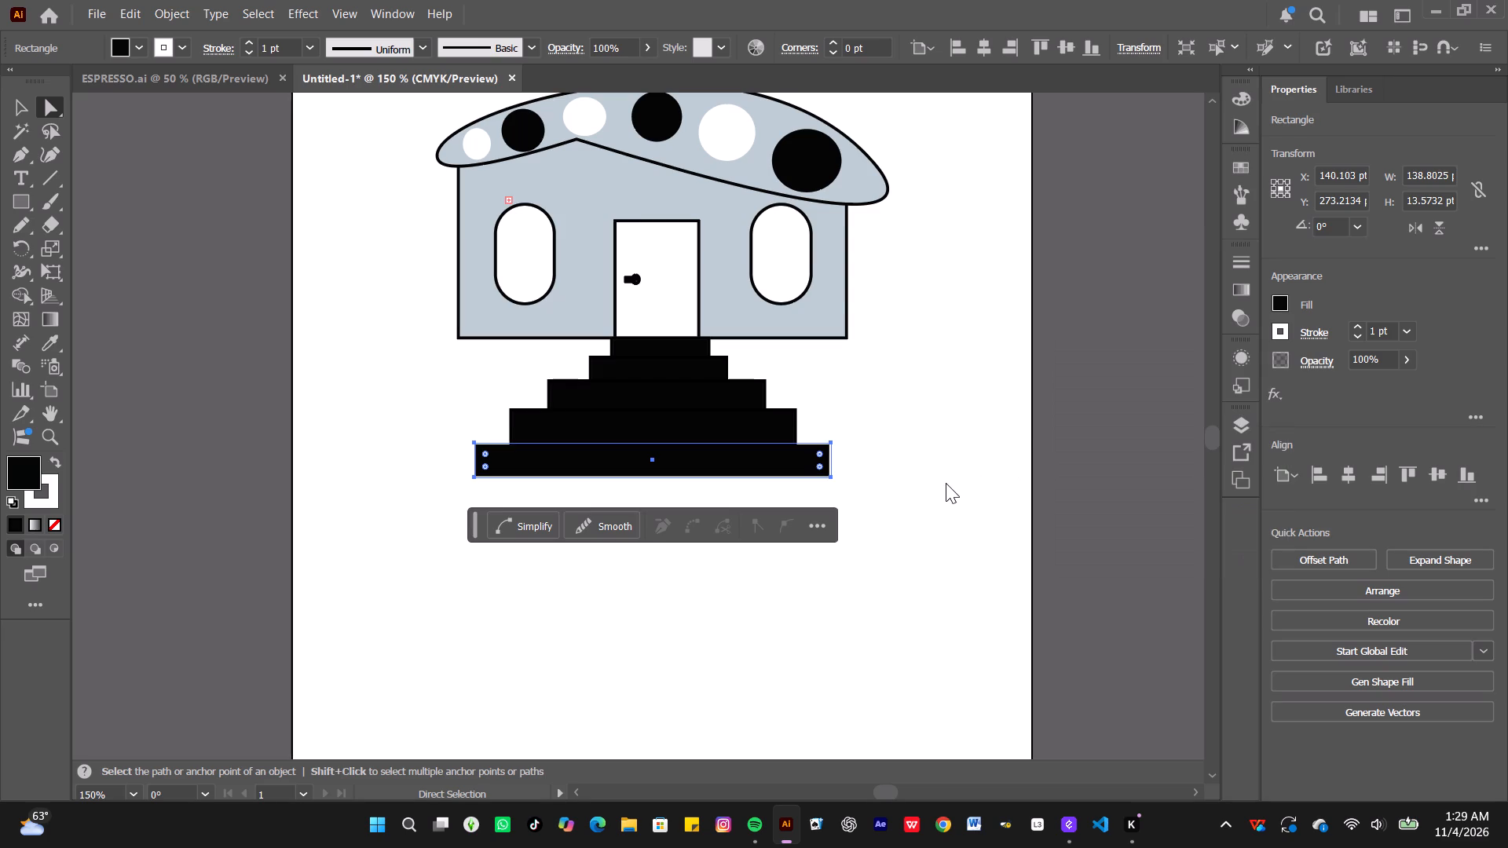
click(946, 483)
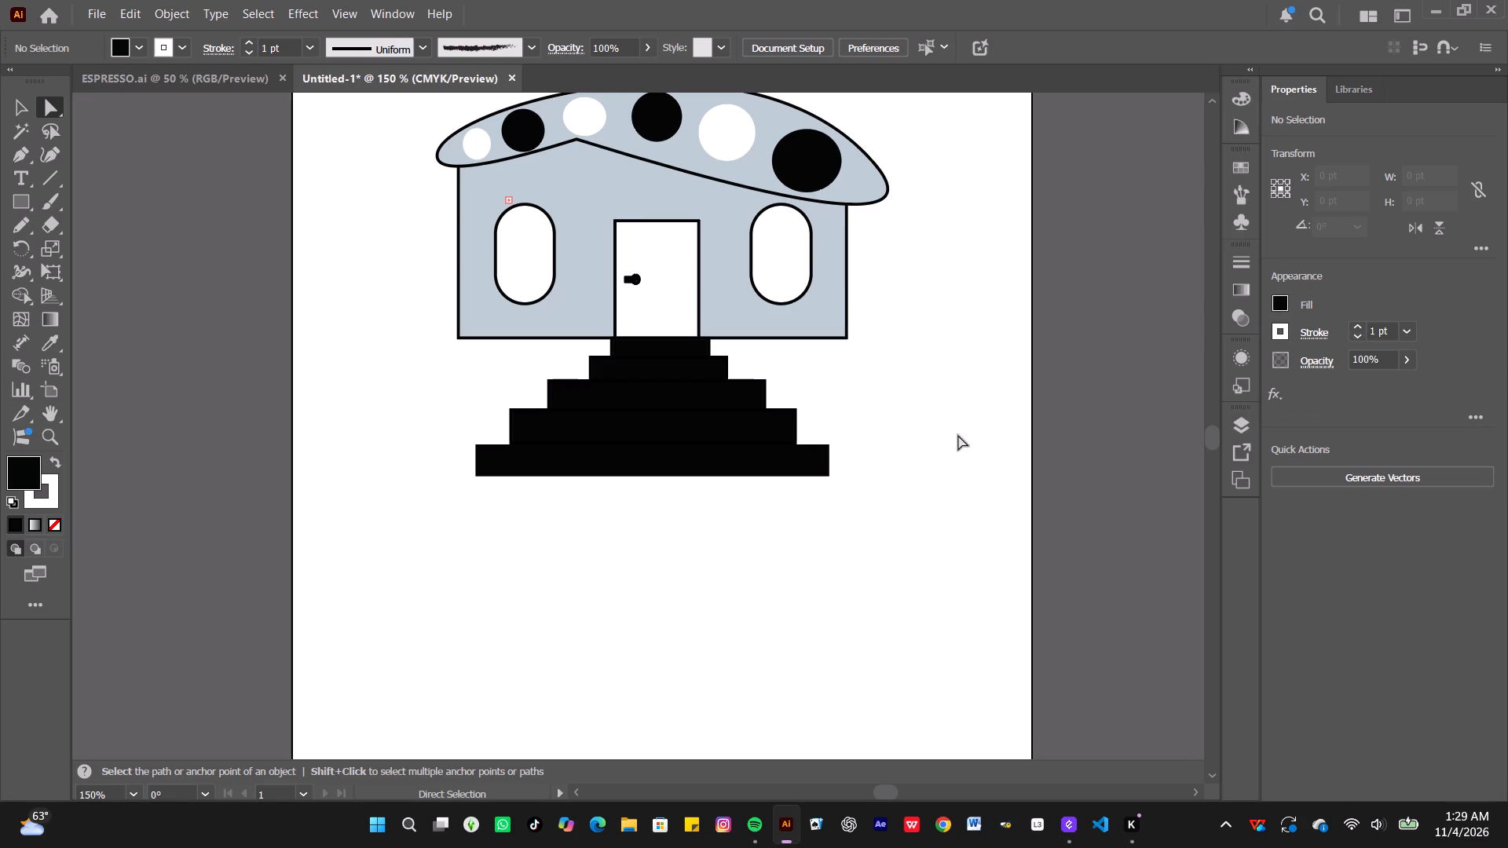
click(789, 473)
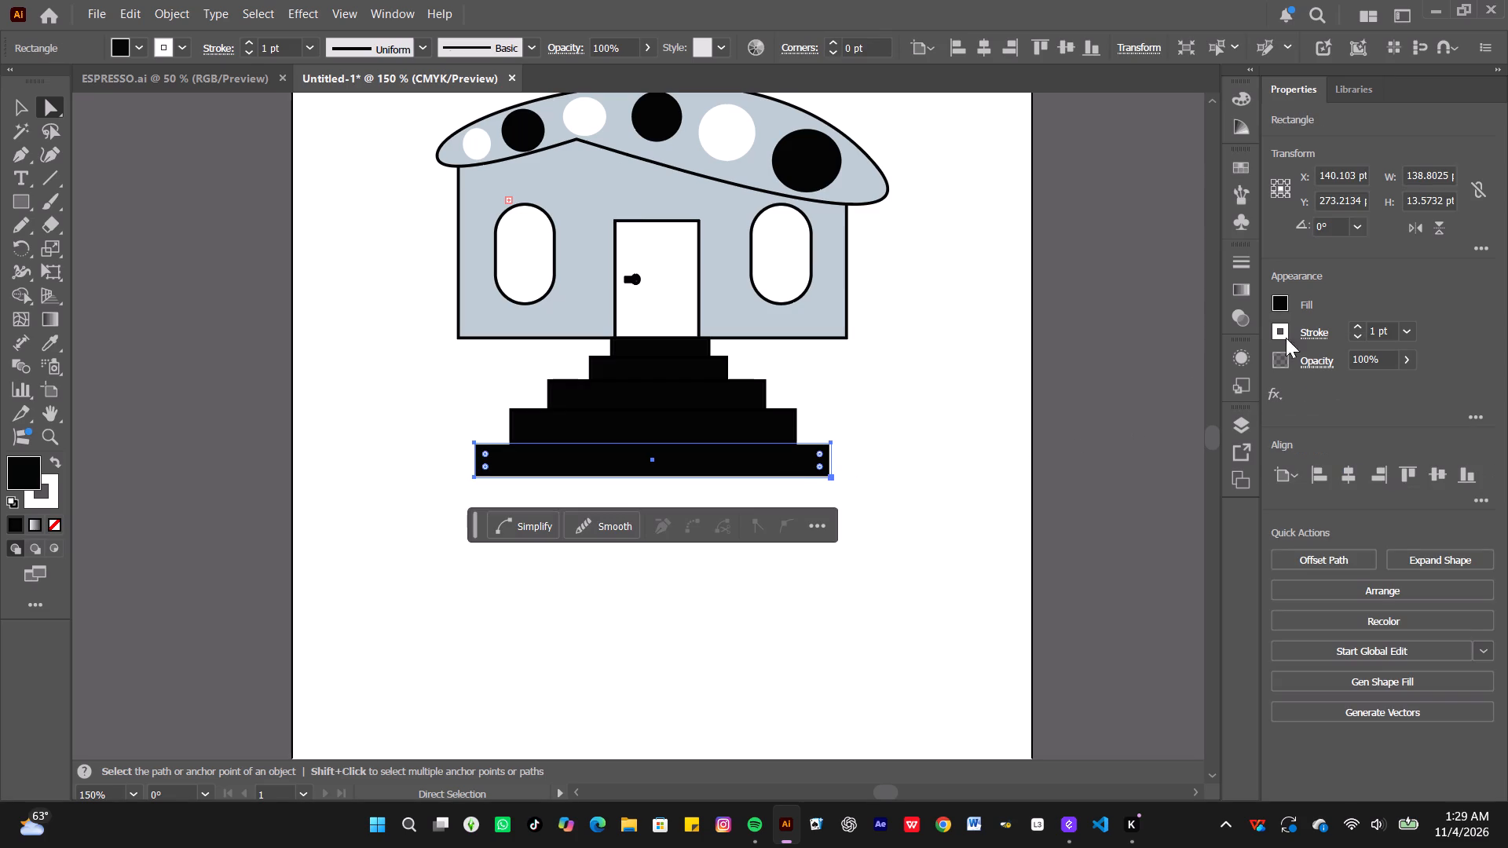
click(1360, 326)
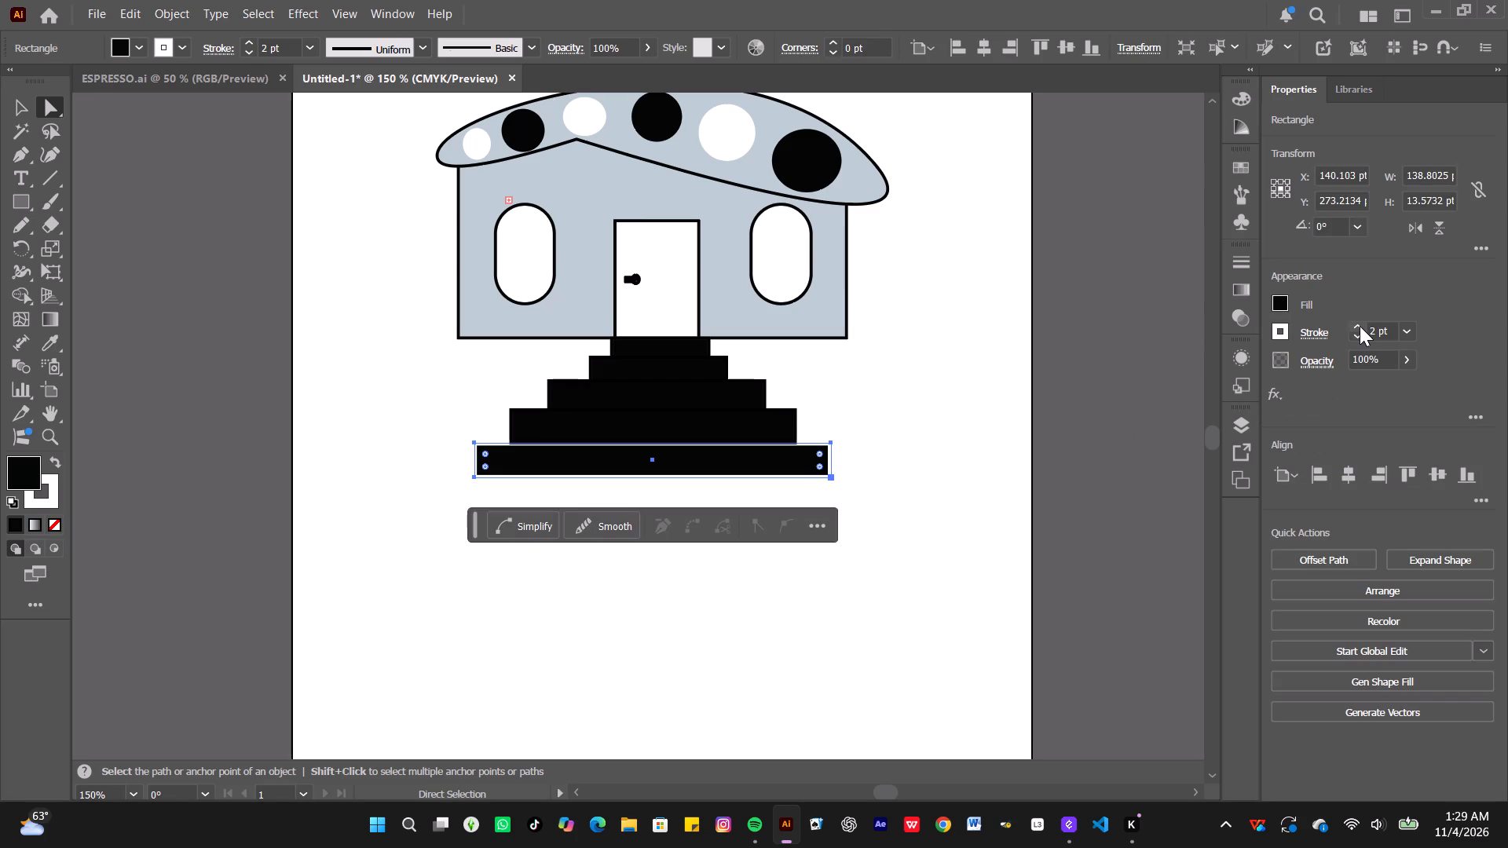
click(962, 433)
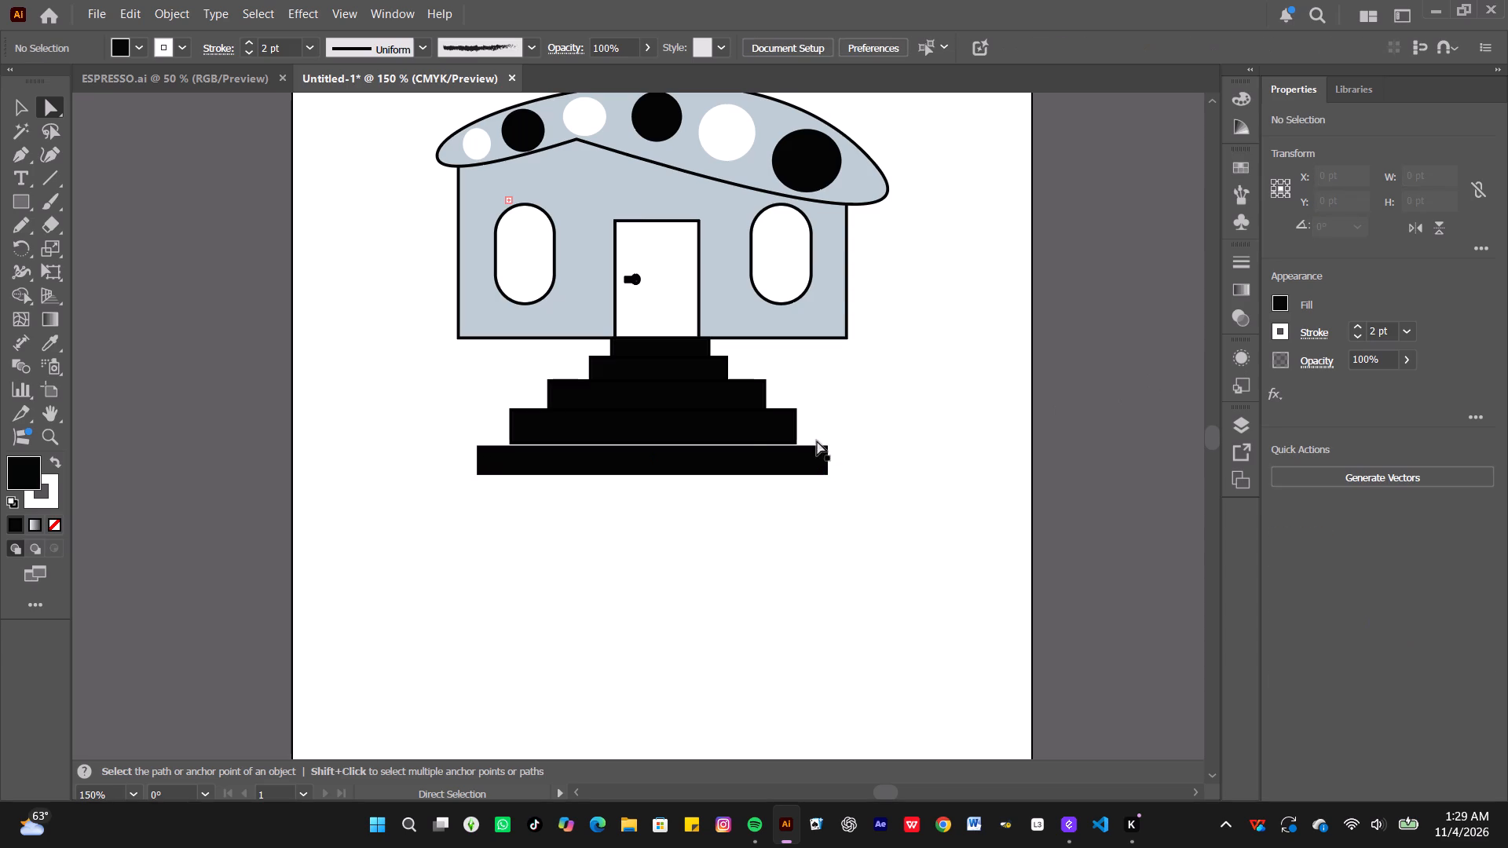
Change the second-lowest step's stroke colour to white and clear the selection.
click(714, 429)
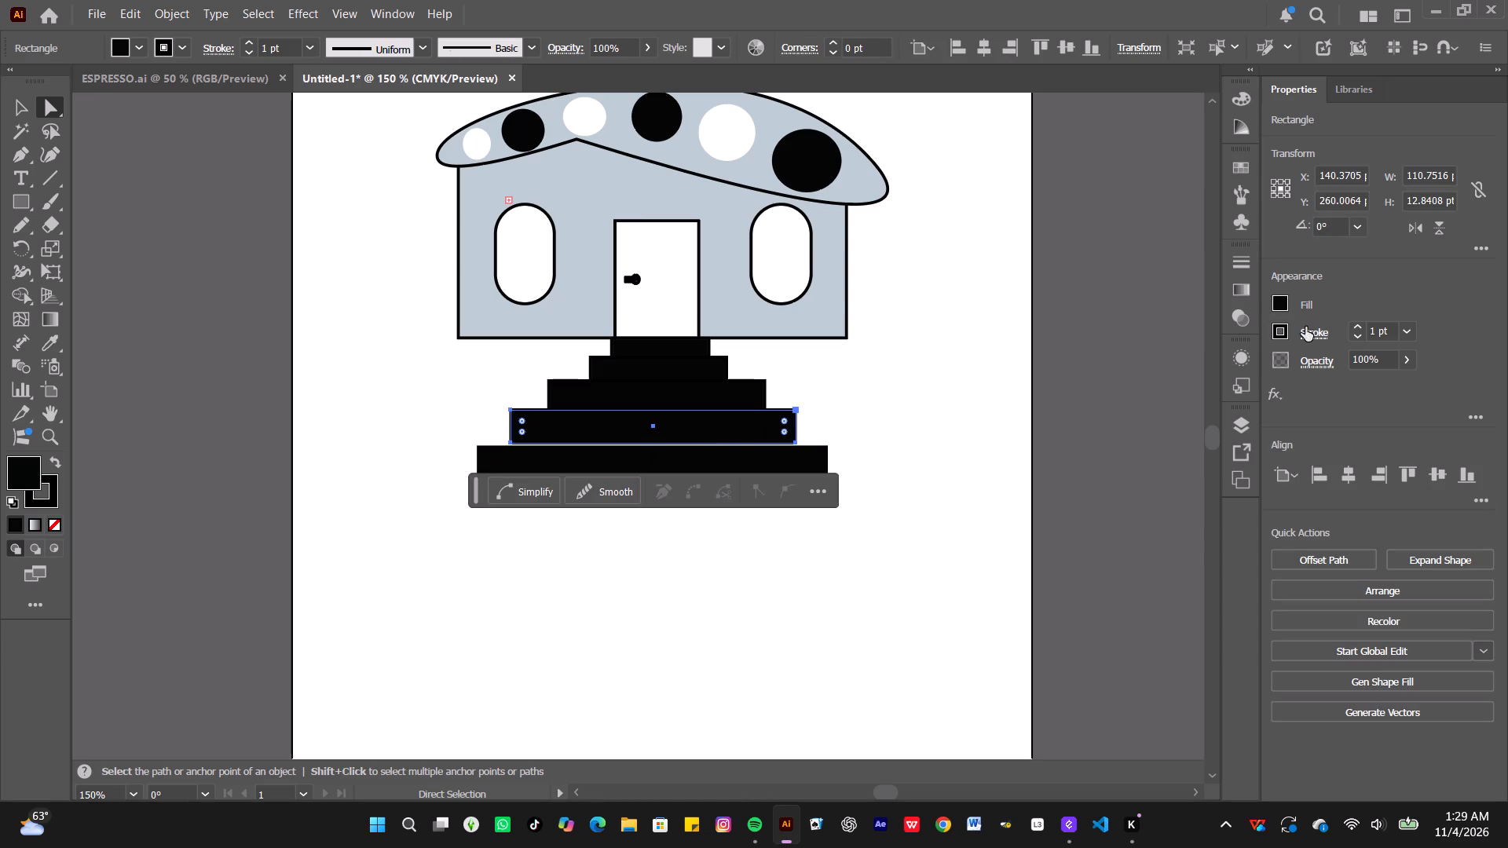
click(1275, 330)
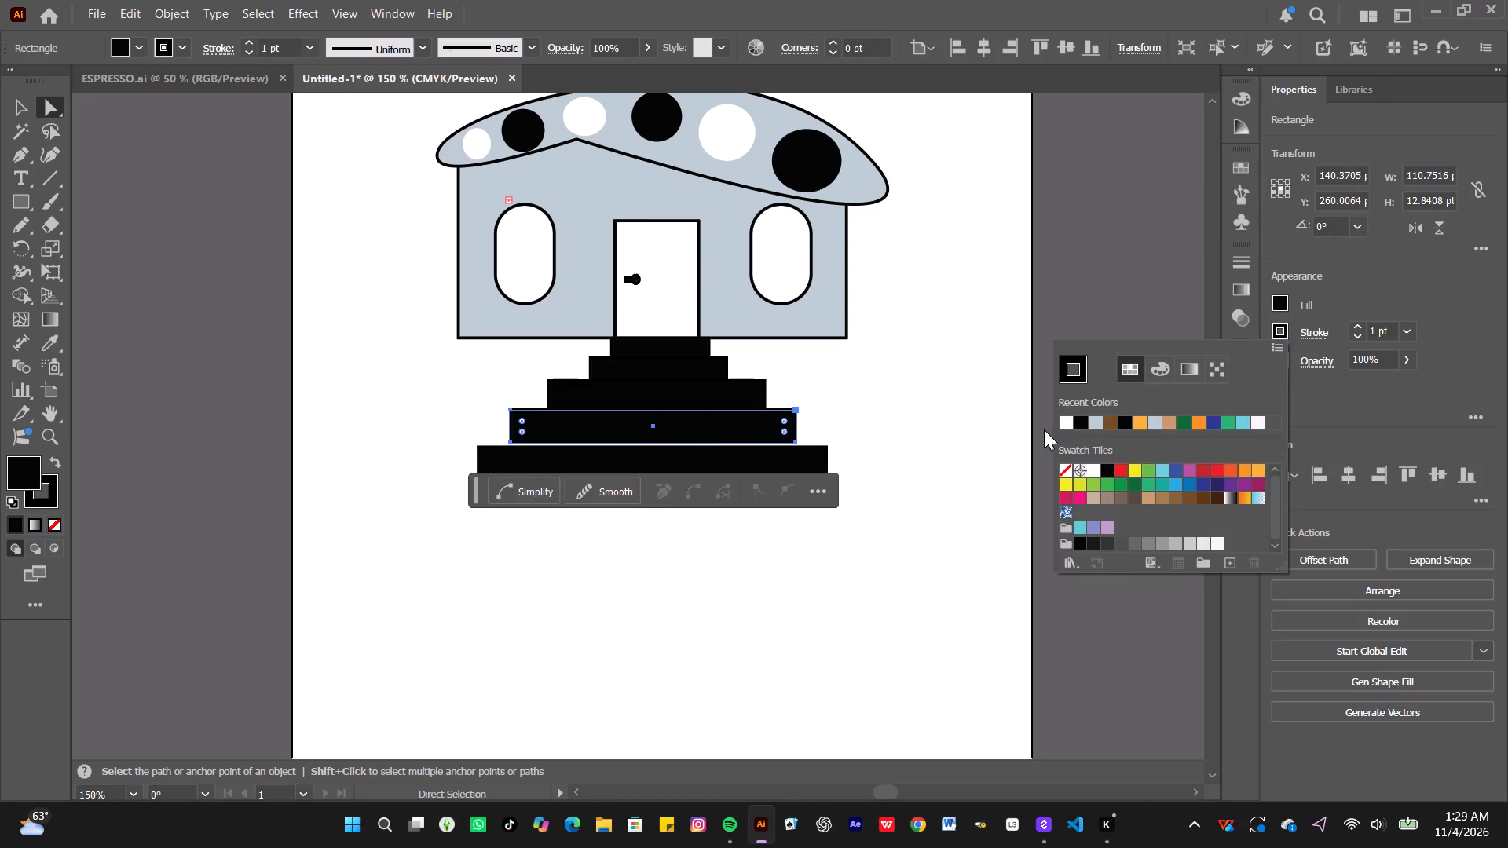
click(1068, 416)
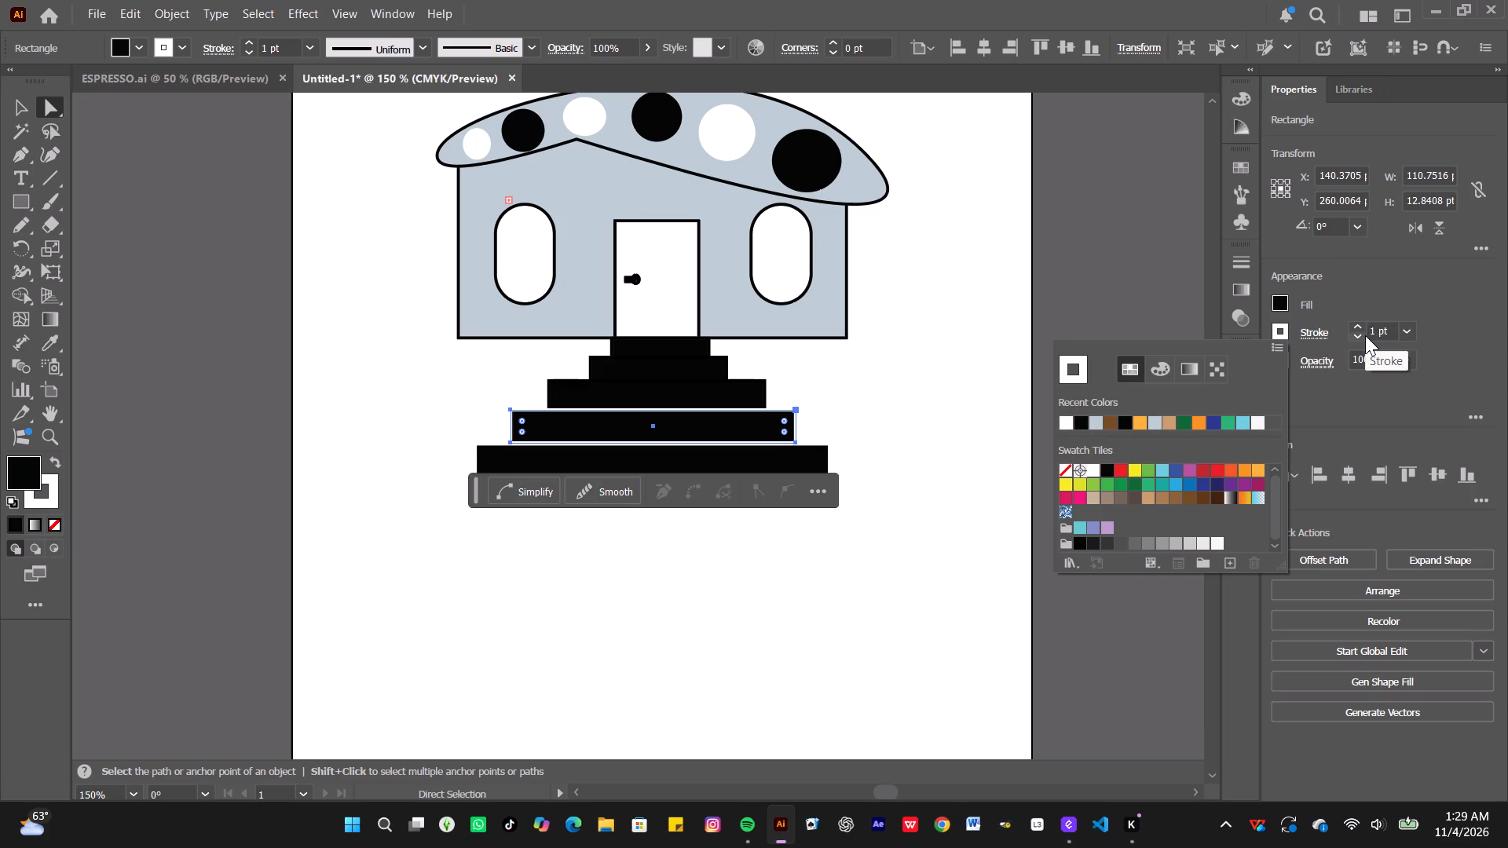
click(897, 431)
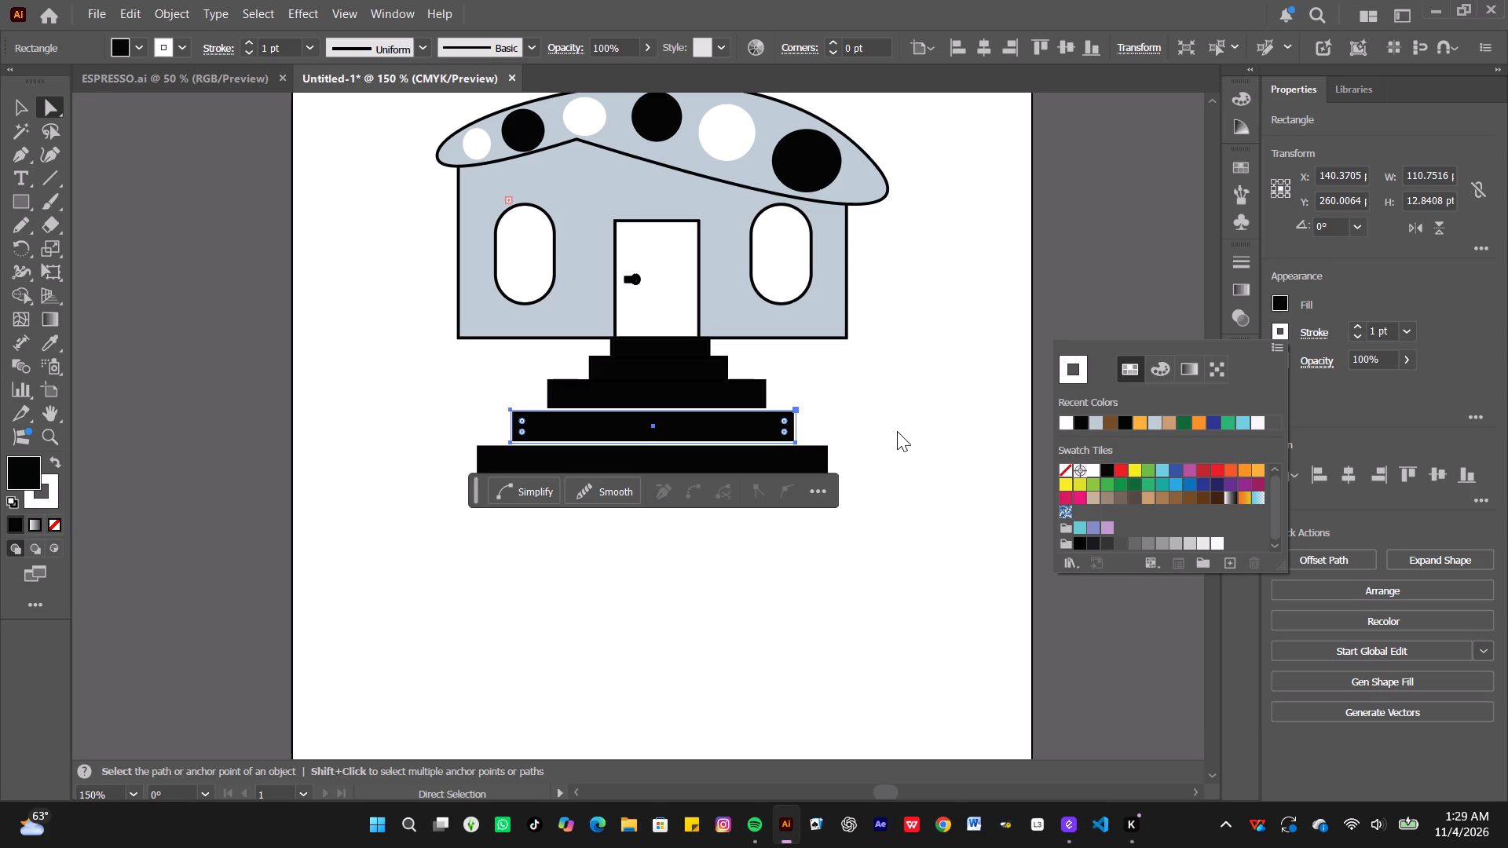
click(897, 431)
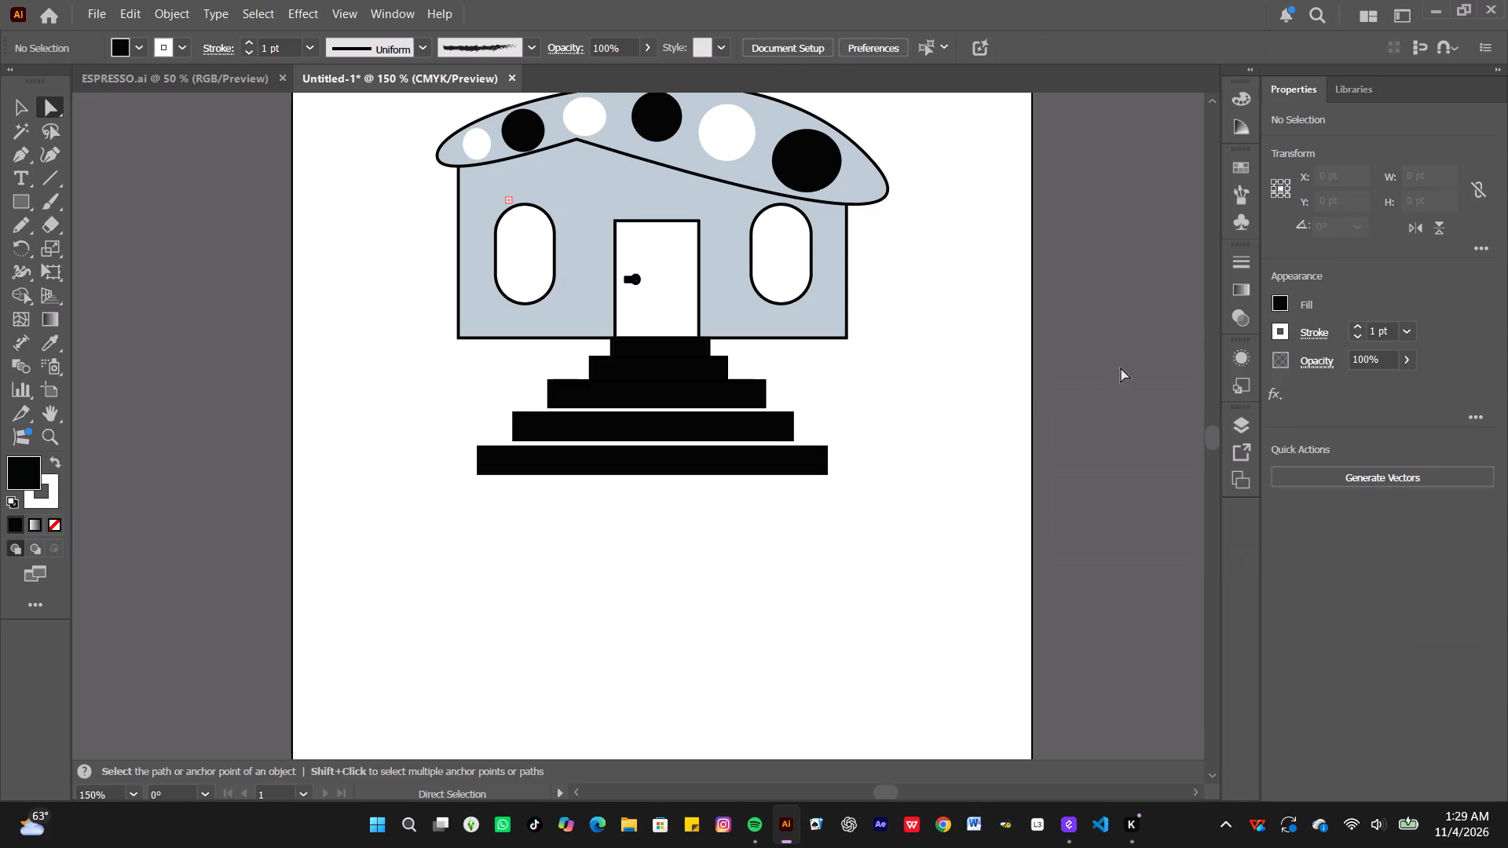
Select only the middle step of the grouped staircase.
click(718, 401)
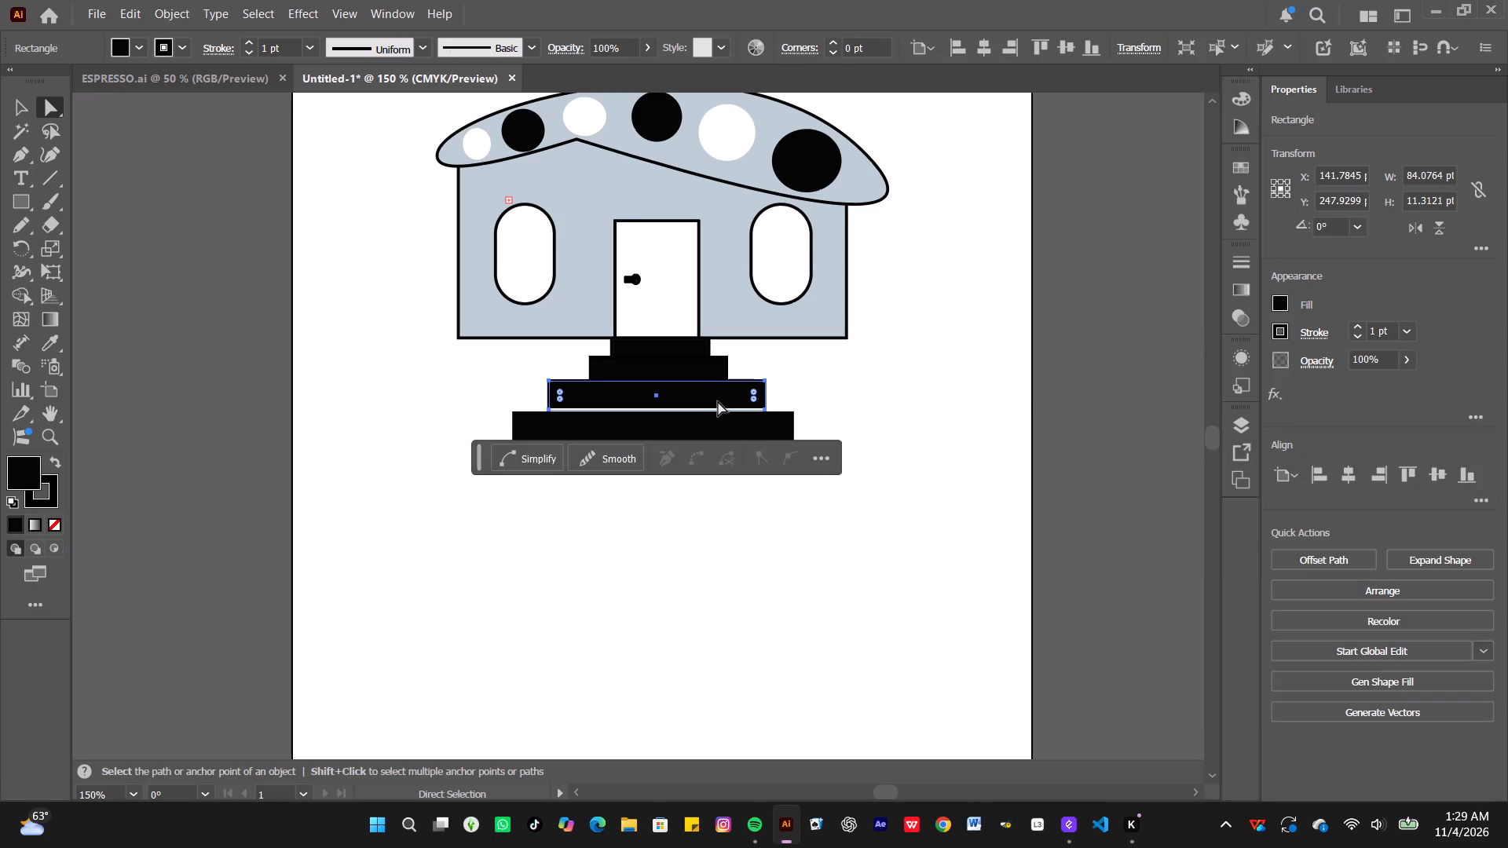
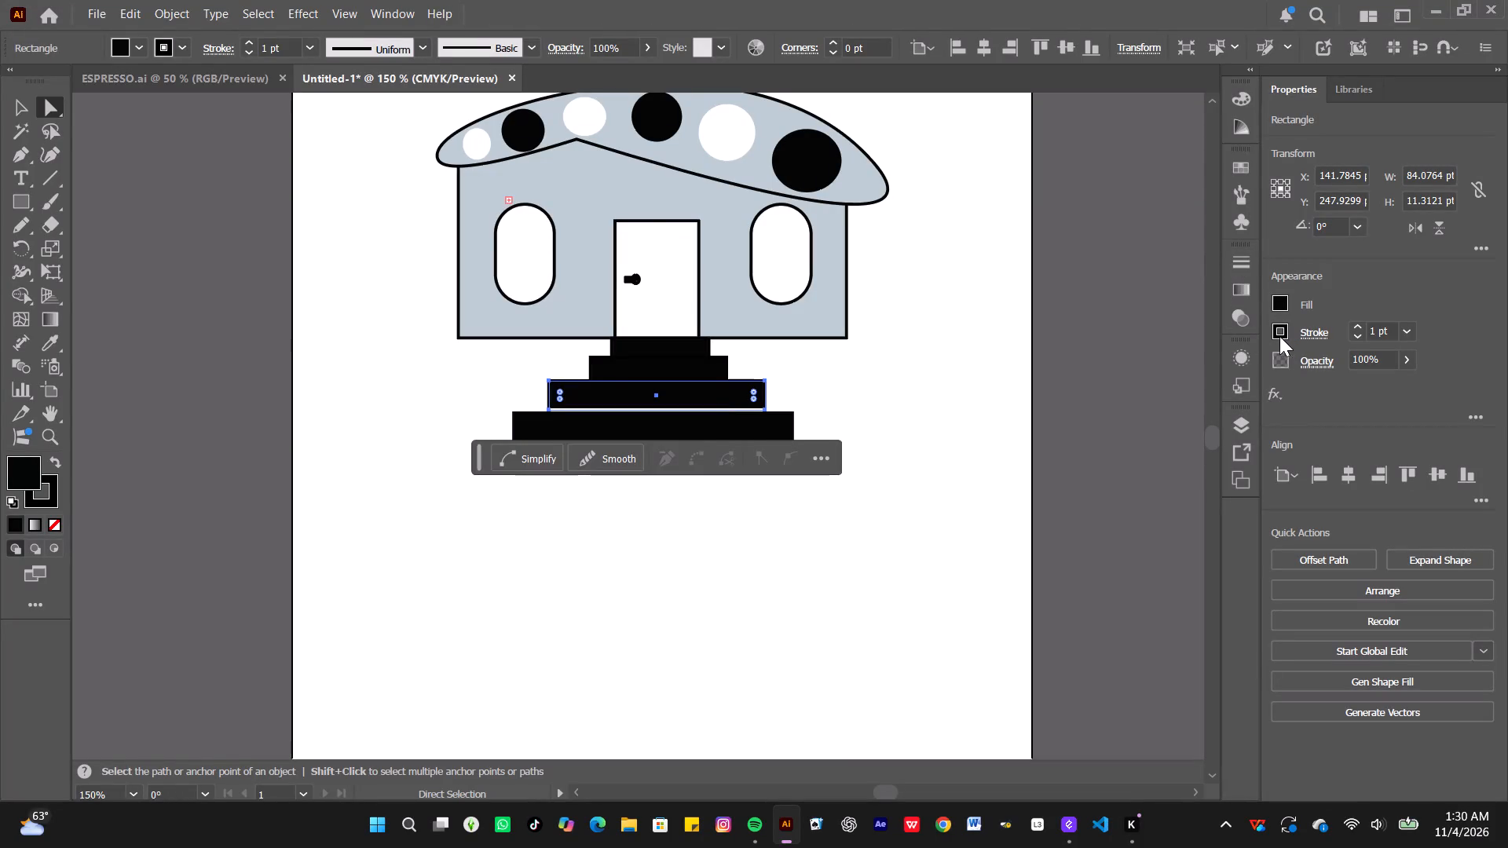
Change the middle staircase step's stroke colour to white.
click(1274, 334)
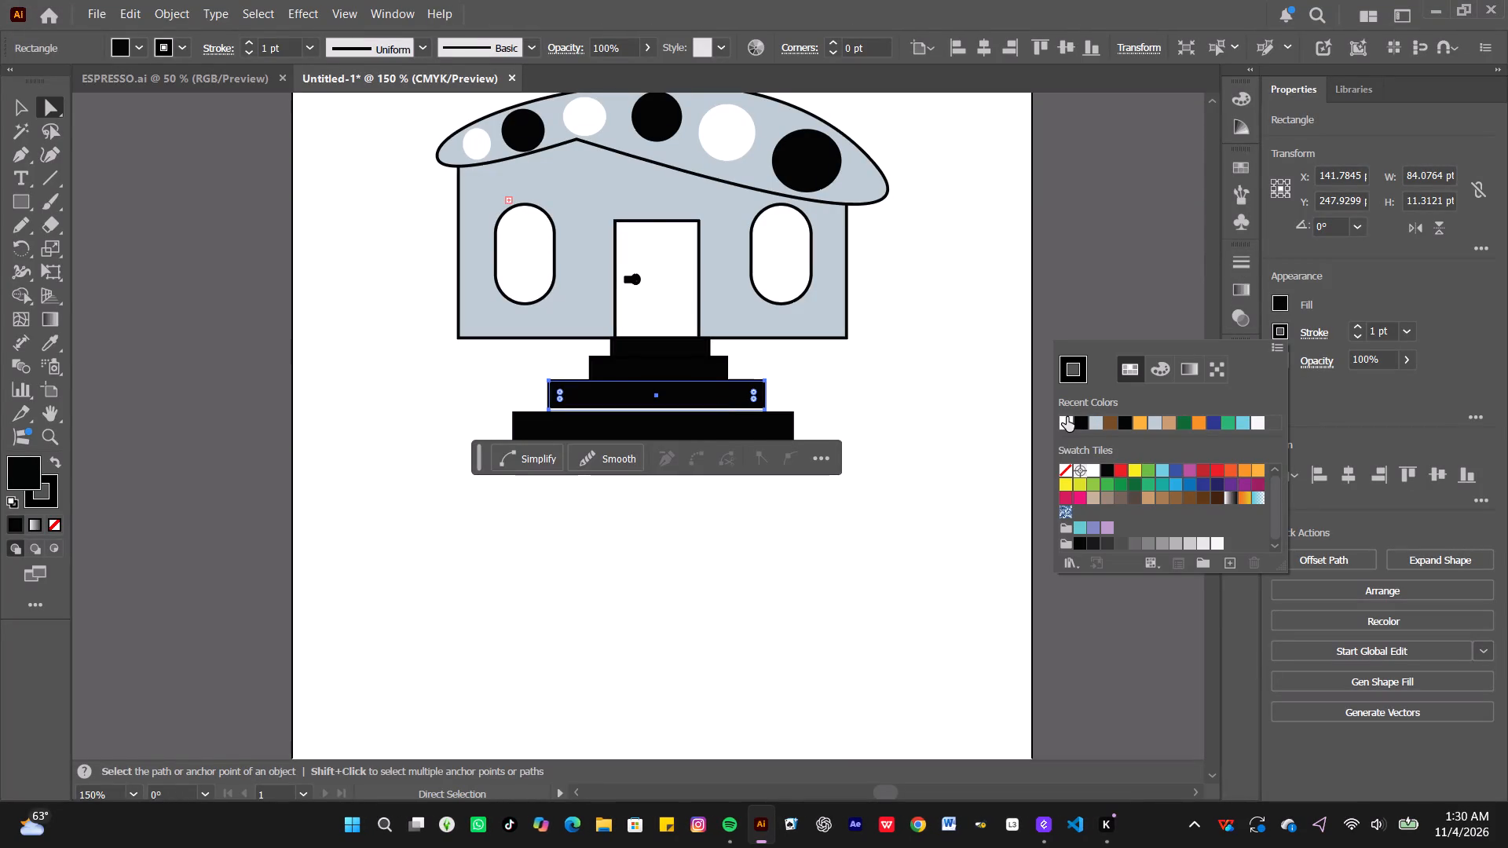
click(1067, 417)
click(690, 364)
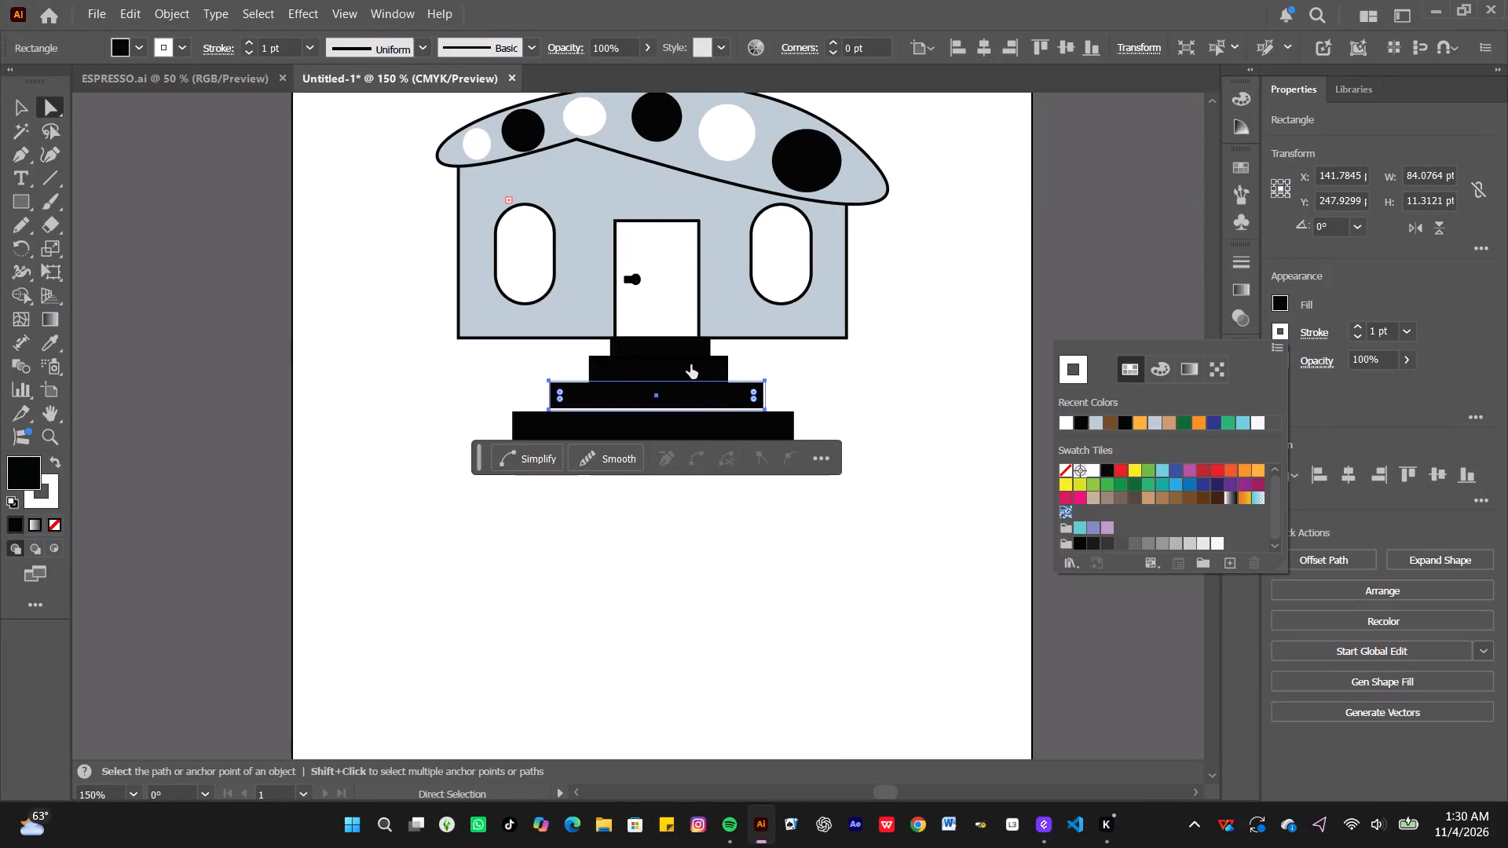
Select only the second step from the top of the staircase and change its stroke colour to white.
click(690, 364)
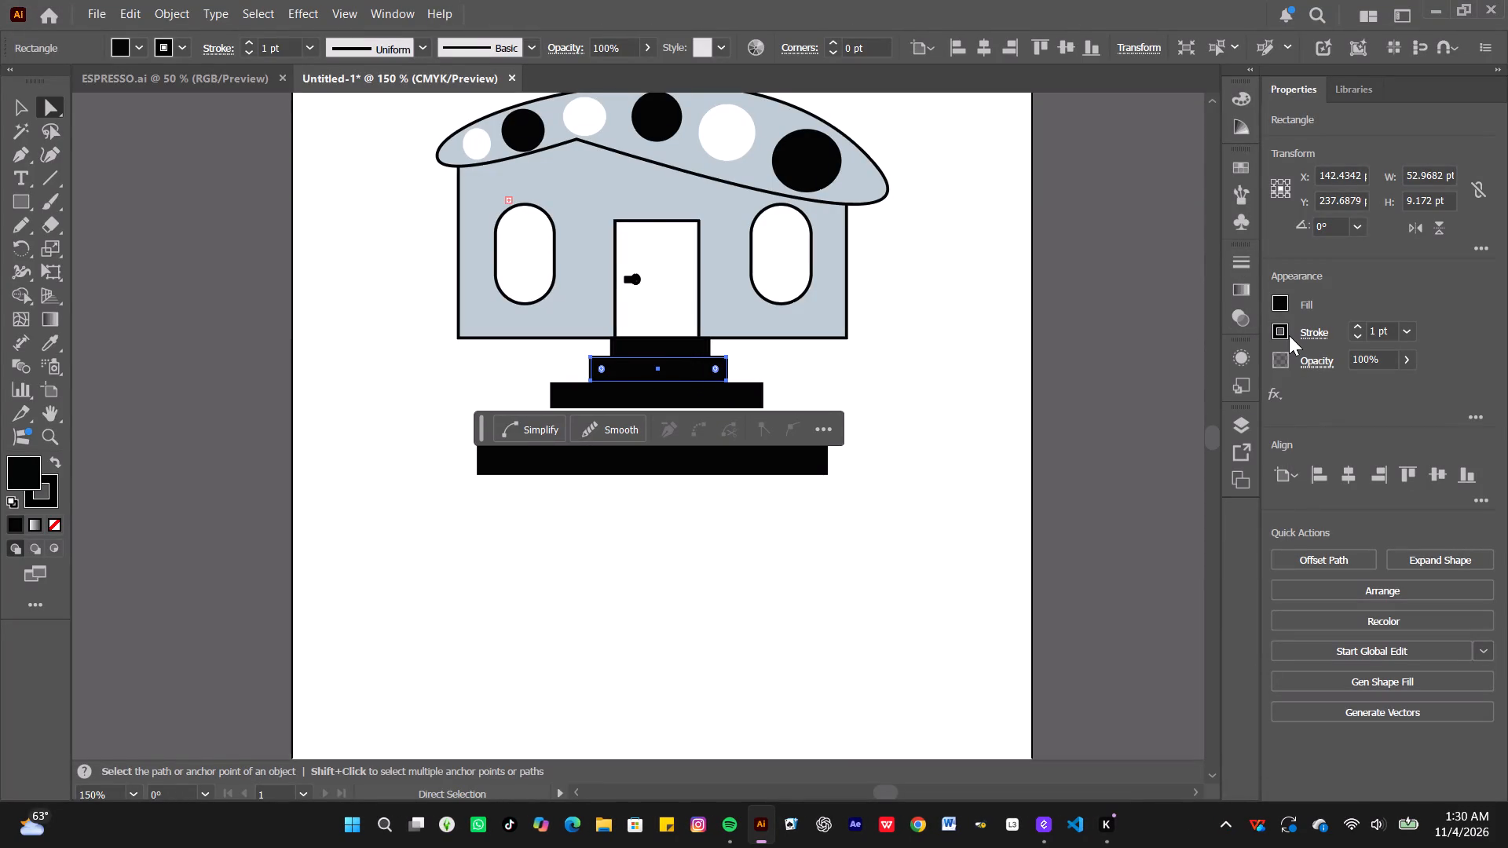
click(1286, 334)
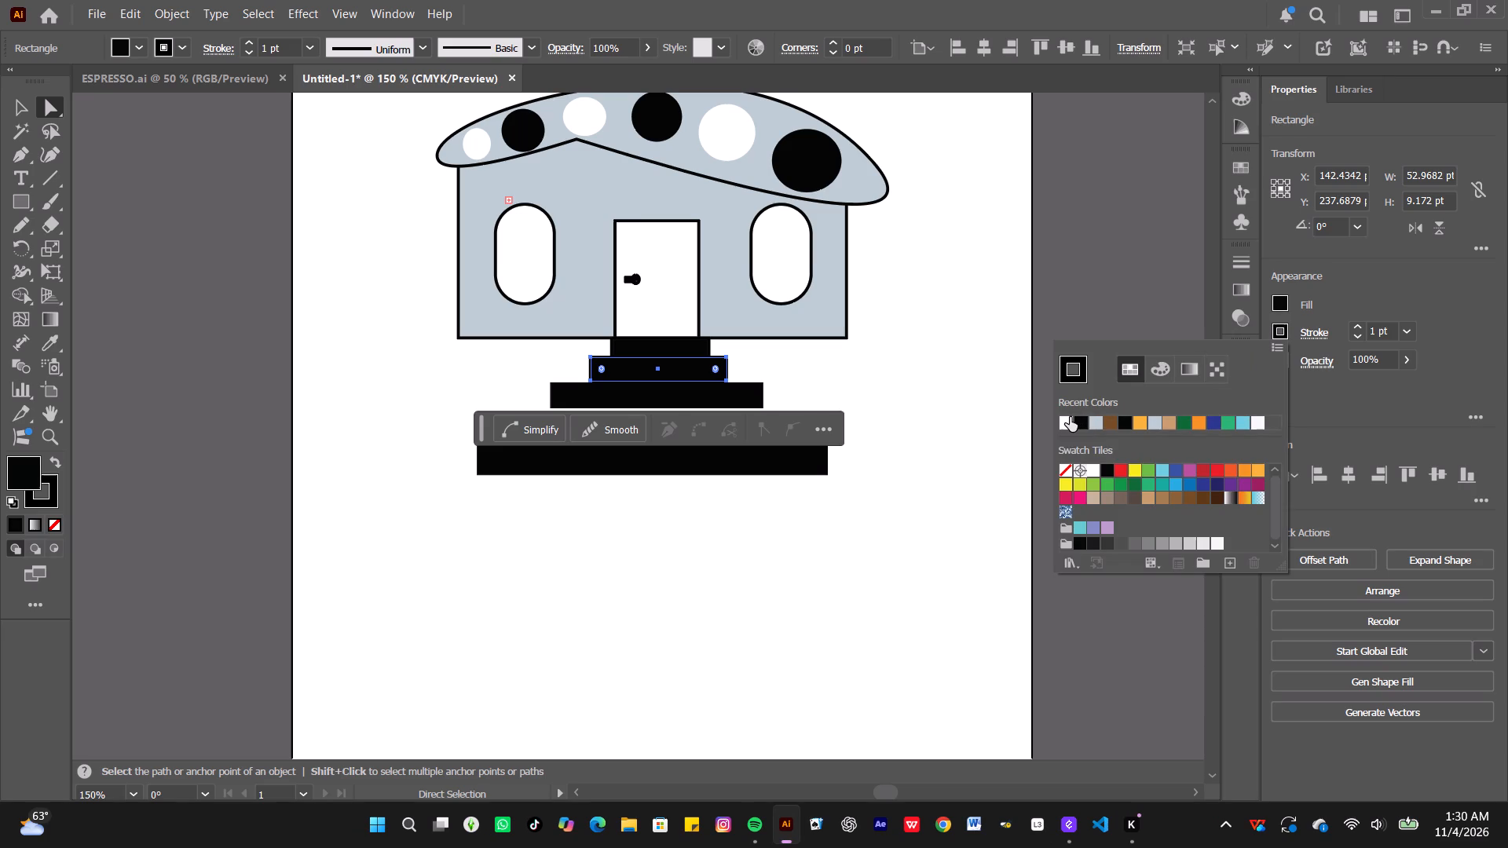
click(1070, 417)
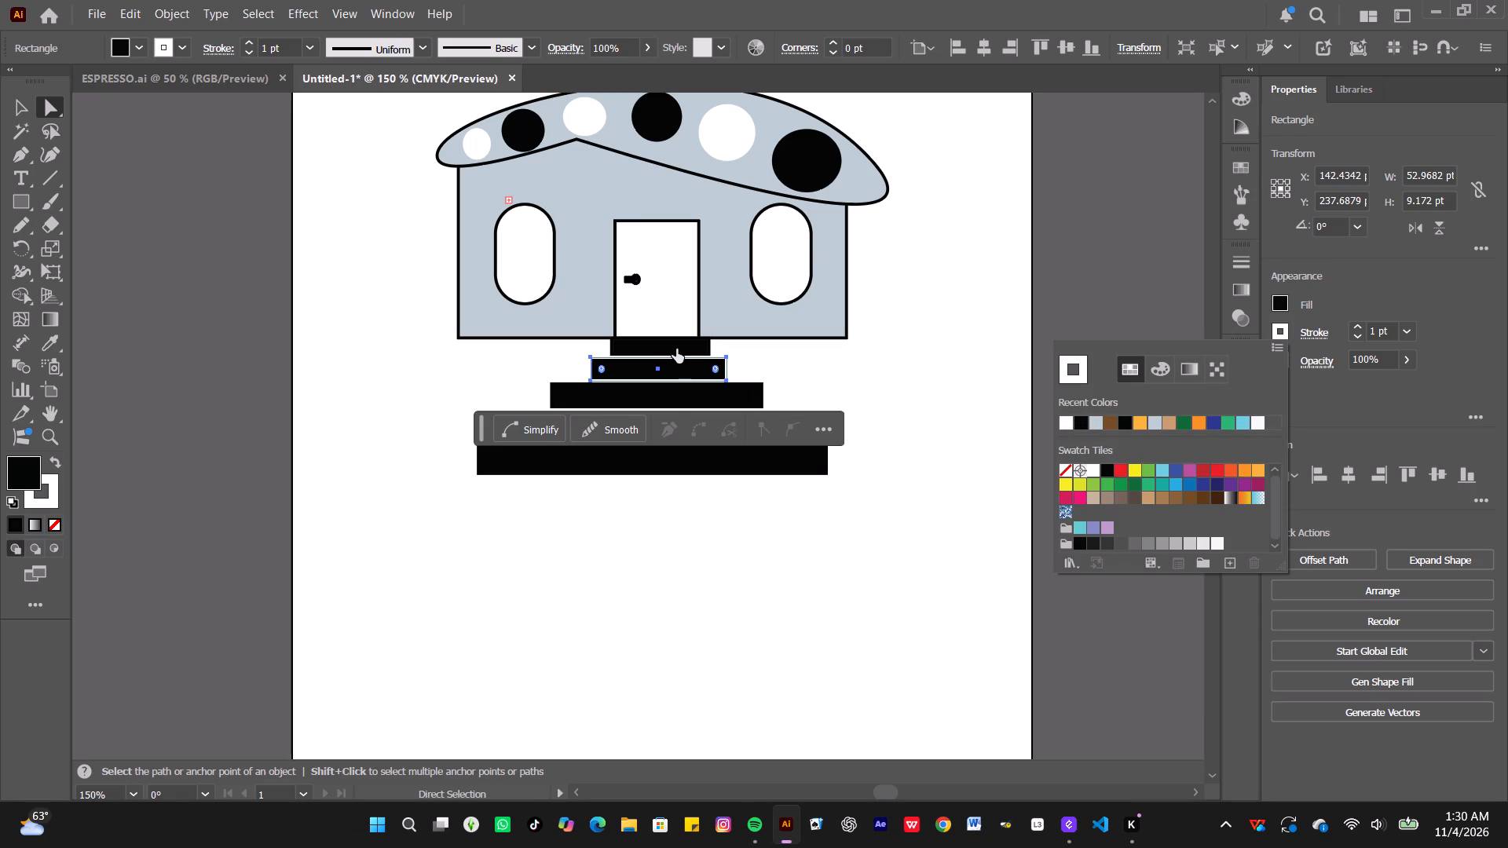
click(676, 349)
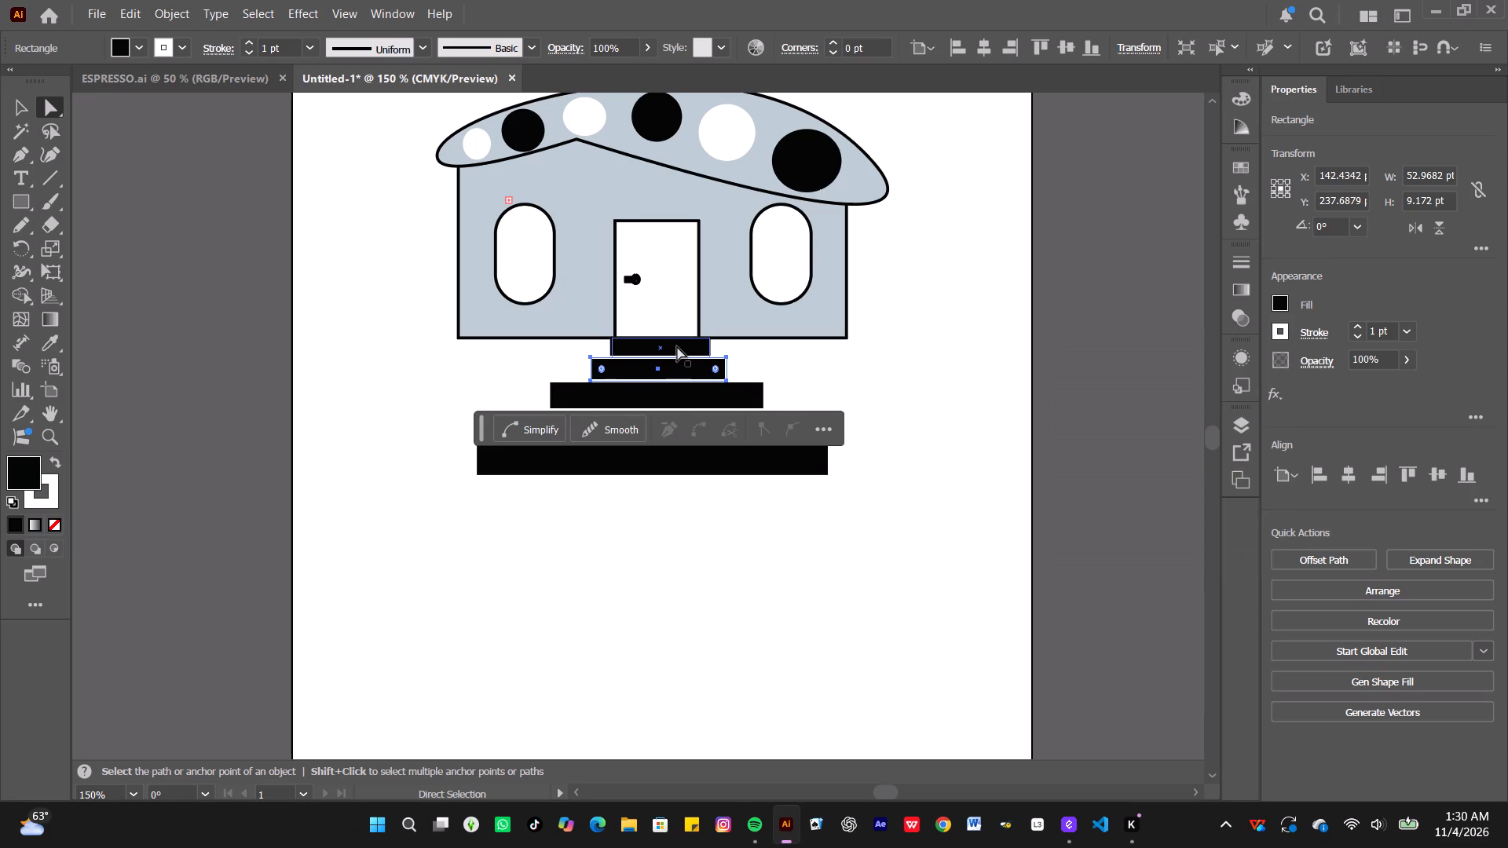
Give the top step beneath the door a black fill and a white stroke, and clear the selection.
click(677, 346)
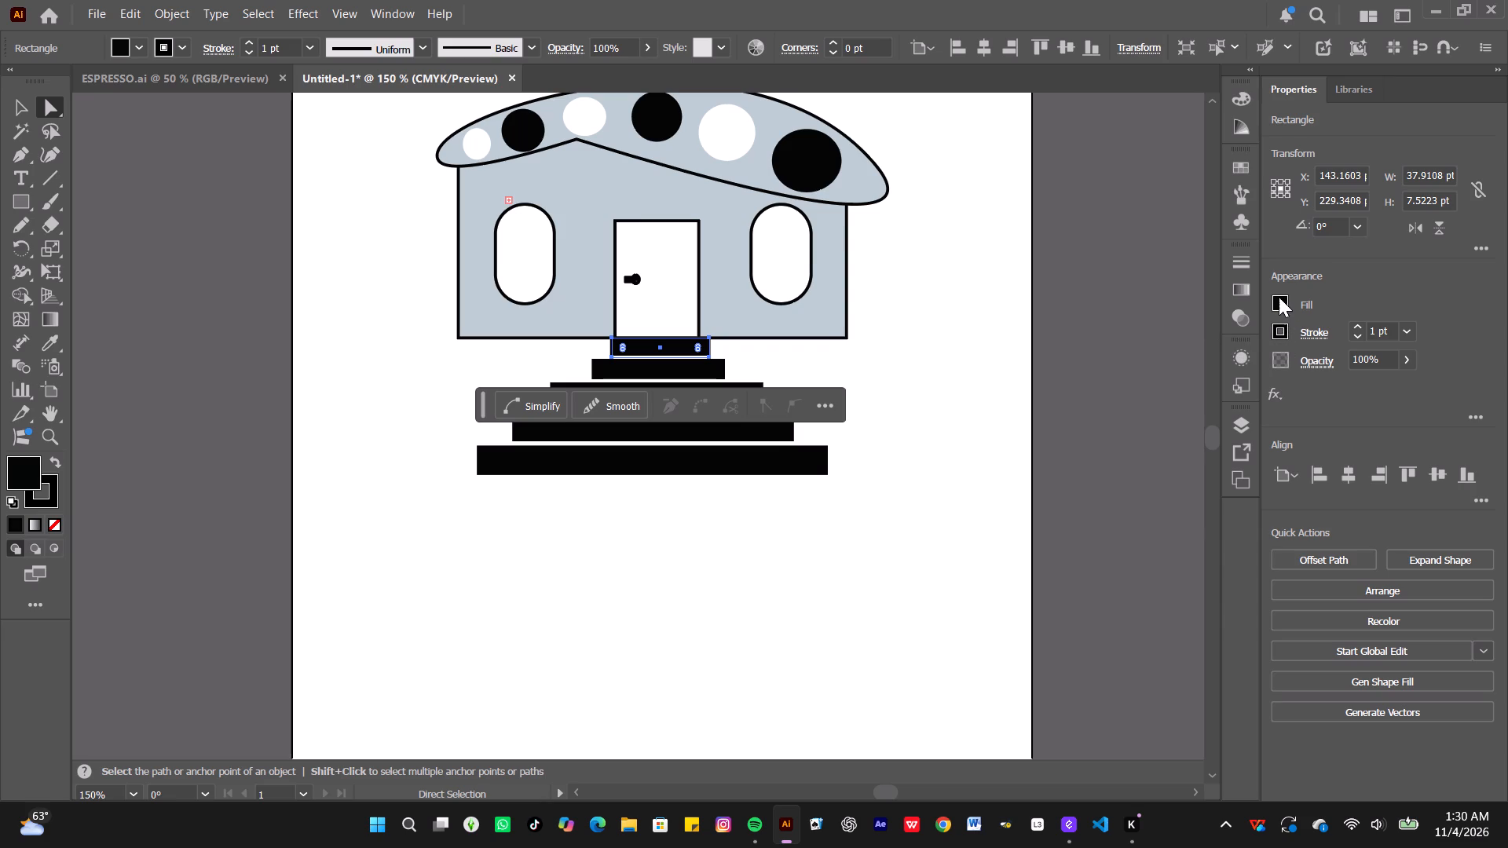
click(1279, 297)
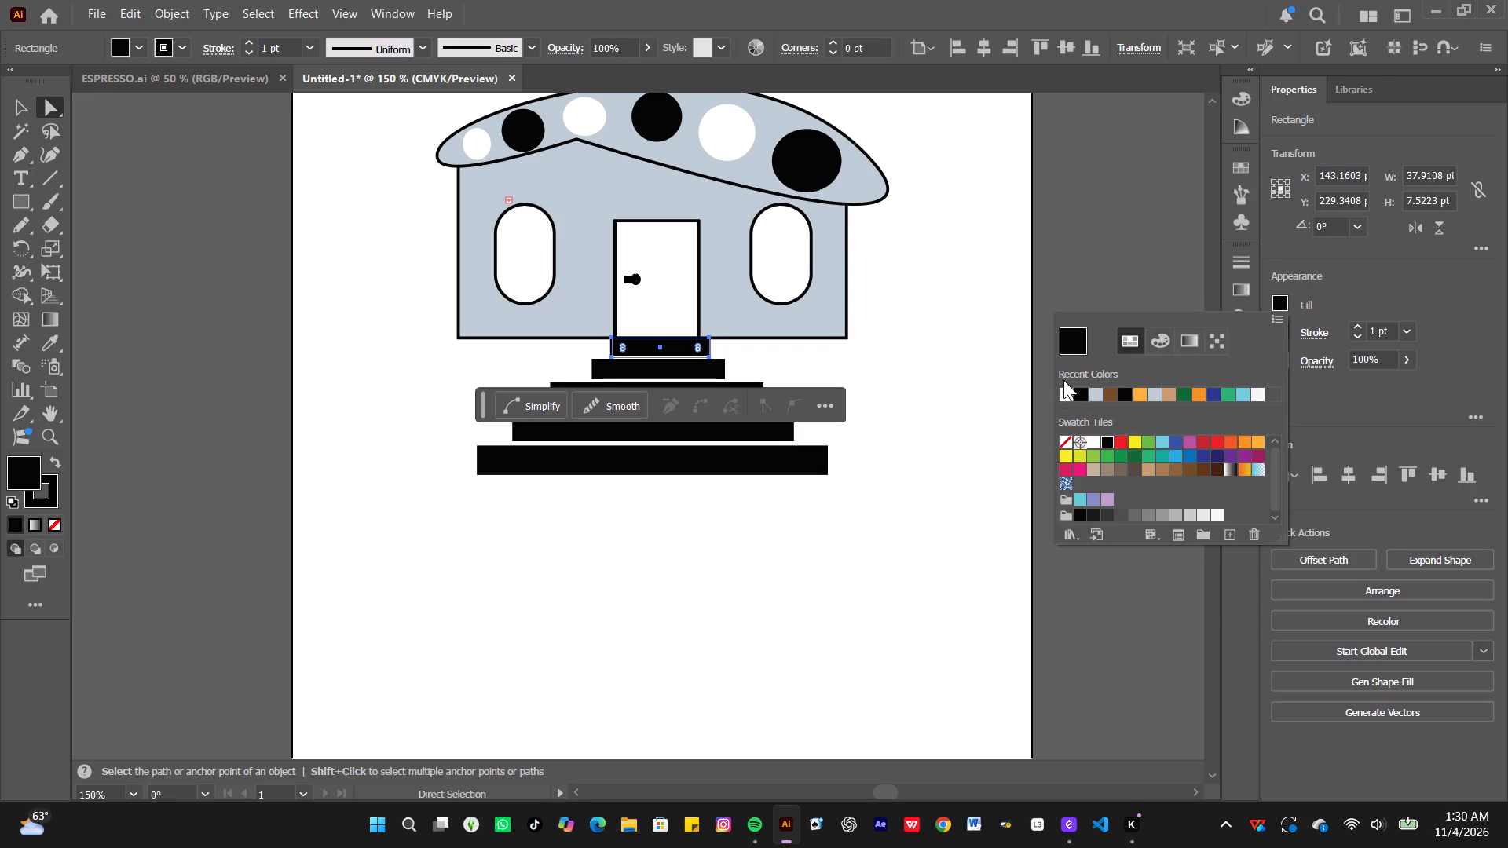
click(1063, 393)
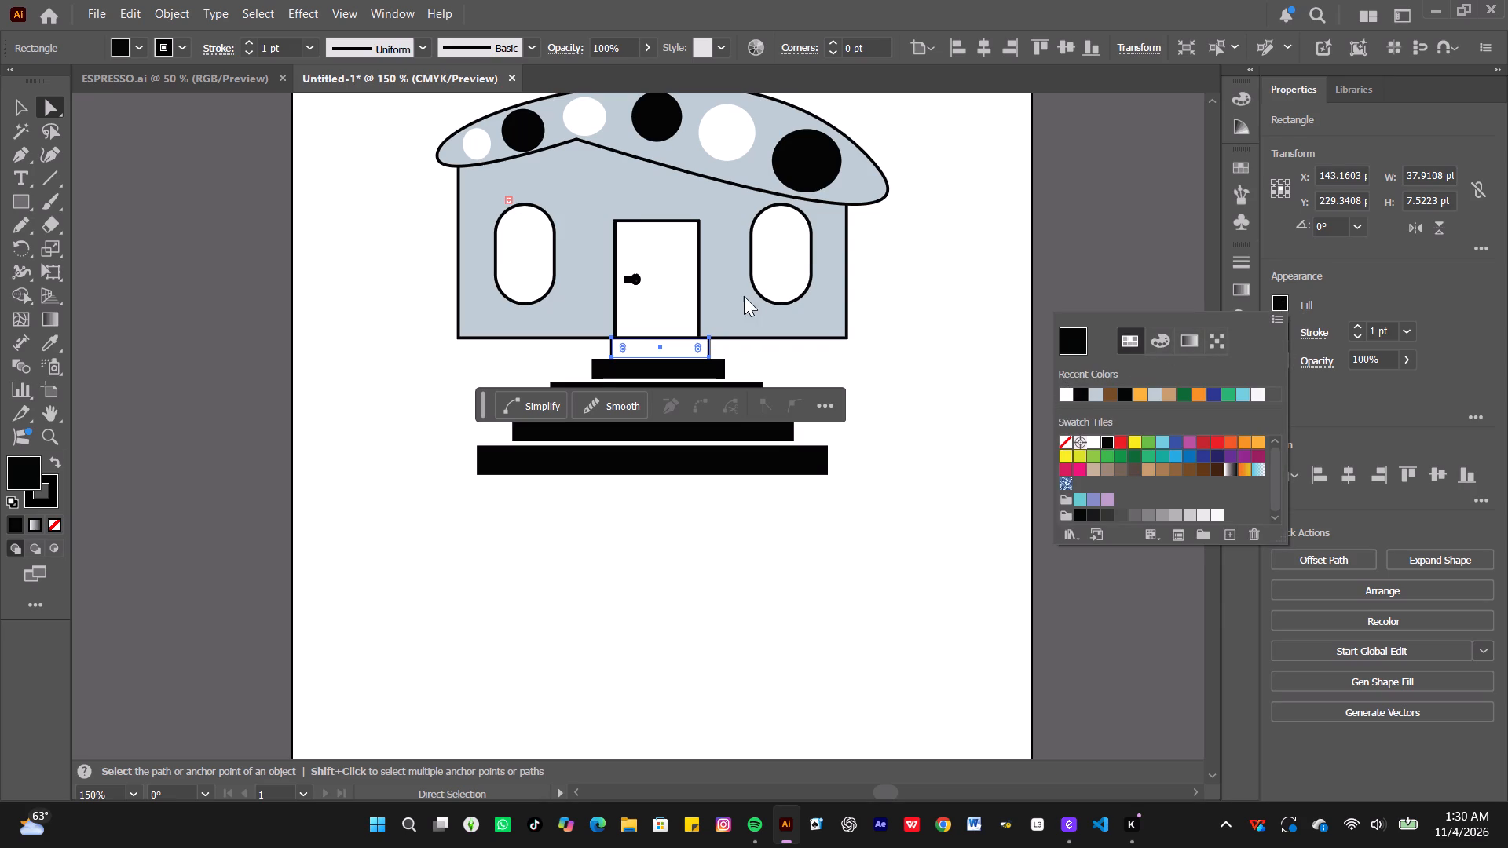
click(1087, 392)
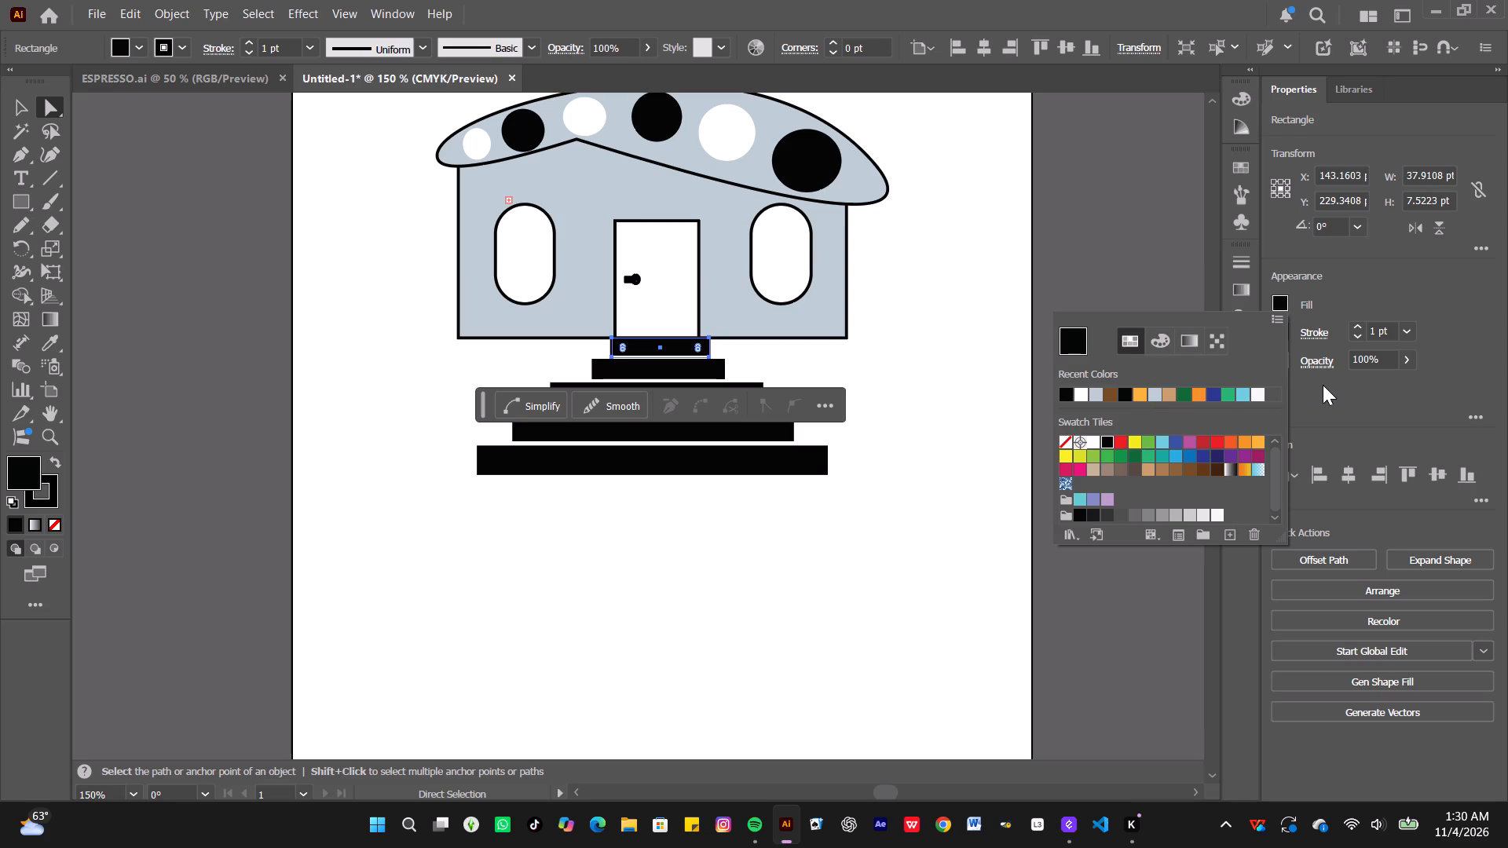
click(1323, 385)
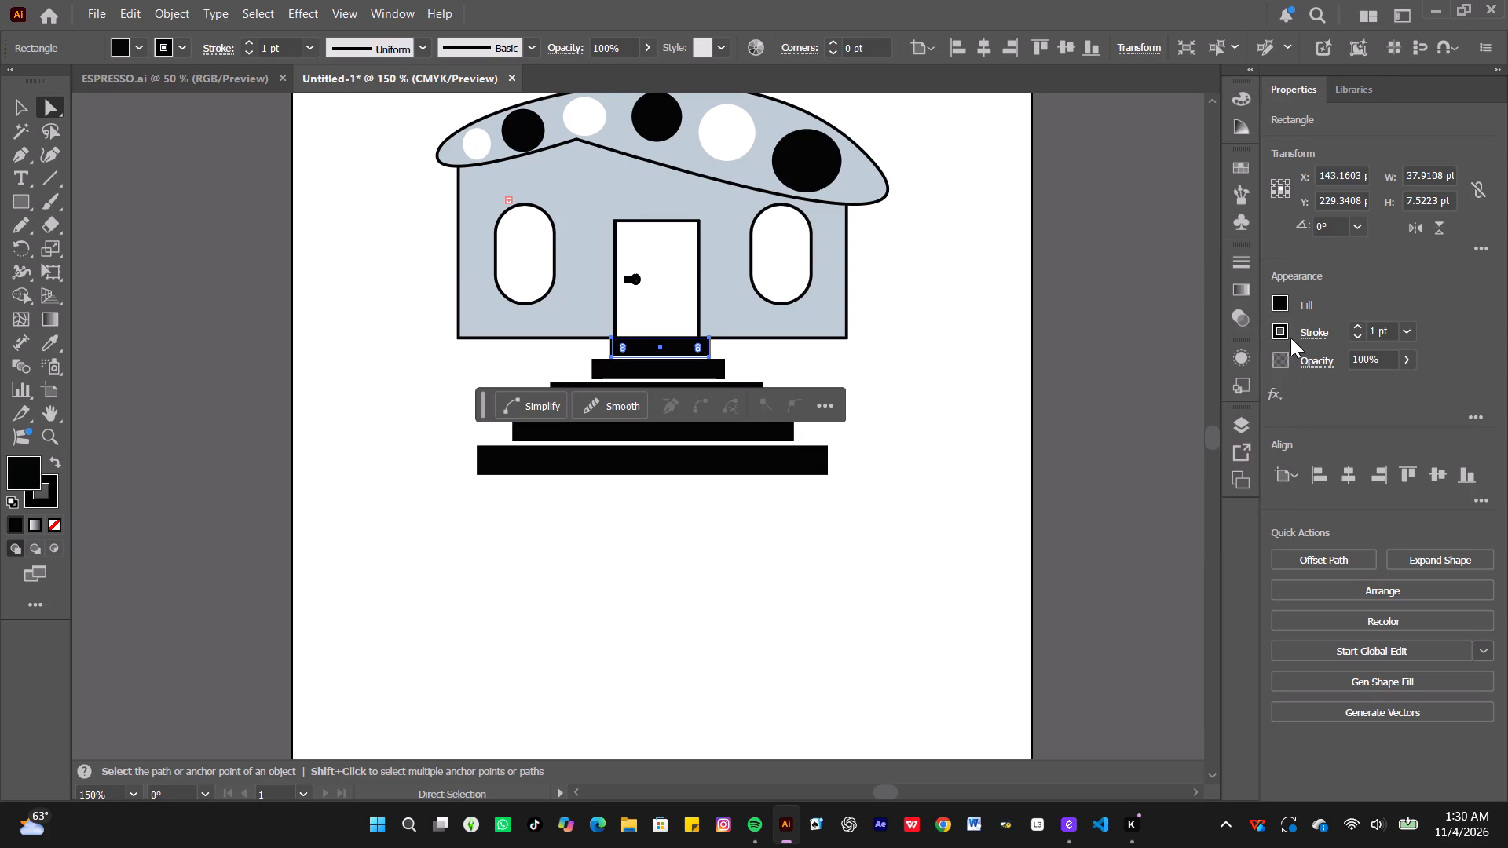
click(1279, 331)
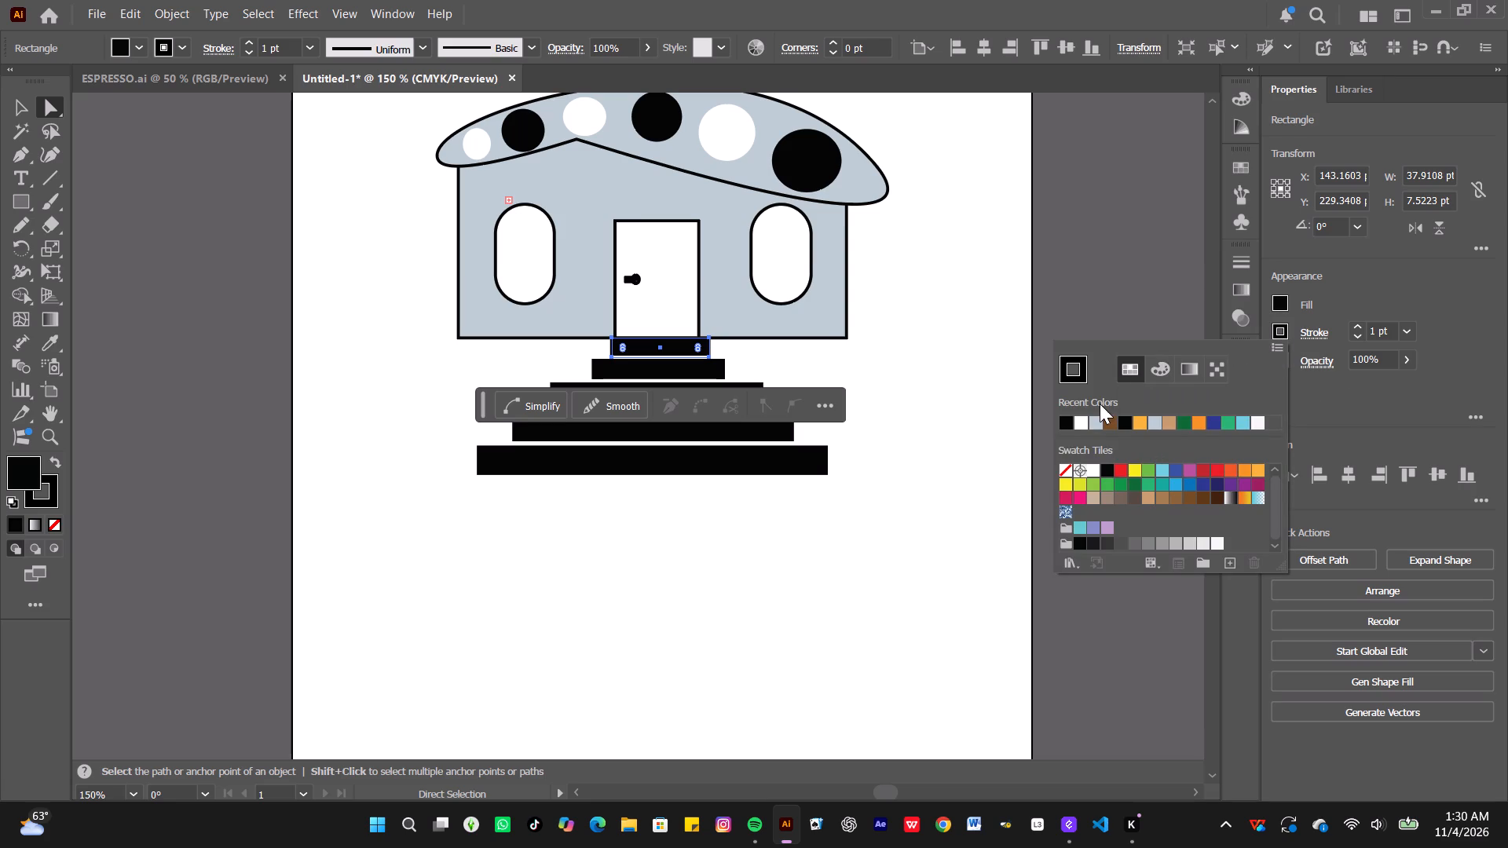
click(1081, 420)
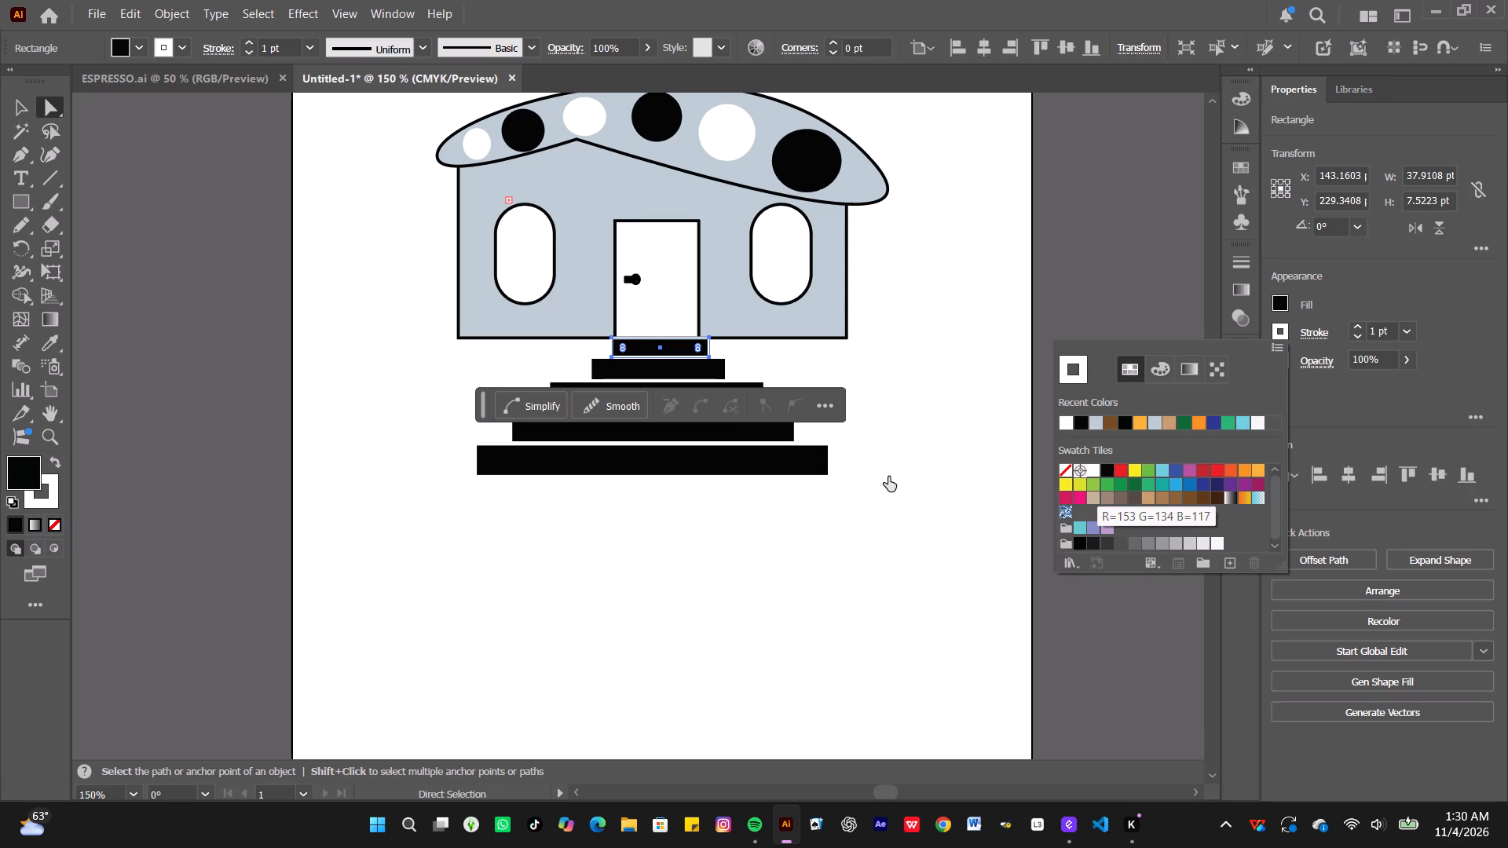
click(727, 509)
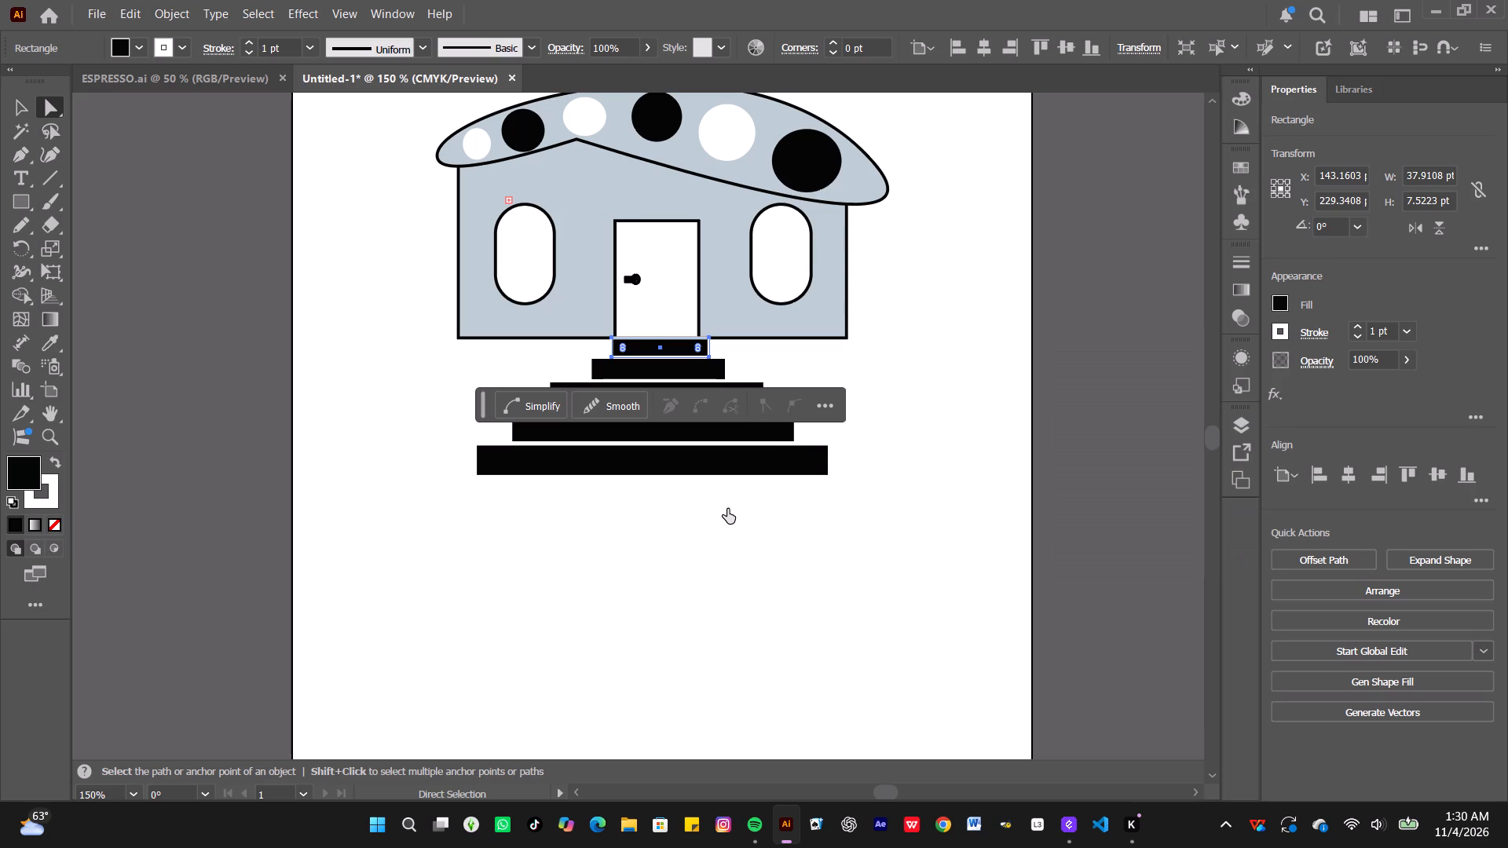
click(690, 314)
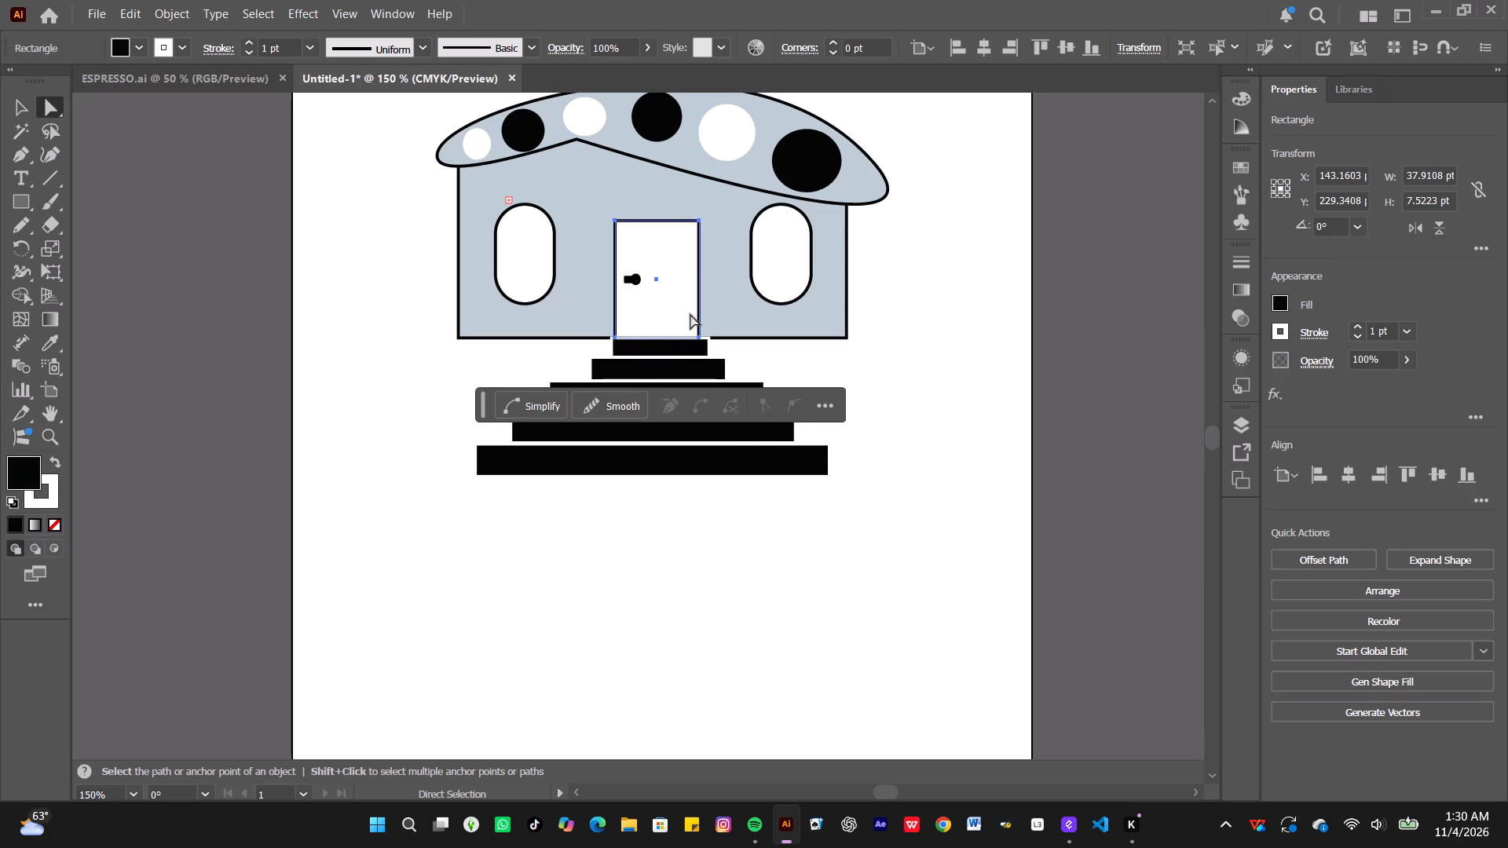
click(774, 291)
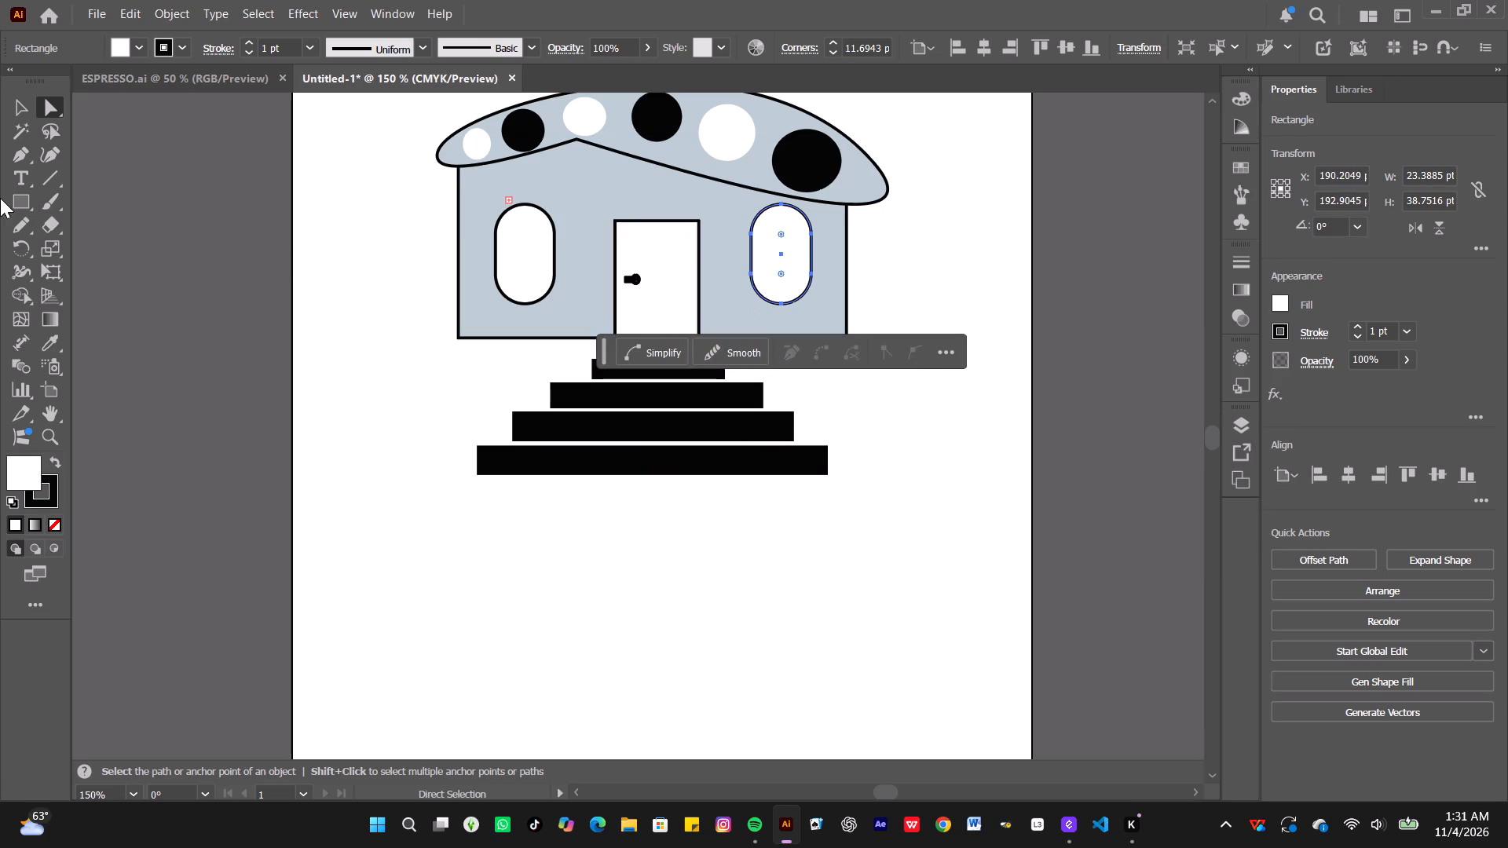
click(20, 99)
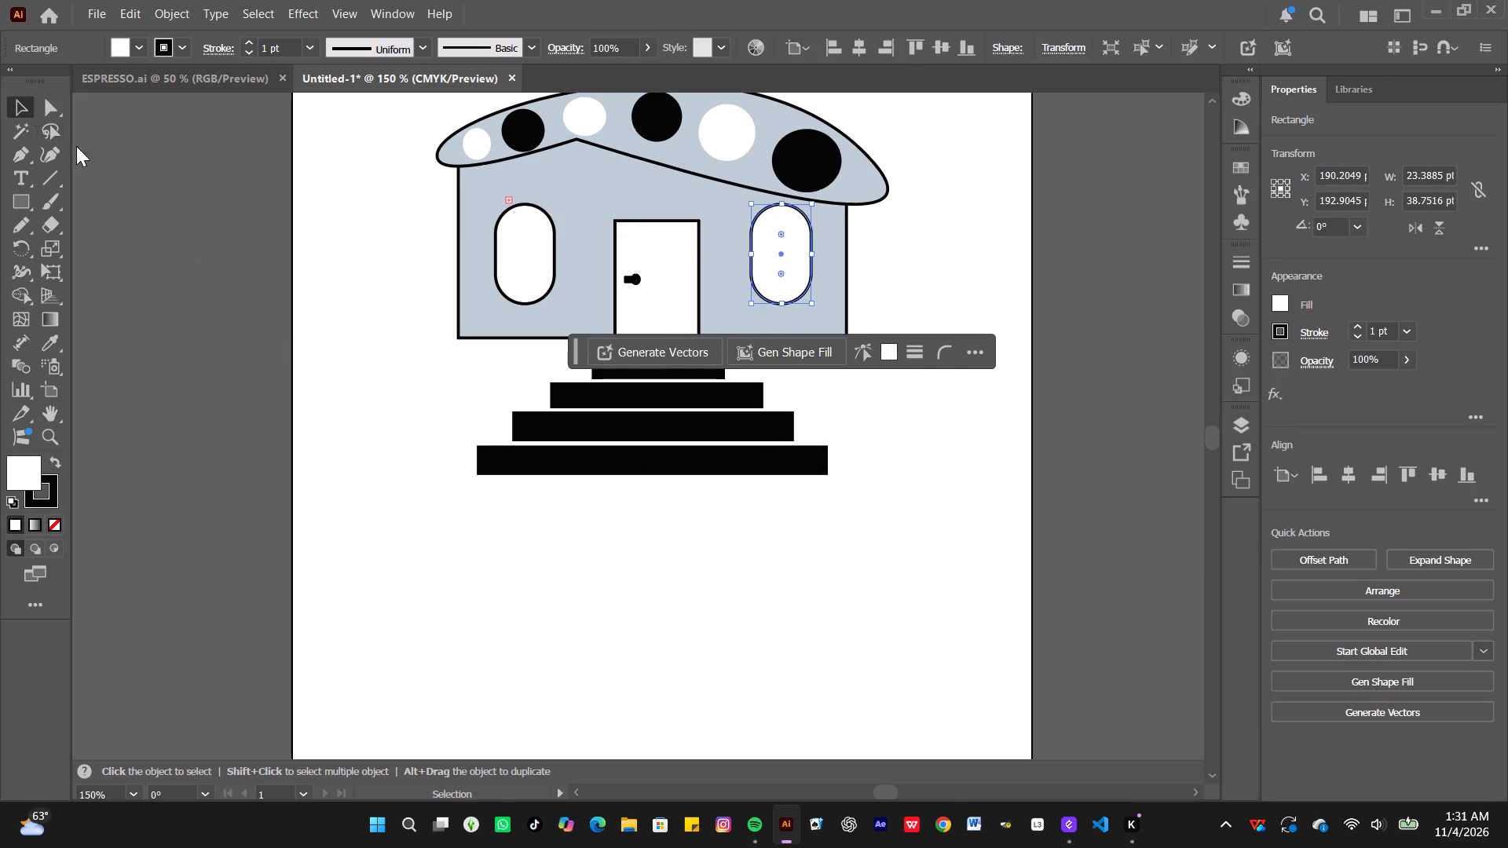
click(511, 496)
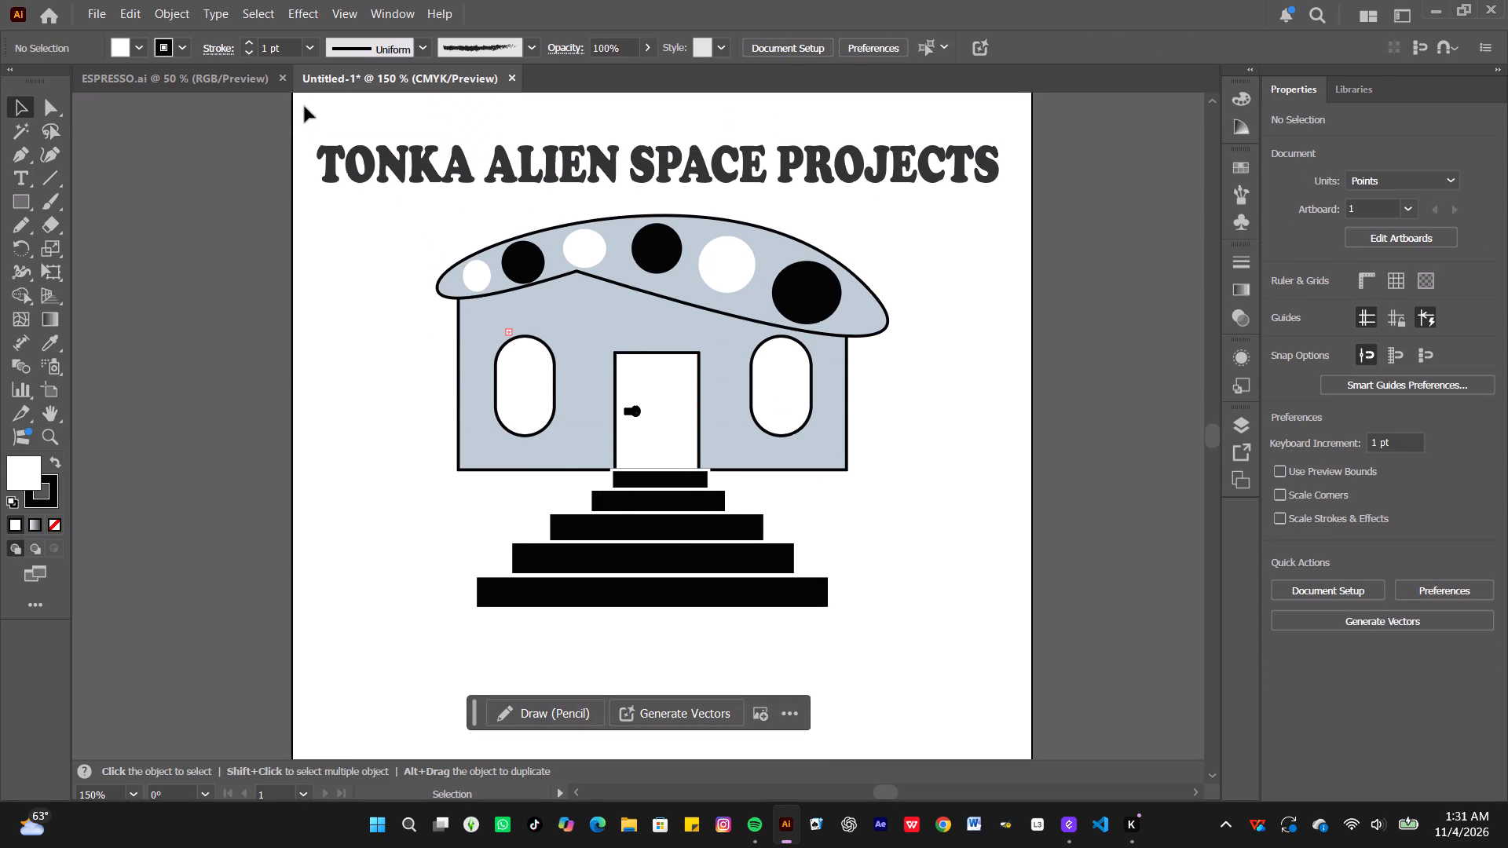
Group all the building and staircase shapes below the title with one another and clear the selection.
click(53, 108)
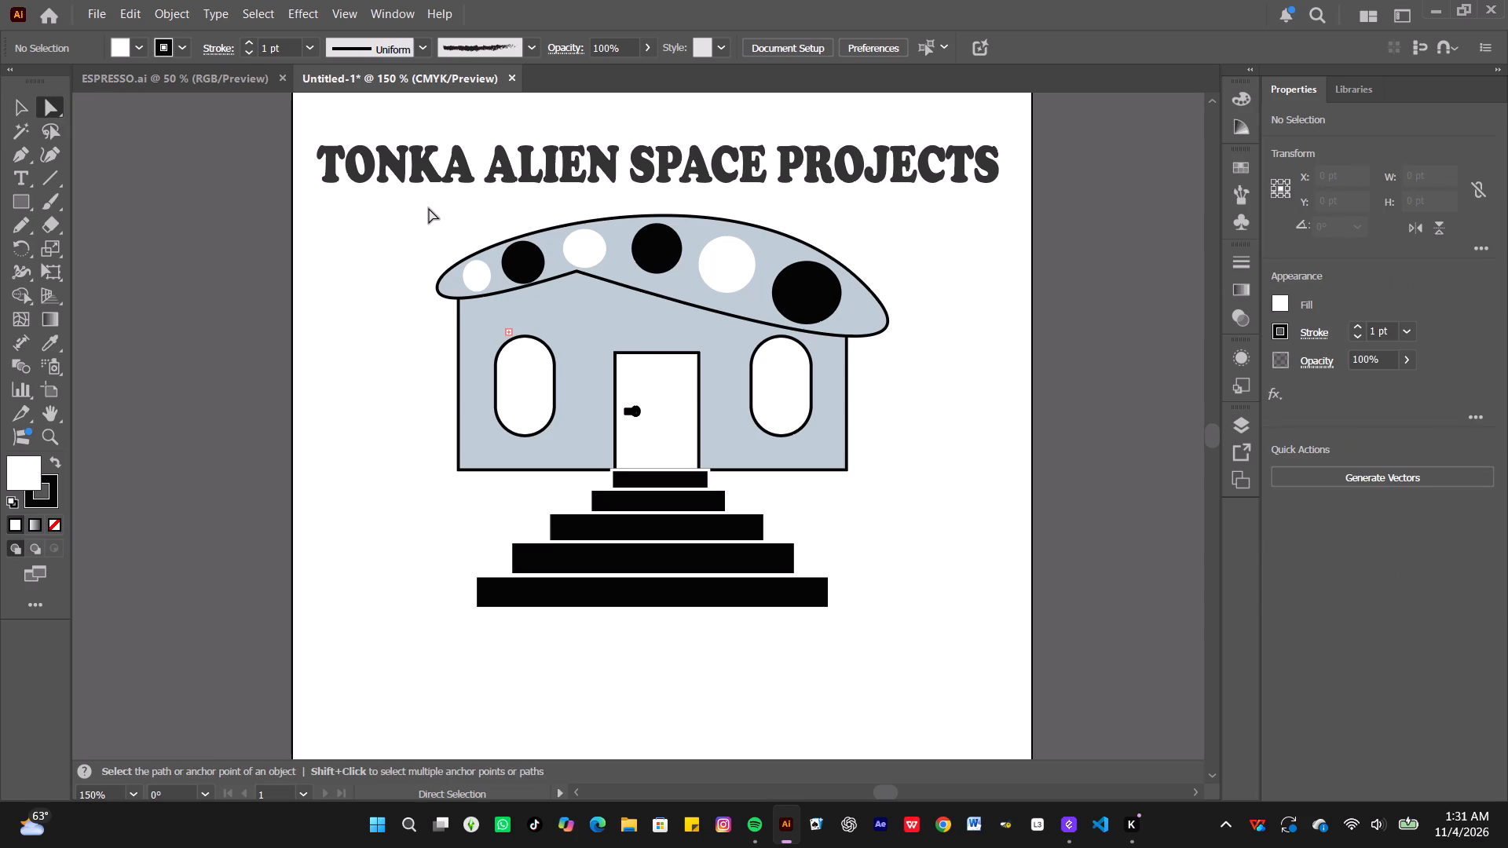
drag(429, 200, 841, 563)
drag(841, 563, 941, 649)
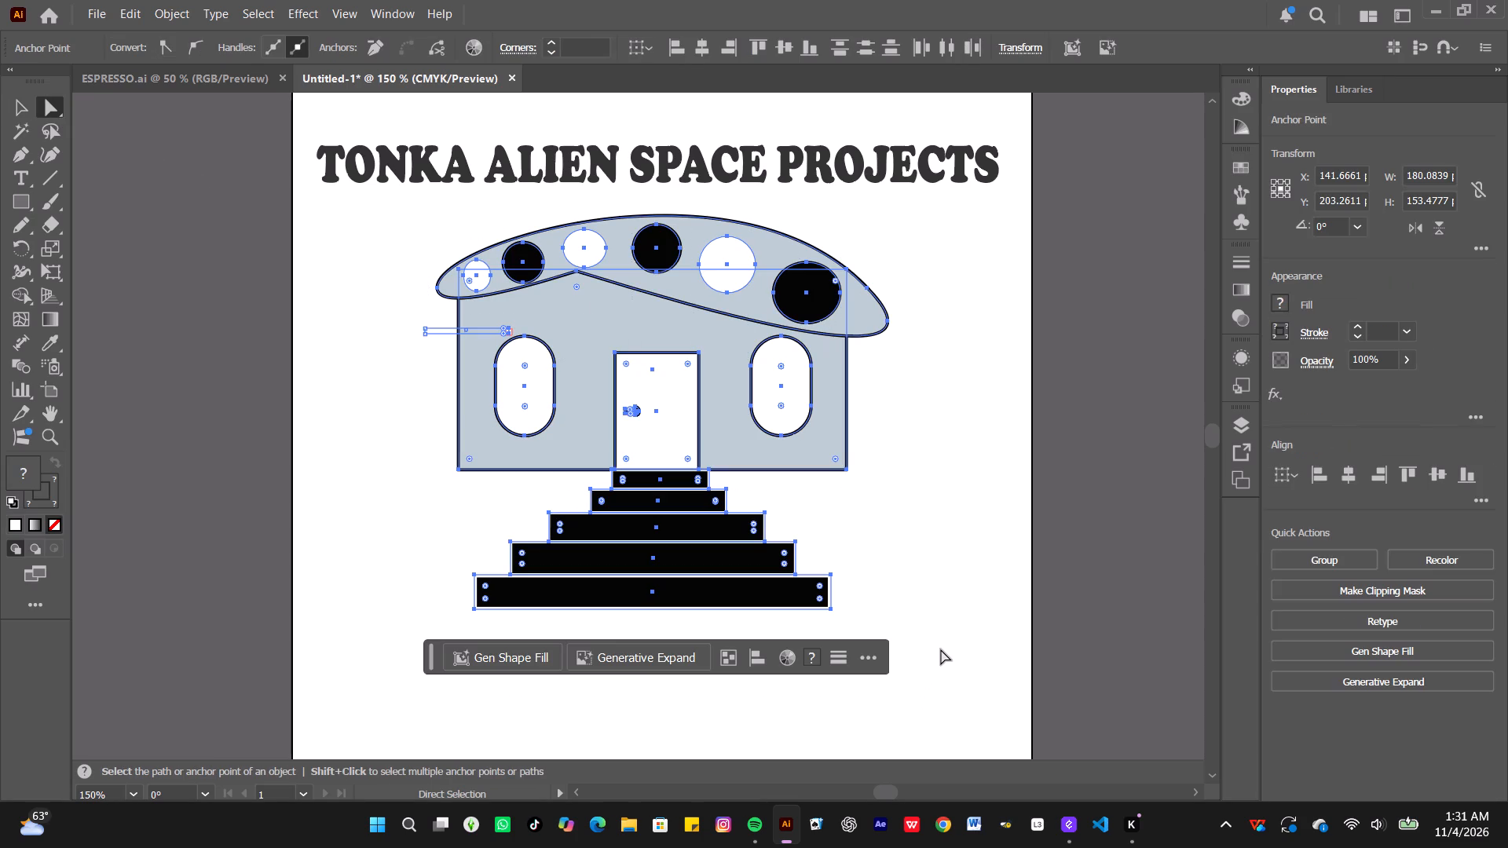
right_click(906, 532)
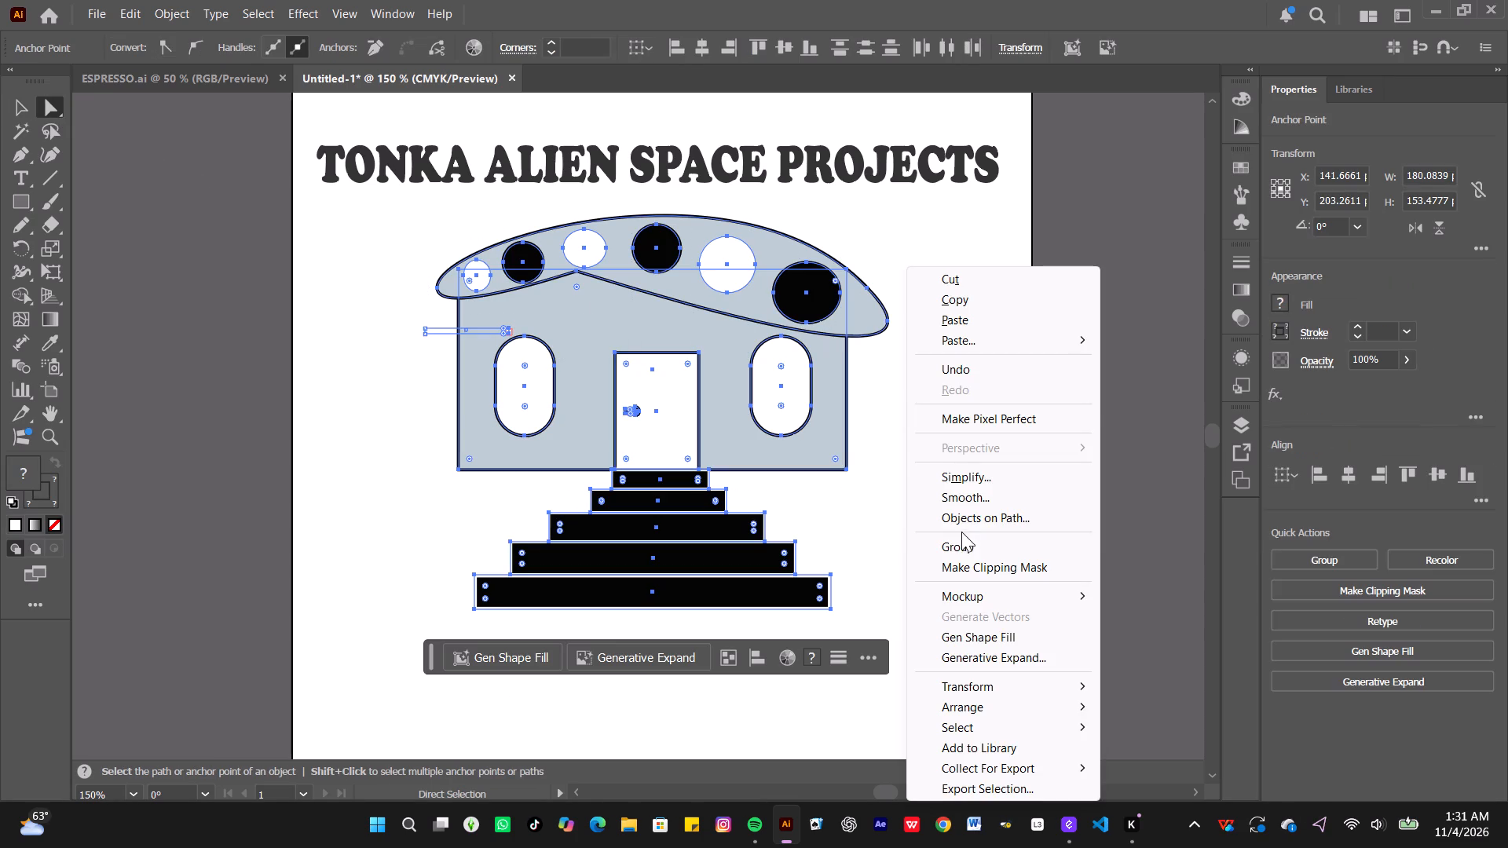
click(964, 543)
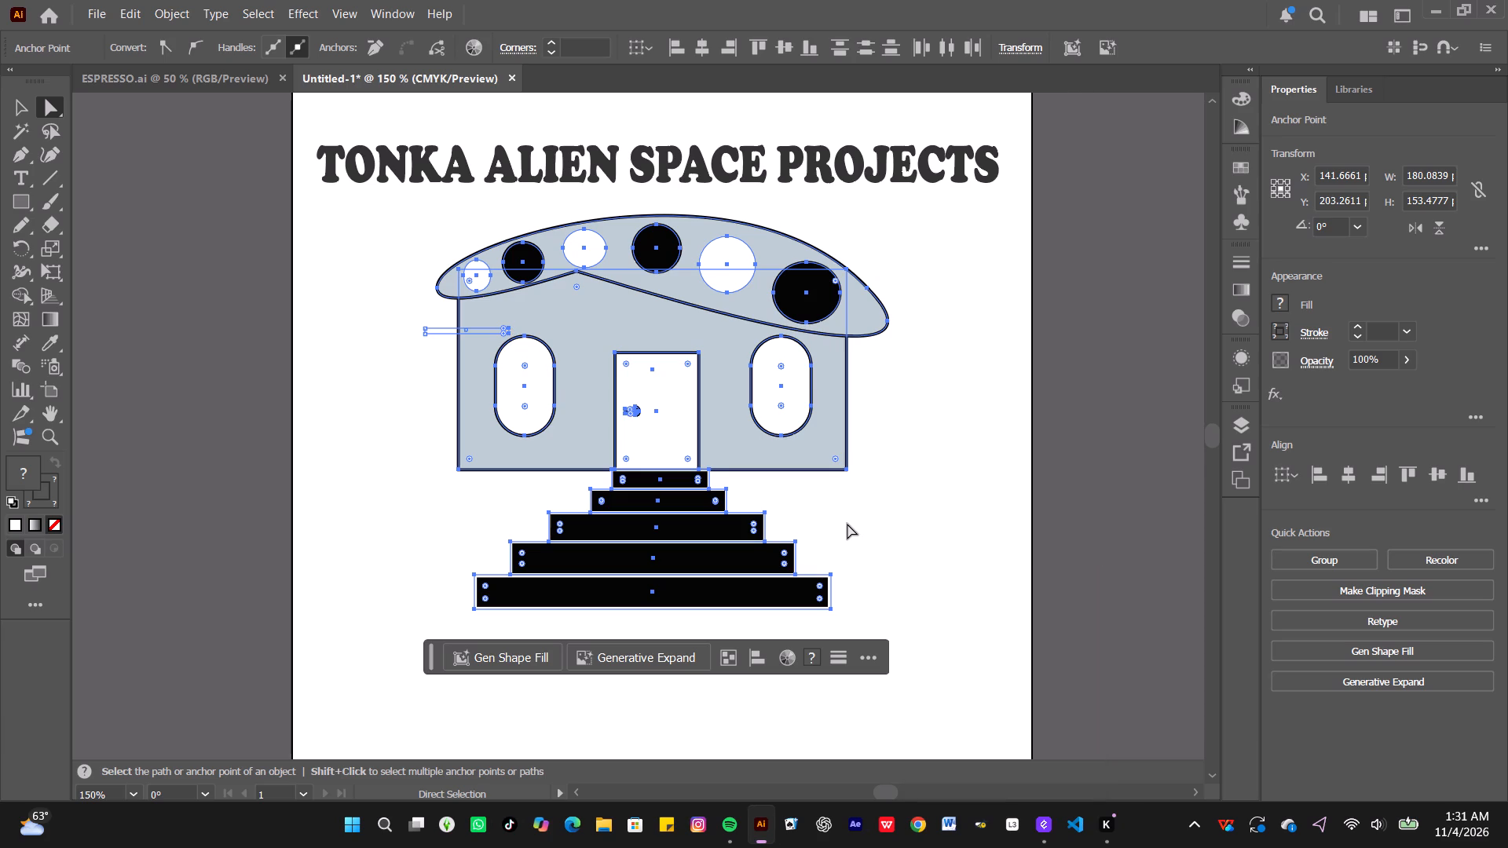
click(847, 524)
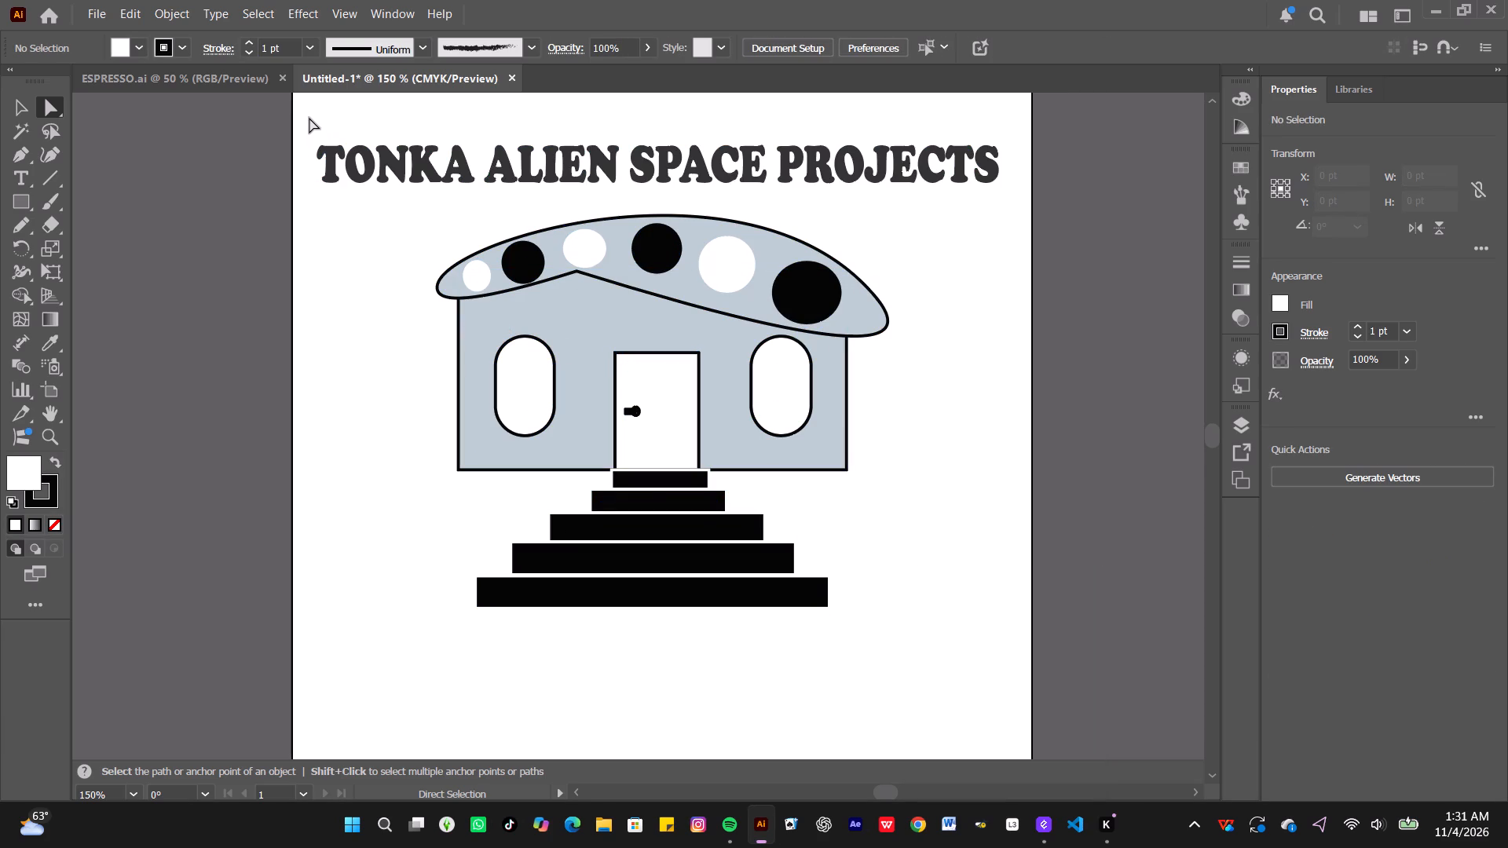
Group the TONKA ALIEN SPACE PROJECTS title with the building and staircase, and clear the selection.
drag(309, 115, 850, 554)
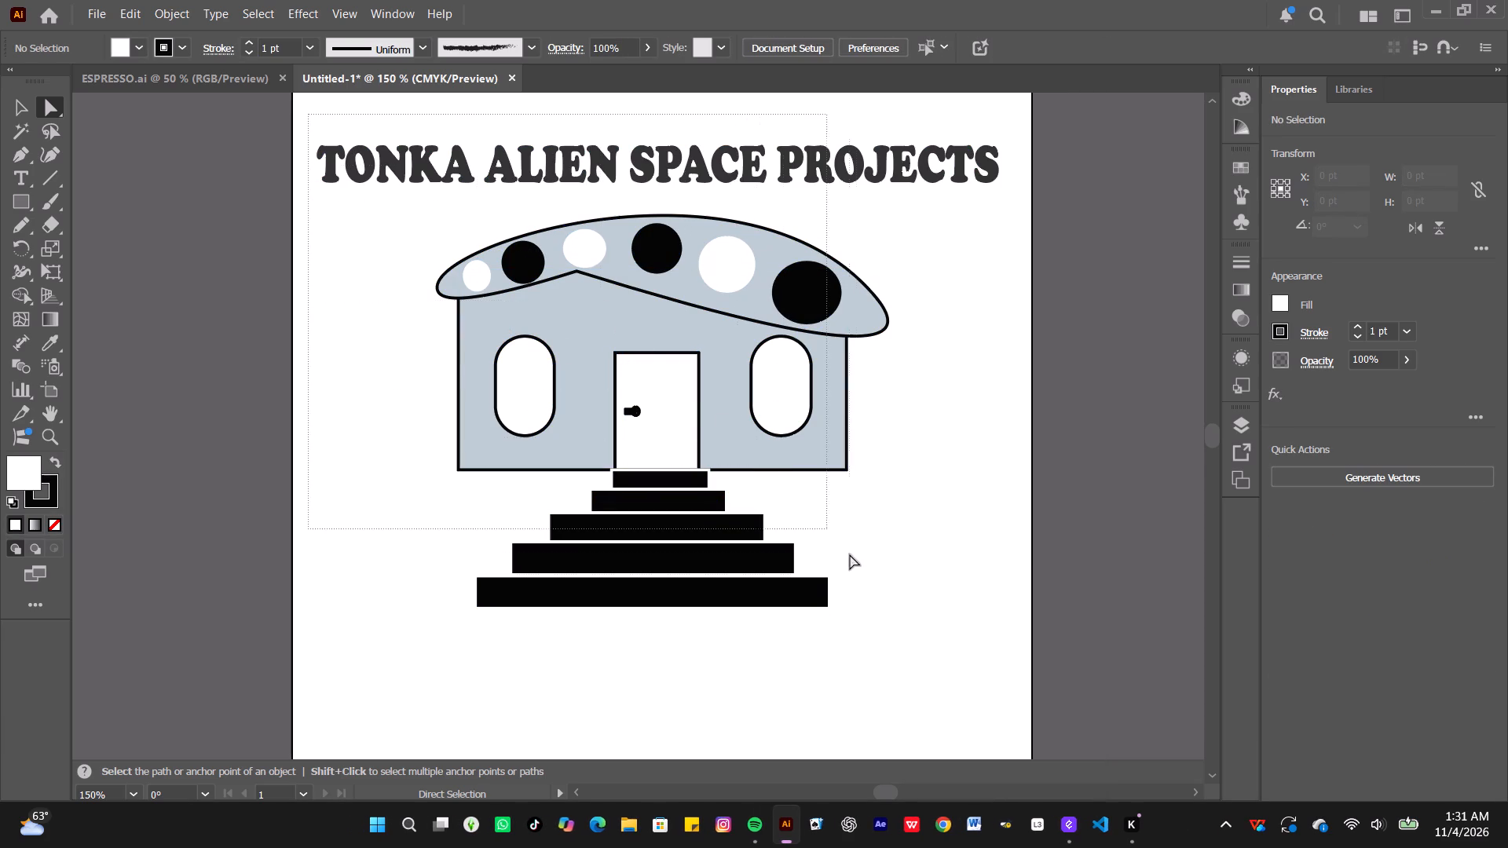
drag(850, 554, 1027, 649)
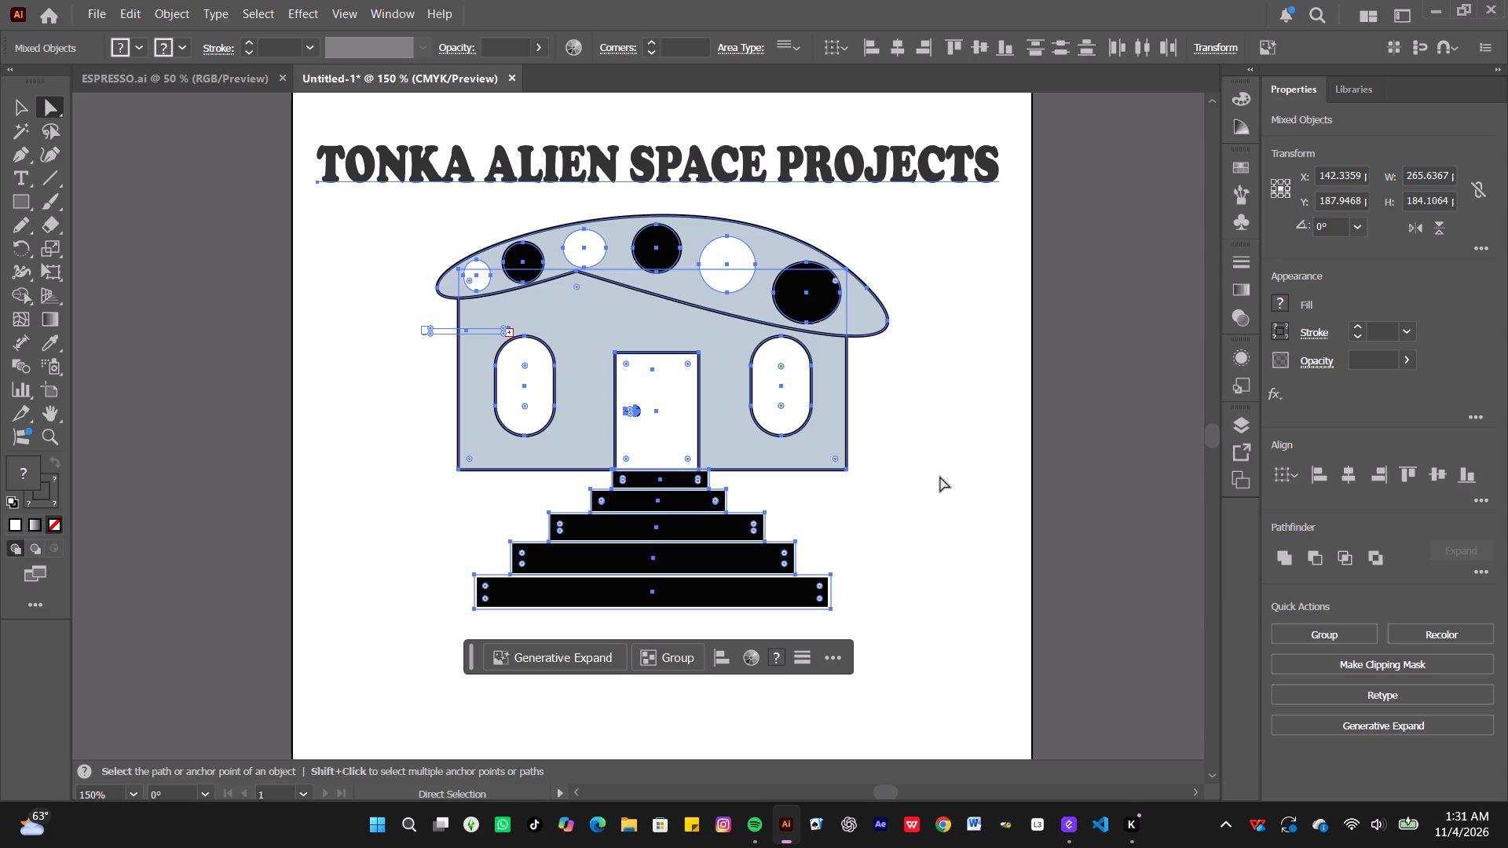
right_click(940, 477)
click(983, 549)
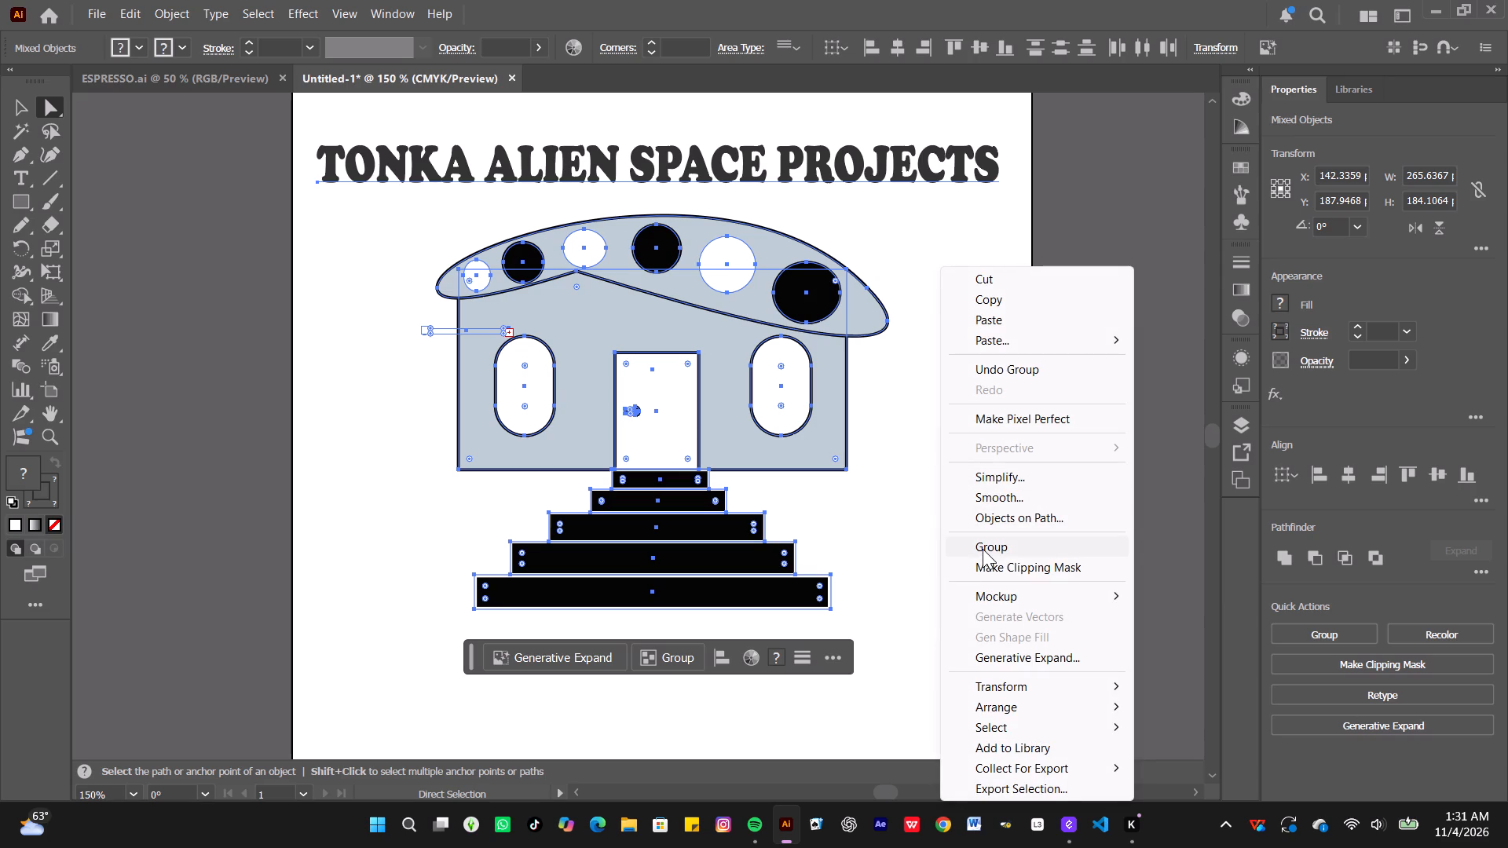
click(844, 529)
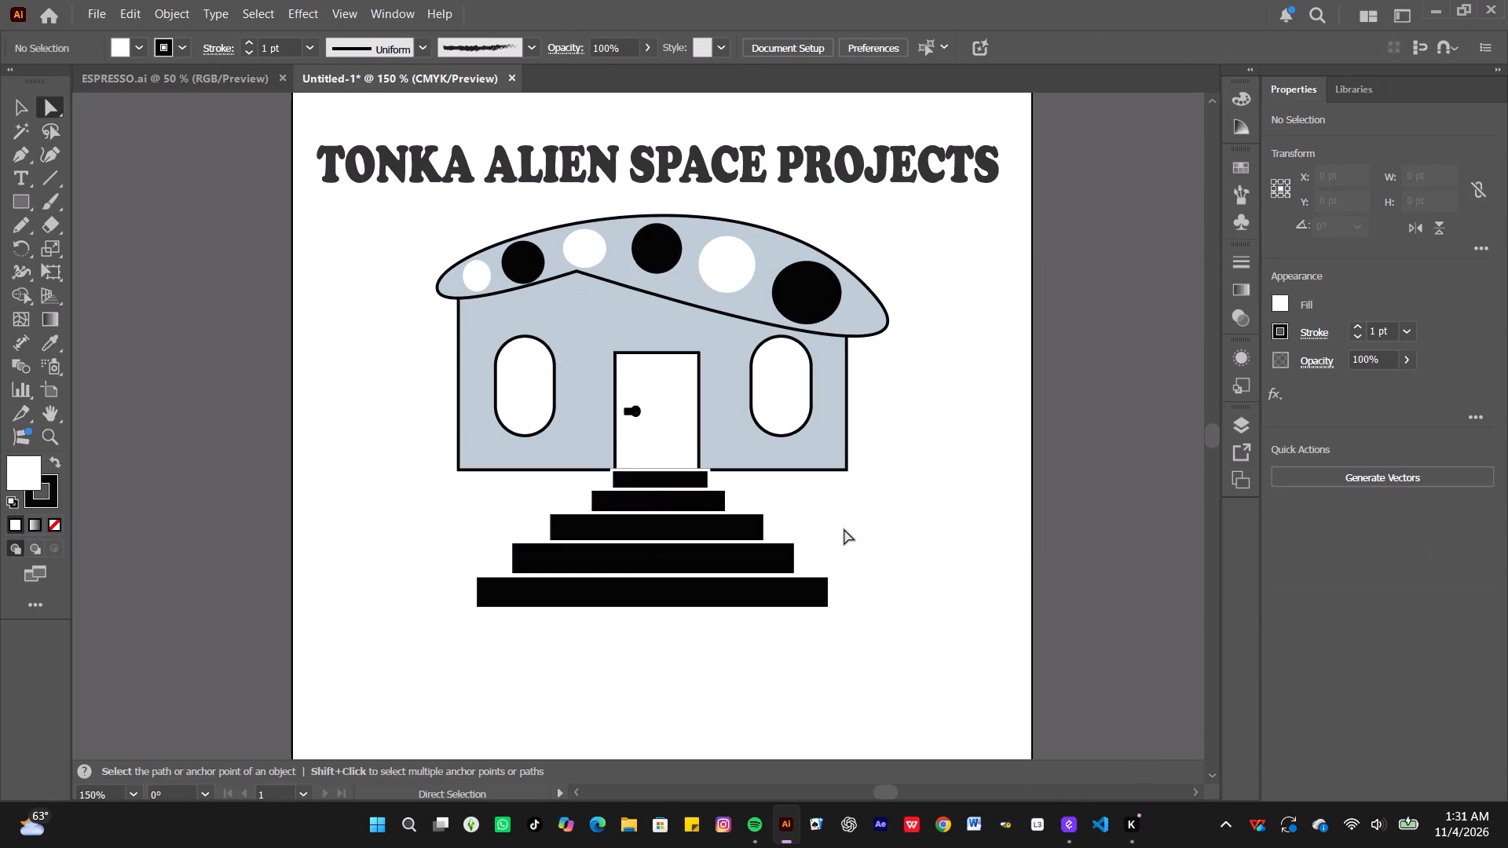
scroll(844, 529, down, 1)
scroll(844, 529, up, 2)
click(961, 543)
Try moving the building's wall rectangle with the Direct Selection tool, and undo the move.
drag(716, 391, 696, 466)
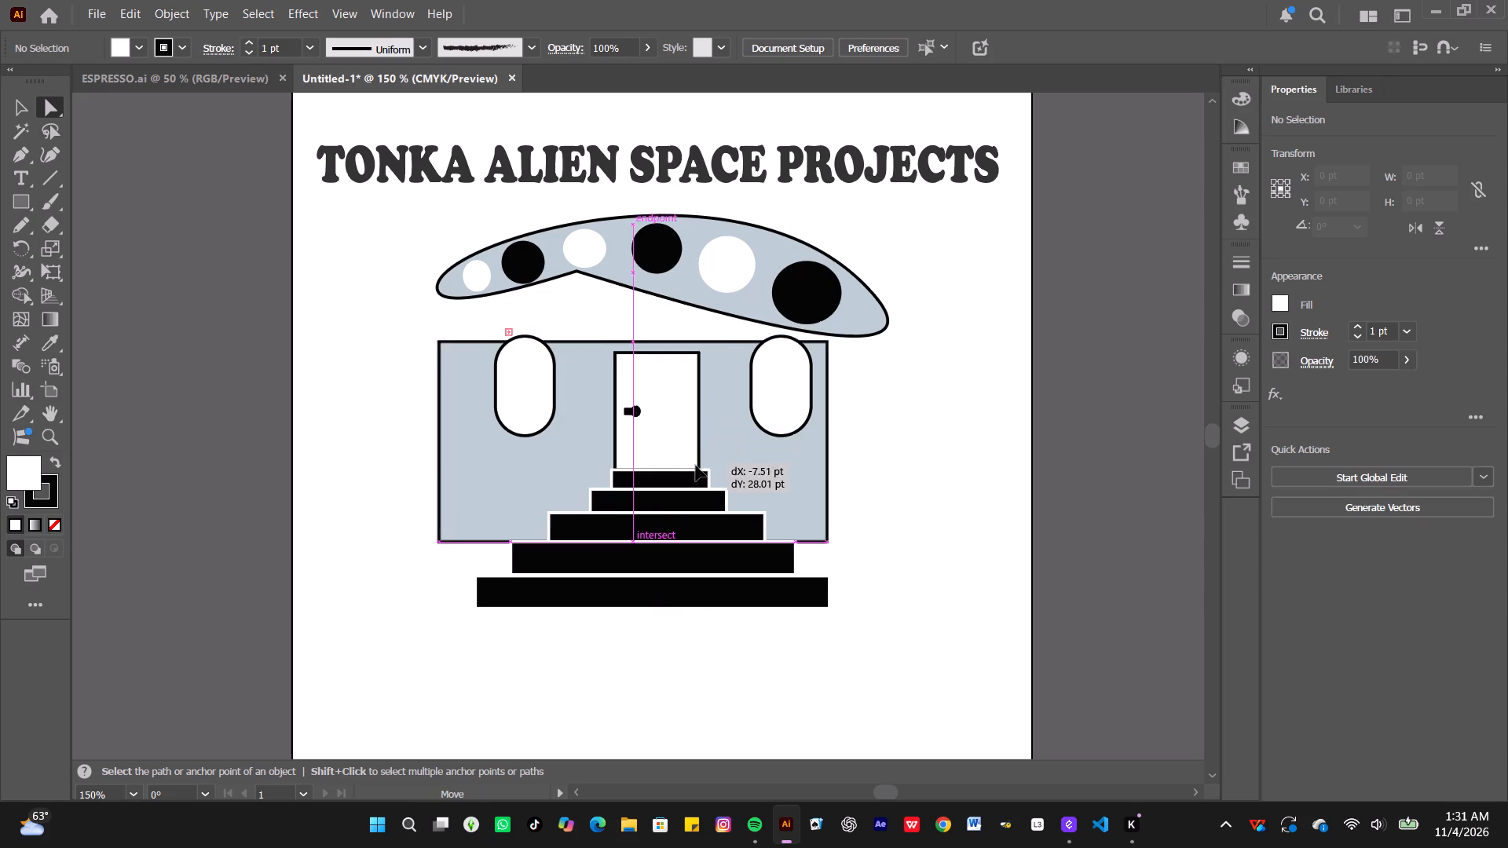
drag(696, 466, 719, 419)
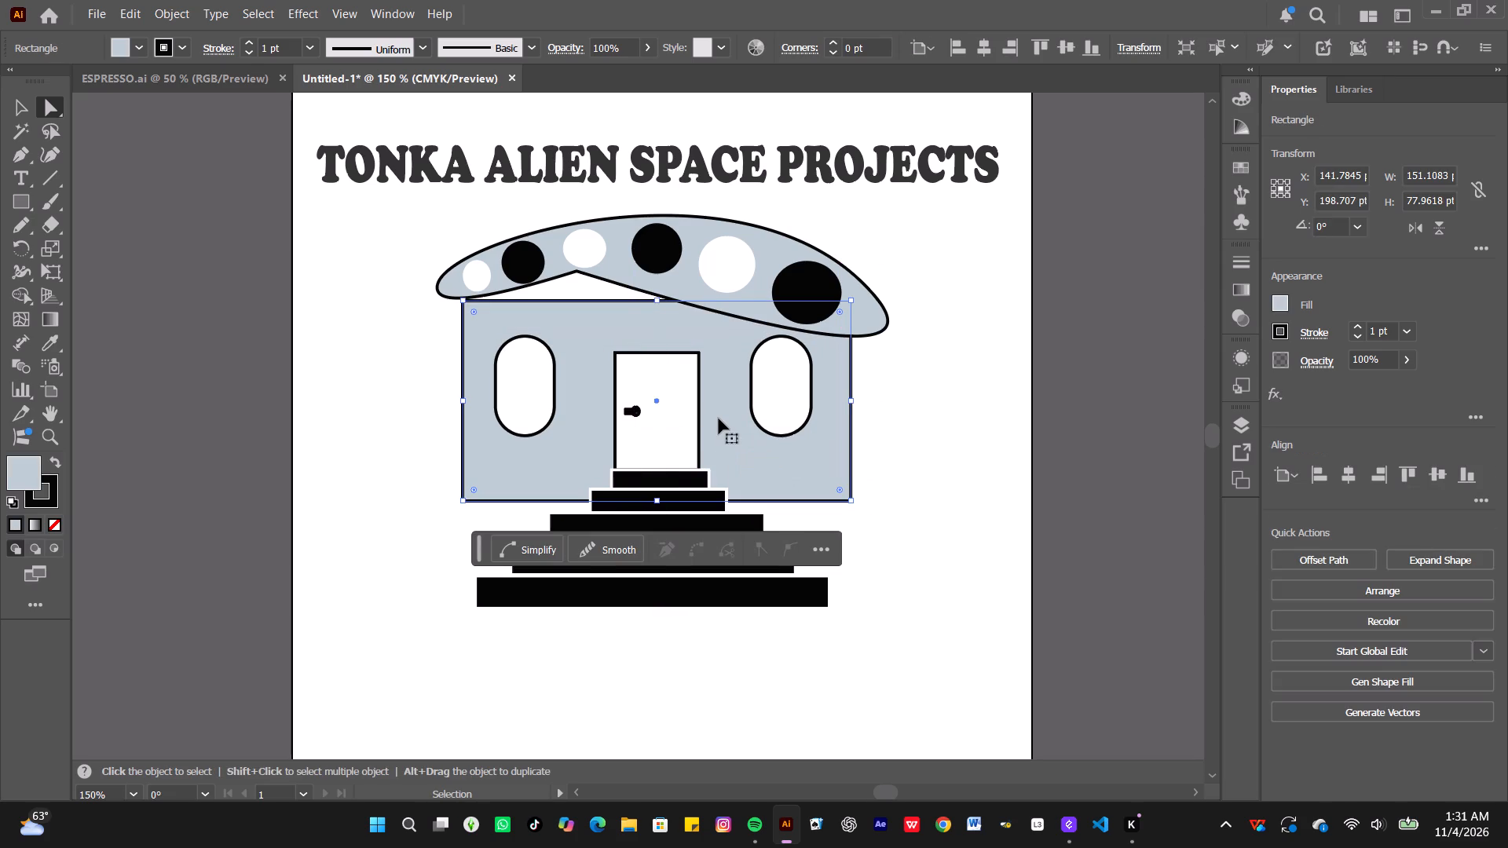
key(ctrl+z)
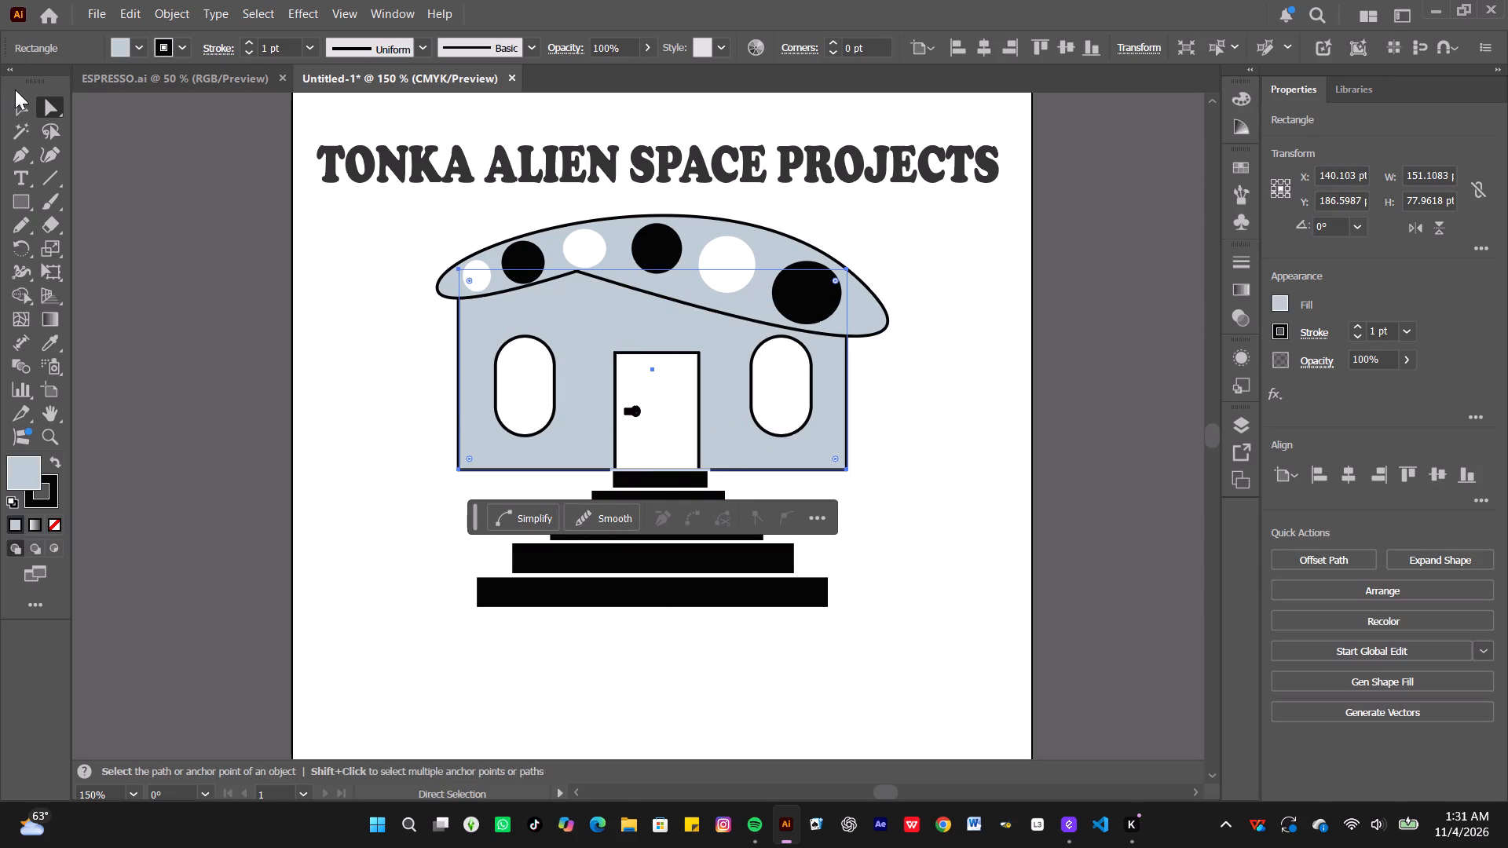
Switch to the Selection tool and deselect the building's wall.
click(16, 102)
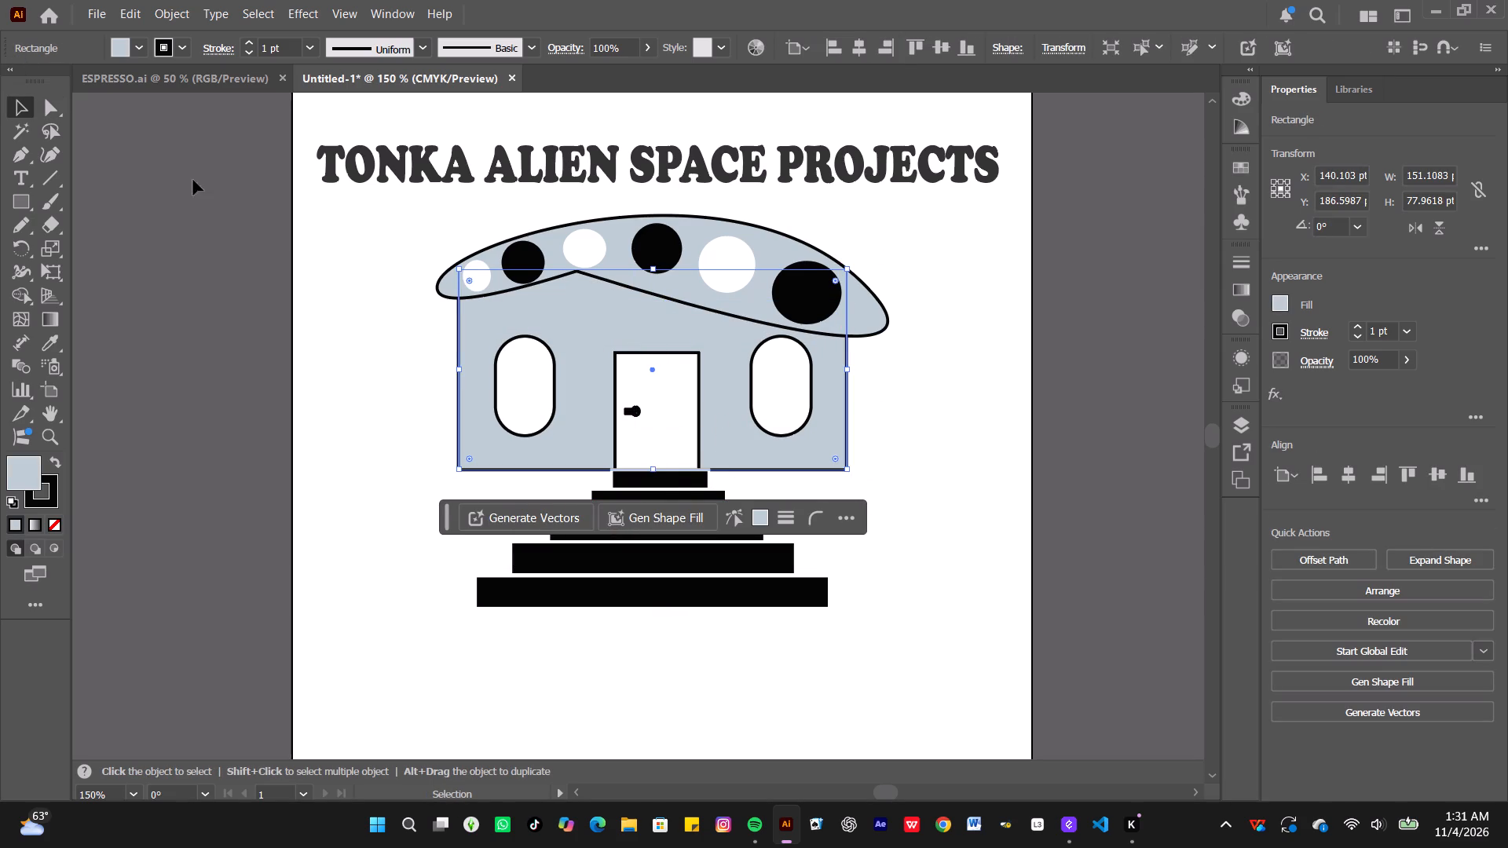
click(391, 243)
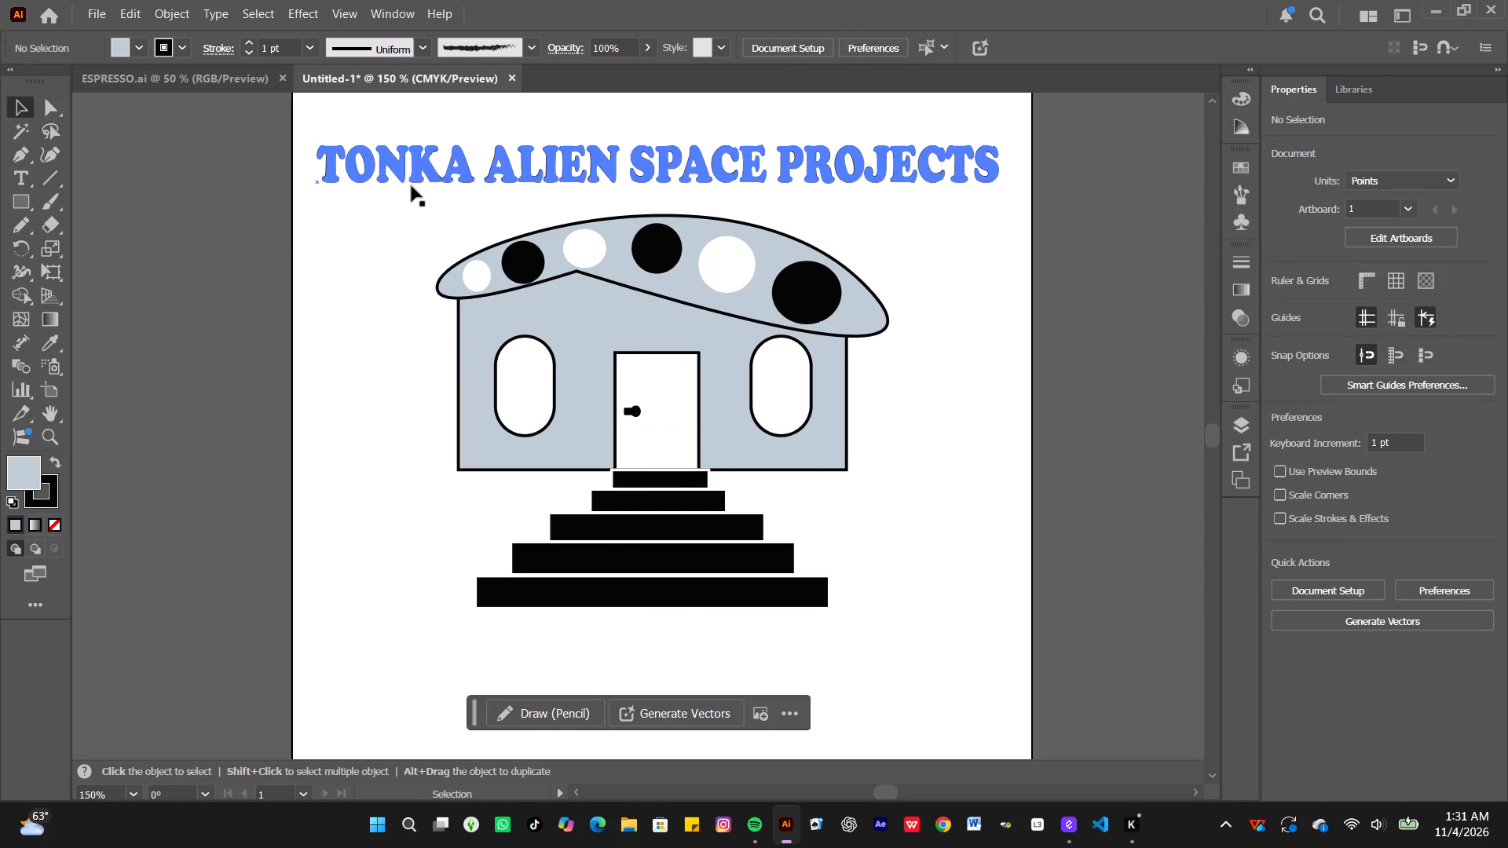
Select the grouped artwork to check that the title, building and staircase are joined, and clear the selection.
click(412, 174)
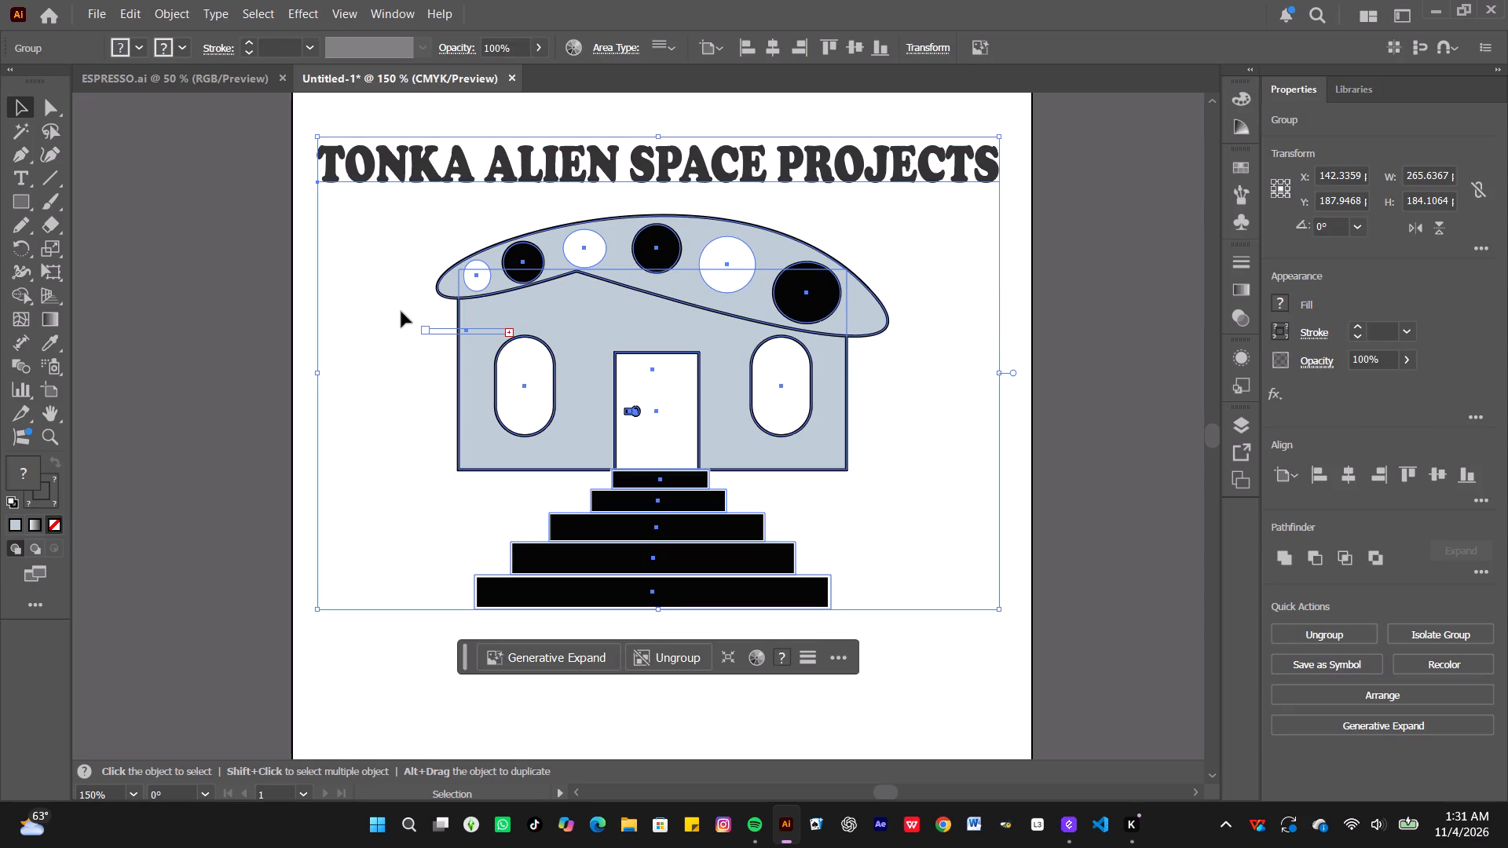
drag(401, 312, 402, 322)
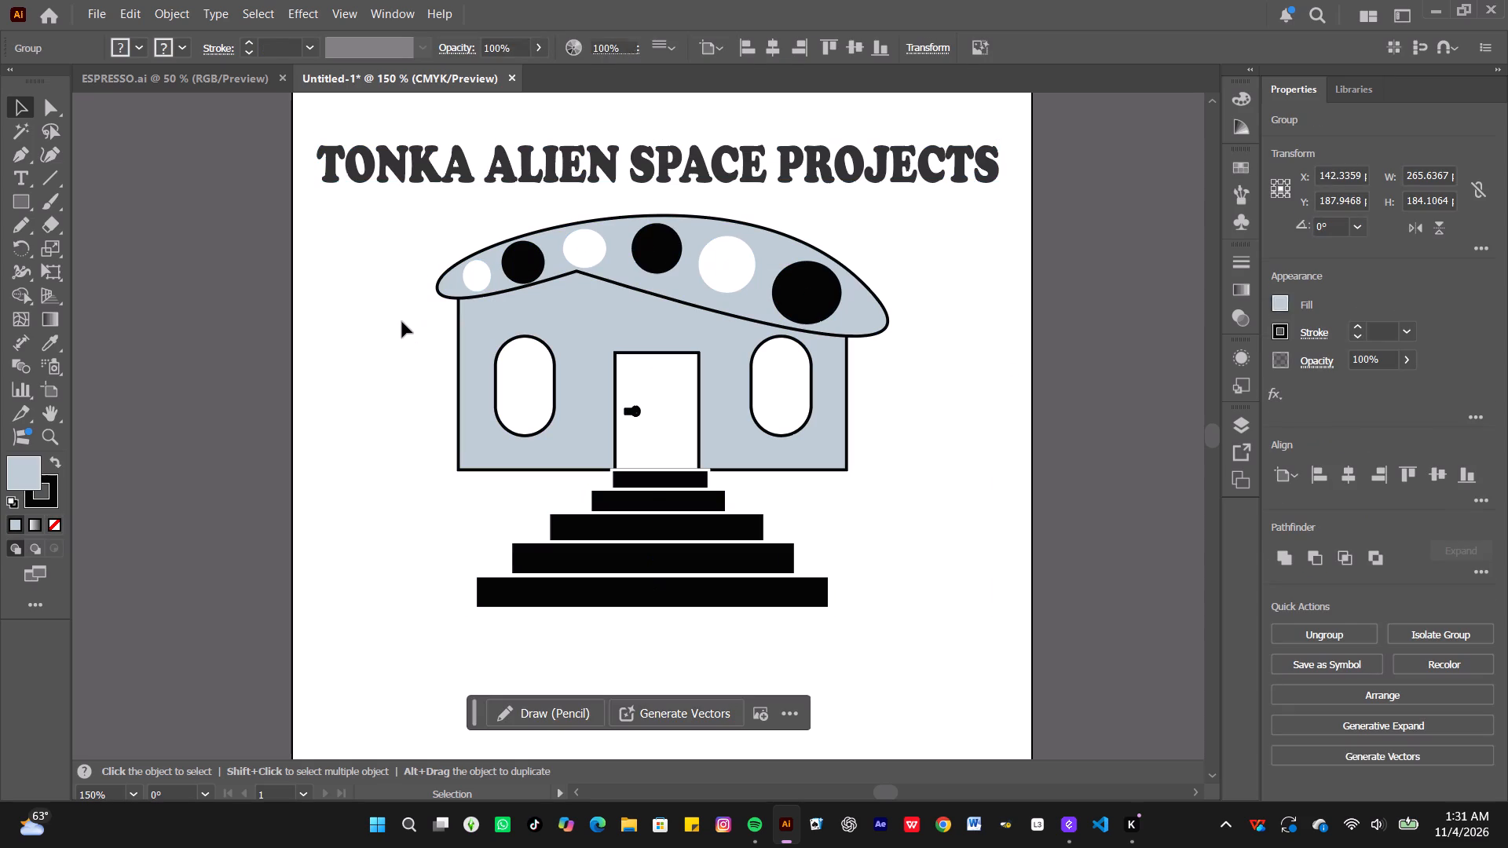
click(395, 305)
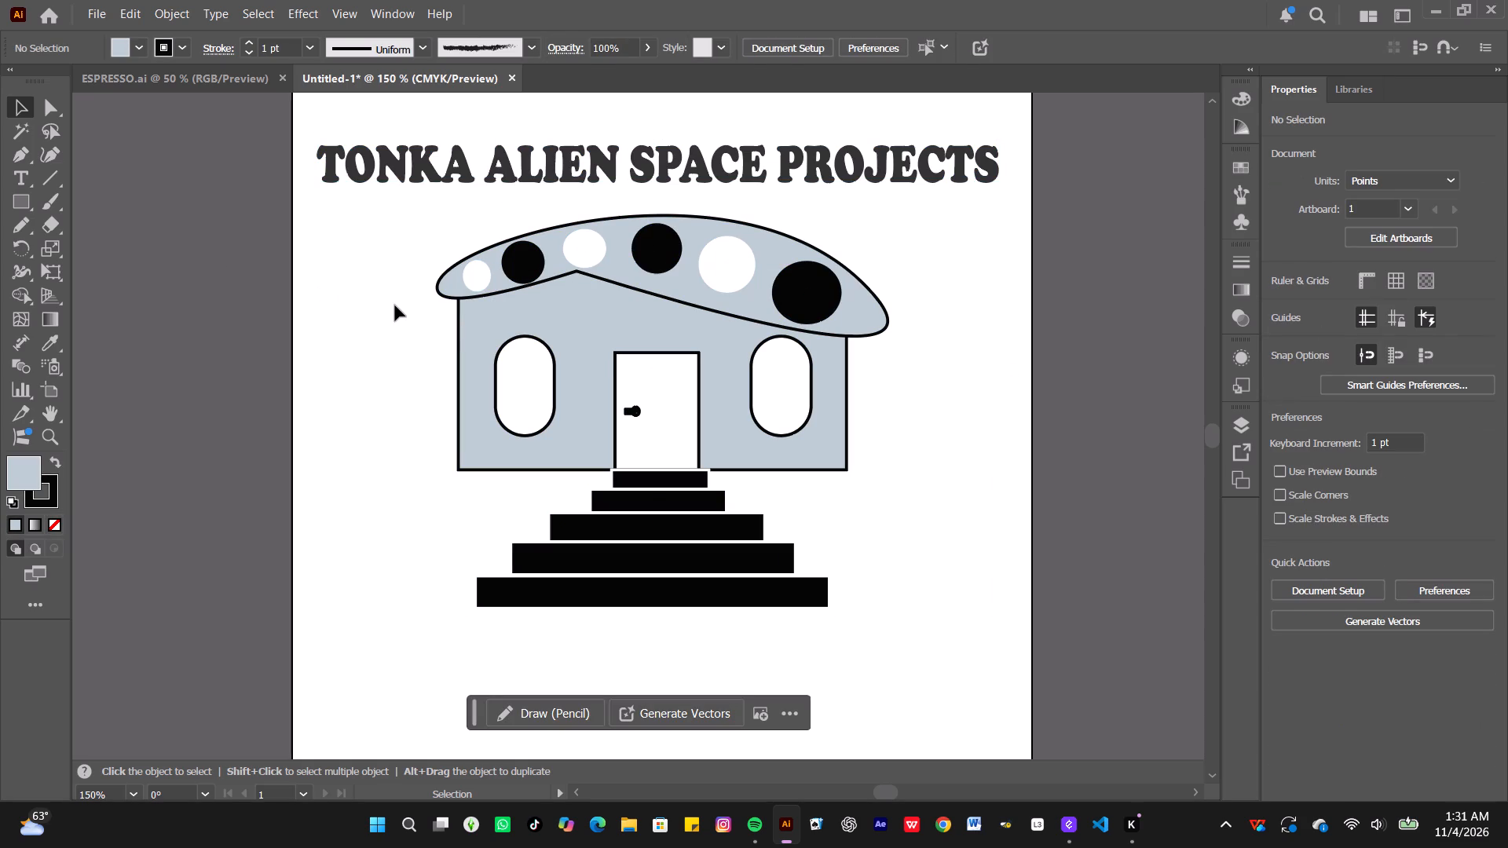
Move the grouped title, building and staircase about 2 pt left and 3 pt down, and clear the selection.
click(605, 378)
drag(605, 378, 605, 383)
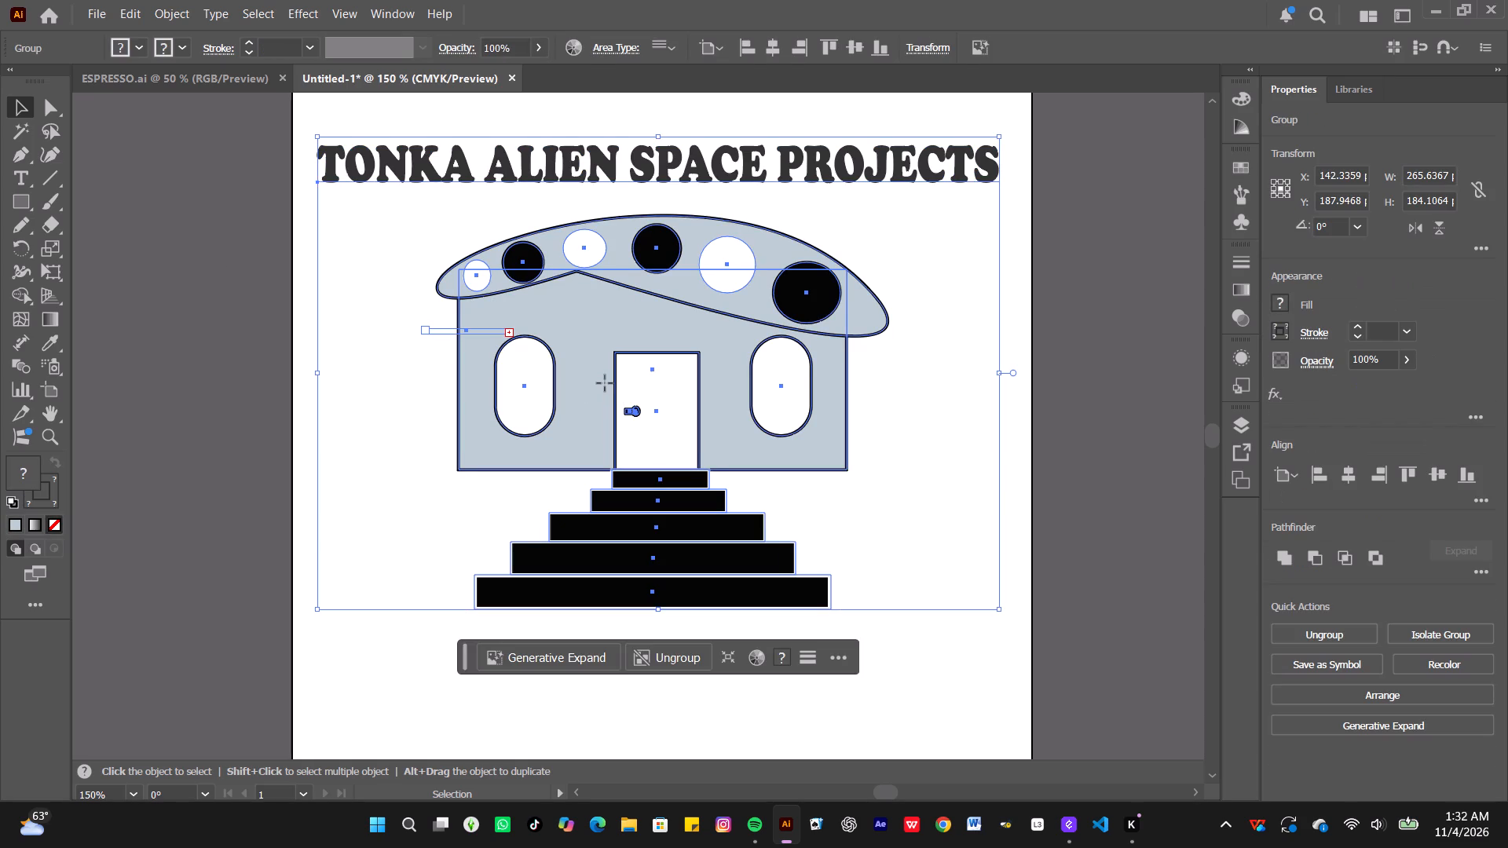
drag(605, 383, 614, 433)
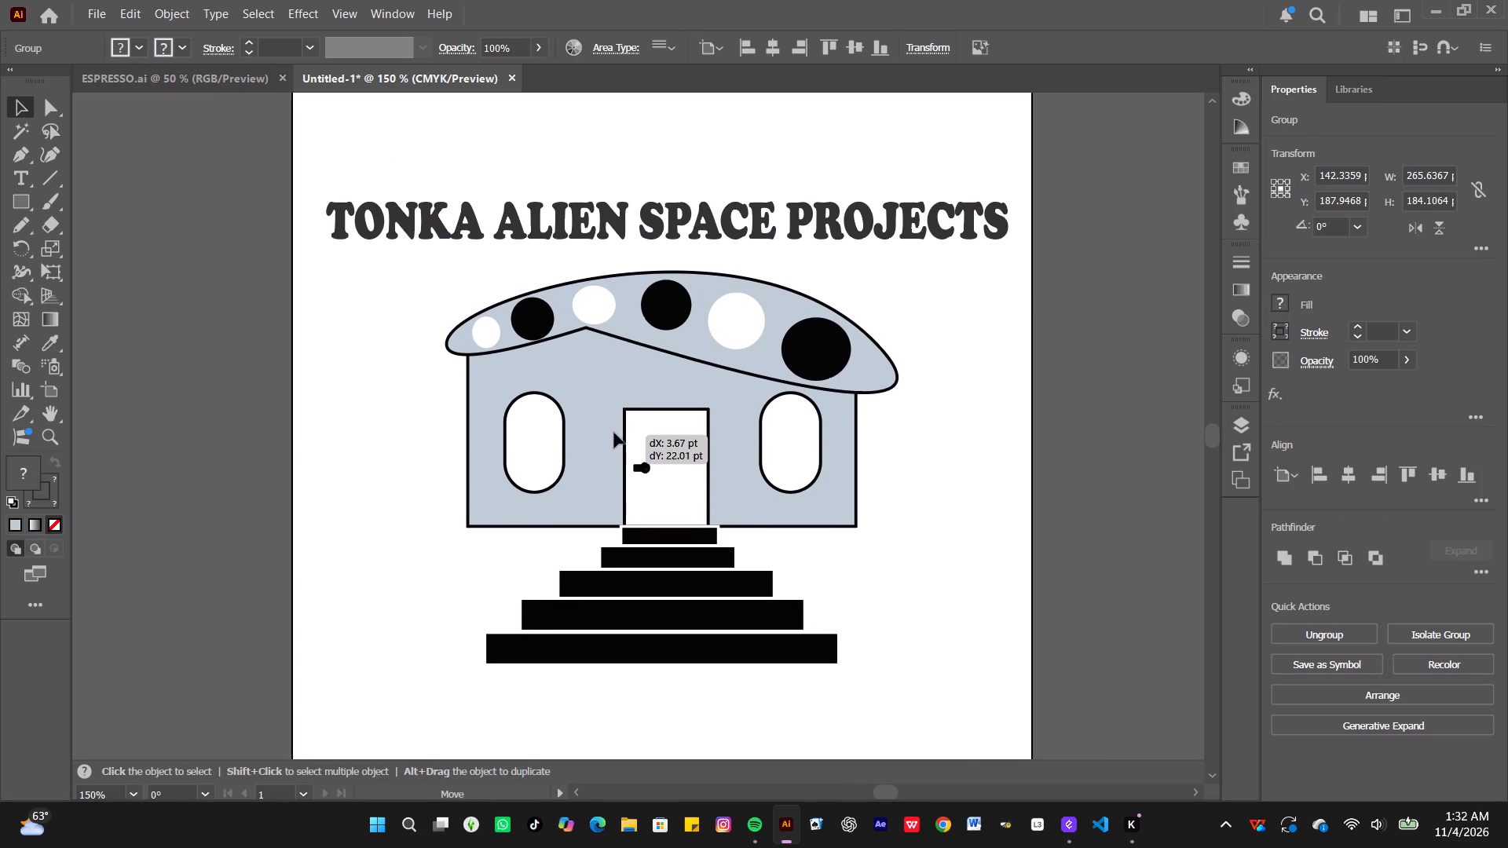
drag(614, 433, 599, 386)
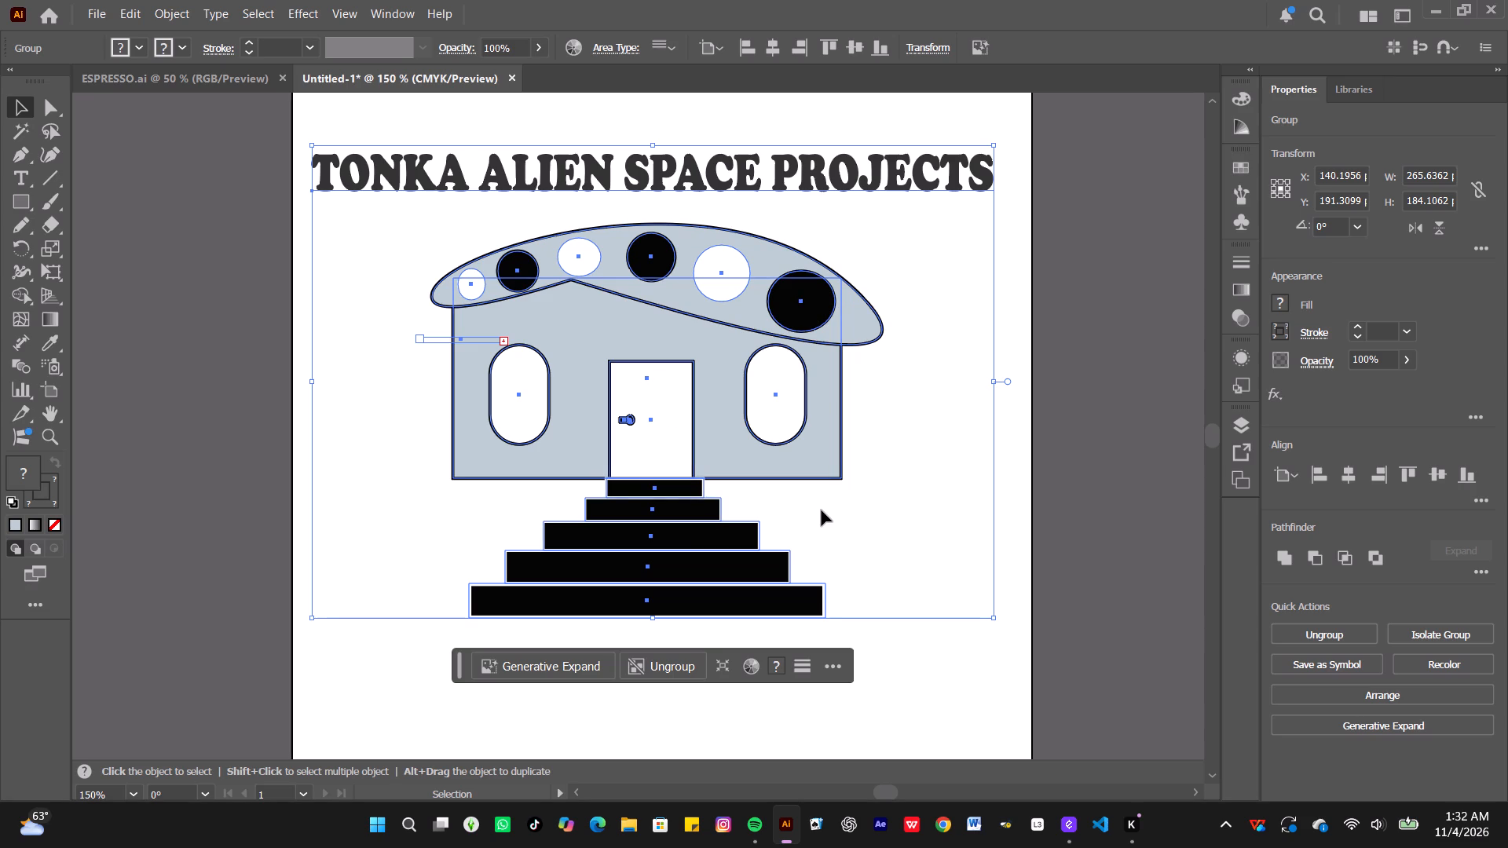
click(843, 511)
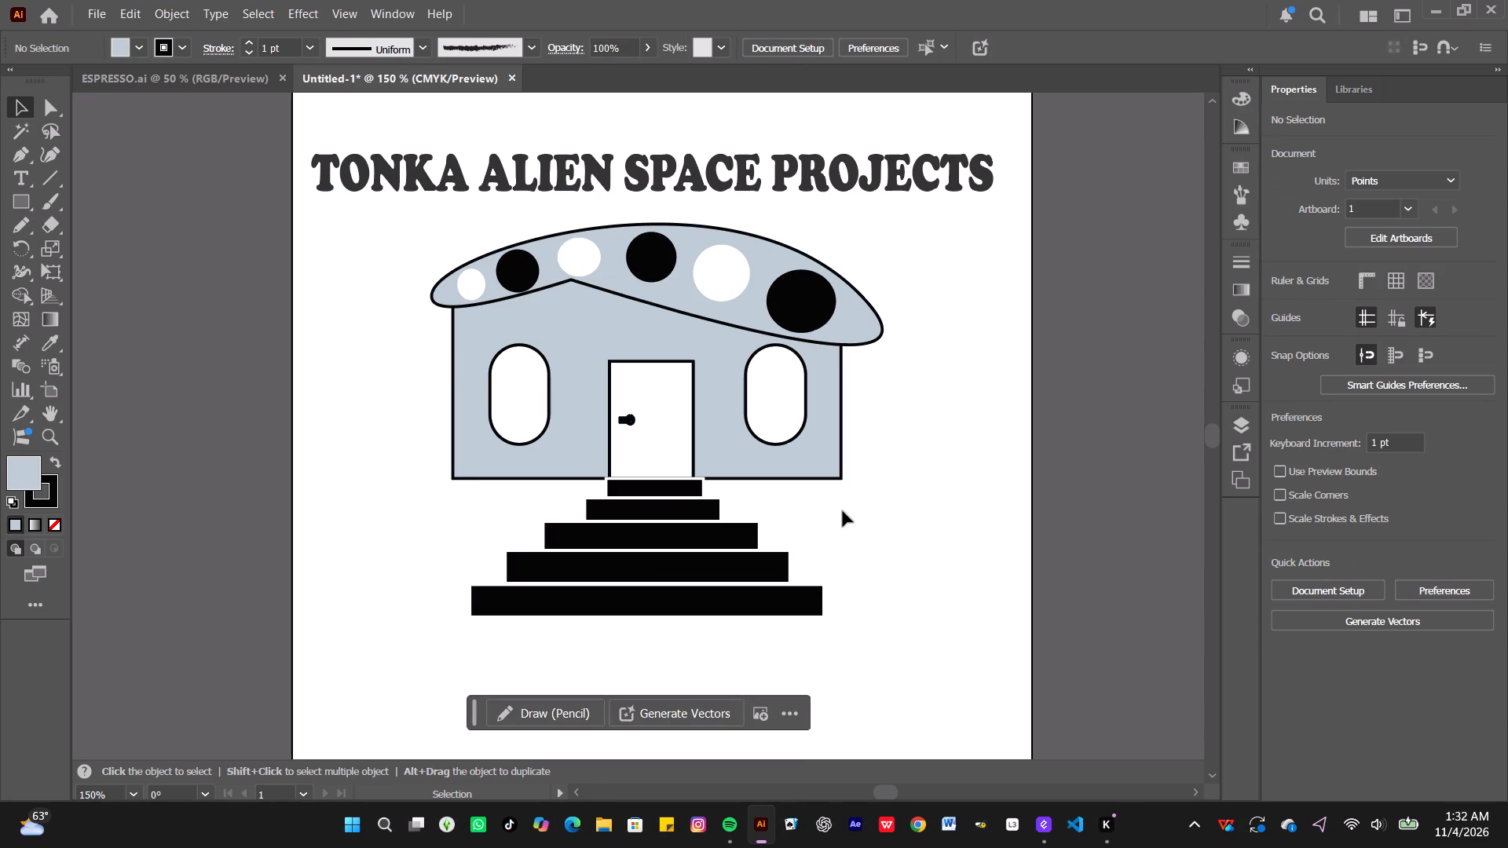
Save the document as an Adobe Illustrator file named SSSS, using the Illustrator 2020 version and the default options.
key(ctrl+s)
key(ctrl+s)
key(ctrl+s)
key(ctrl+s)
key(ctrl+s)
key(ctrl+s)
key(ctrl+s)
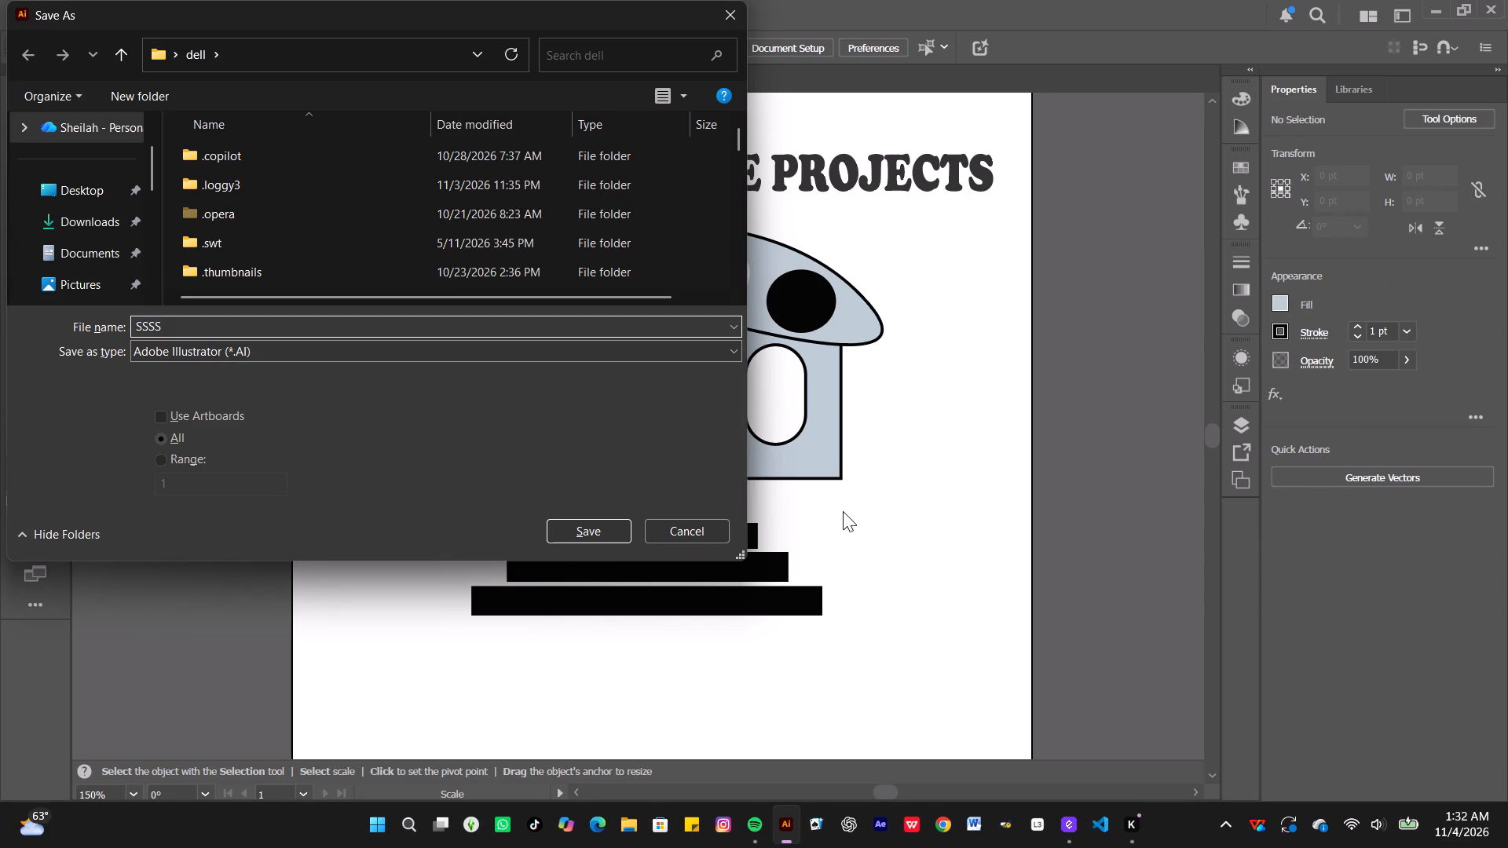
click(583, 528)
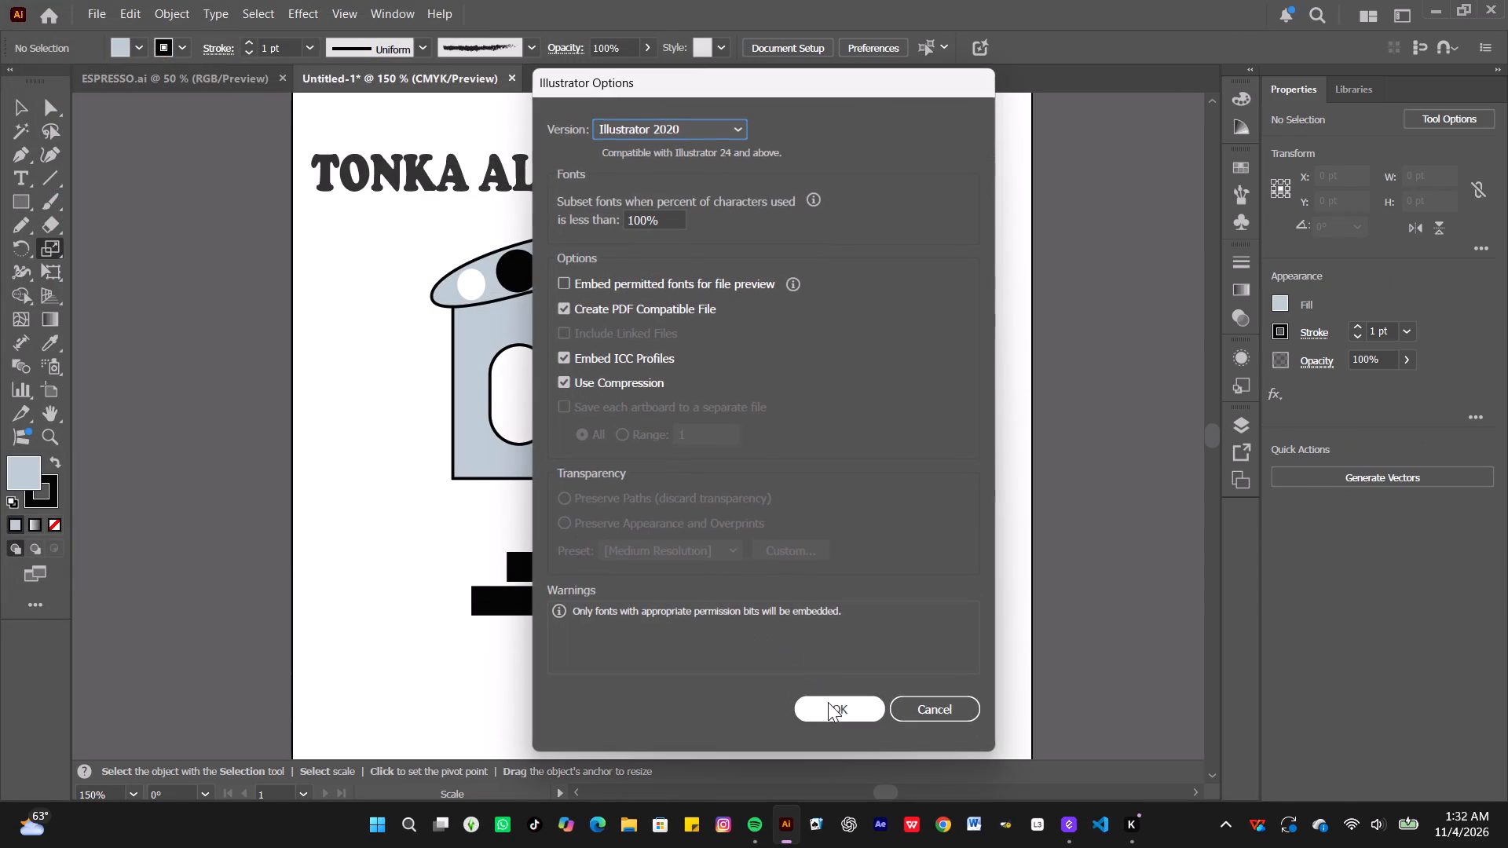
click(829, 707)
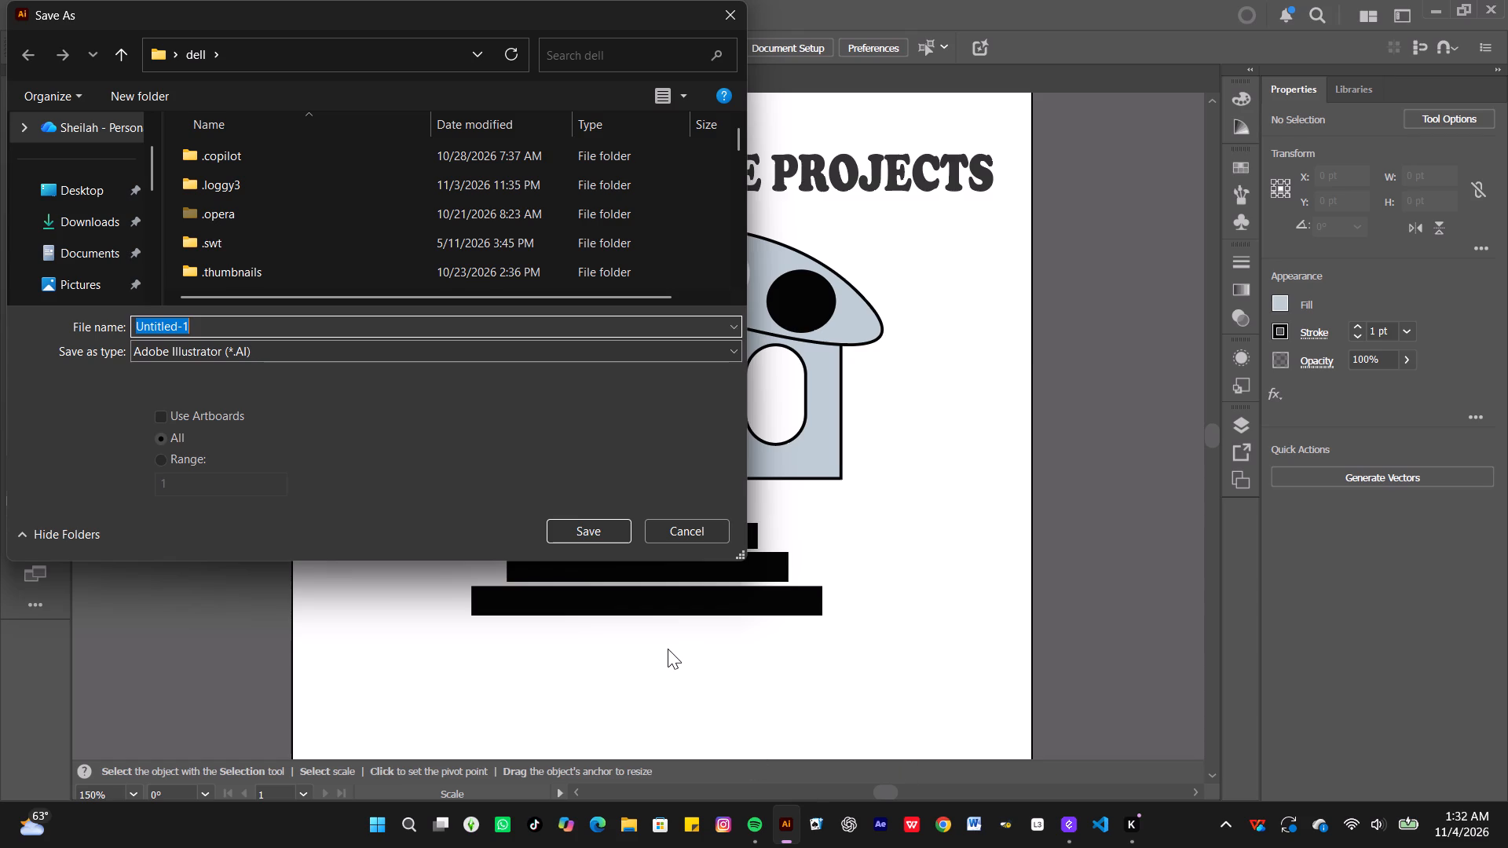
Save the document again as an Adobe Illustrator file named TOP, using the Illustrator 2020 version and default options.
text(TO)
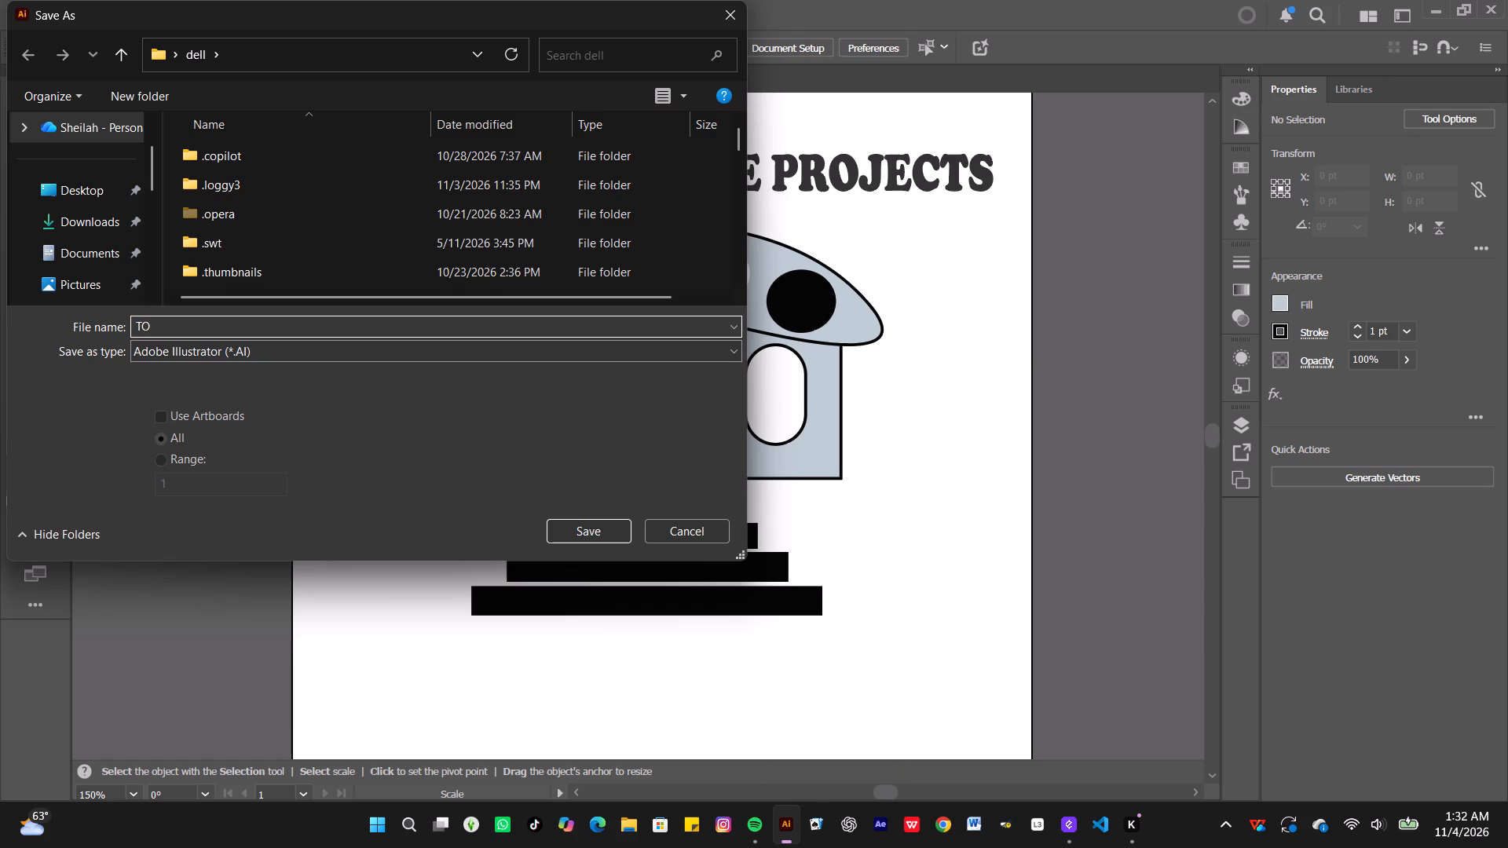
key(s)
key(BackSpace)
key(p)
key(Return)
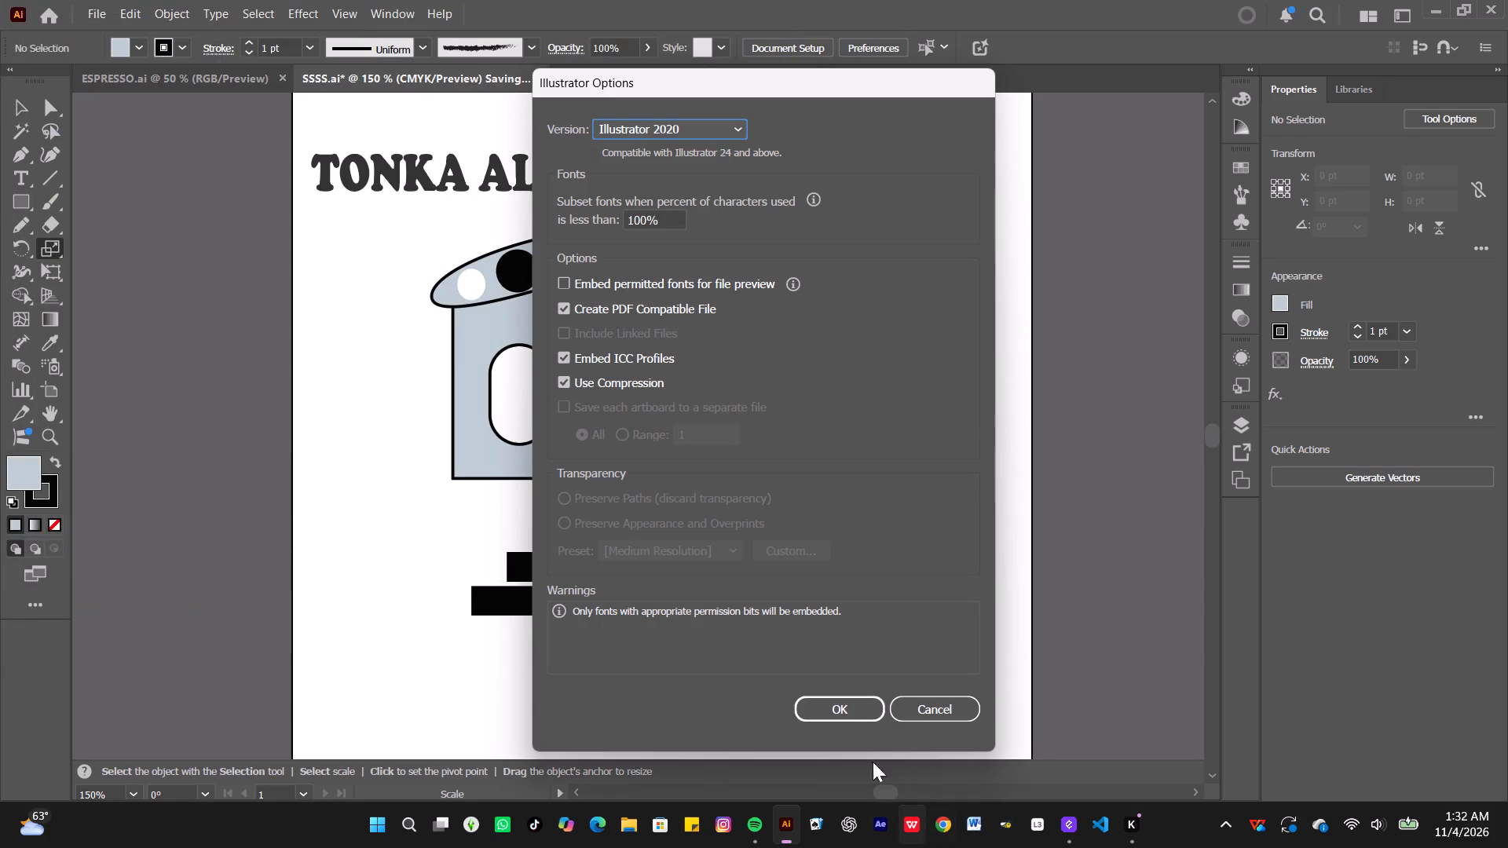
drag(840, 688, 838, 707)
click(838, 707)
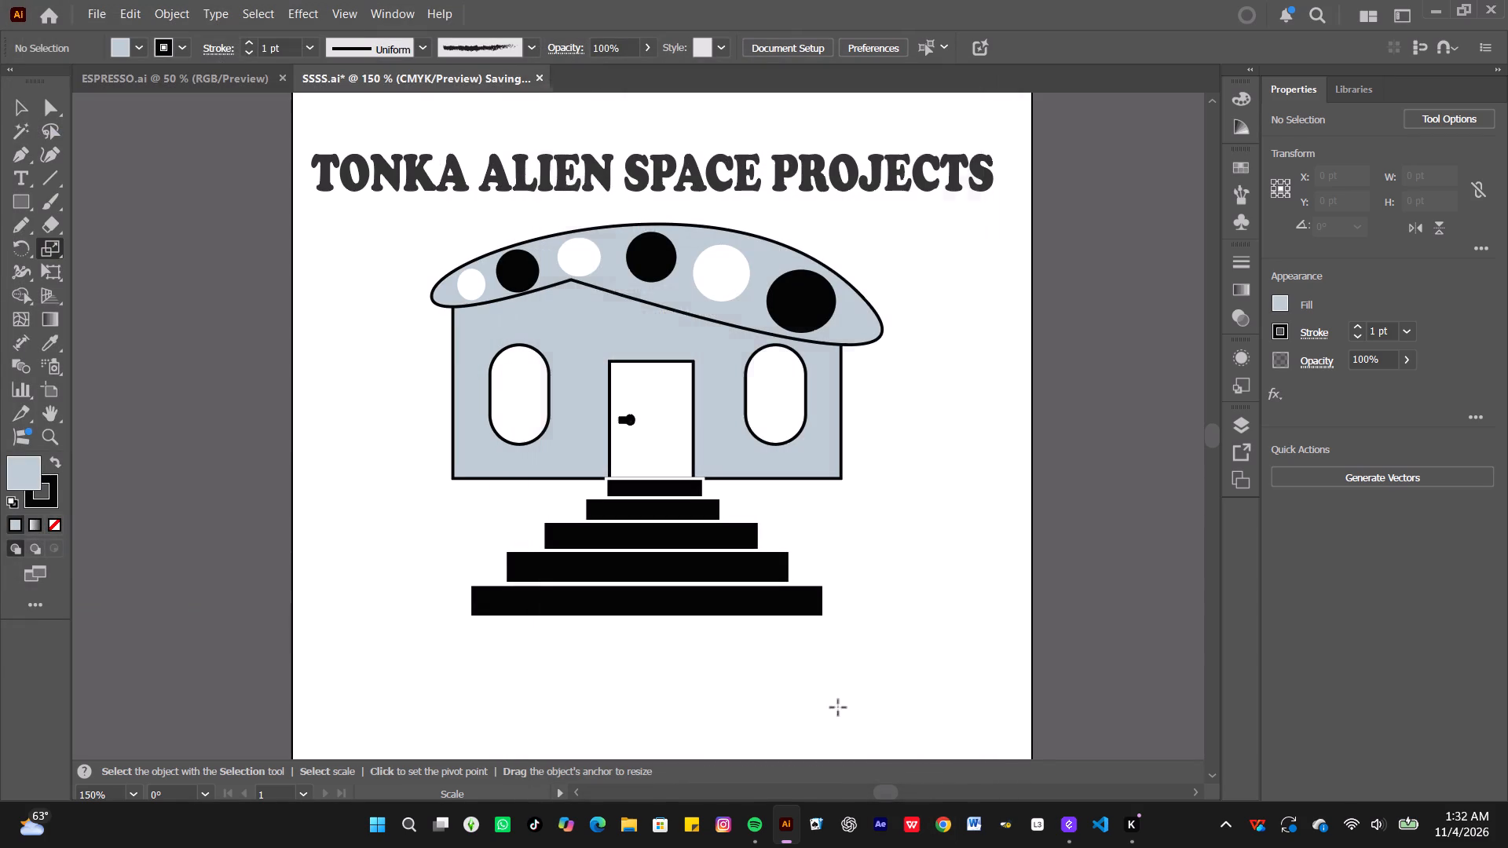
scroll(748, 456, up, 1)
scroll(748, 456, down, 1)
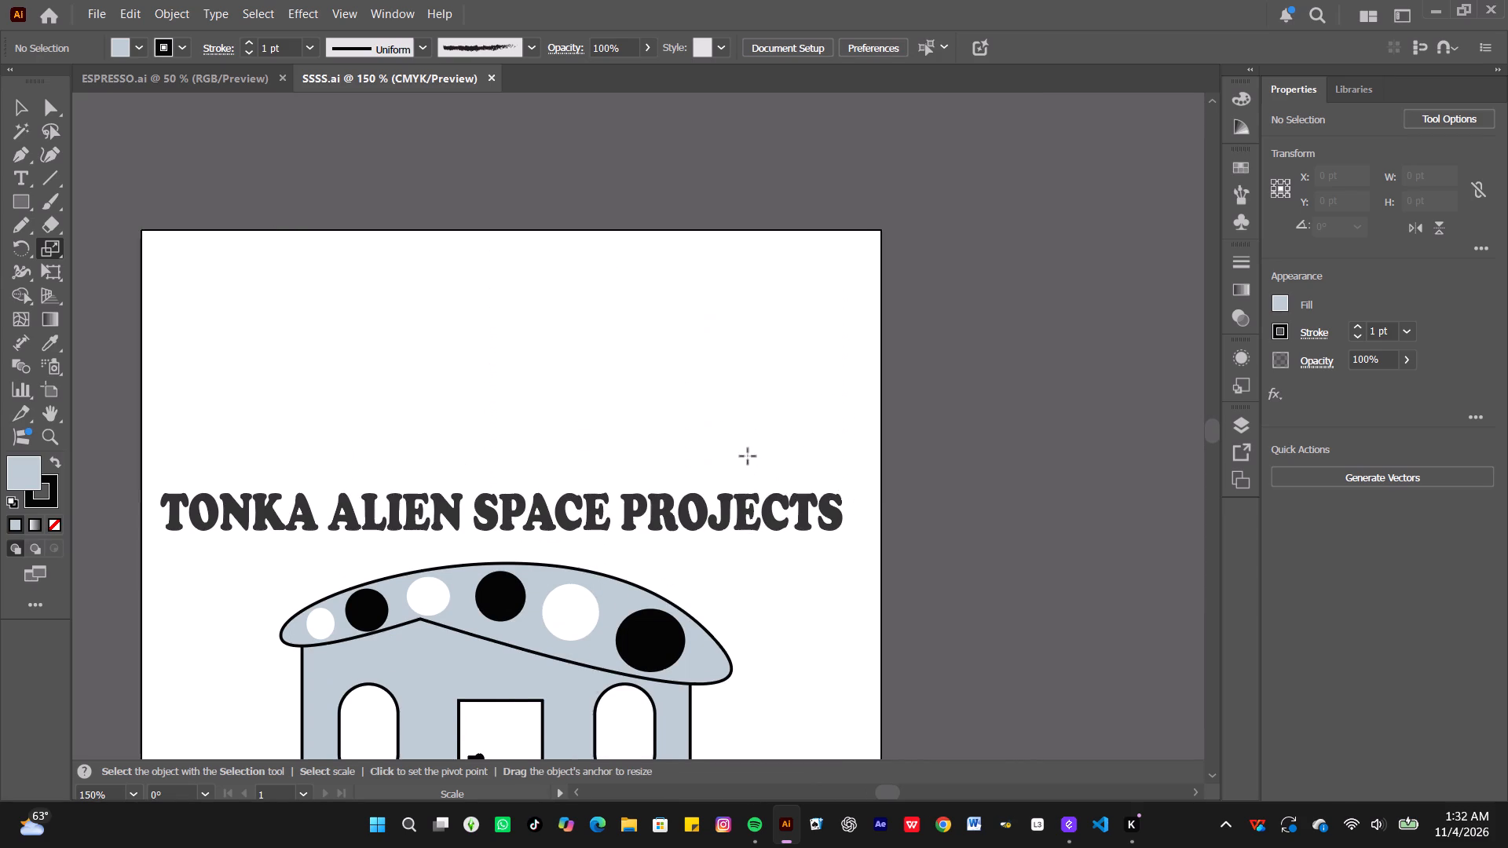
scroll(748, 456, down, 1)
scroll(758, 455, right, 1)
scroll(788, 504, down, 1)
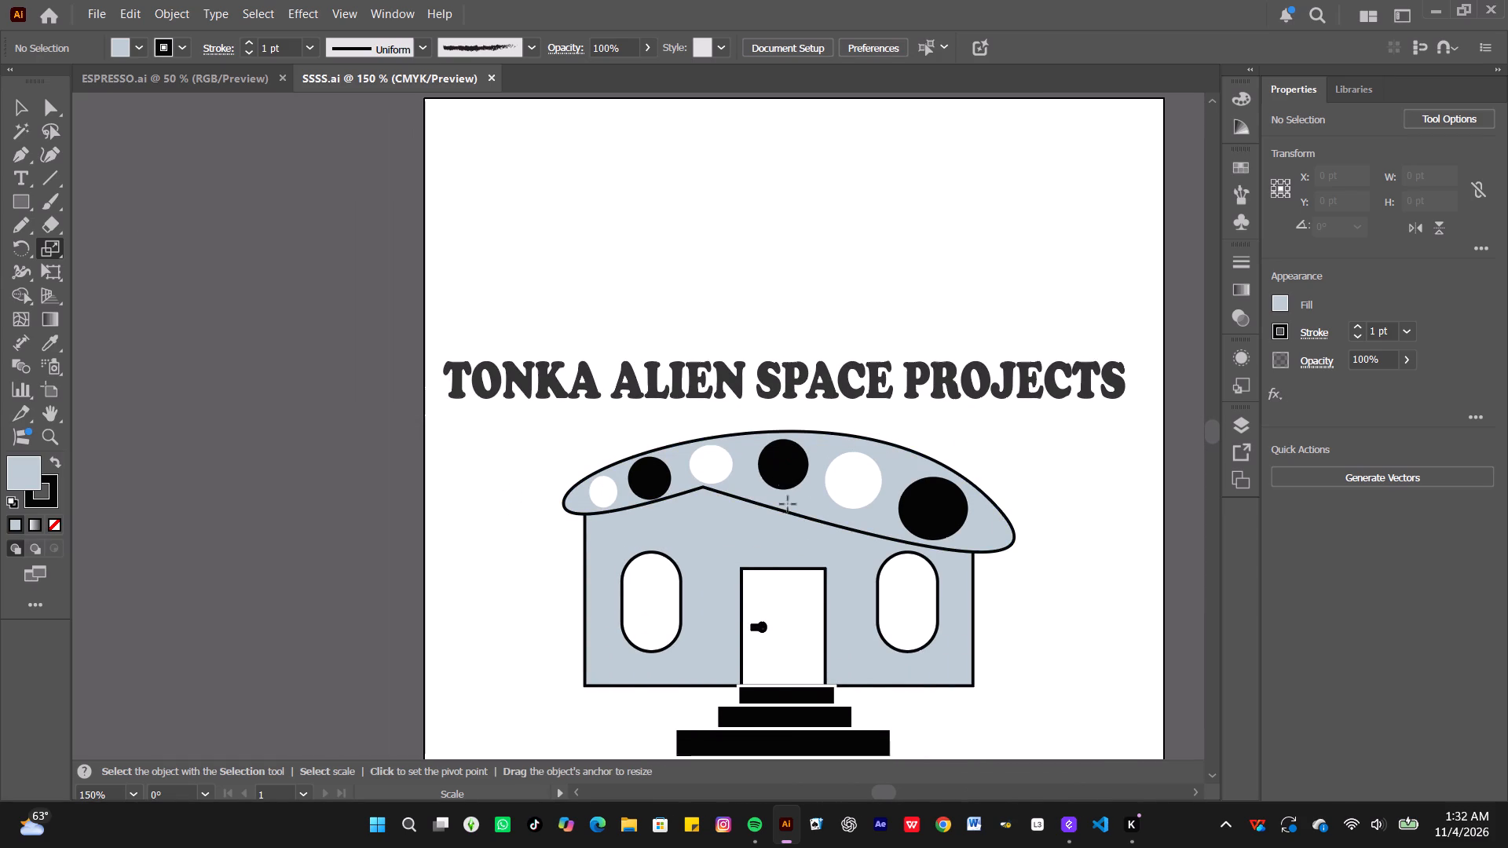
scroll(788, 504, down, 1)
Close Illustrator.
click(1488, 9)
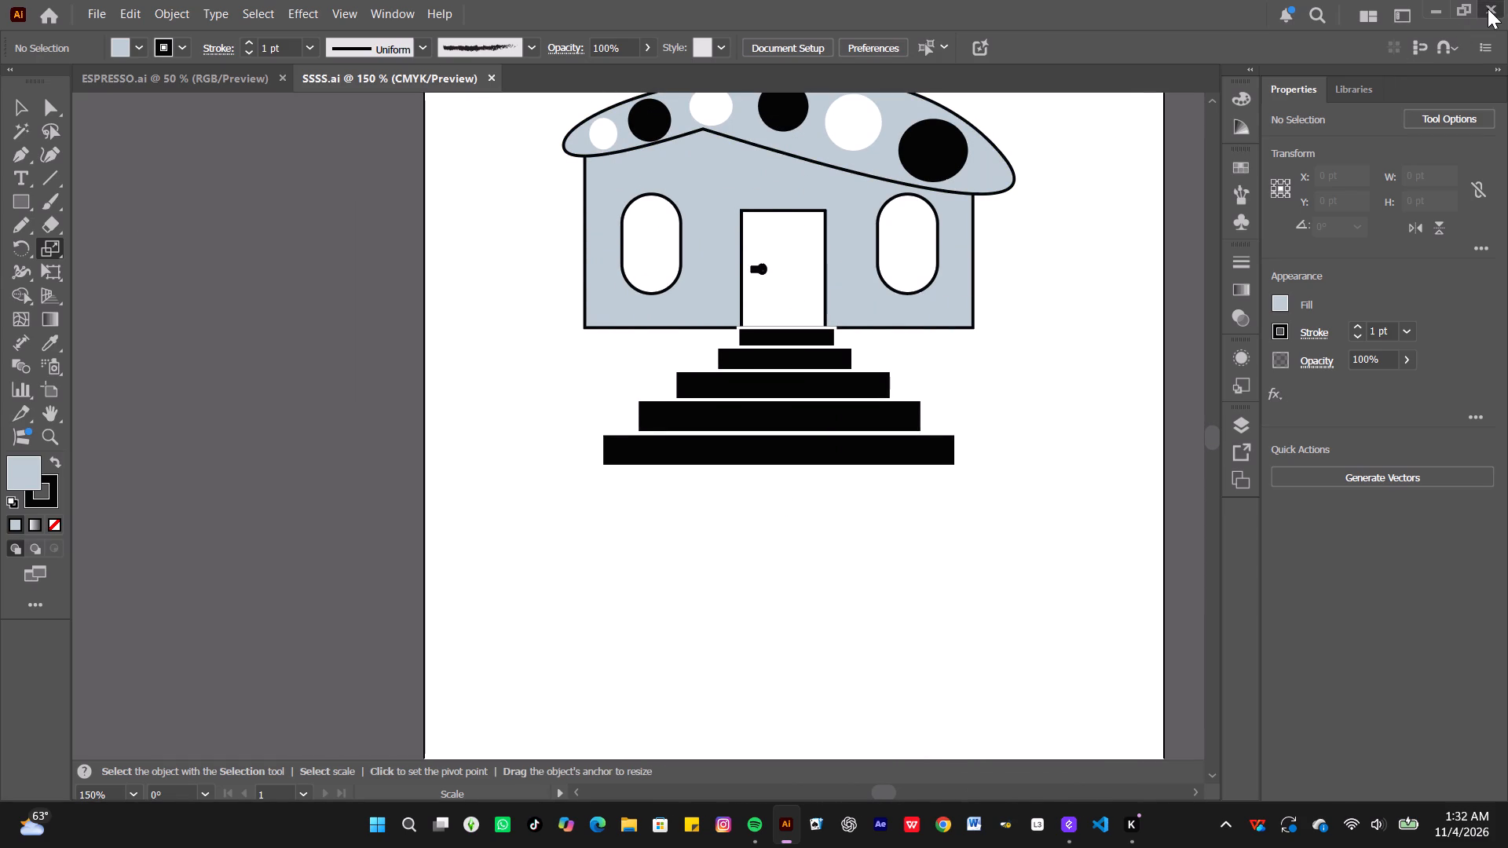